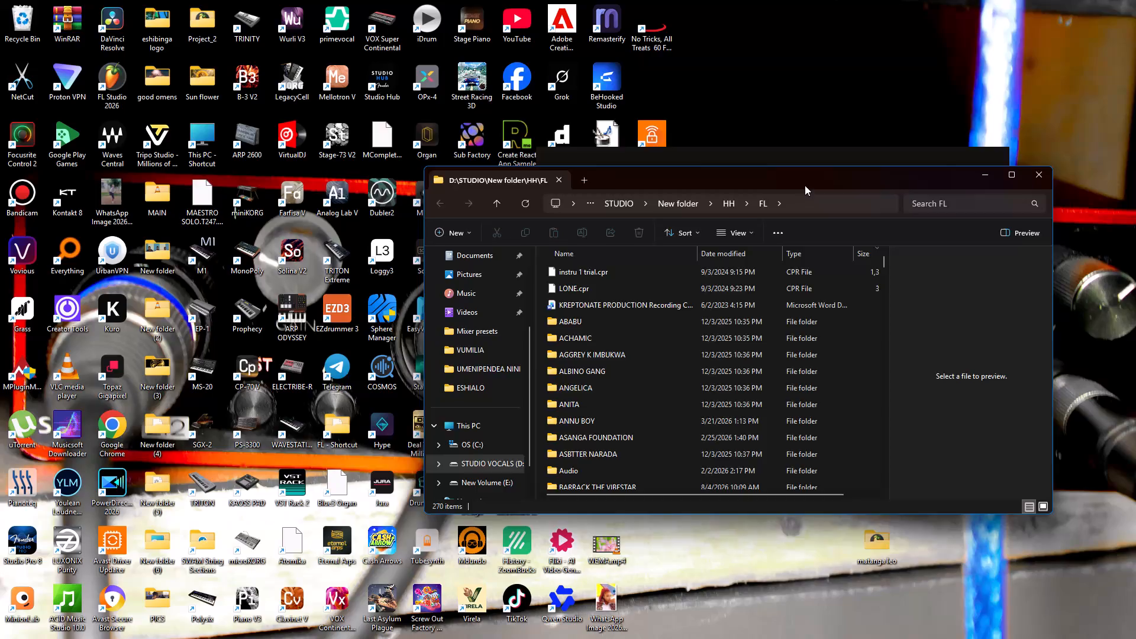
Find the ENOCK folder among the artist folders in the FL directory and open it.
drag(804, 185, 545, 135)
scroll(440, 318, down, 1)
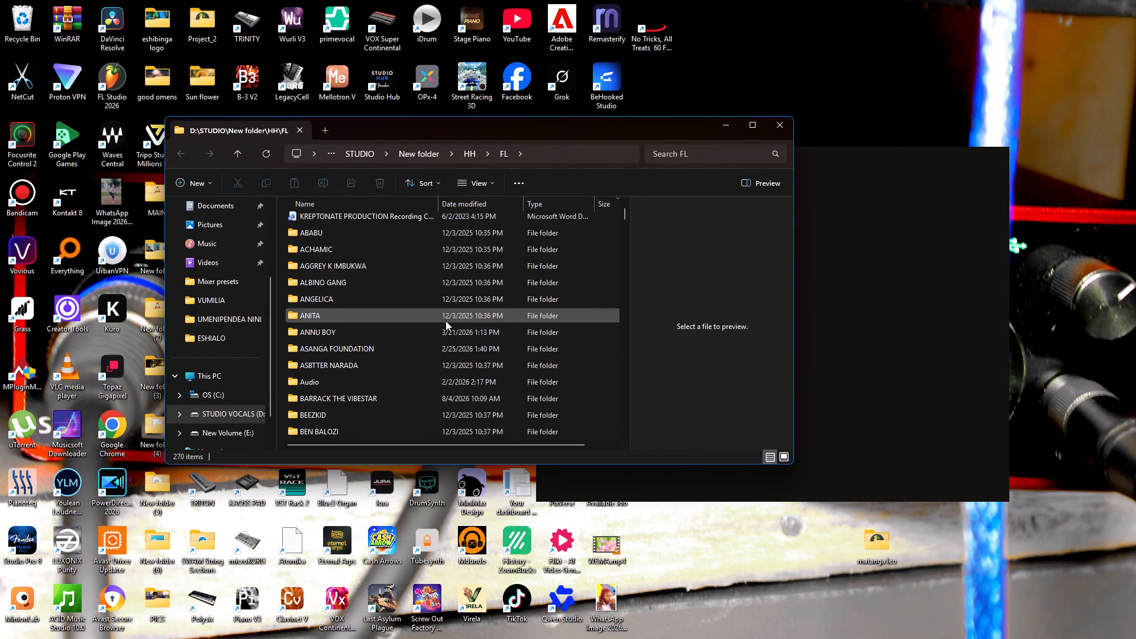
scroll(426, 334, down, 1)
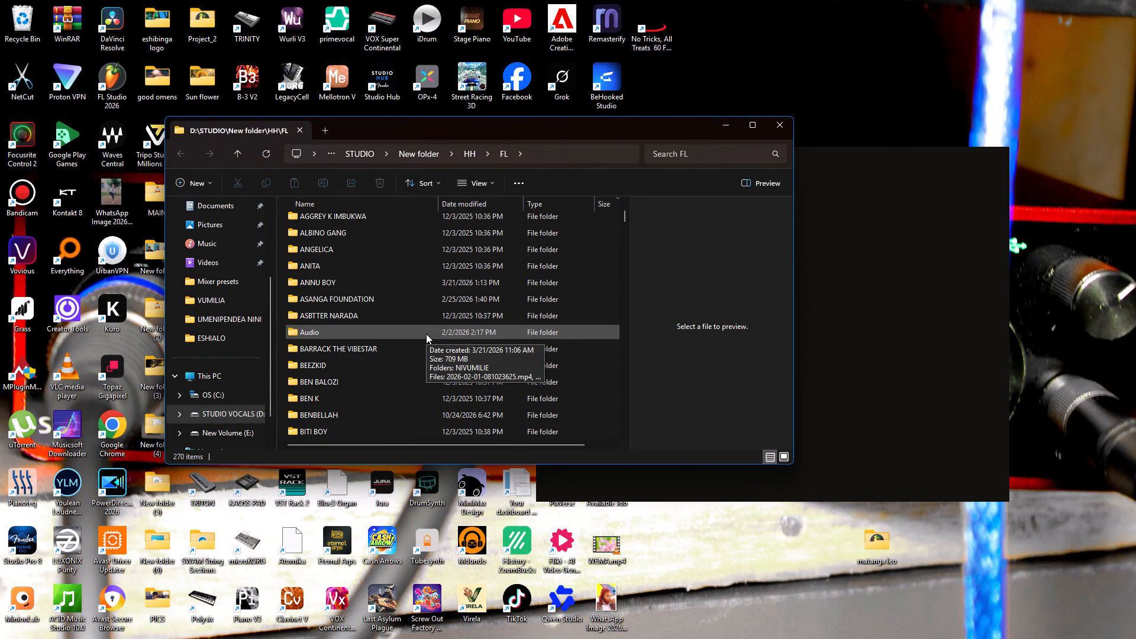
scroll(426, 334, down, 1)
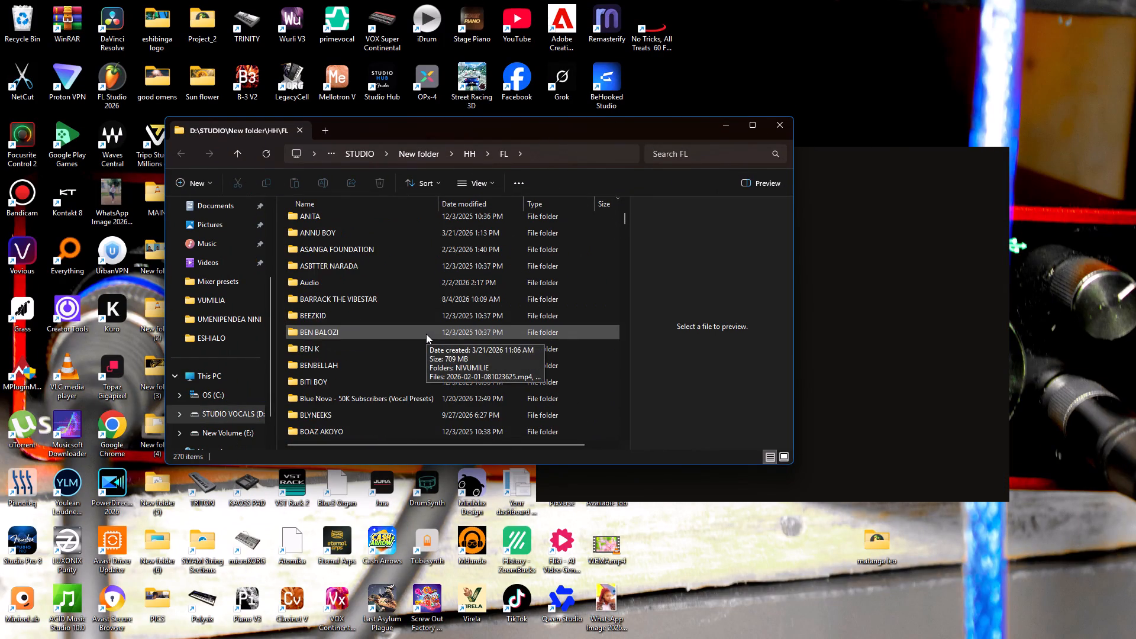
scroll(426, 334, down, 3)
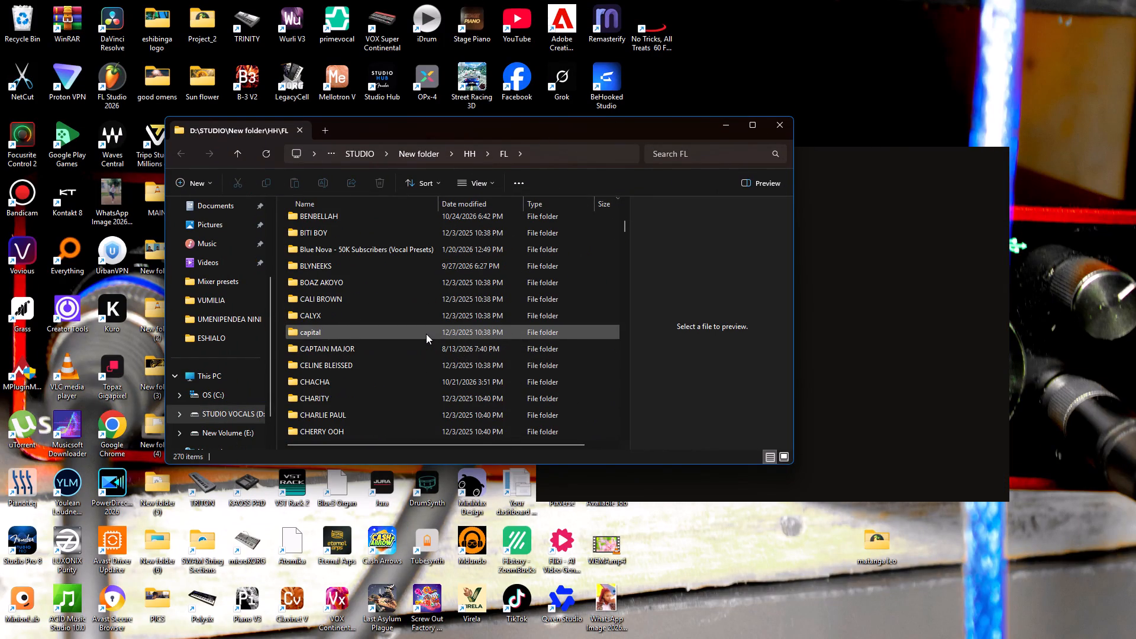
scroll(426, 334, down, 2)
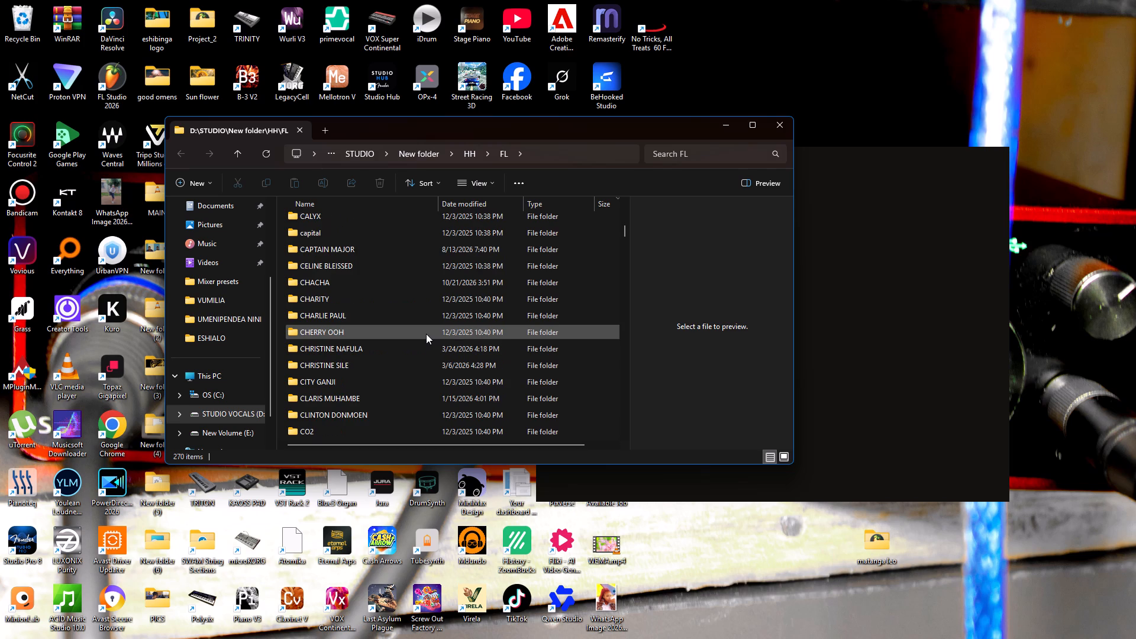
scroll(426, 334, down, 3)
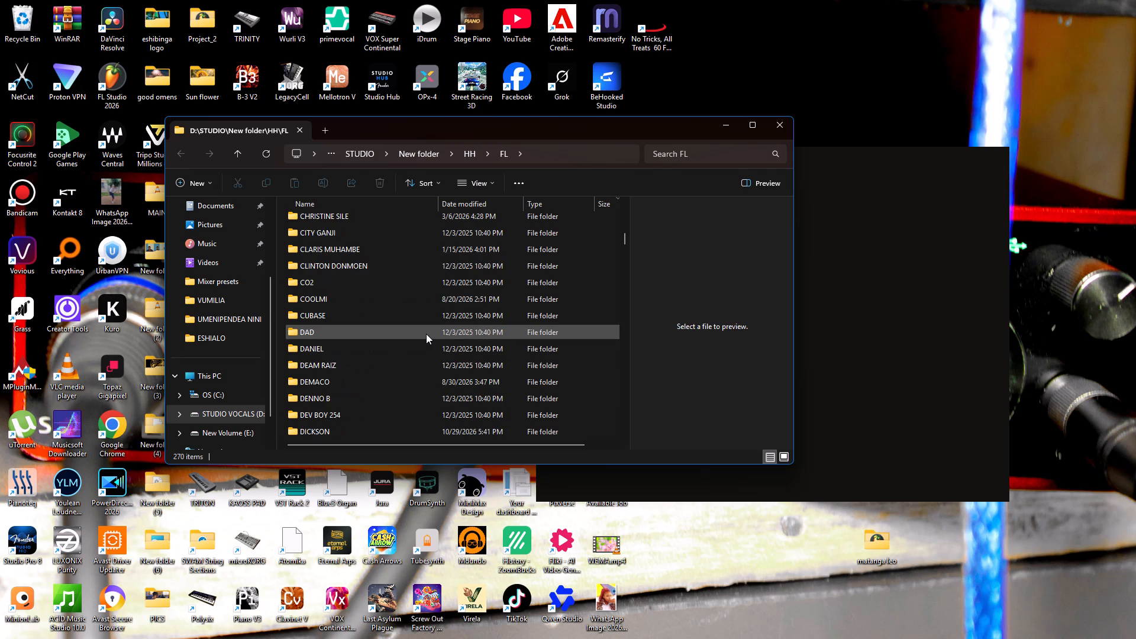
scroll(426, 334, down, 1)
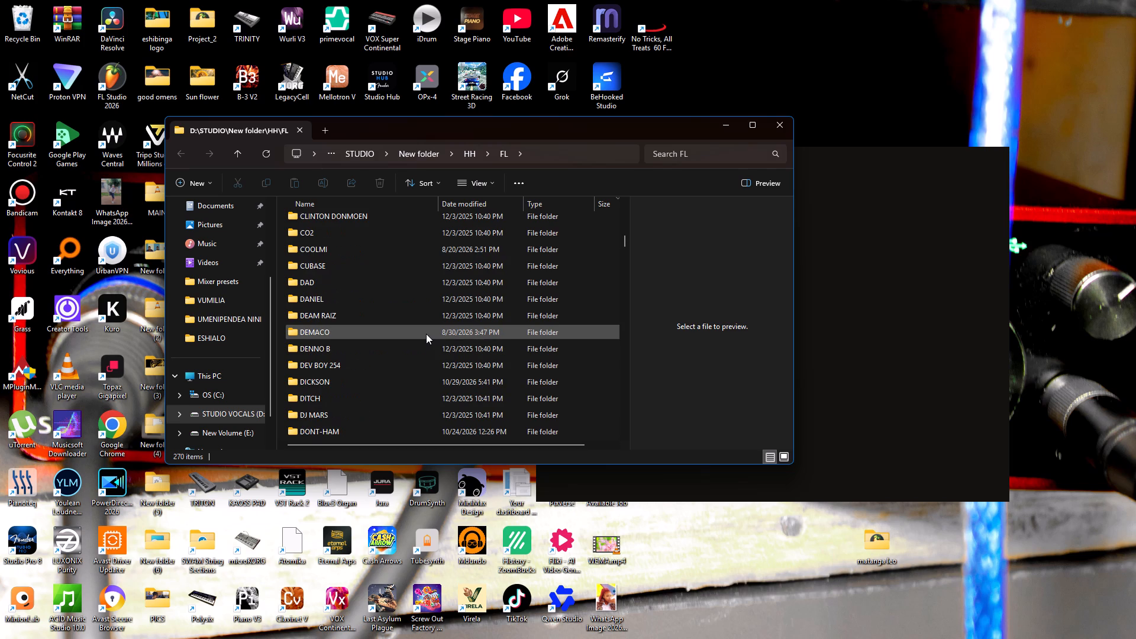
scroll(426, 334, down, 1)
scroll(426, 334, up, 1)
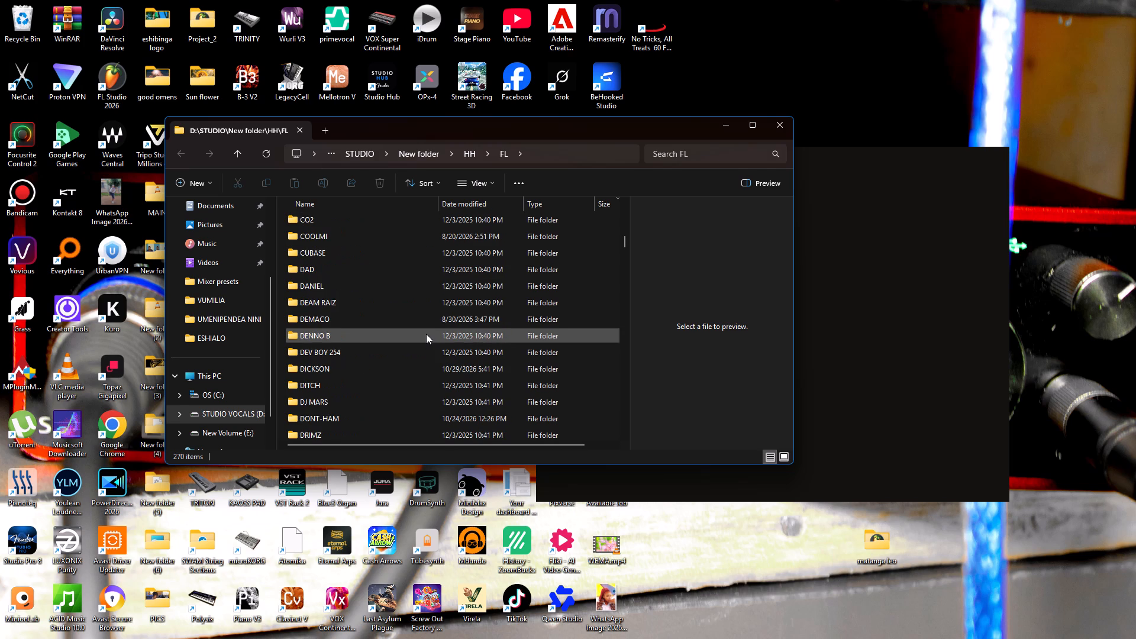
scroll(426, 334, down, 2)
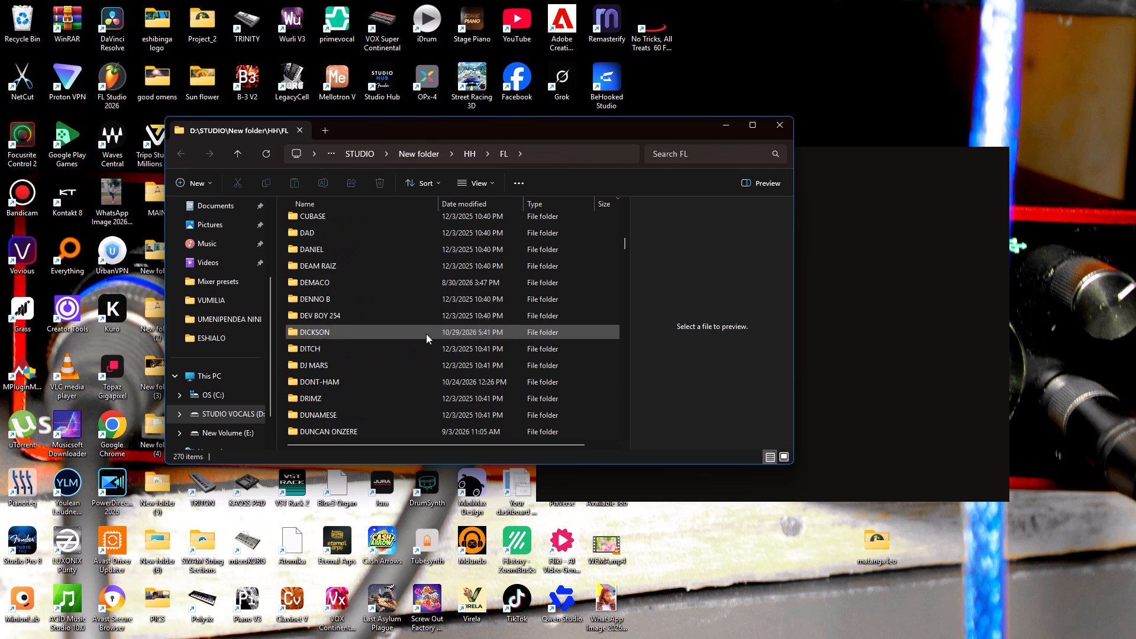
scroll(426, 334, down, 1)
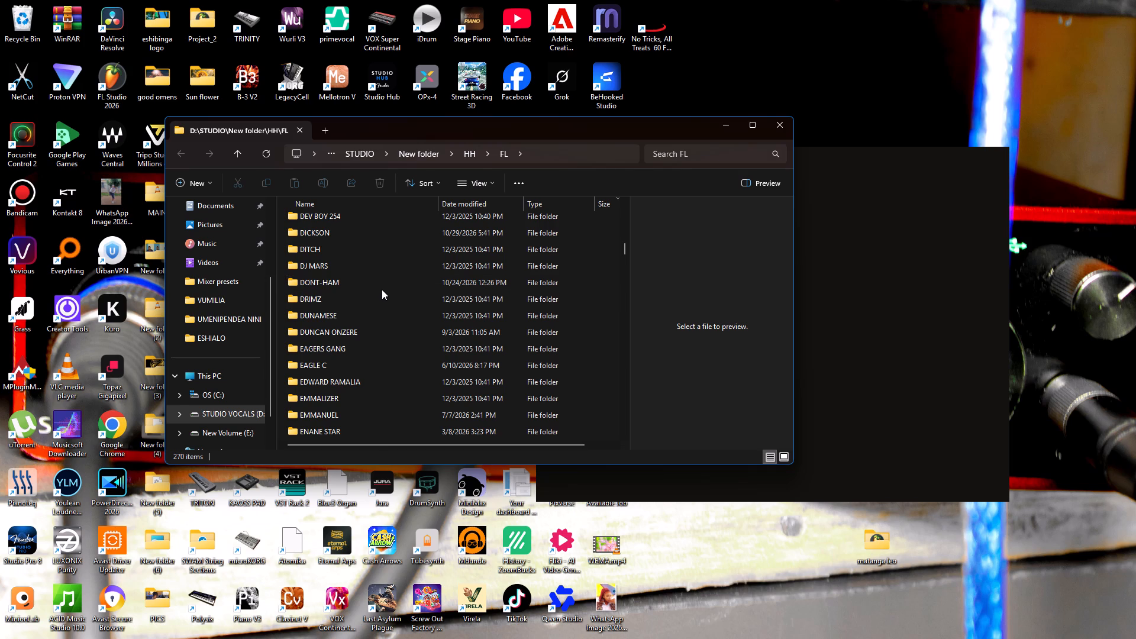
scroll(386, 309, down, 1)
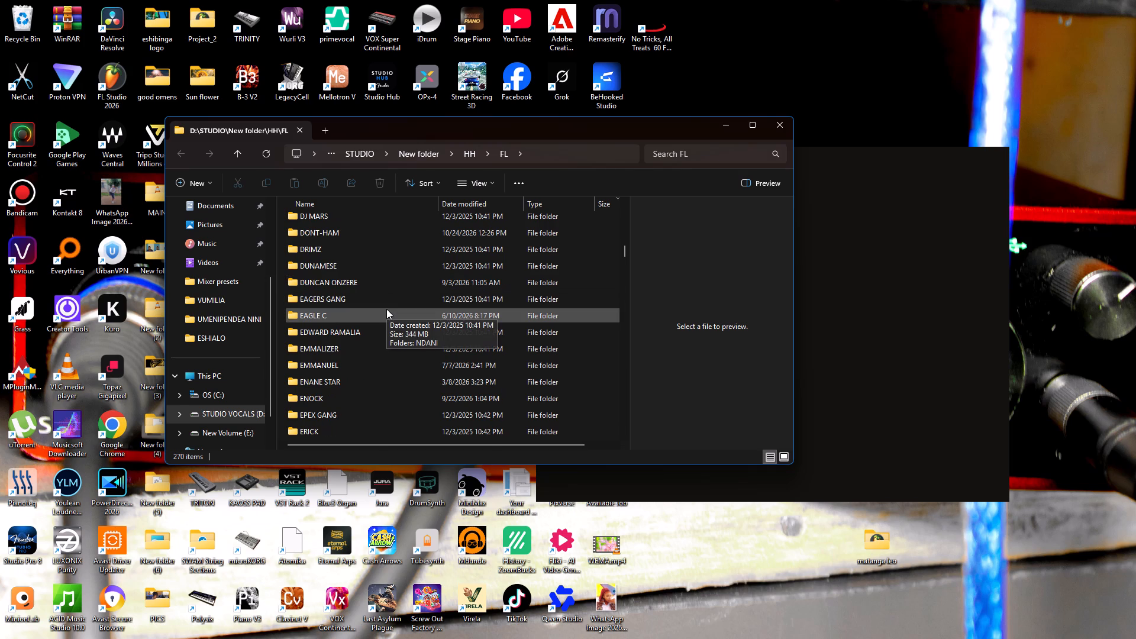
scroll(386, 309, down, 2)
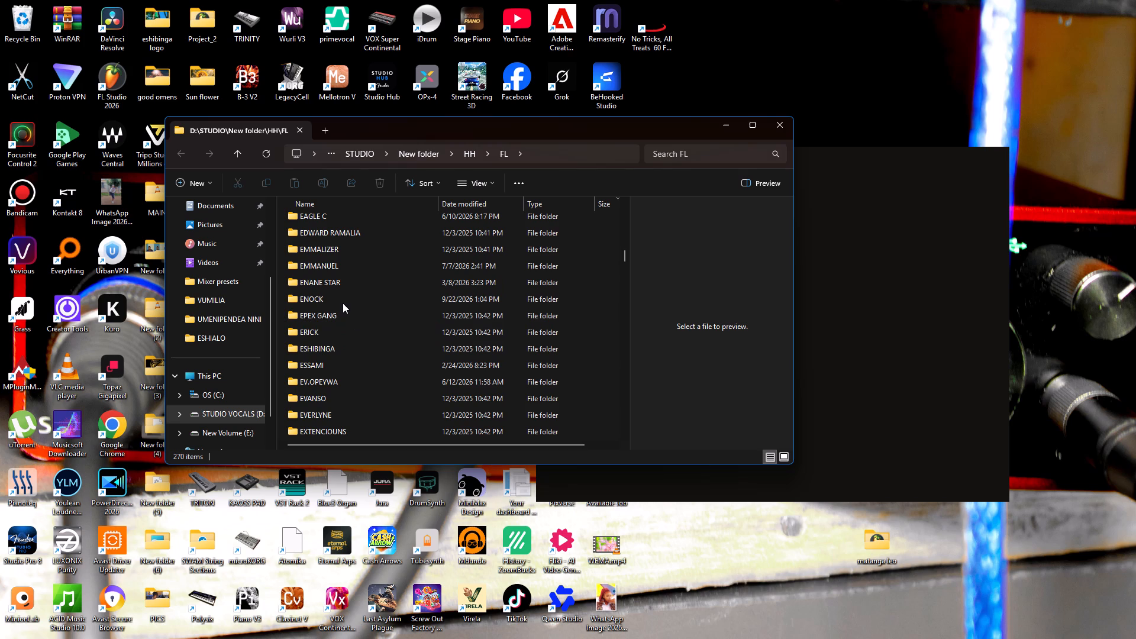
double_click(343, 303)
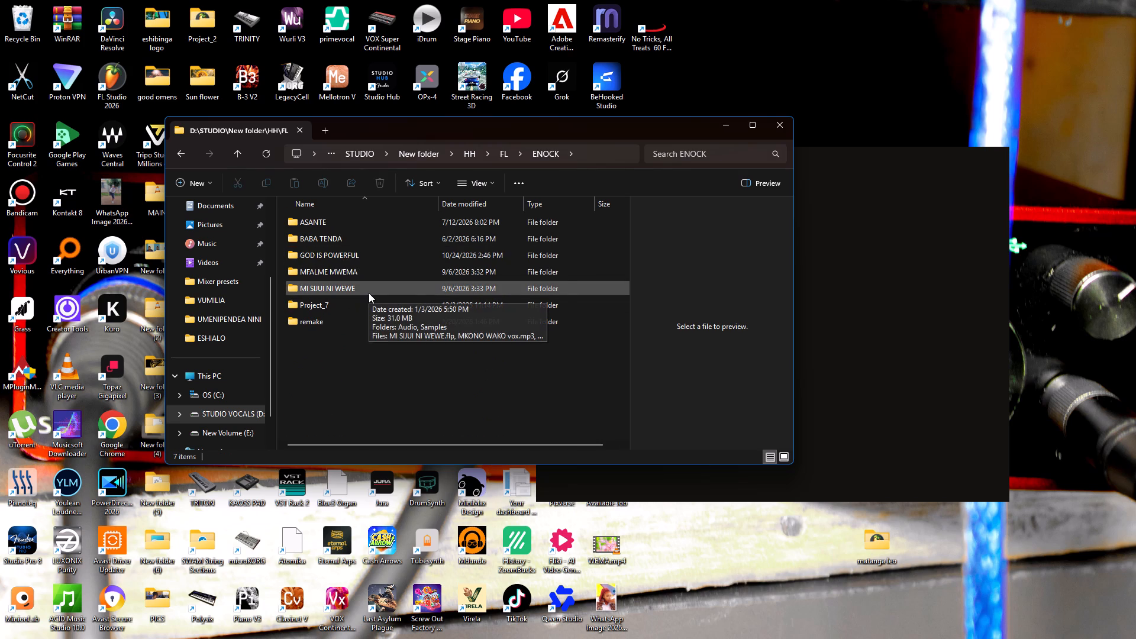
Open the ASANTE.flp project from the ASANTE folder and dismiss the missing-plugins notice.
double_click(362, 221)
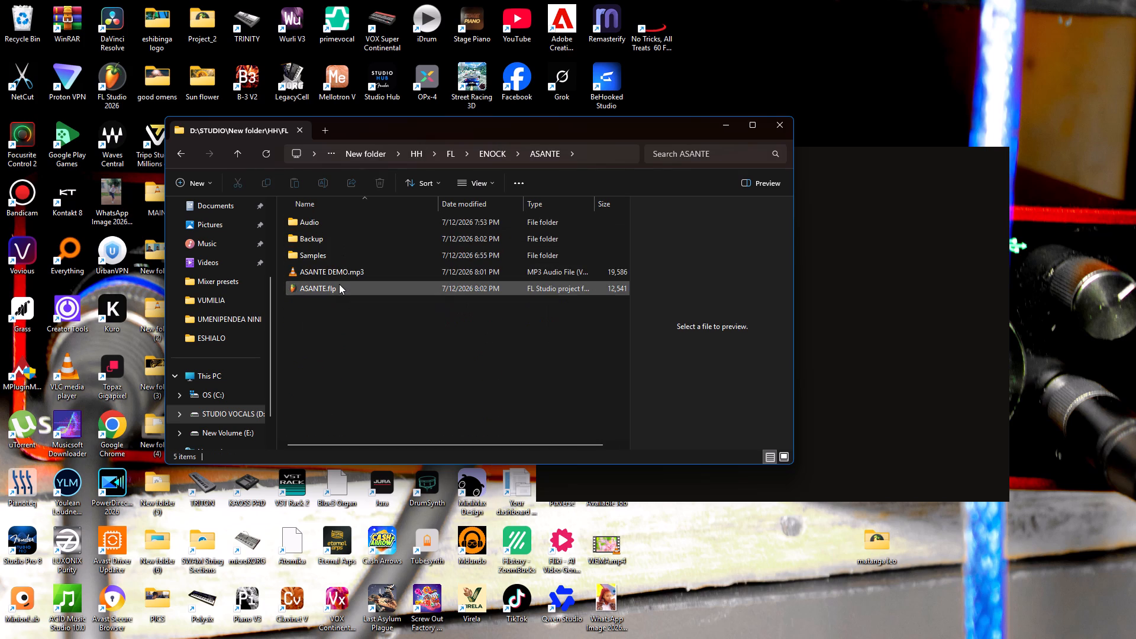
double_click(343, 285)
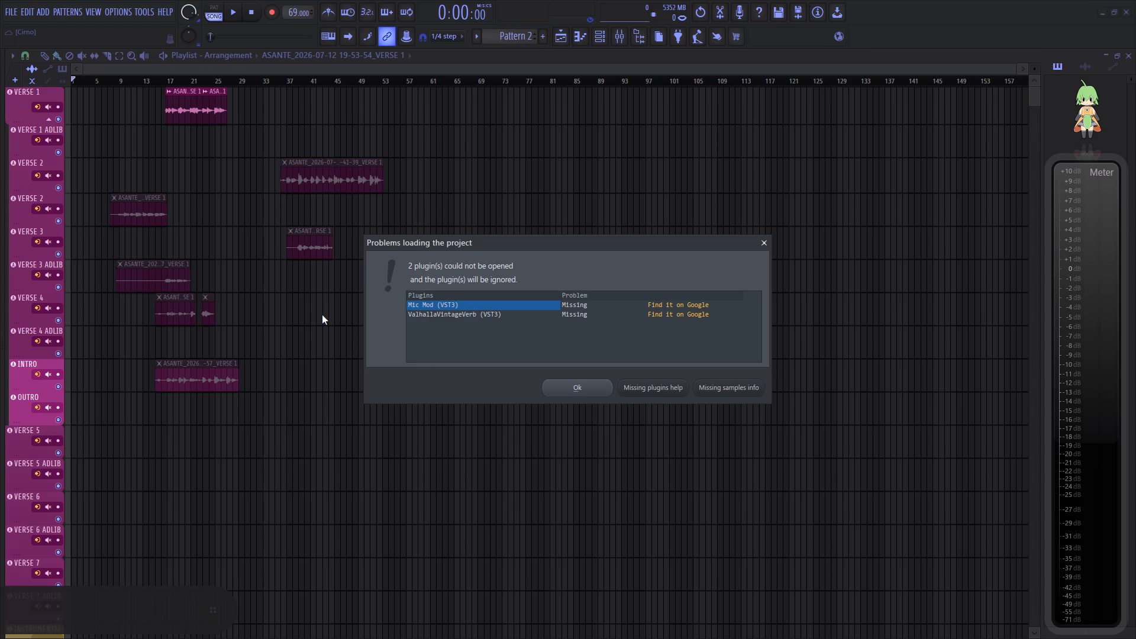
click(598, 395)
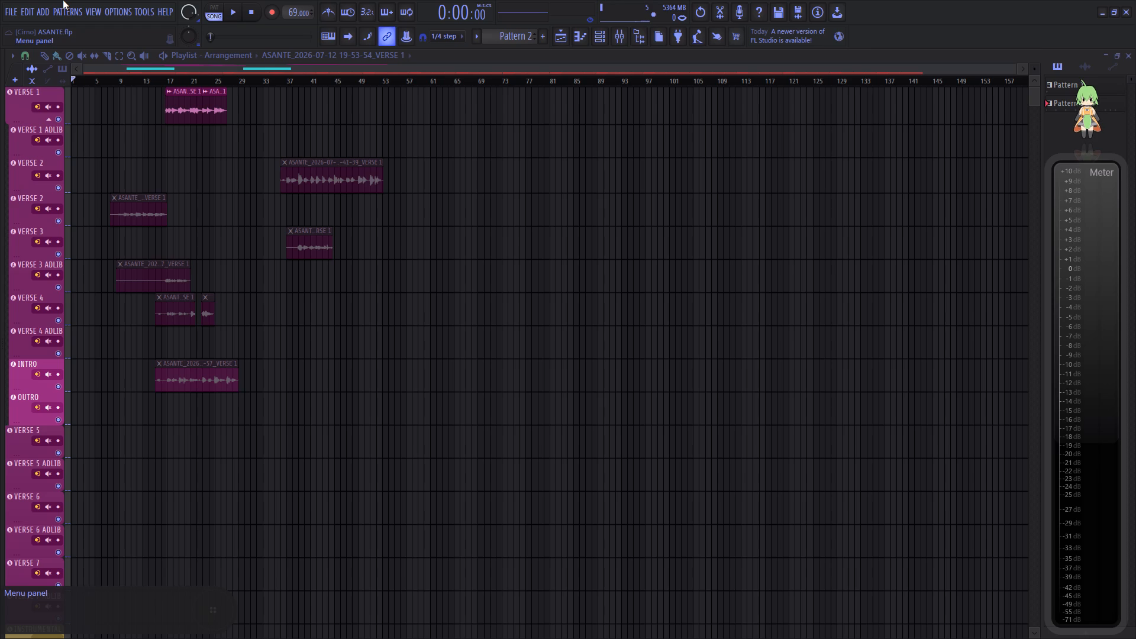
Play the ASANTE song while looking over its verse, chorus and instrument tracks in the playlist.
scroll(63, 0, up, 2)
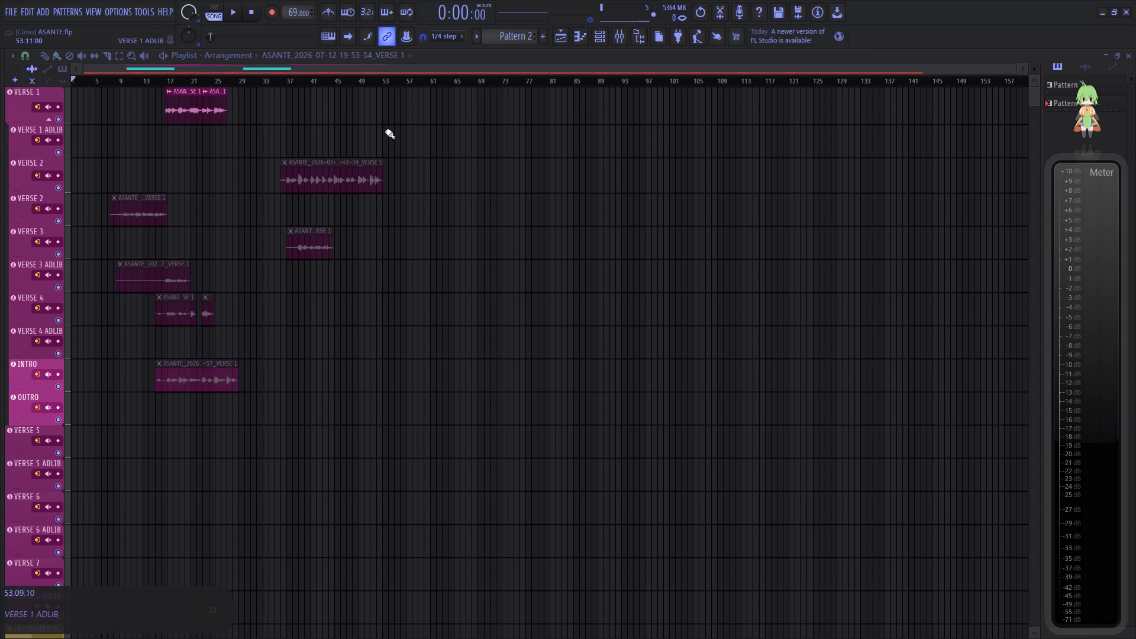
key(space)
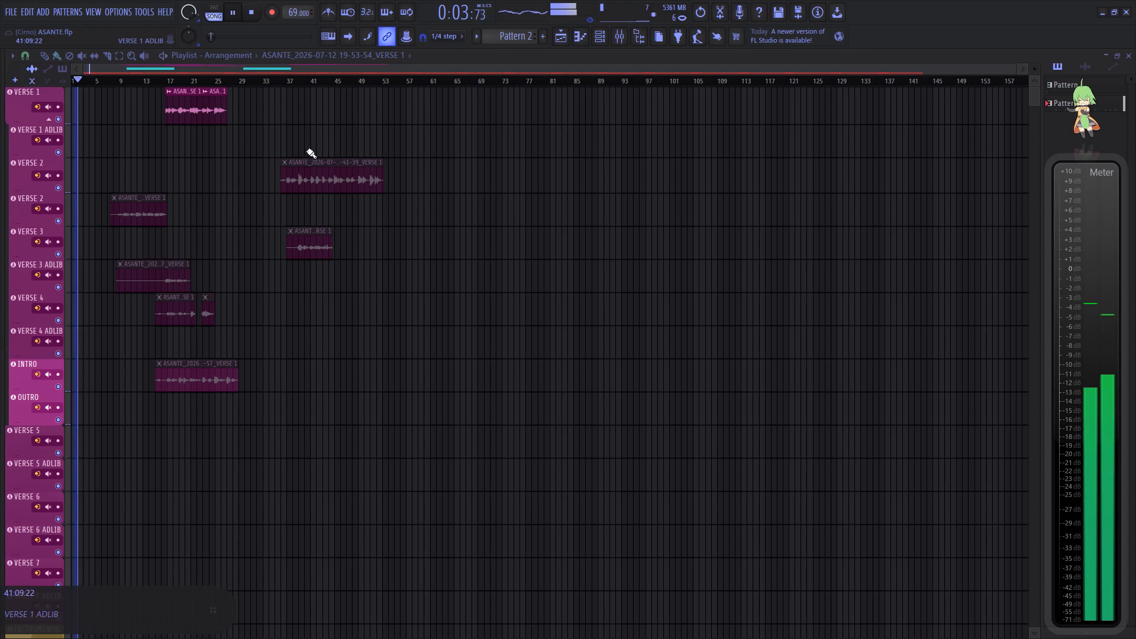
scroll(256, 186, down, 5)
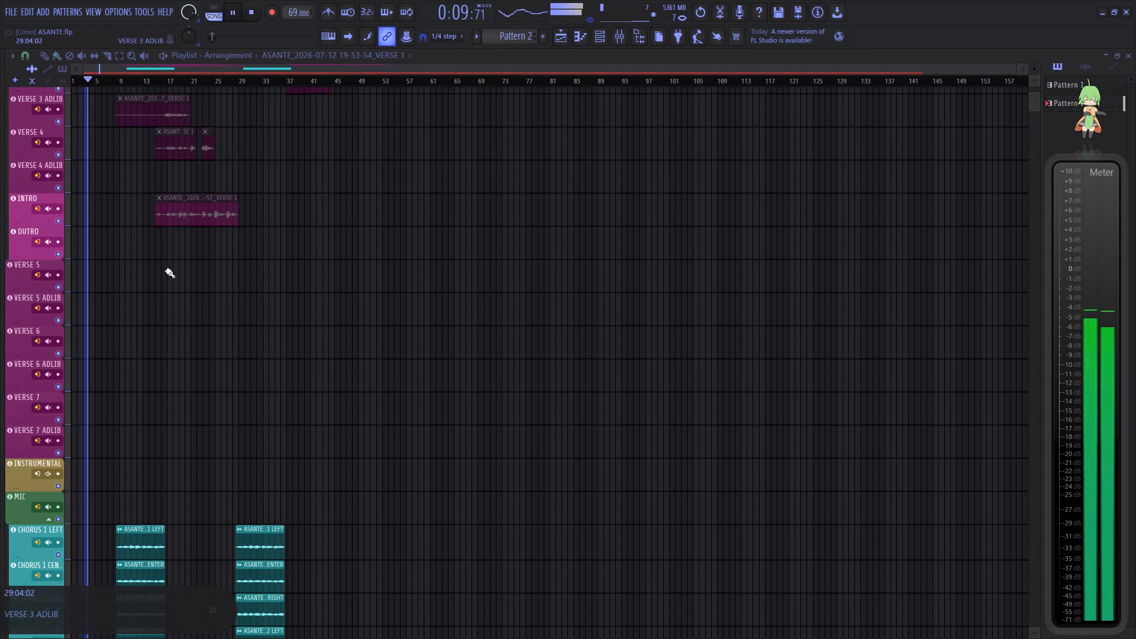
scroll(183, 176, down, 20)
scroll(183, 176, down, 3)
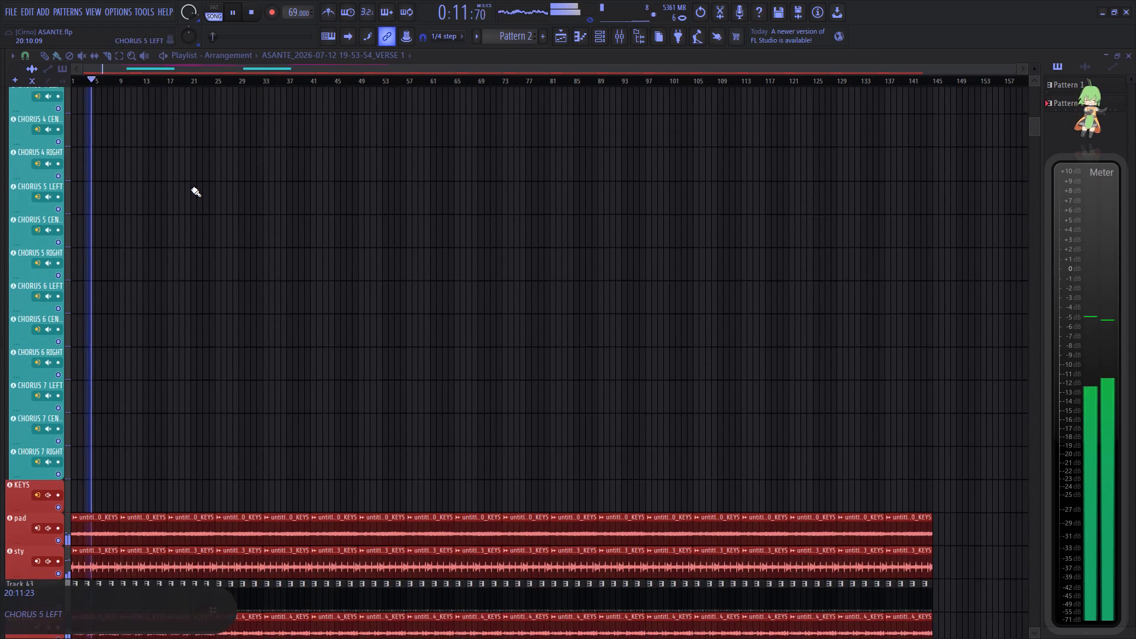
scroll(192, 190, down, 7)
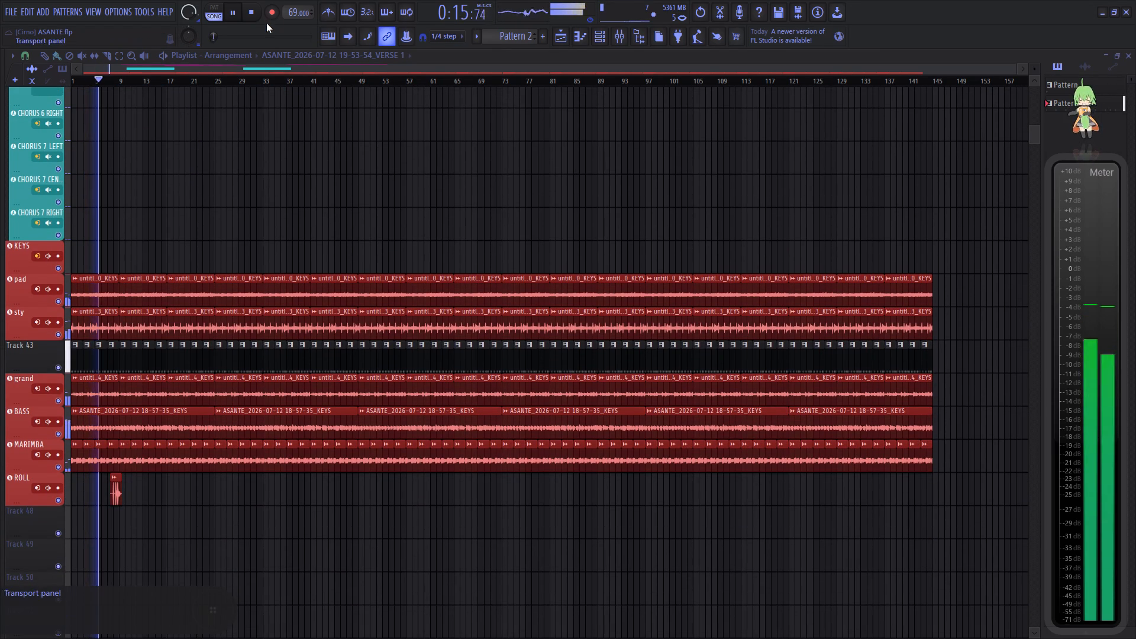
Save the ASANTE project.
key(ctrl+s)
Play the song from just before the first chorus and examine the chorus vocal clips in the playlist.
ctrl+scroll(281, 71, up, 2)
scroll(246, 146, down, 1)
scroll(214, 177, up, 15)
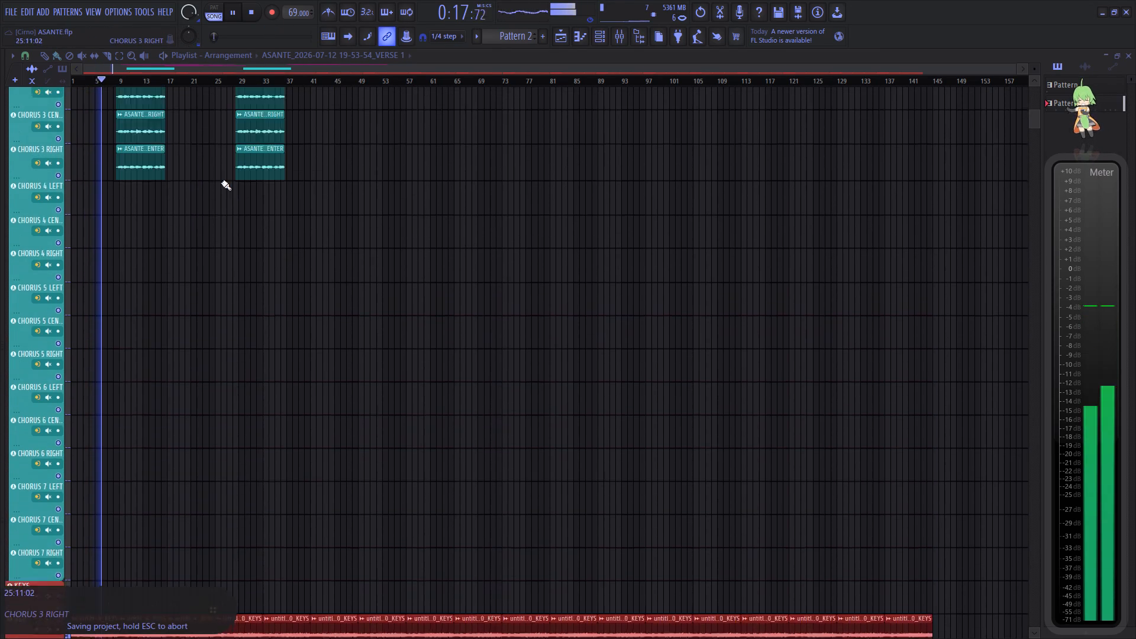
scroll(221, 182, up, 6)
click(113, 77)
scroll(120, 79, up, 7)
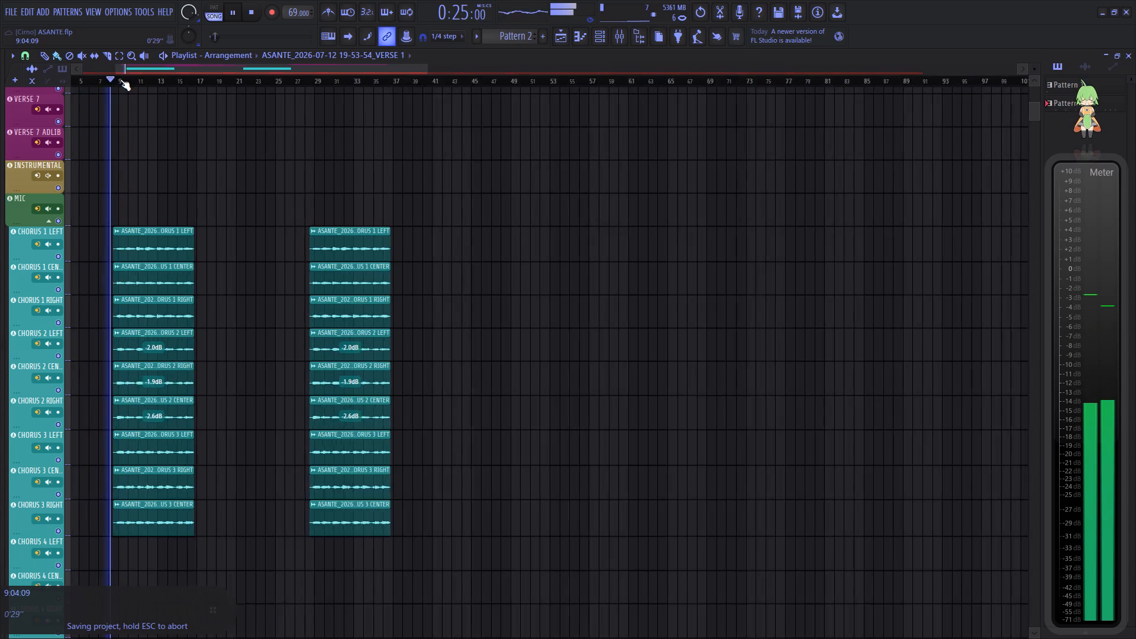
scroll(120, 79, up, 4)
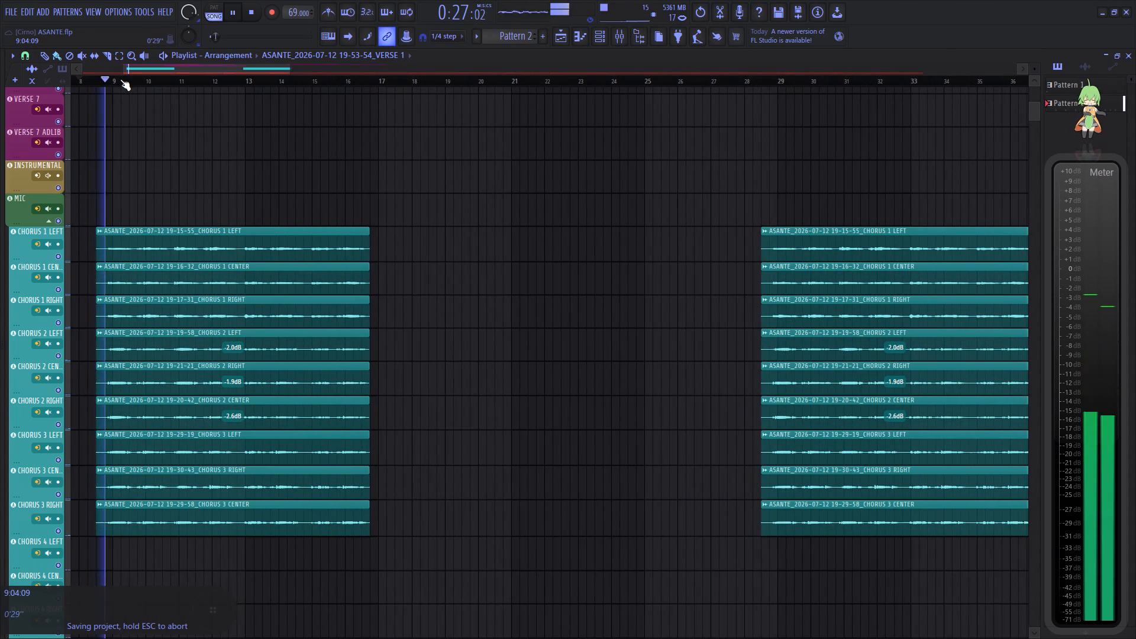
scroll(135, 78, down, 10)
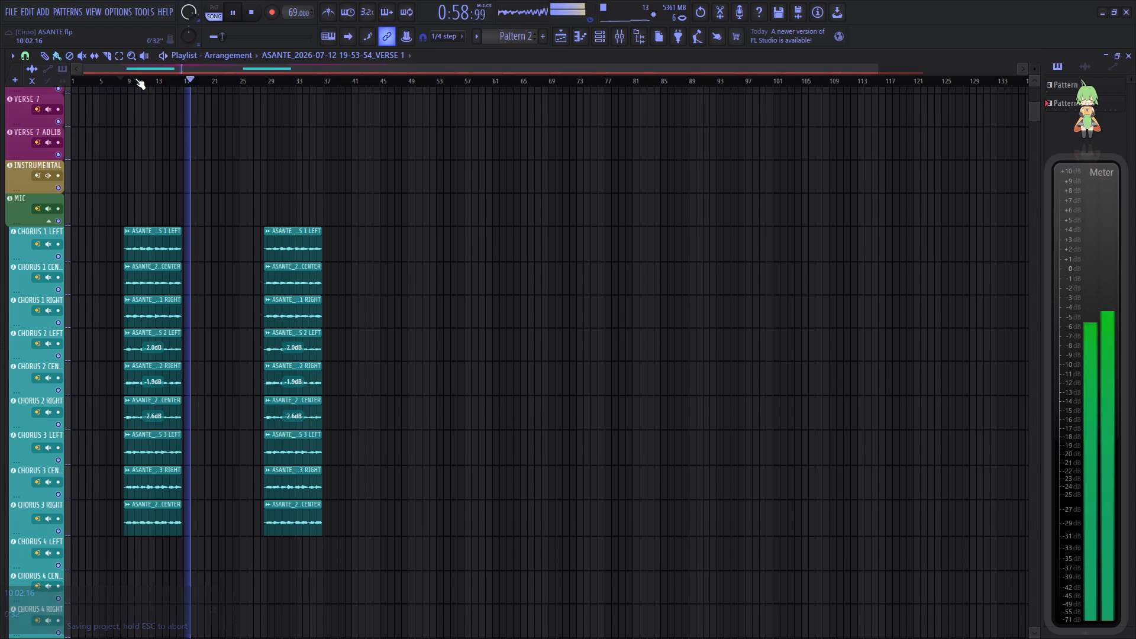
Close FL Studio with the ASANTE project.
click(1126, 13)
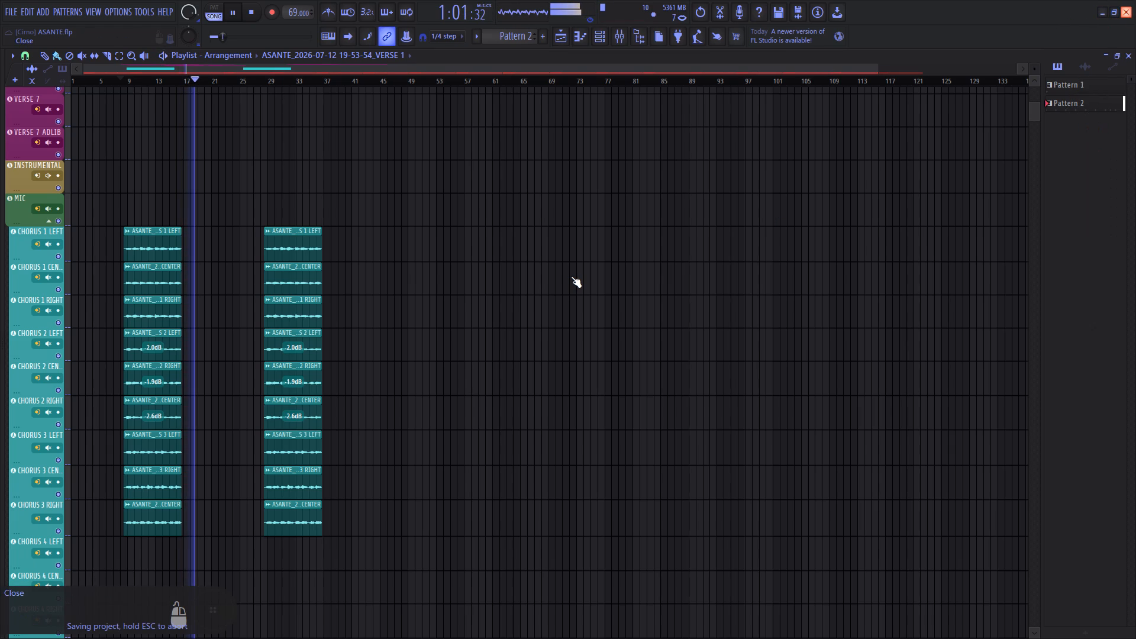
Open the BABA TENDA.flp project from ENOCK's BABA TENDA folder and dismiss the missing-plugins notice.
click(185, 154)
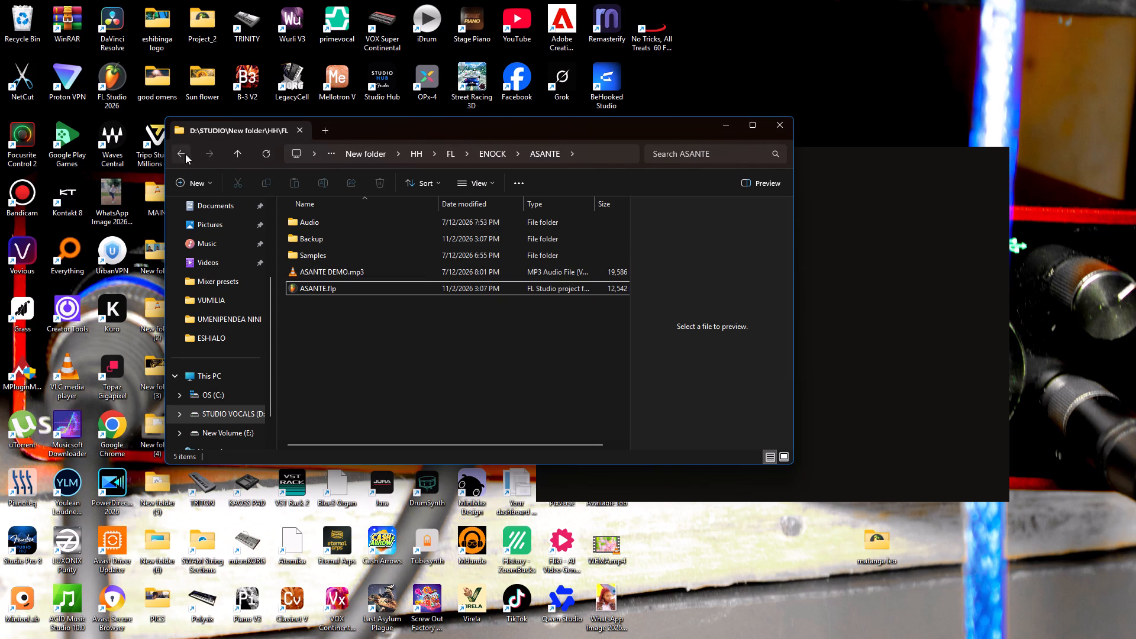
double_click(359, 243)
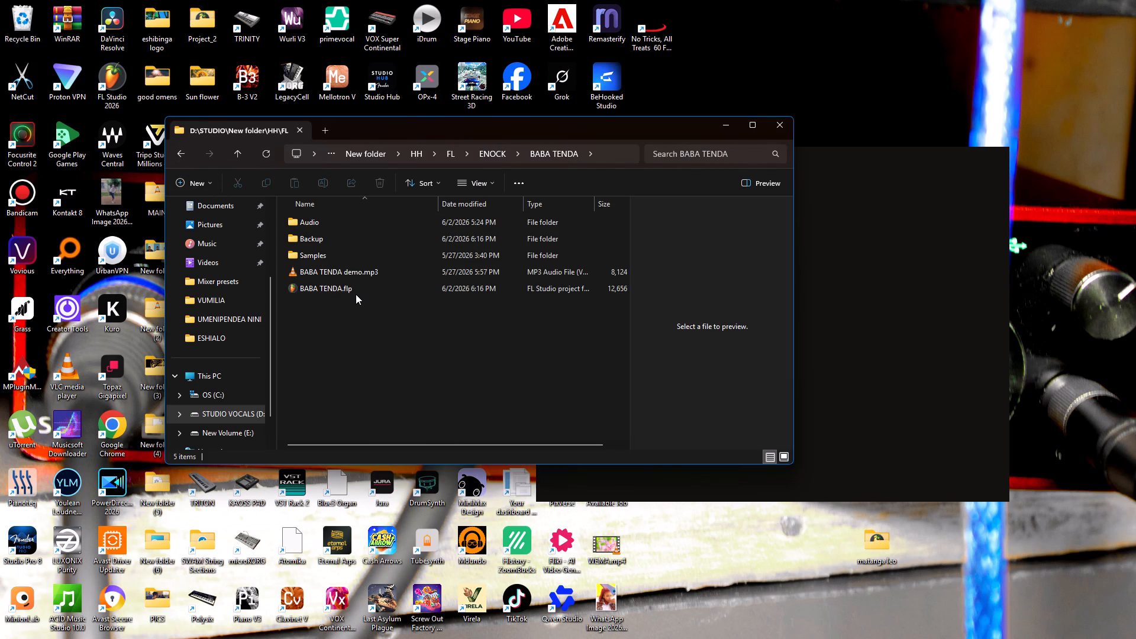
double_click(357, 293)
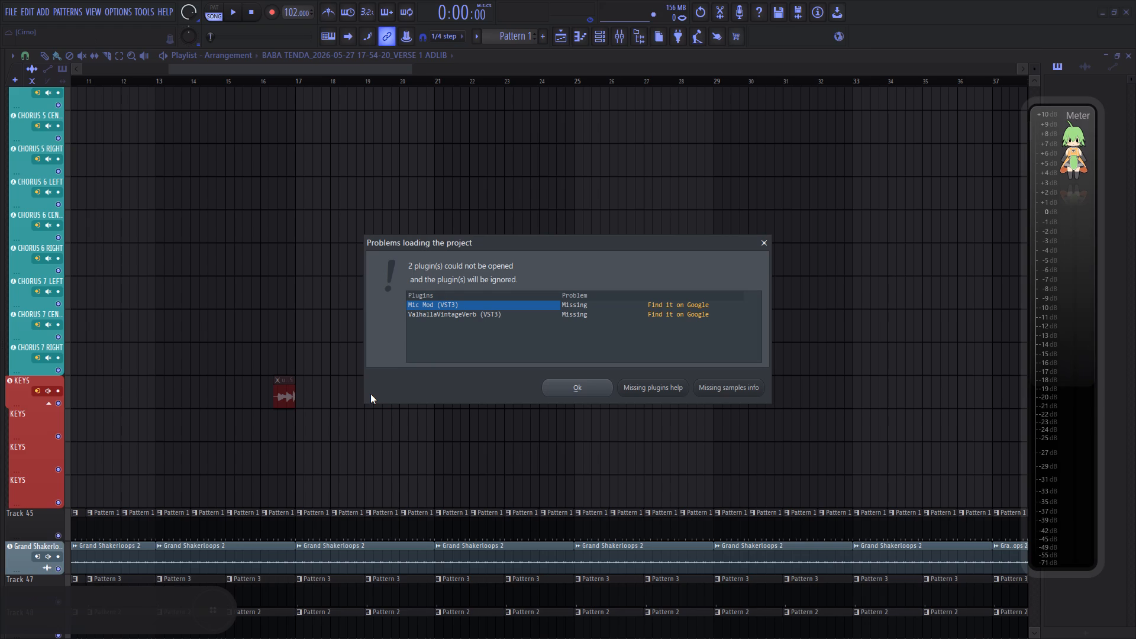
click(569, 389)
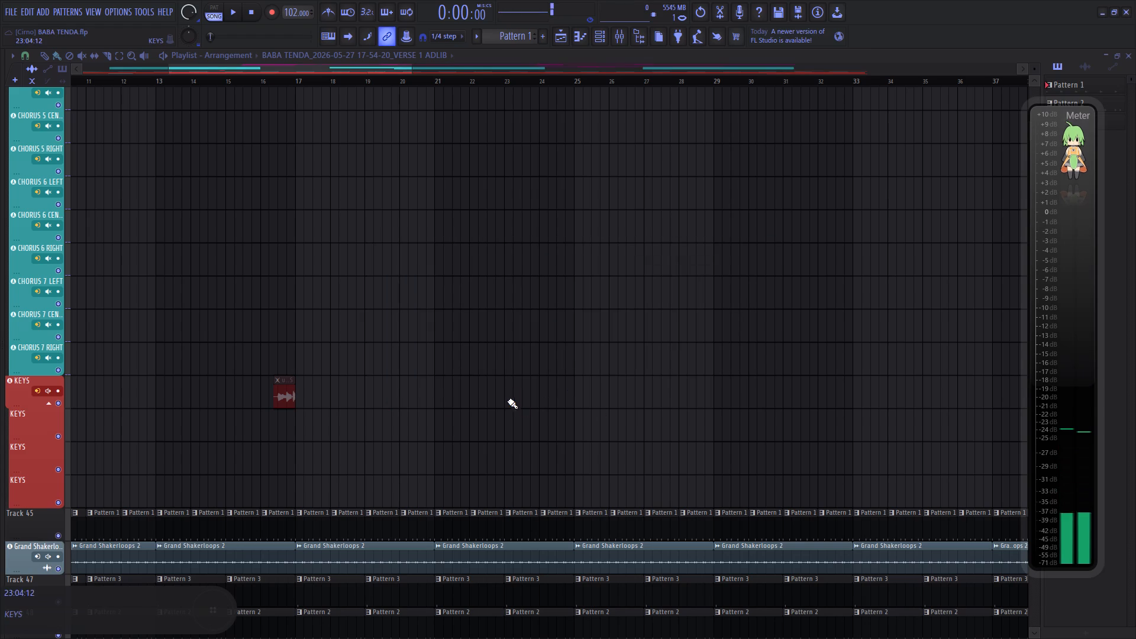
Play the BABA TENDA song and look over its instrument tracks from the beginning of the arrangement.
scroll(459, 386, down, 14)
key(space)
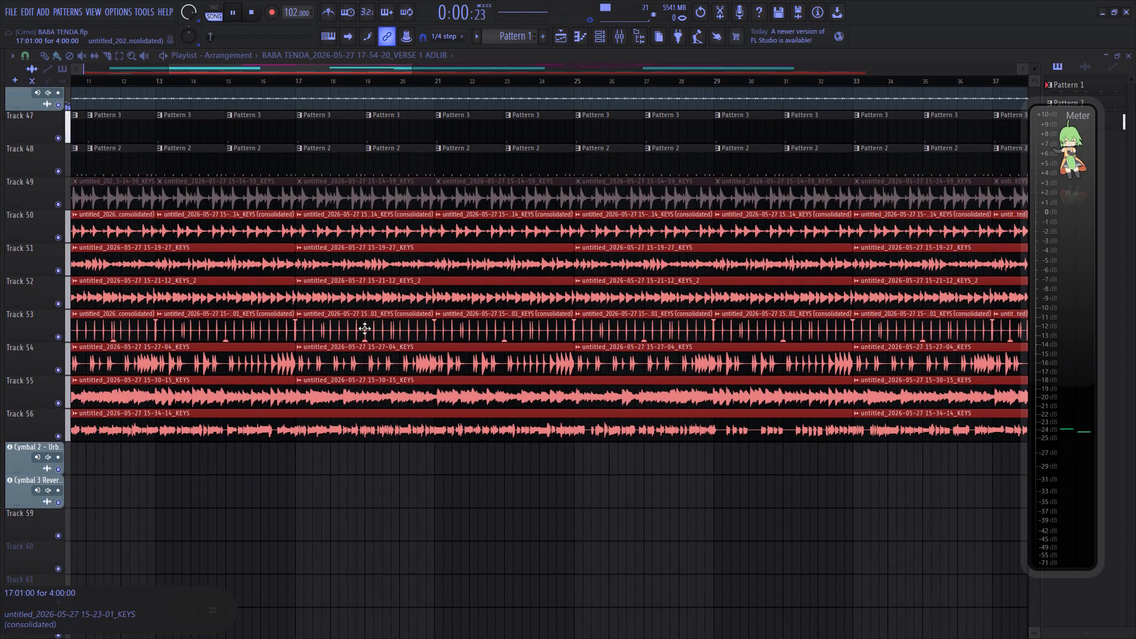
drag(227, 73, 37, 67)
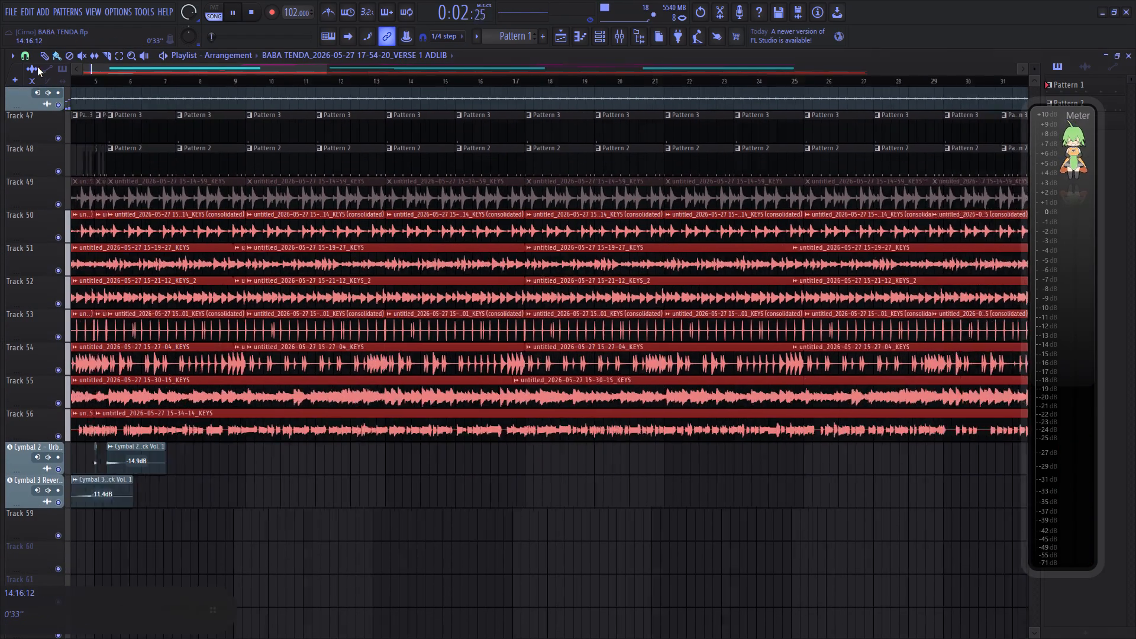
drag(37, 67, 4, 66)
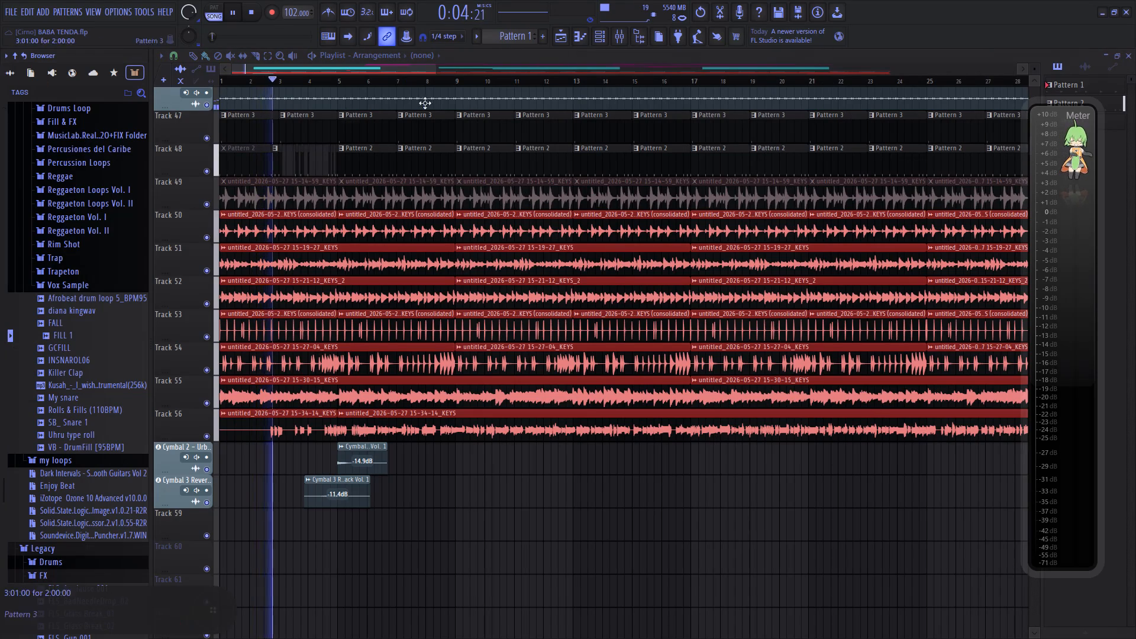
Toggle solo on and off in the mixer around the NECTAR and SMART EQ tracks during playback, ending with the song stopped.
click(619, 43)
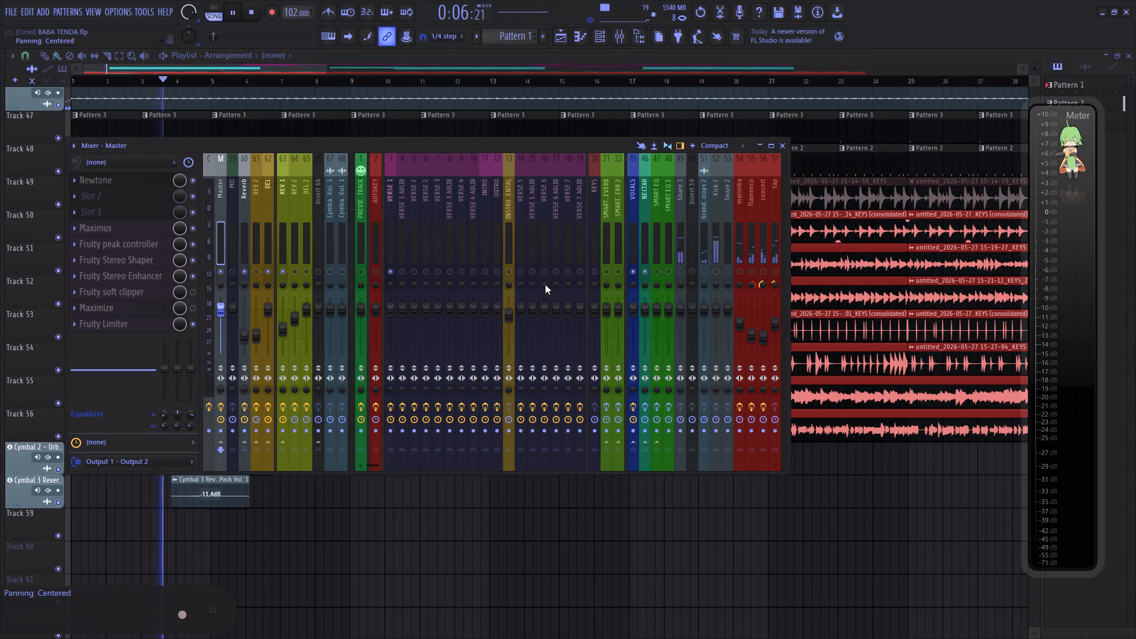
right_click(651, 275)
right_click(651, 275)
key(space)
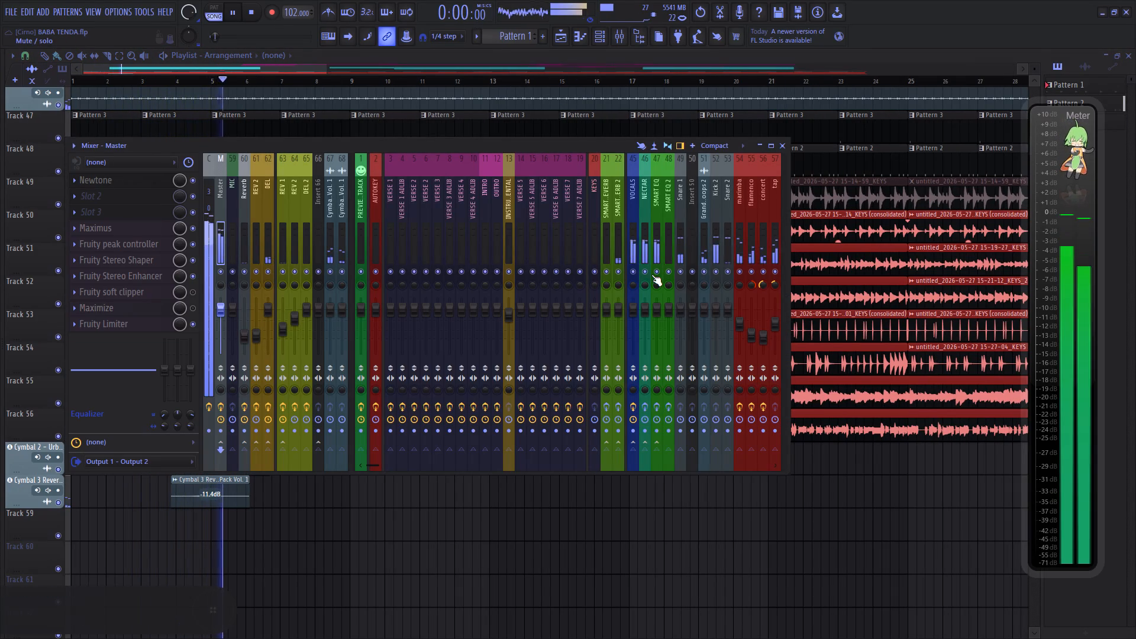
Play the song from the start with Track 50 soloed, comparing it with Track 49 soloed before returning to Track 50.
click(783, 147)
drag(287, 70, 189, 70)
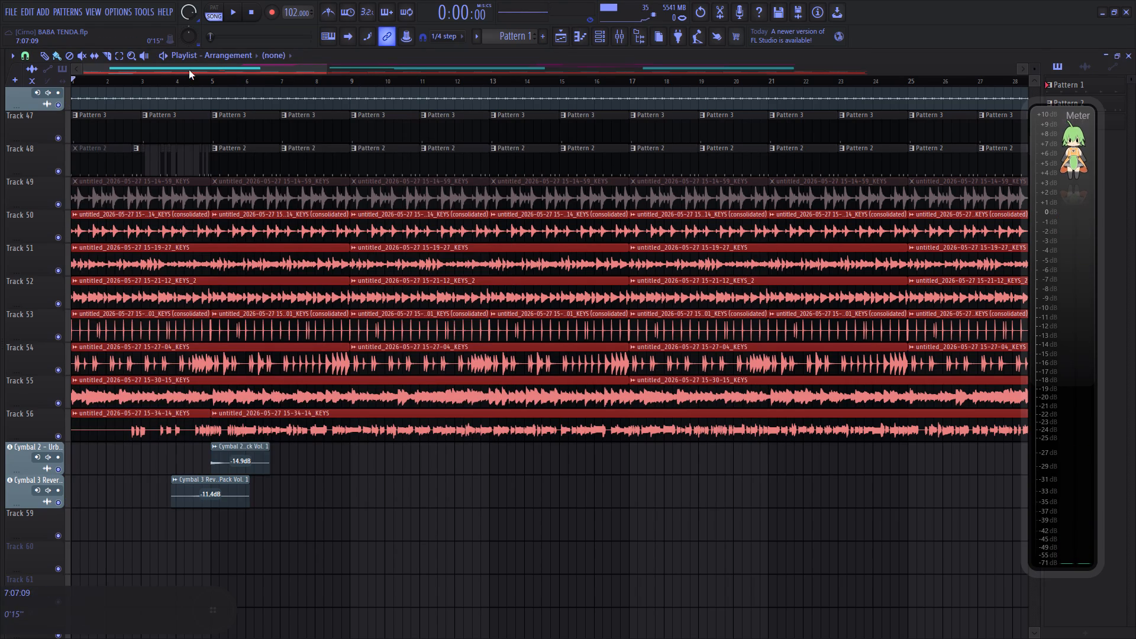
drag(189, 70, 141, 69)
scroll(139, 175, down, 4)
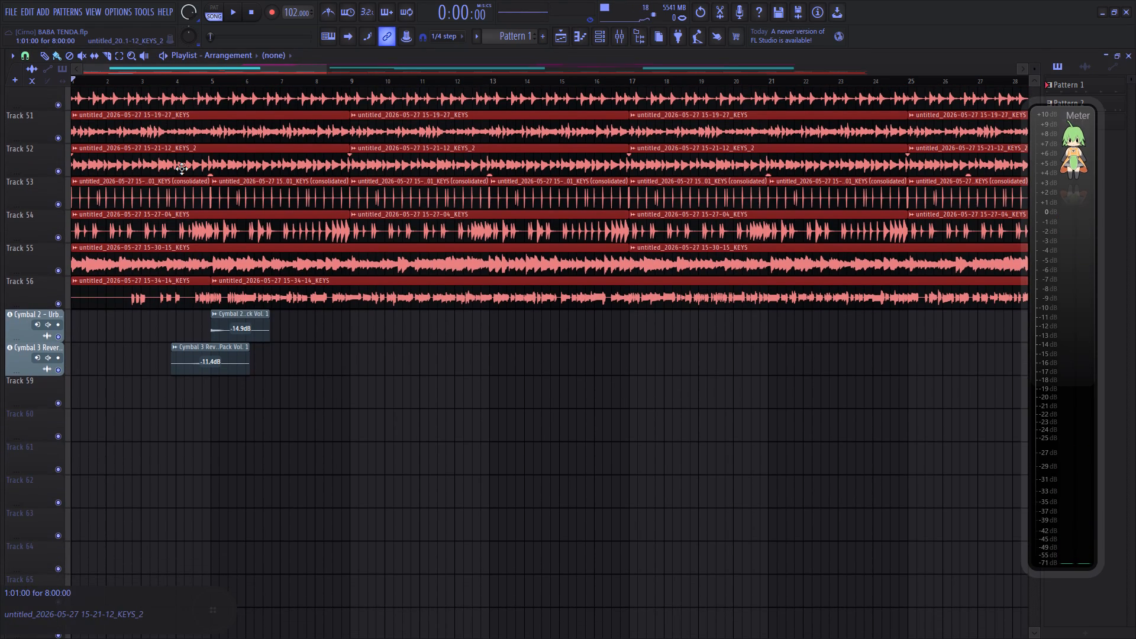
scroll(195, 226, up, 1)
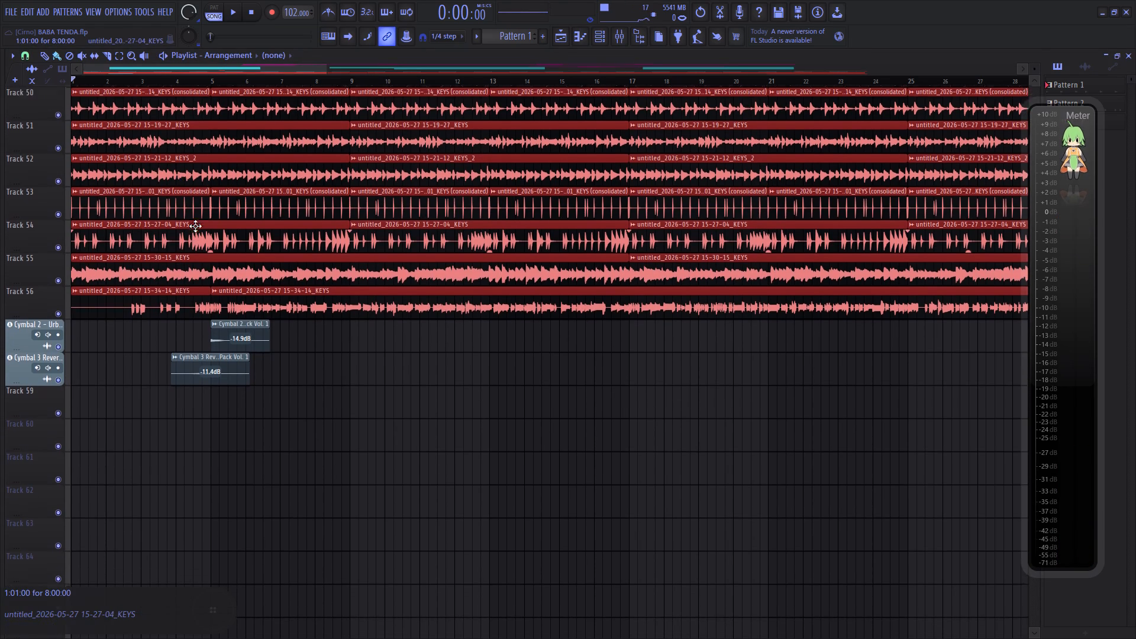
right_click(58, 138)
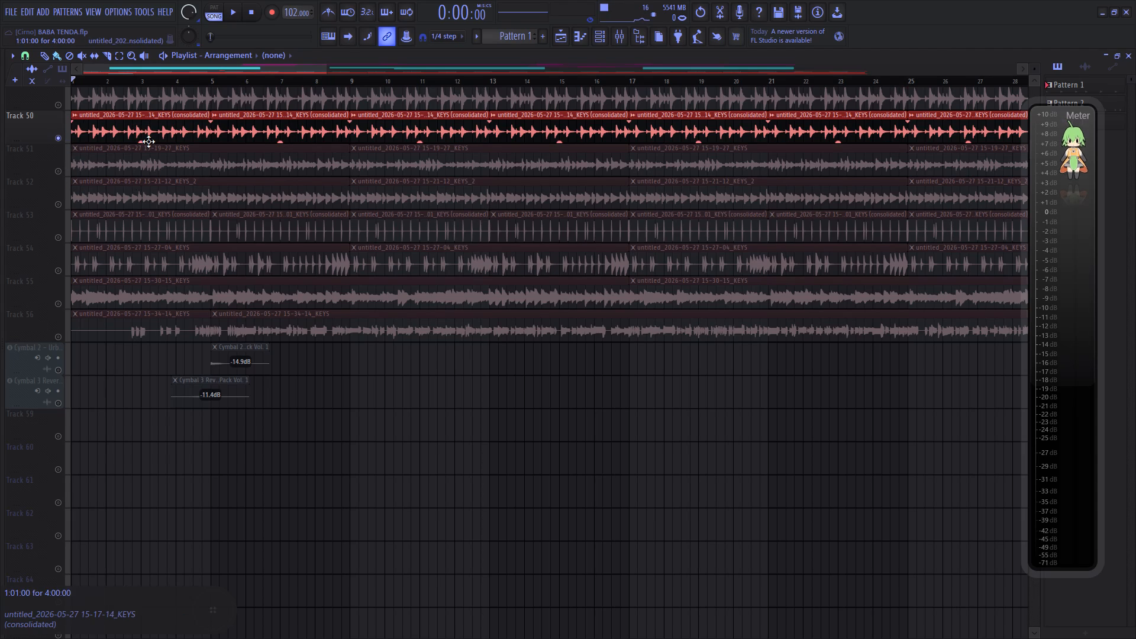
key(space)
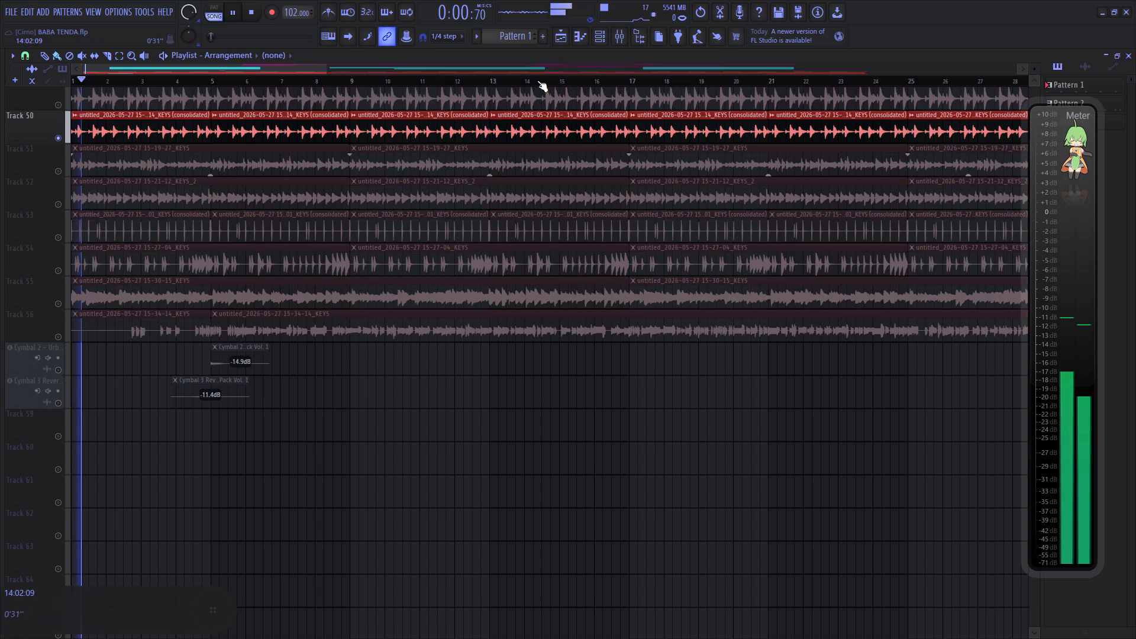
scroll(166, 147, up, 4)
right_click(60, 233)
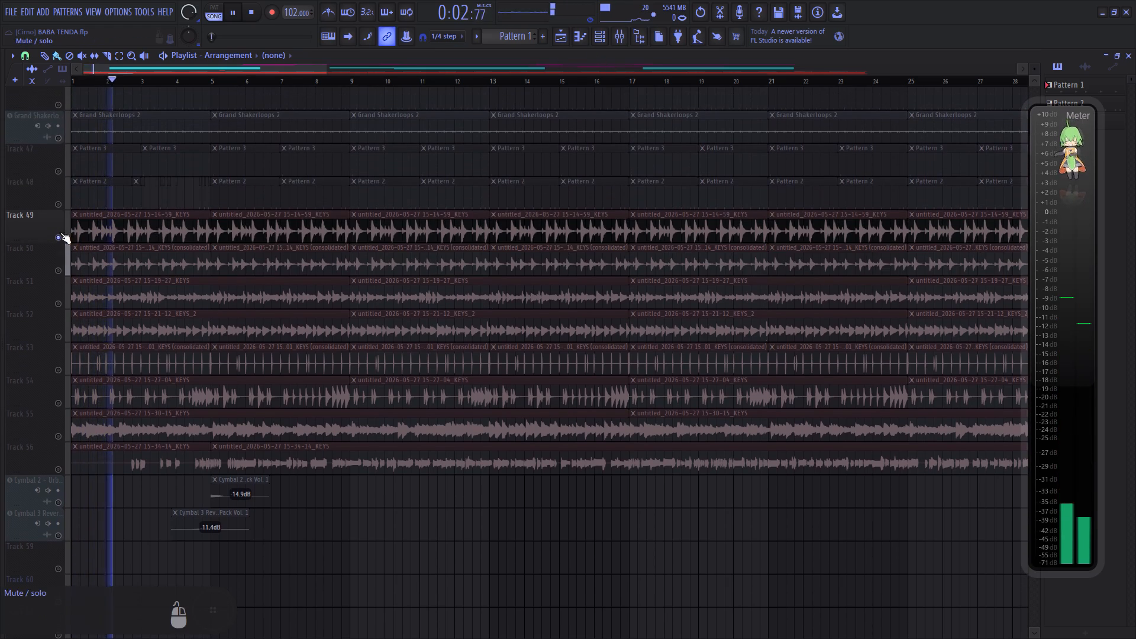
right_click(60, 275)
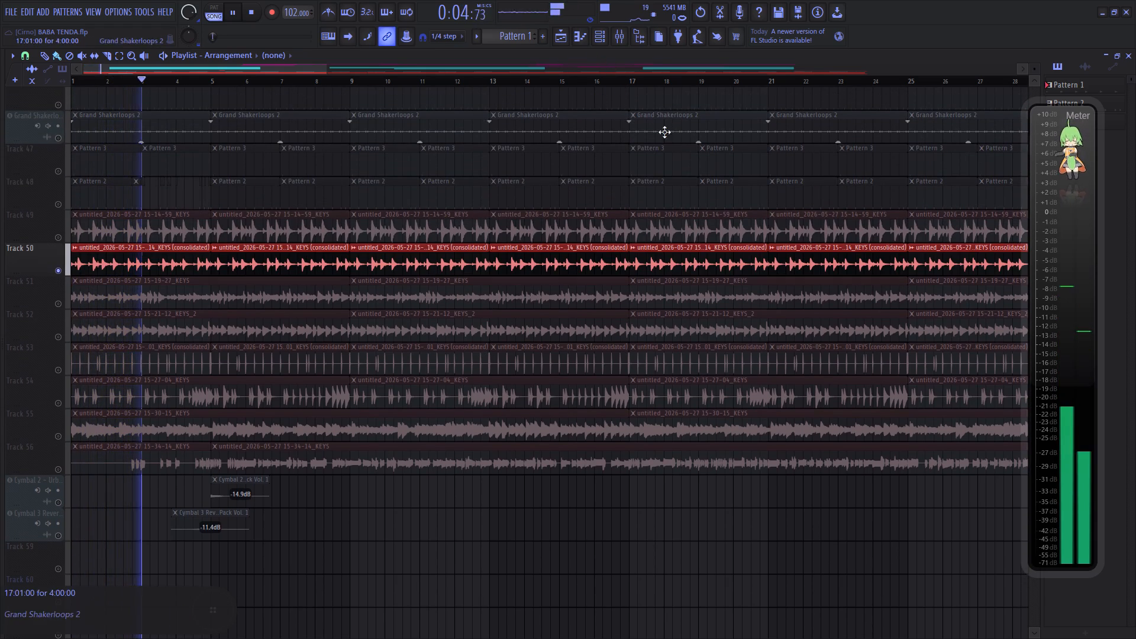
Raise the Delay of the AIR Stereo Width effect on the marimba mixer track to its maximum.
click(621, 43)
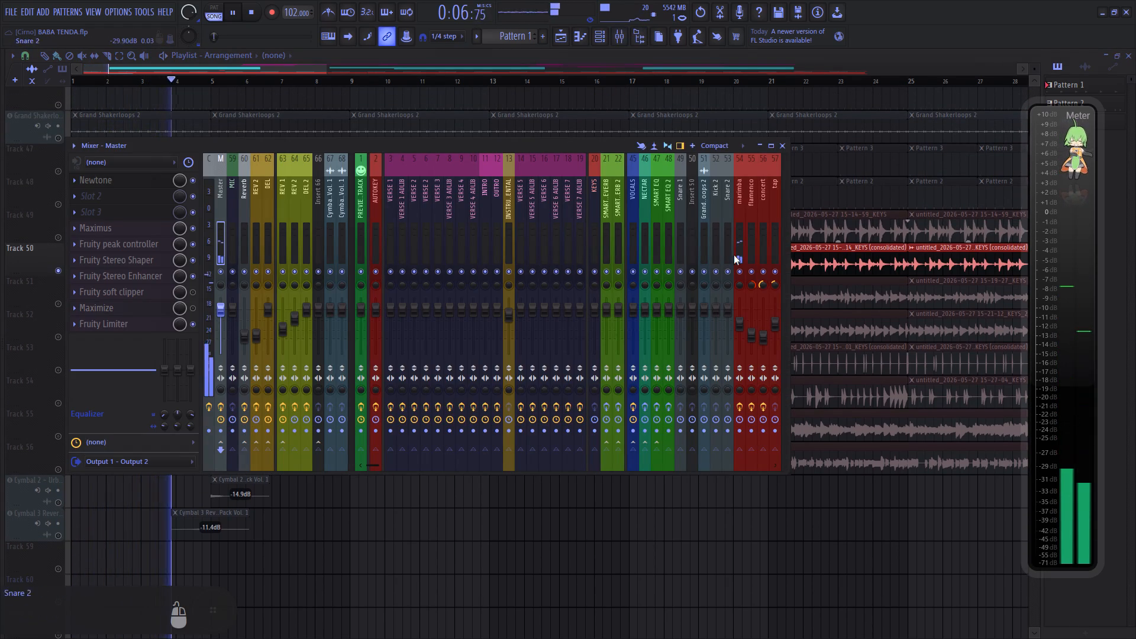
click(739, 253)
click(98, 178)
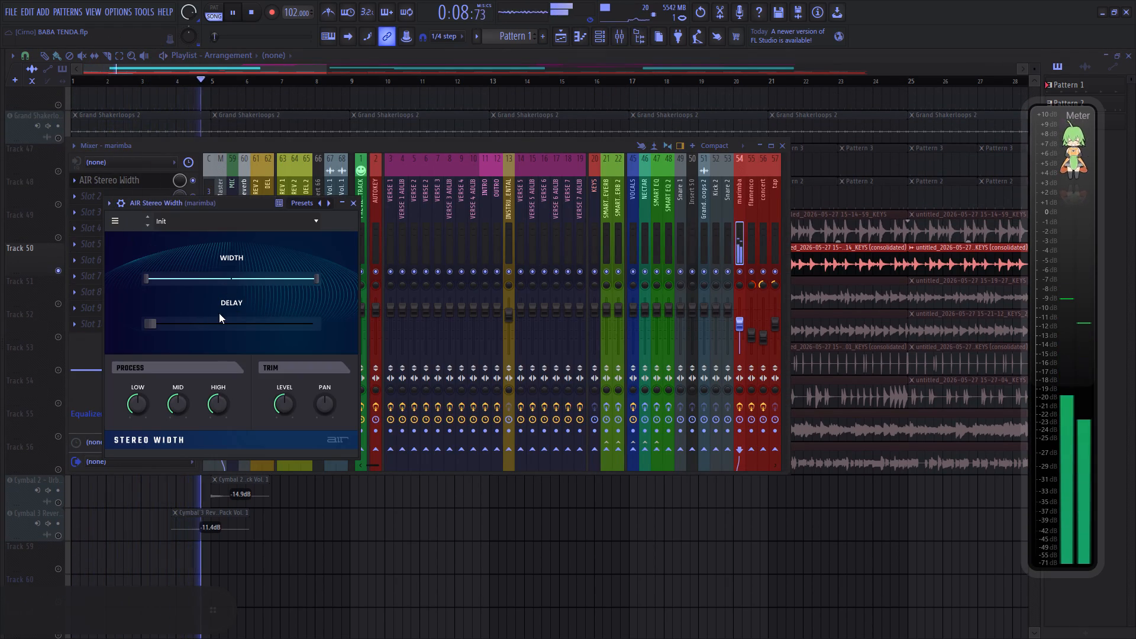
drag(200, 318, 459, 348)
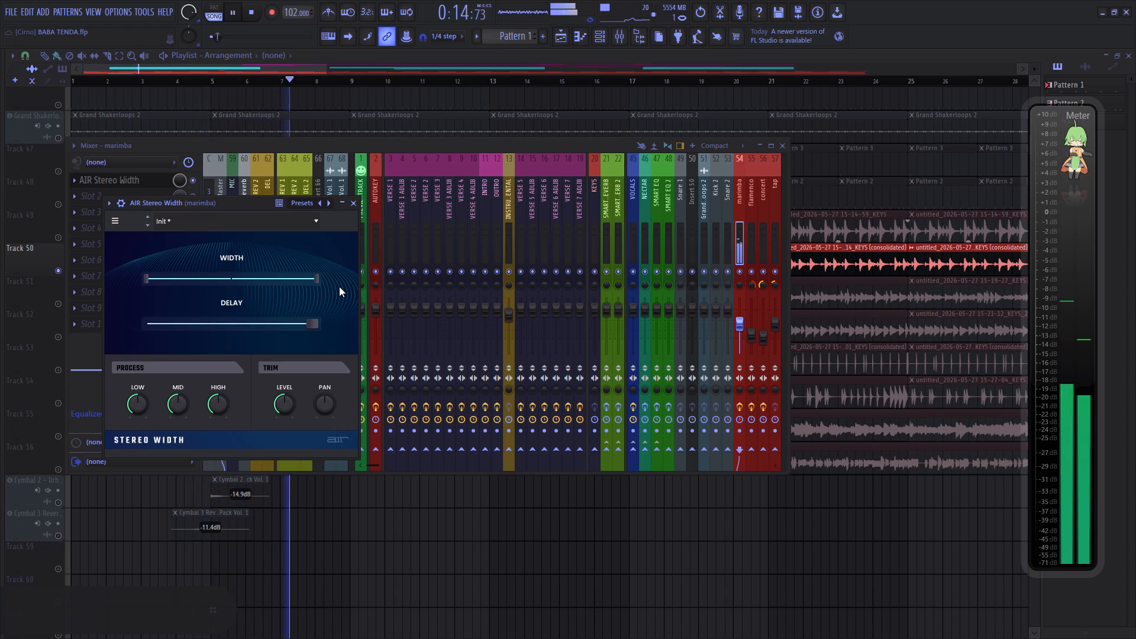
click(353, 204)
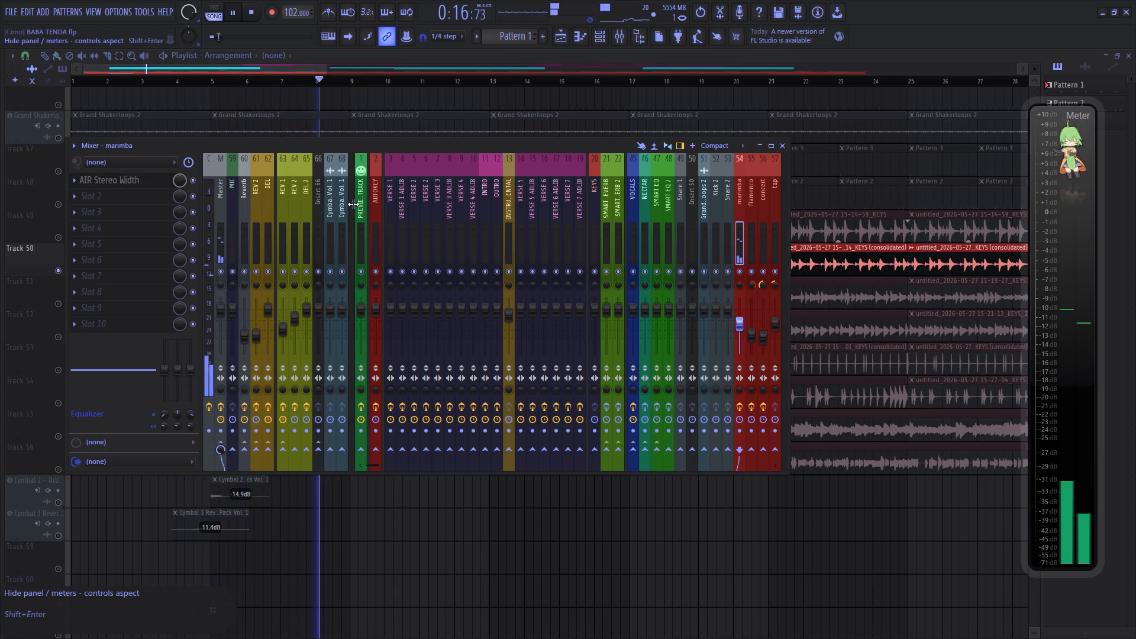
click(530, 64)
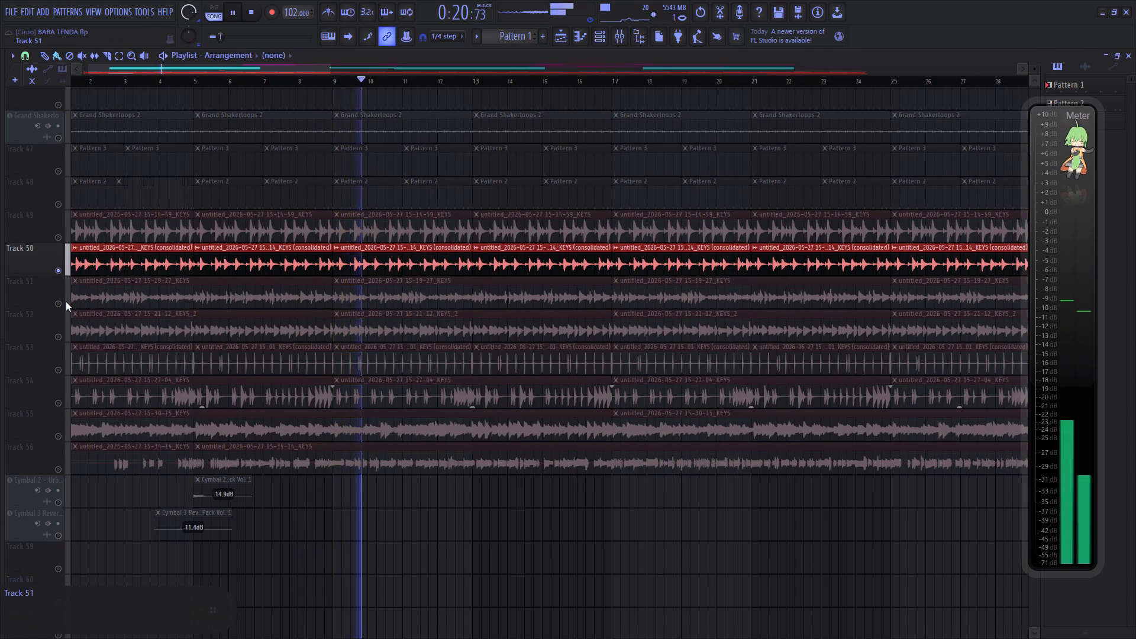
Solo Track 51 and check the AIR Stereo Width settings on the flamenco mixer track.
right_click(63, 303)
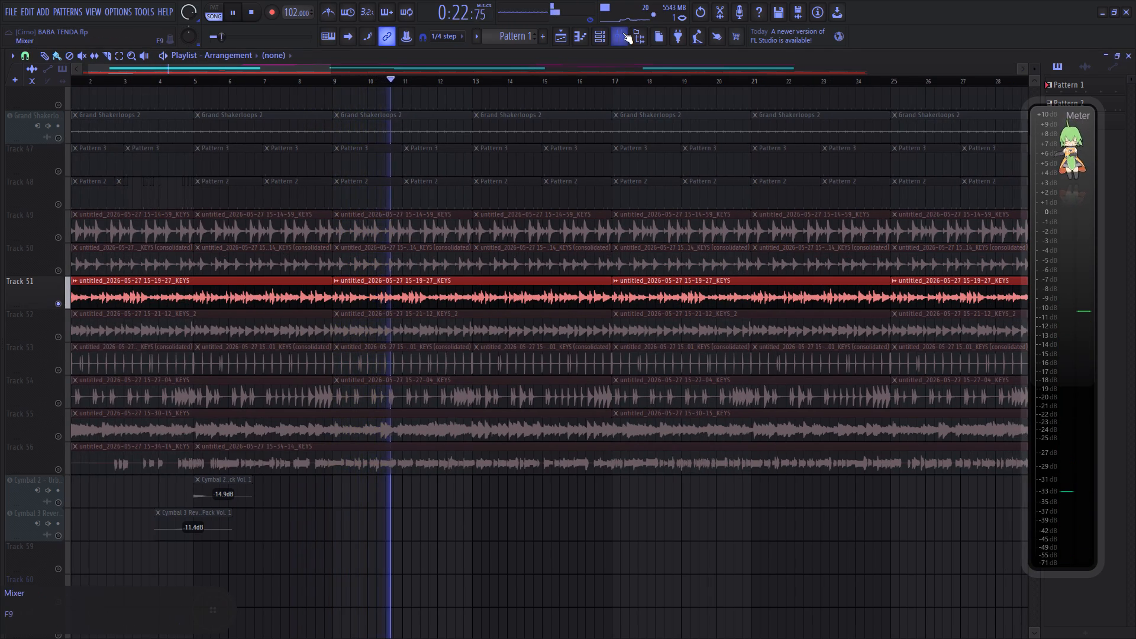
click(622, 33)
click(750, 245)
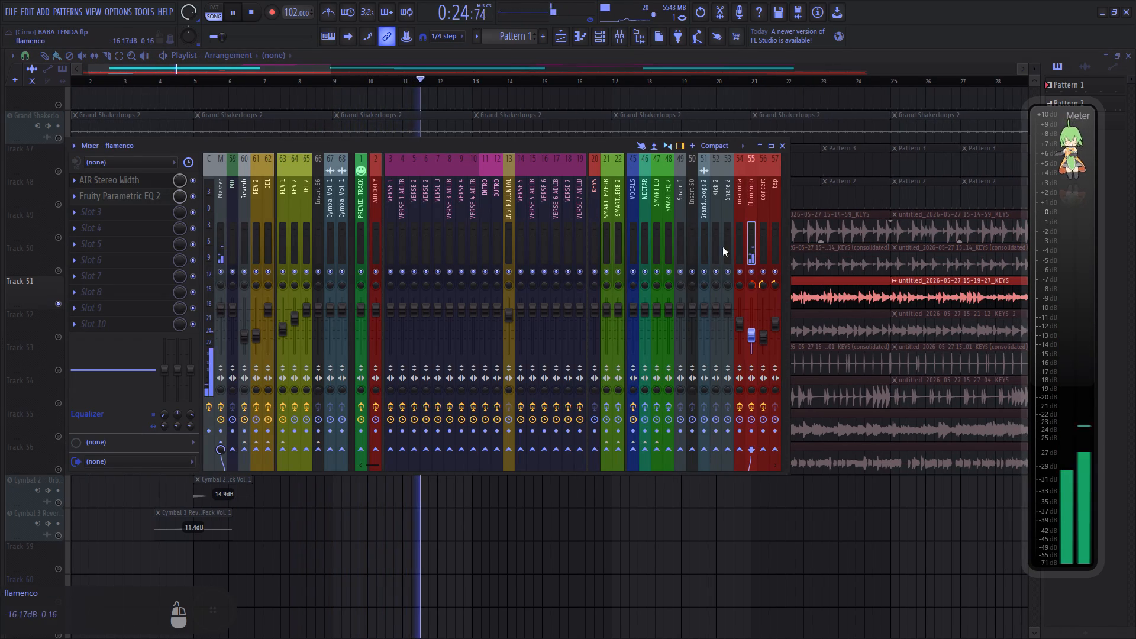
click(133, 182)
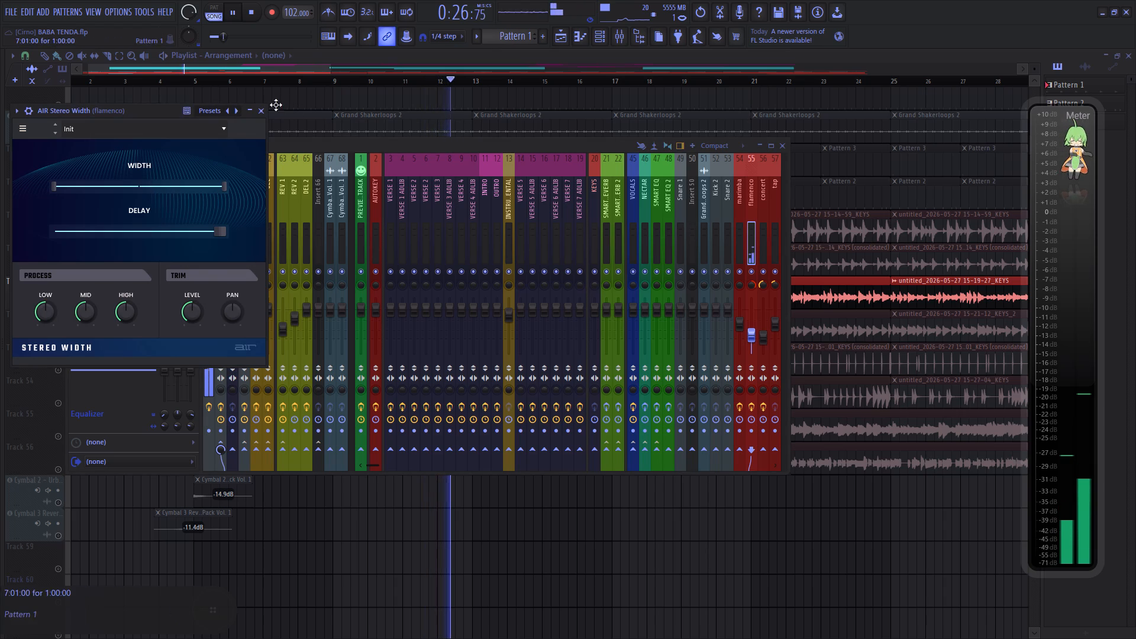
click(262, 112)
click(41, 247)
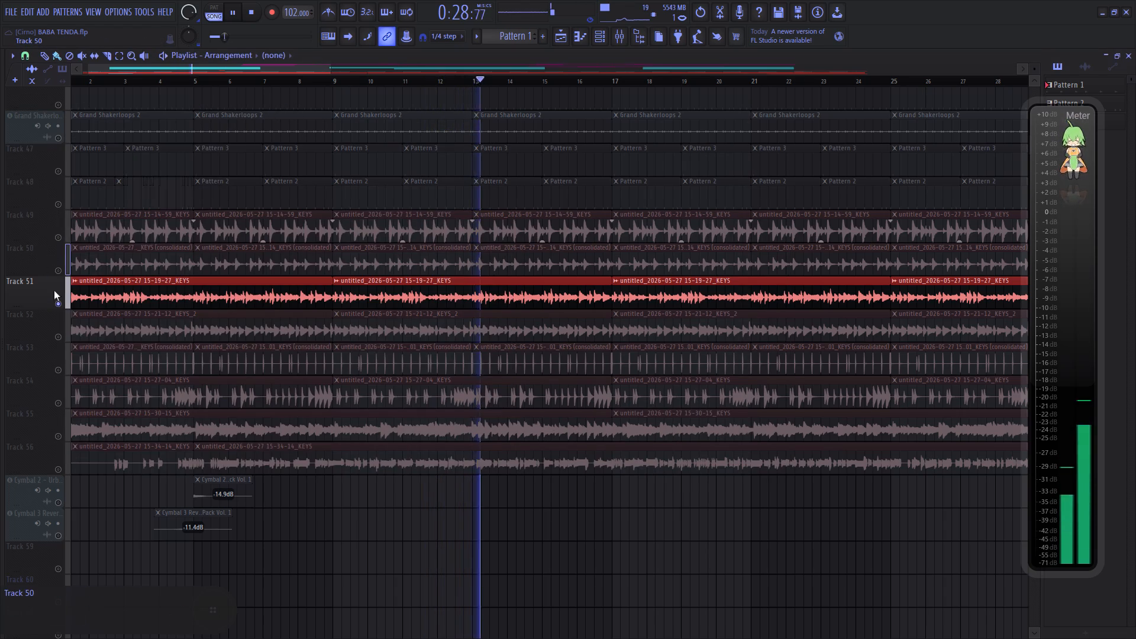
Solo Track 52 and check the AIR Stereo Width settings on the concert mixer track.
right_click(61, 333)
click(619, 42)
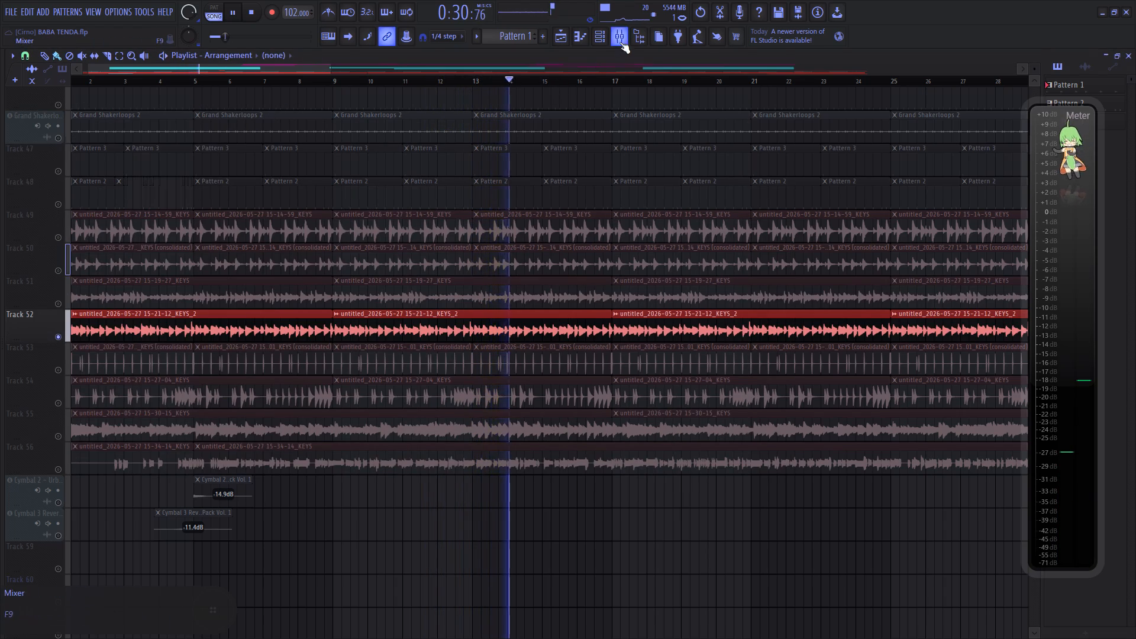
click(763, 250)
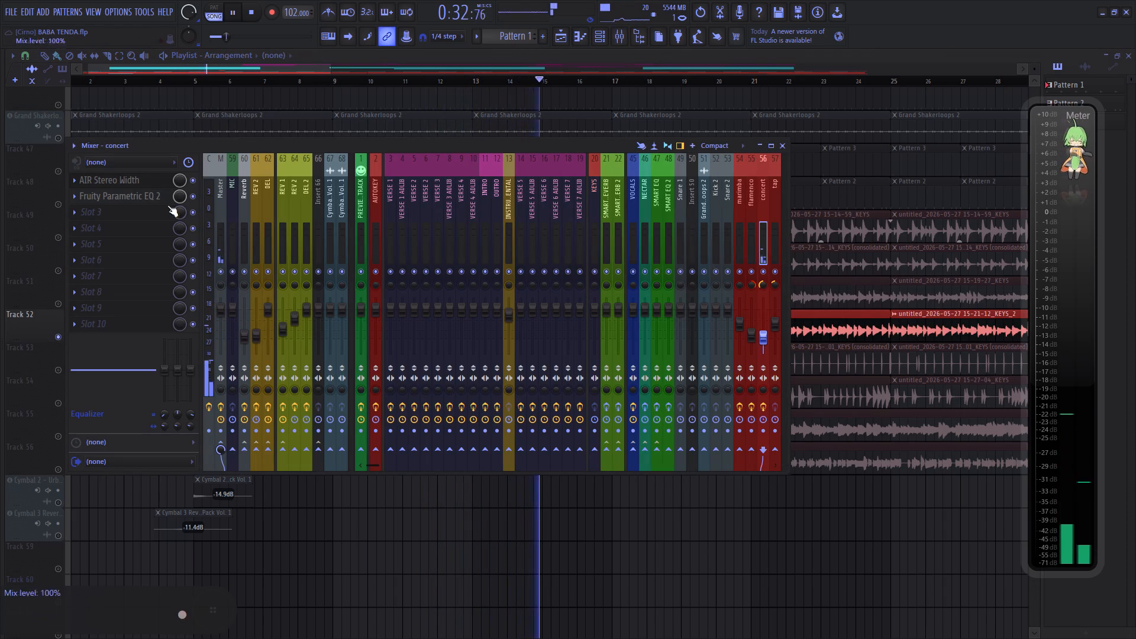
click(135, 188)
click(292, 146)
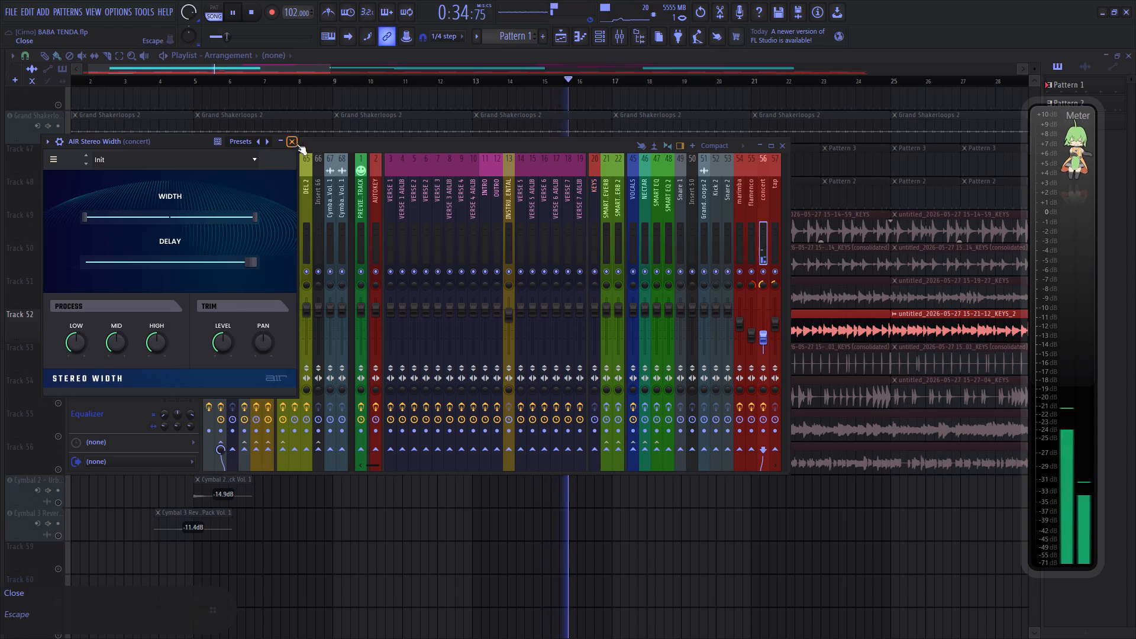
click(469, 60)
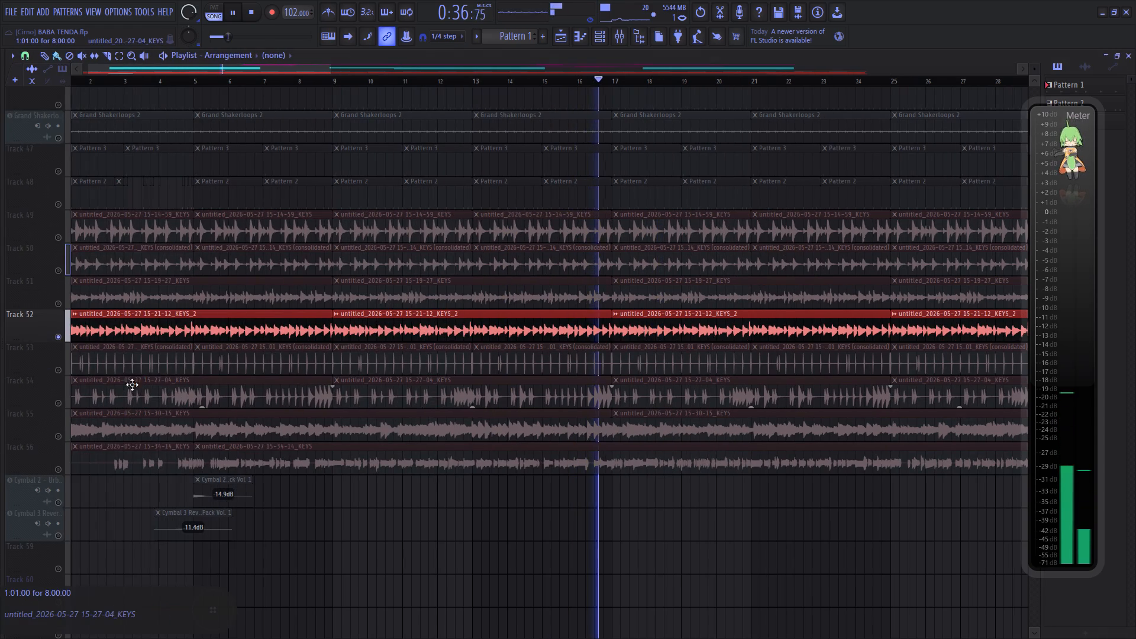
Audition Track 53 and Track 54 in solo, and load AIR Stereo Width into the first effect slot of the toms mixer track.
right_click(63, 372)
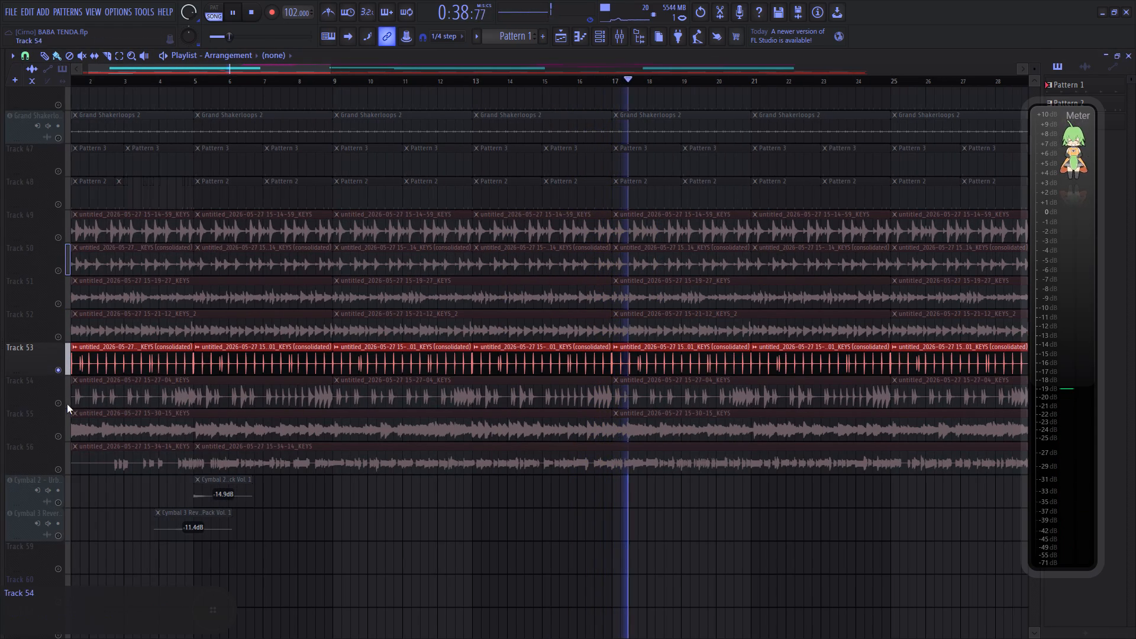
right_click(63, 405)
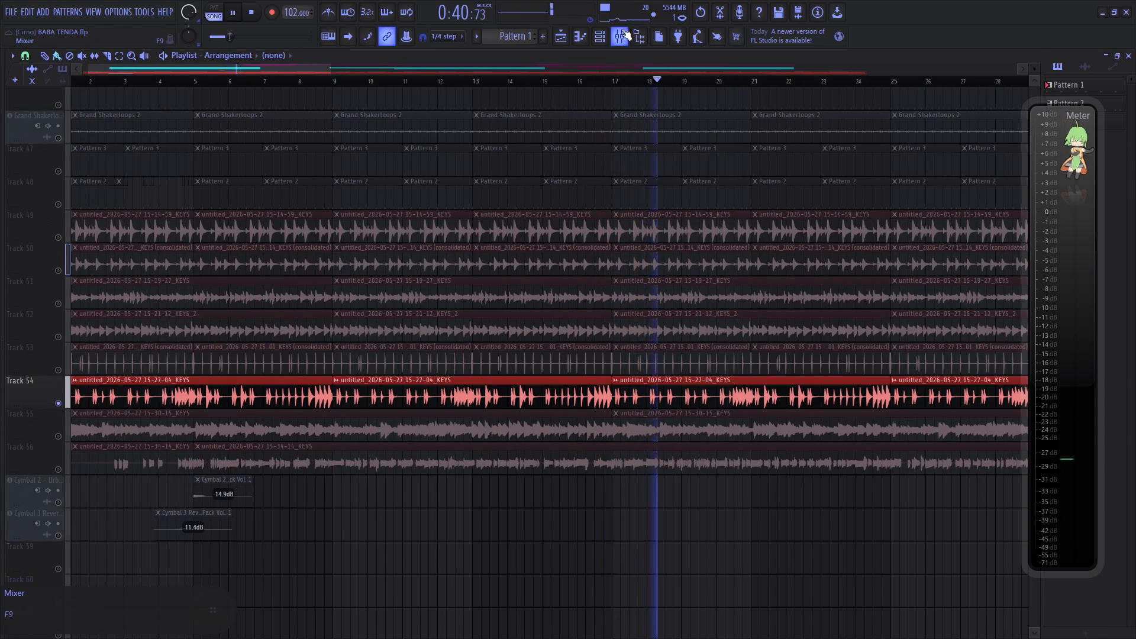
click(621, 29)
scroll(677, 229, down, 7)
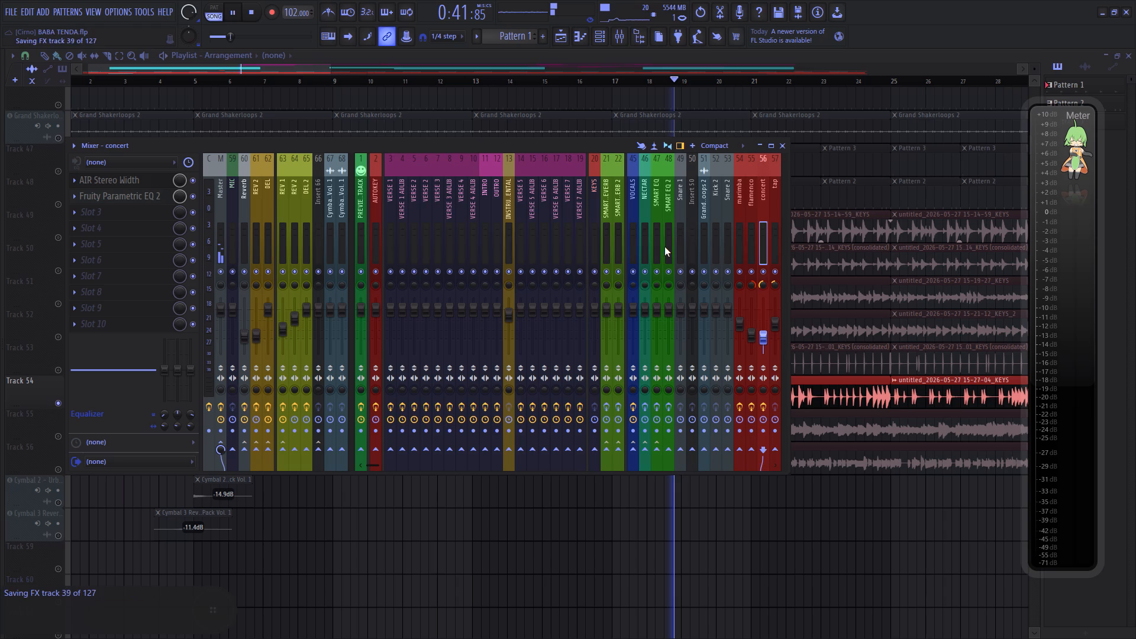
click(541, 251)
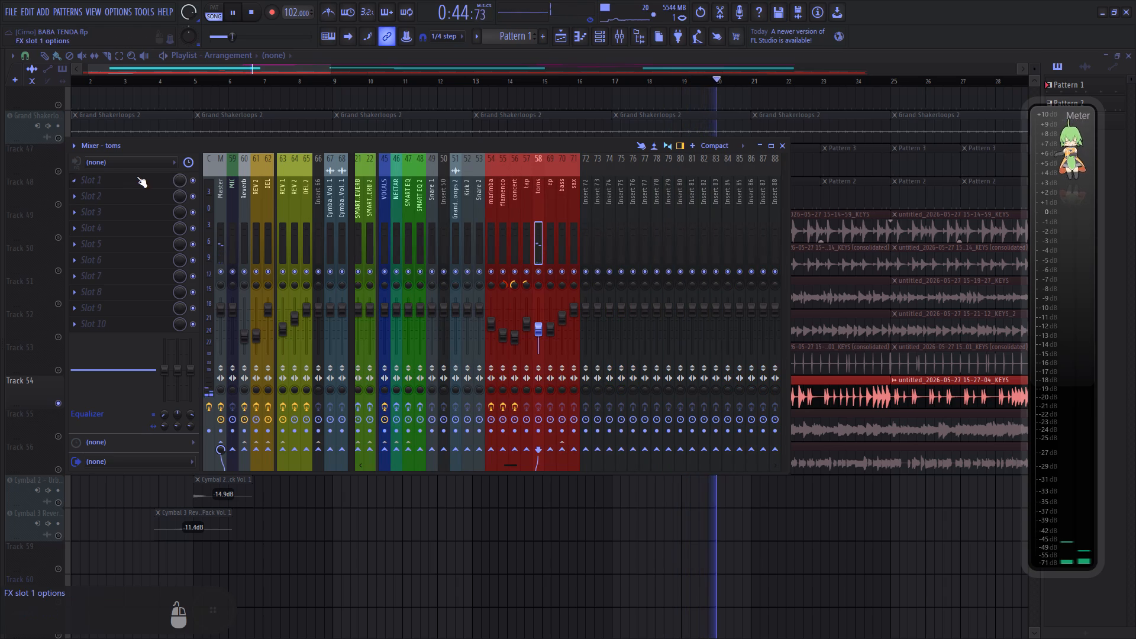
click(122, 176)
click(125, 26)
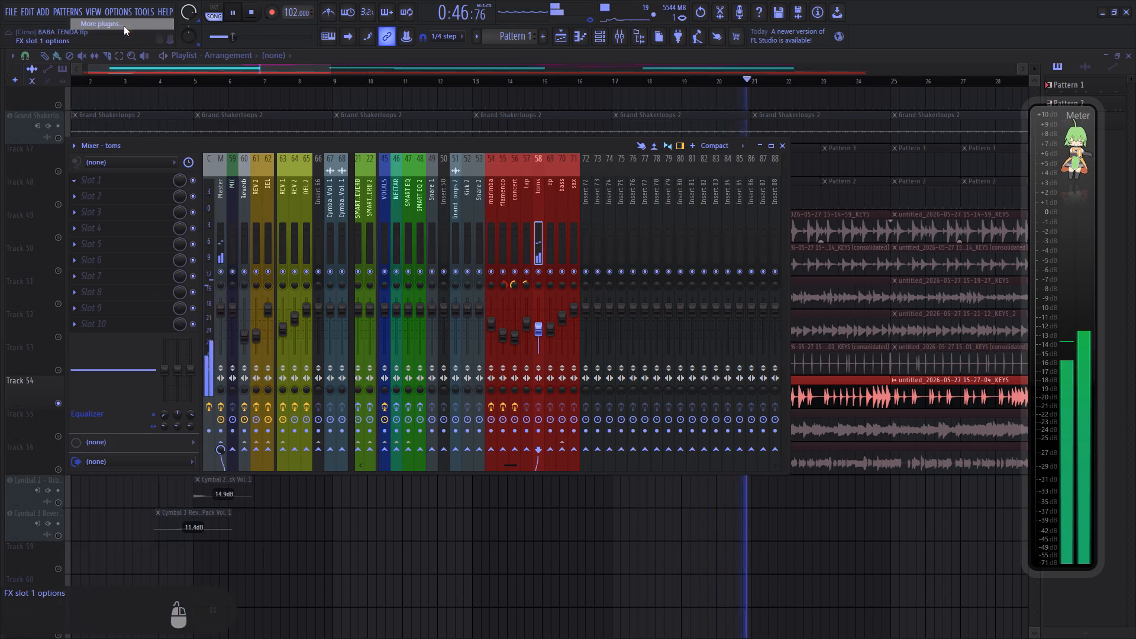
click(576, 612)
key(s)
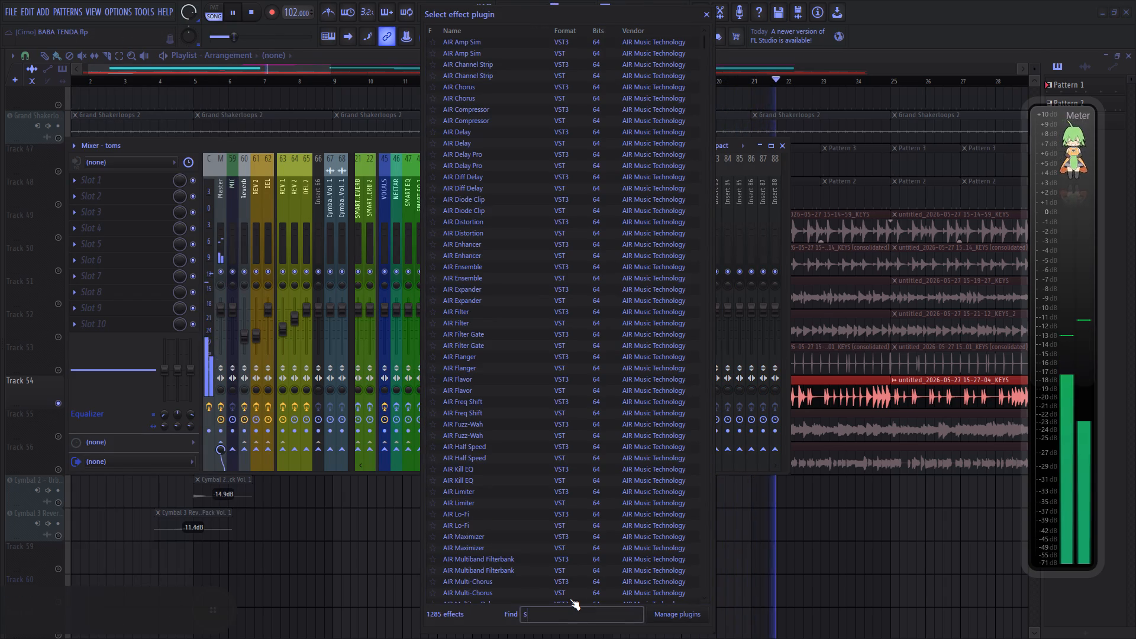
key(t)
text(er)
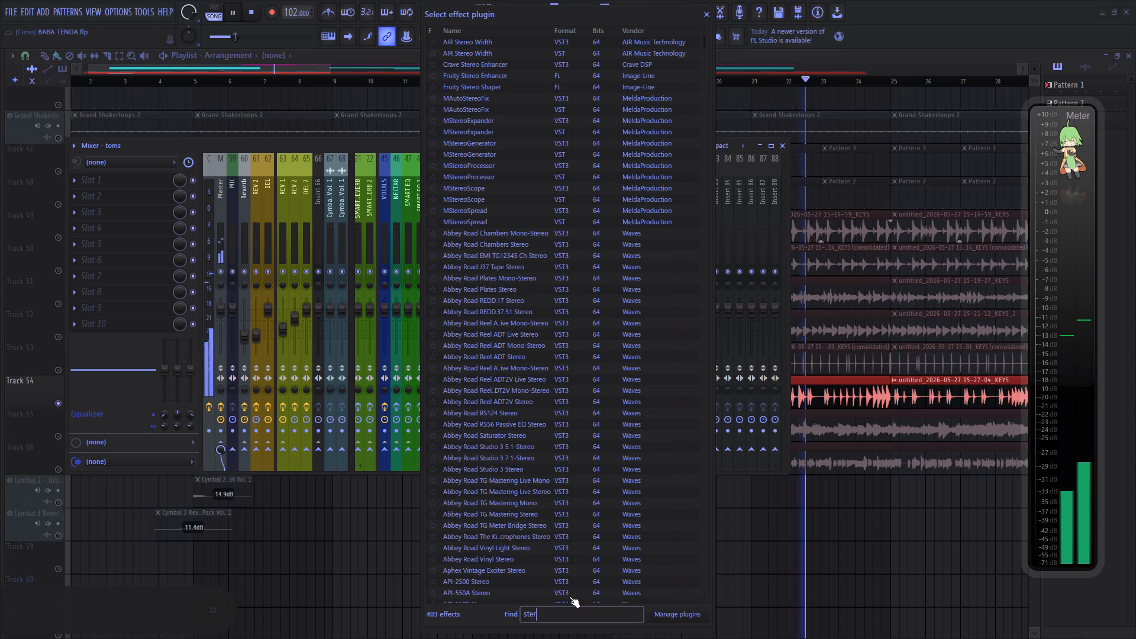
key(e)
double_click(521, 54)
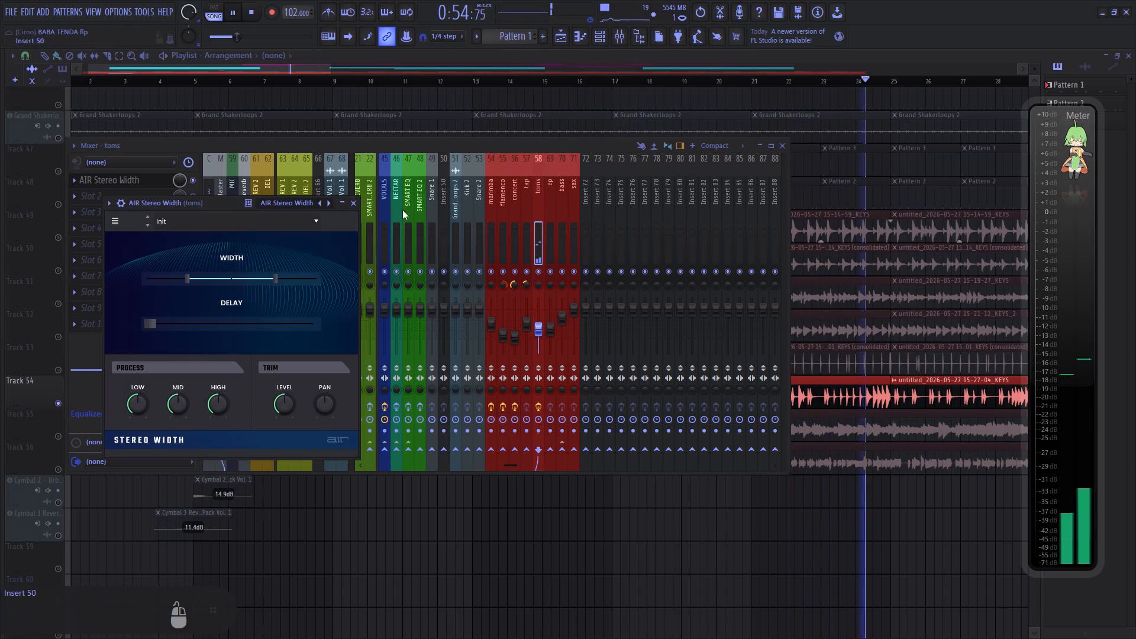
Set AIR Stereo Width on the toms track to full width with an 8.0 ms delay, and lower the track's fader slightly.
drag(263, 282, 402, 277)
drag(275, 322, 319, 322)
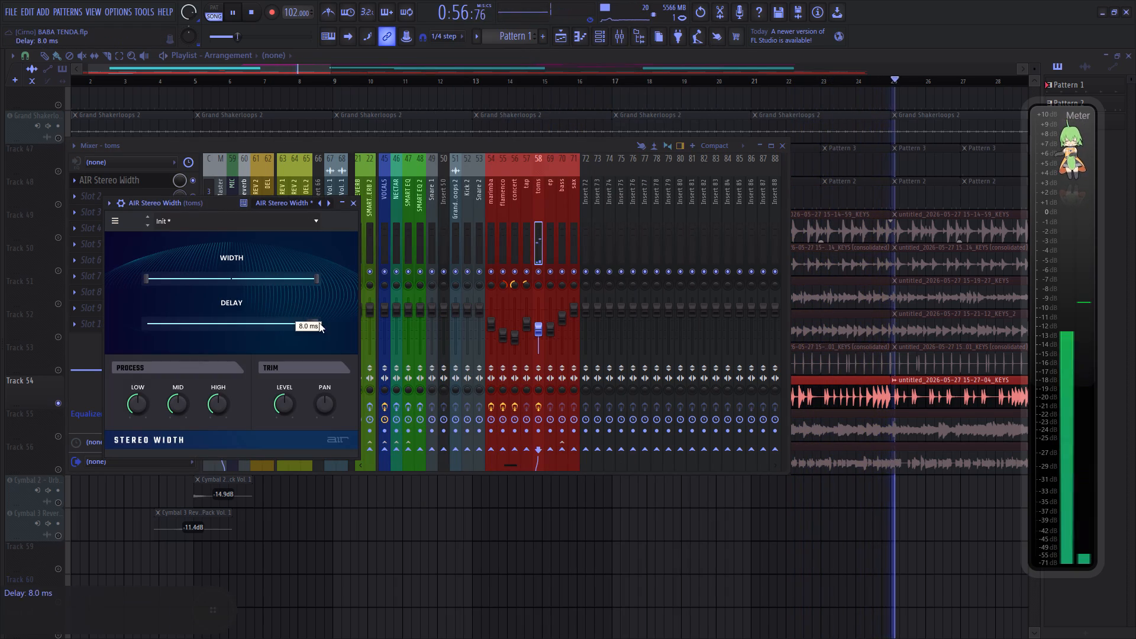
drag(319, 322, 456, 304)
click(357, 204)
scroll(539, 343, down, 1)
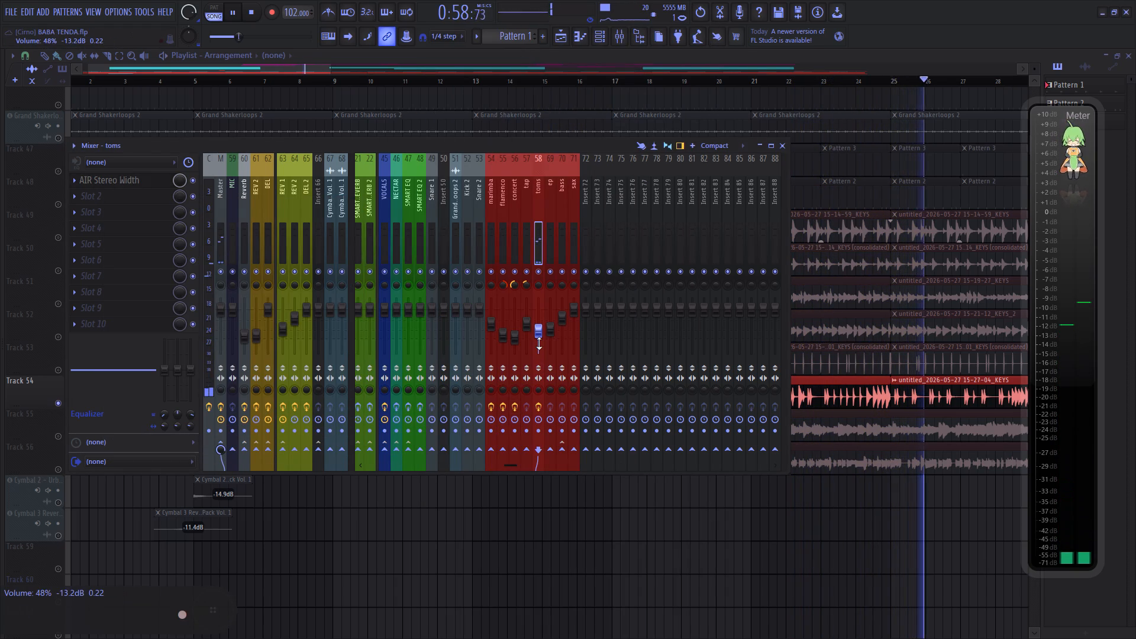
click(783, 147)
Solo Track 55 and load AIR Stereo Width into the first effect slot of the ep mixer track.
right_click(59, 439)
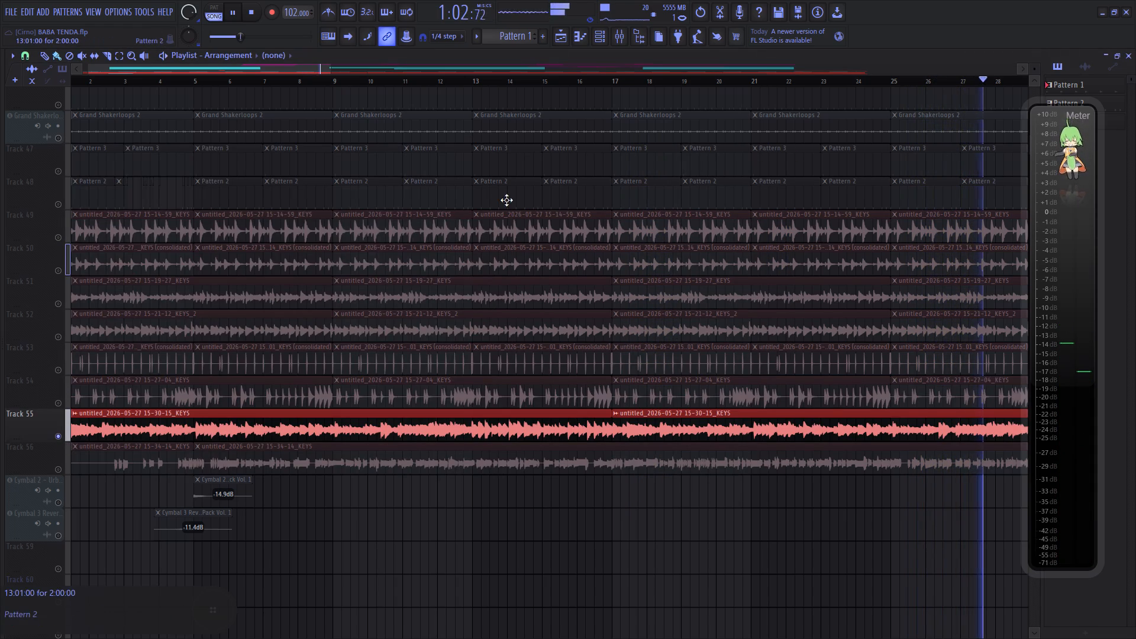
click(615, 42)
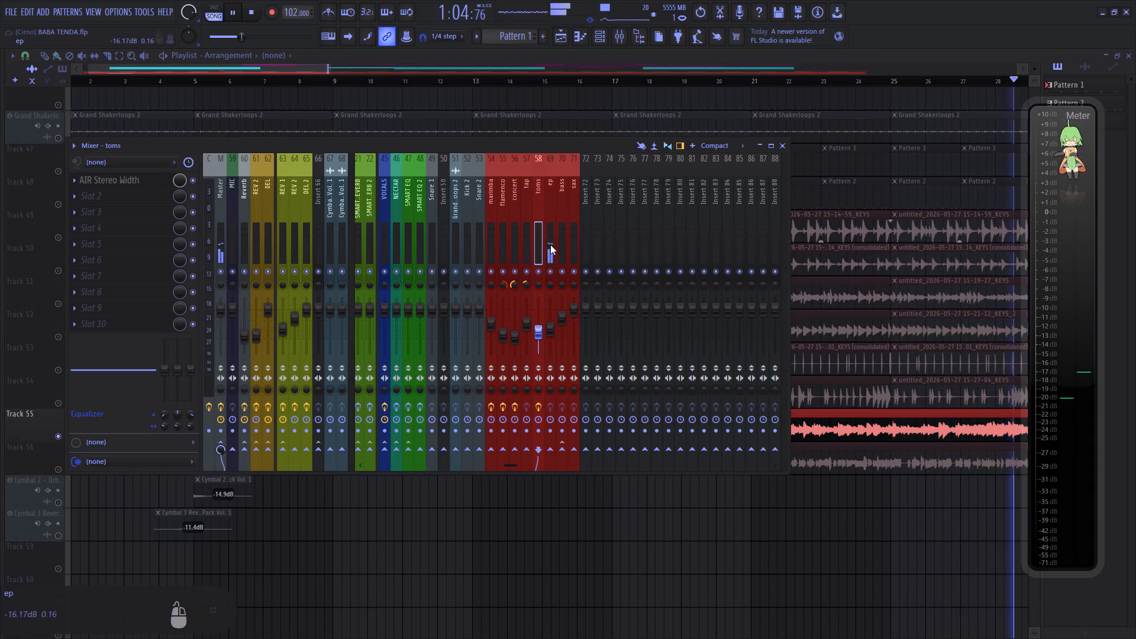
click(550, 245)
click(123, 176)
click(115, 21)
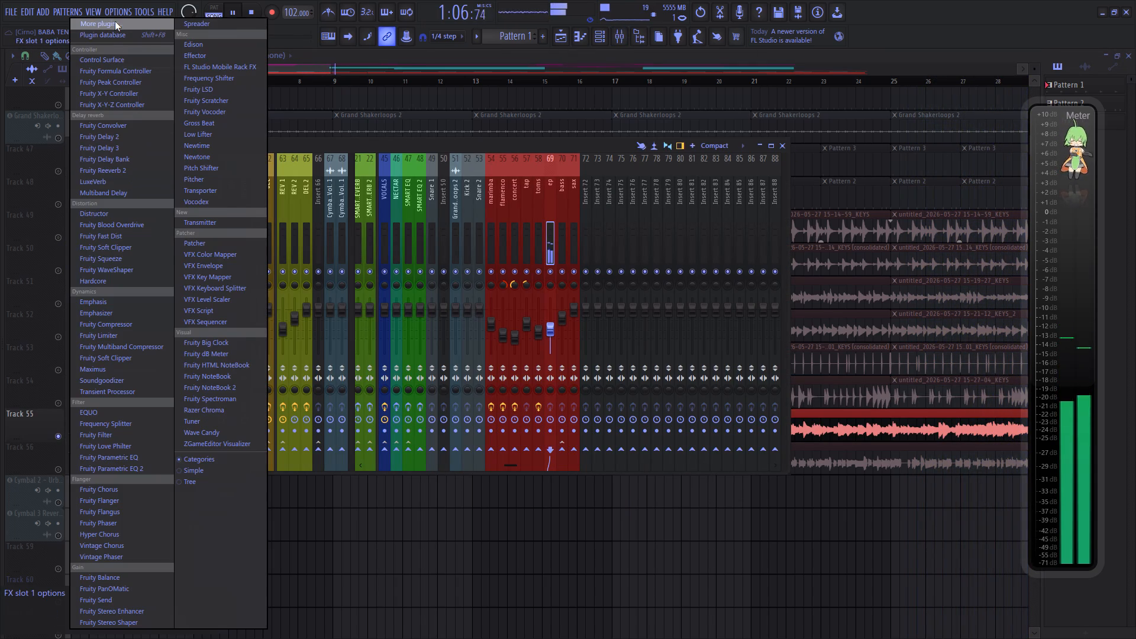
click(605, 615)
text(stere)
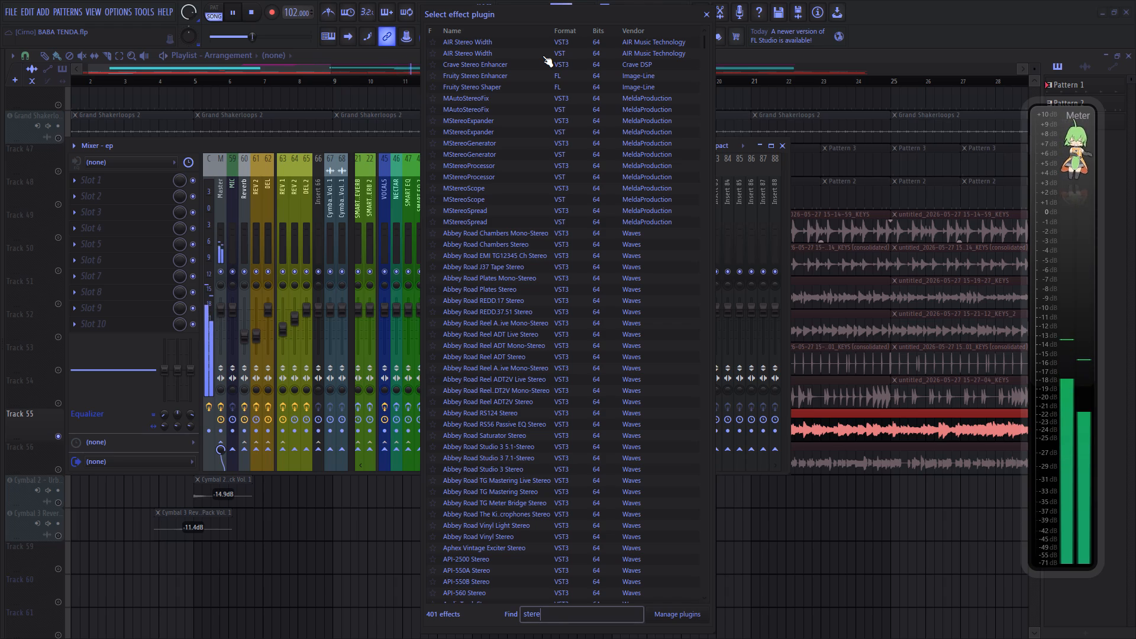
double_click(531, 49)
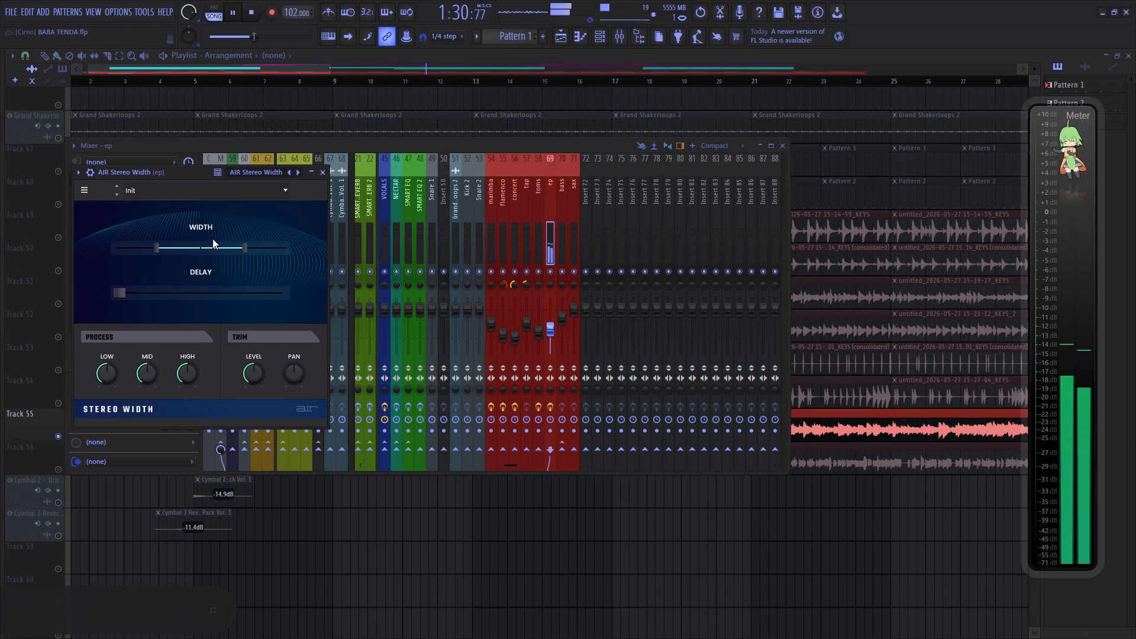
Set AIR Stereo Width on the ep track to full width with an 8.0 ms delay, and lower the track's fader slightly.
drag(232, 246, 333, 247)
drag(233, 286, 413, 283)
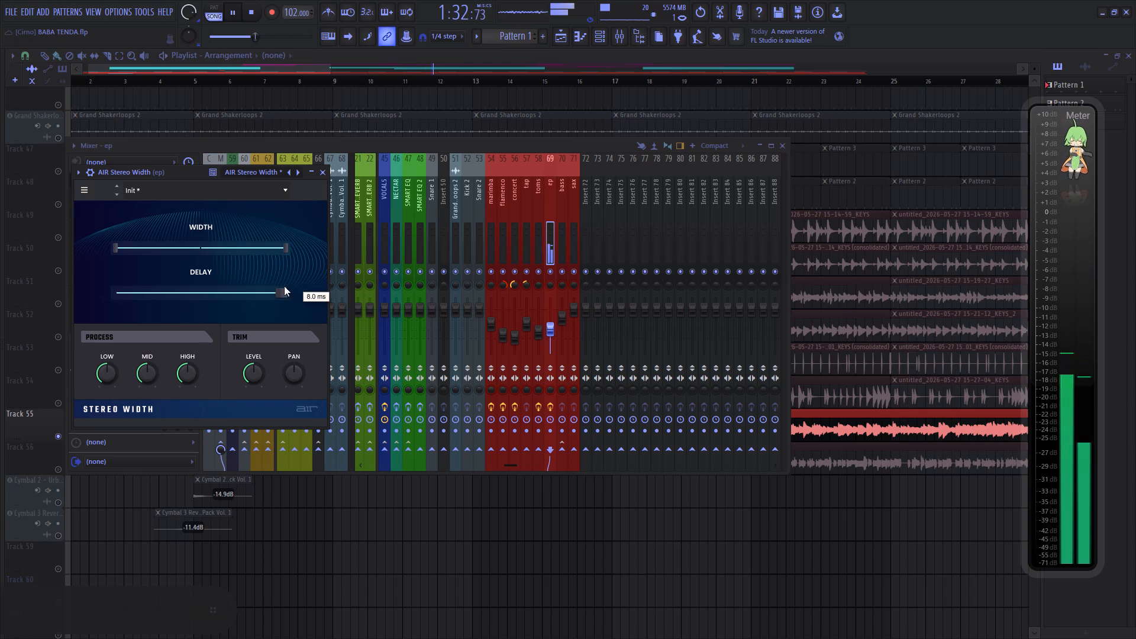
click(322, 171)
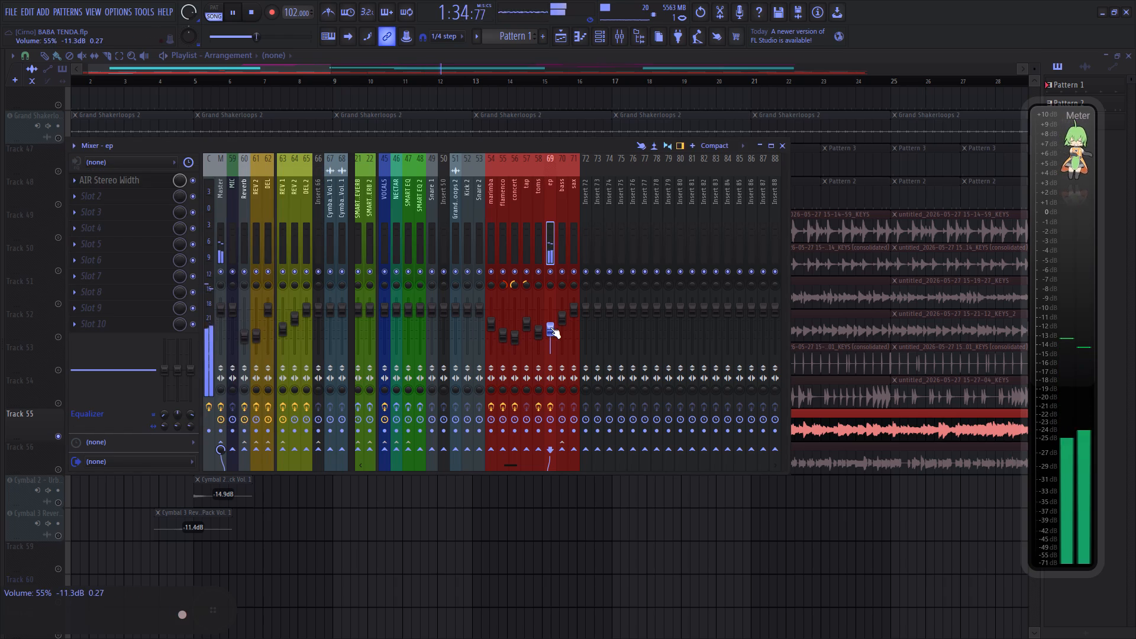
scroll(550, 327, down, 2)
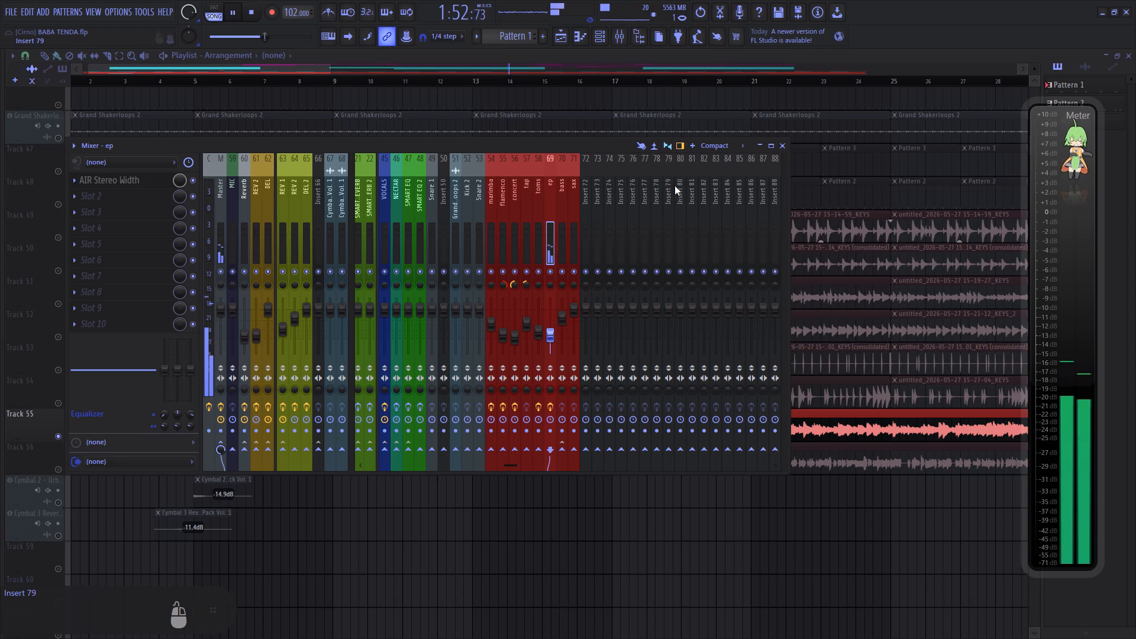
click(784, 141)
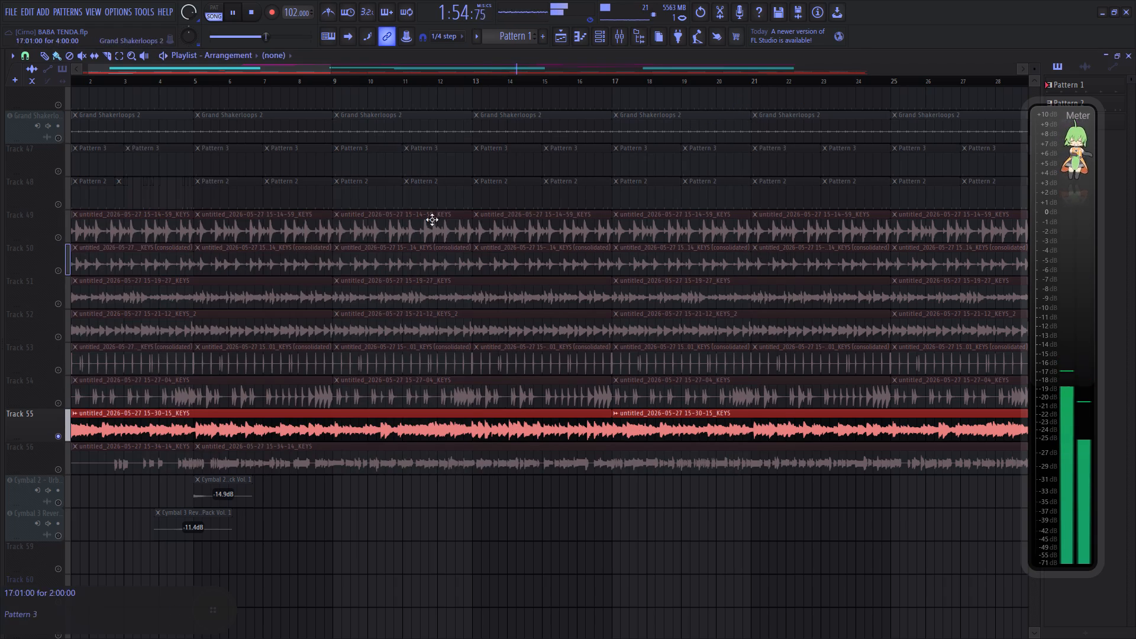
Solo Track 56 and load the RBass Mono plugin into the first effect slot of the bass mixer track.
right_click(63, 467)
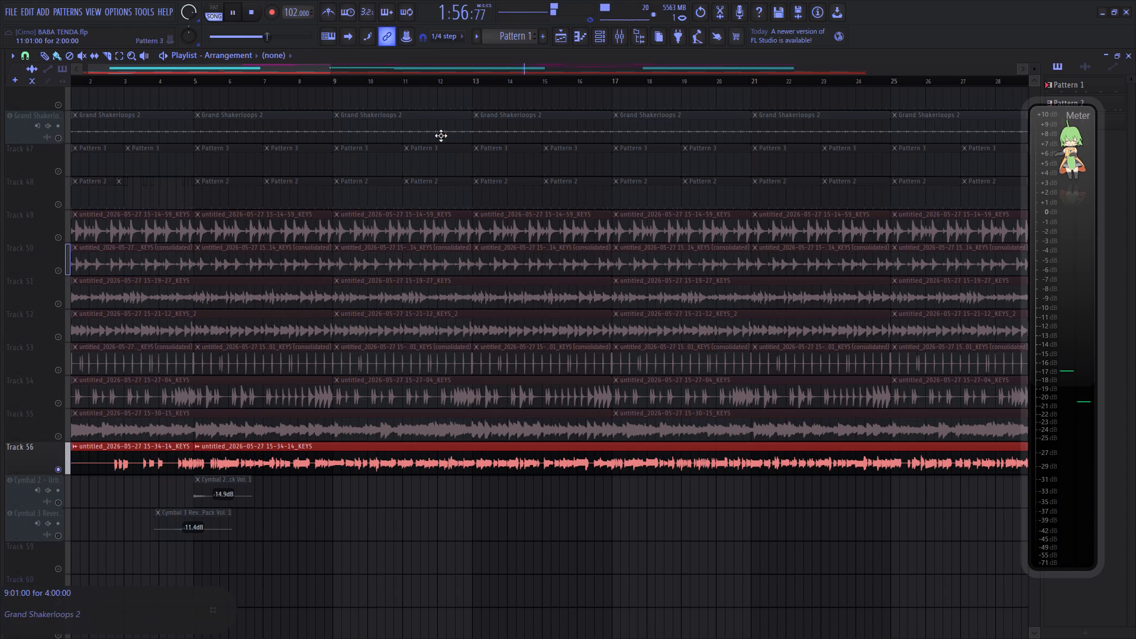
click(620, 37)
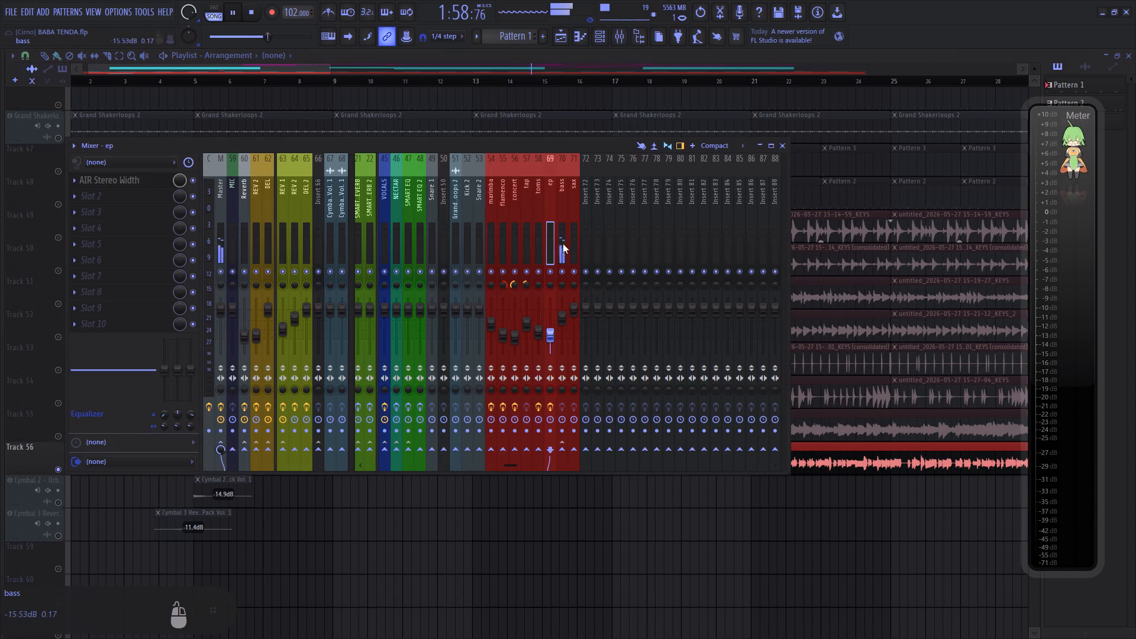
click(563, 242)
click(117, 183)
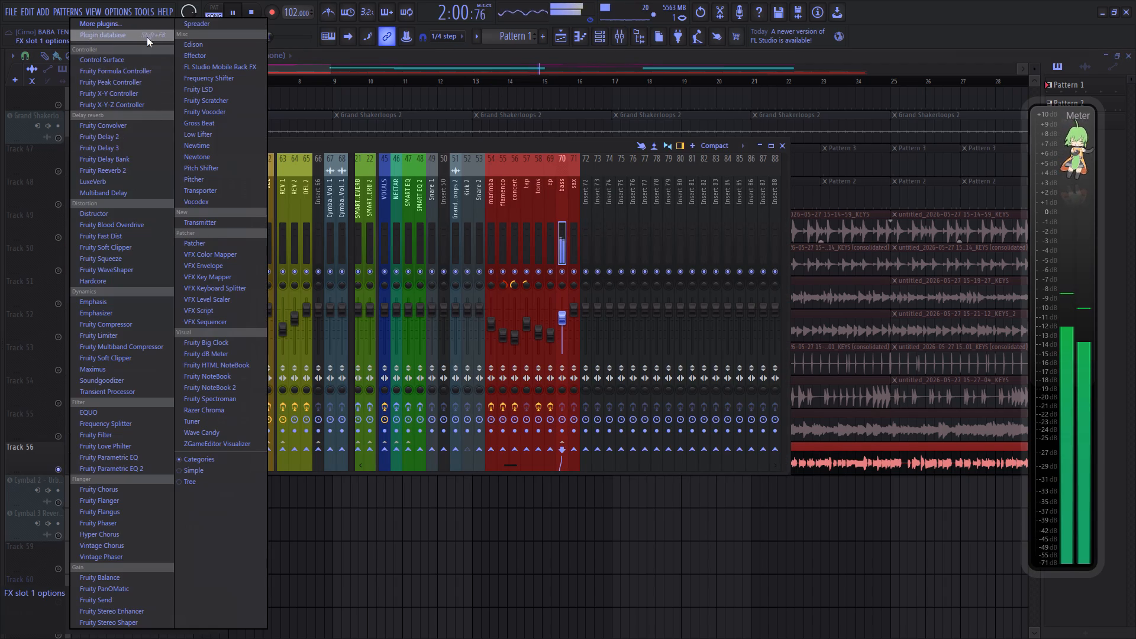
click(143, 27)
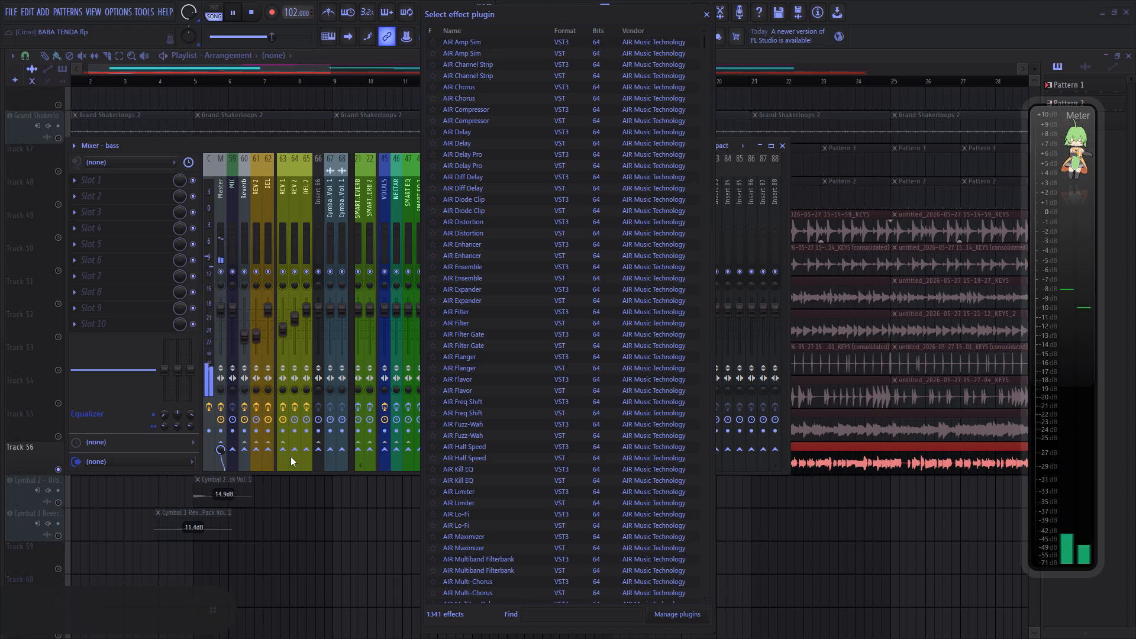
click(548, 617)
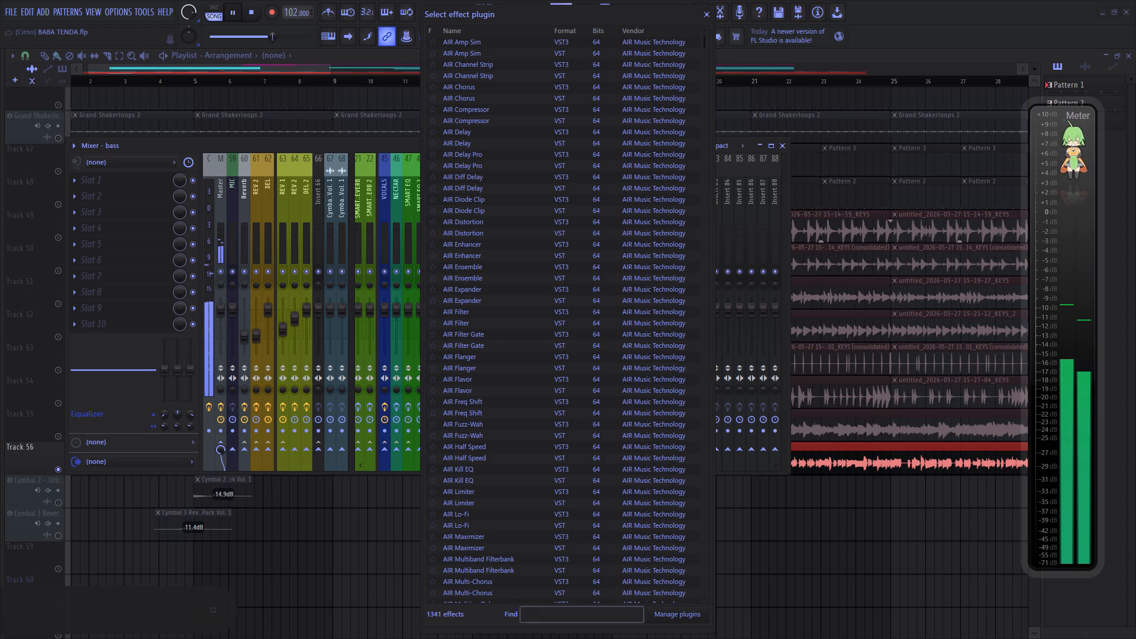
text(rbass)
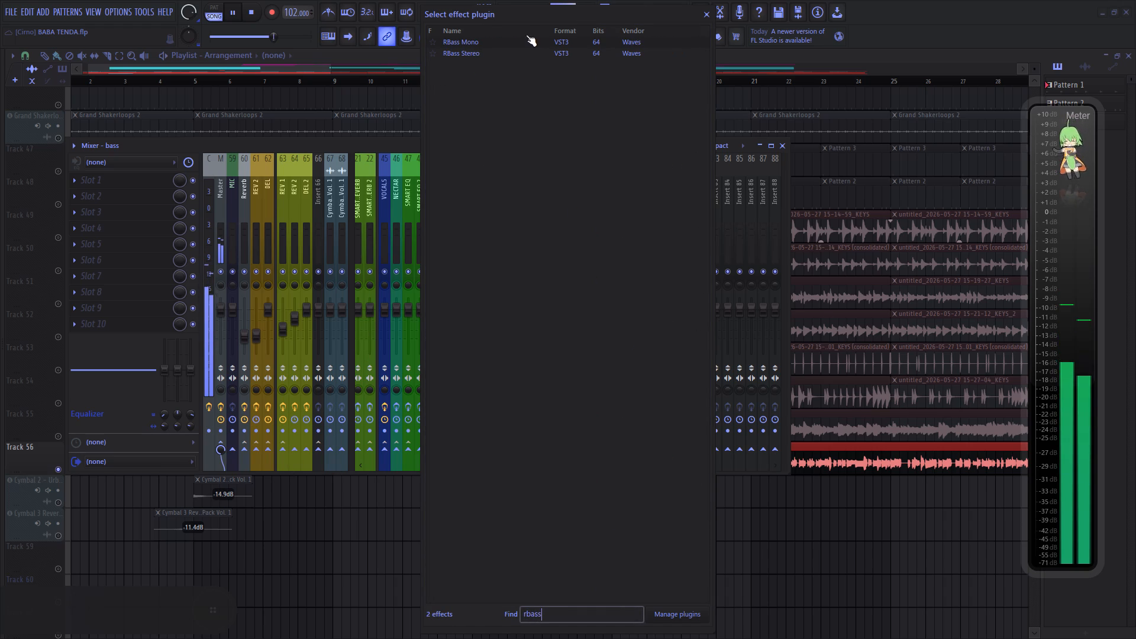
double_click(520, 44)
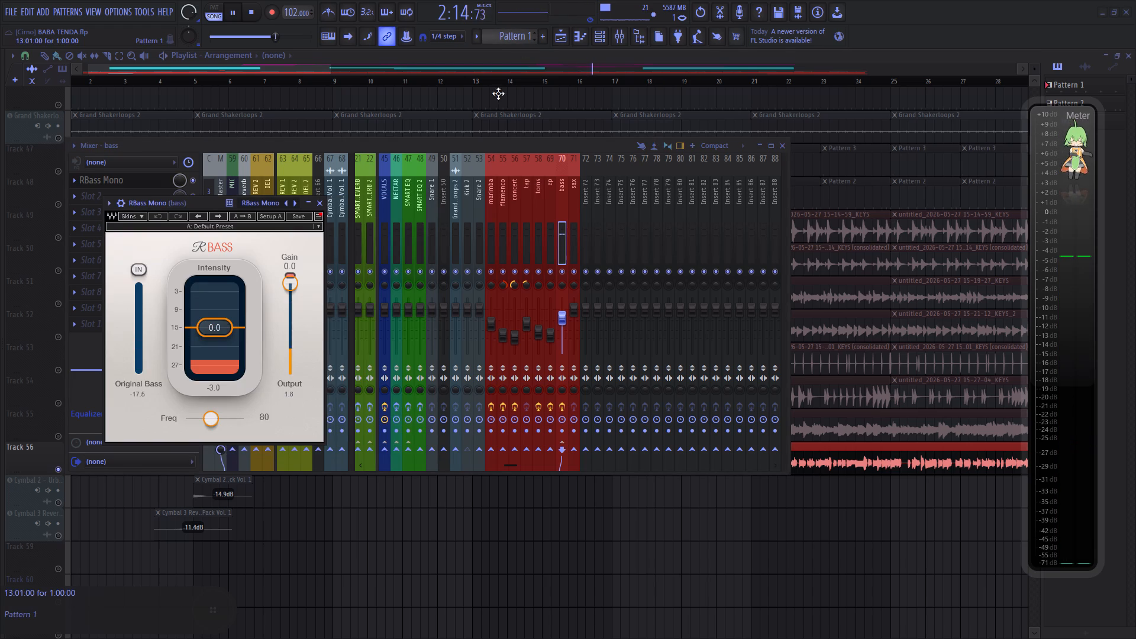
click(318, 204)
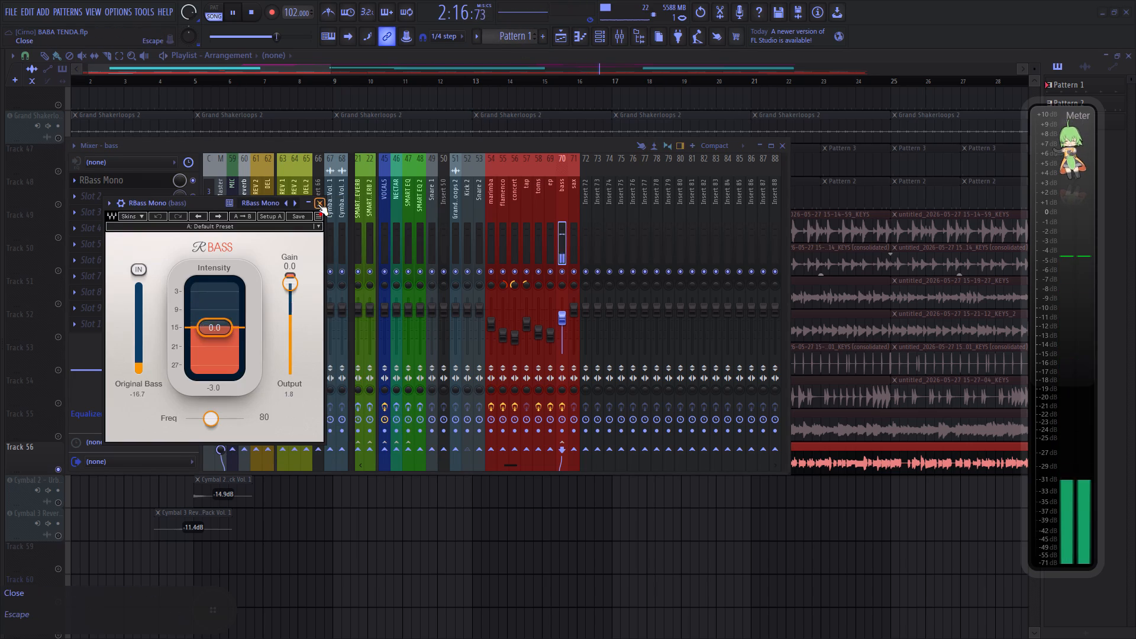
Lower the bass mixer track's fader to about -6.2 dB.
scroll(566, 321, down, 1)
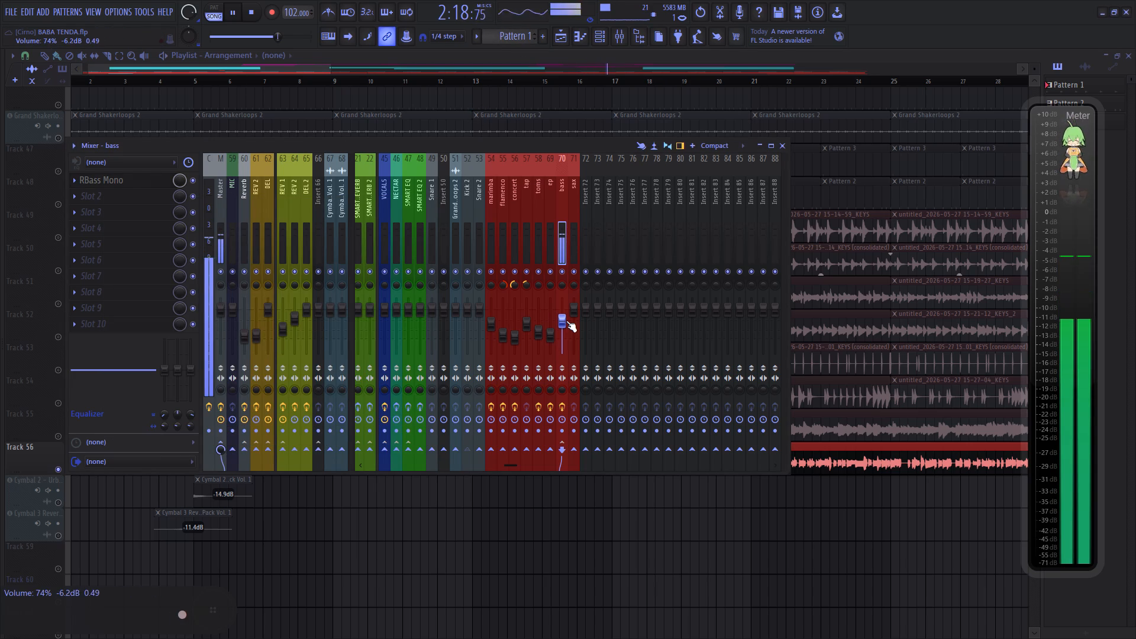
scroll(509, 240, up, 3)
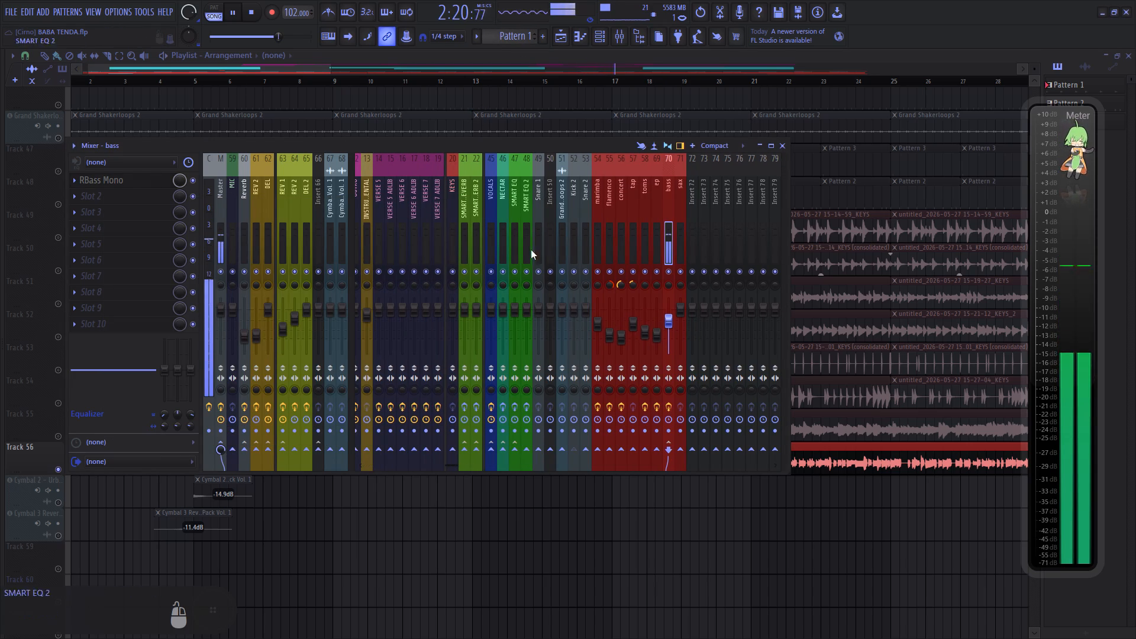
Audition Track 47 and Track 48 with the soloed Track 56, leaving only Track 48 playing alongside it.
click(578, 62)
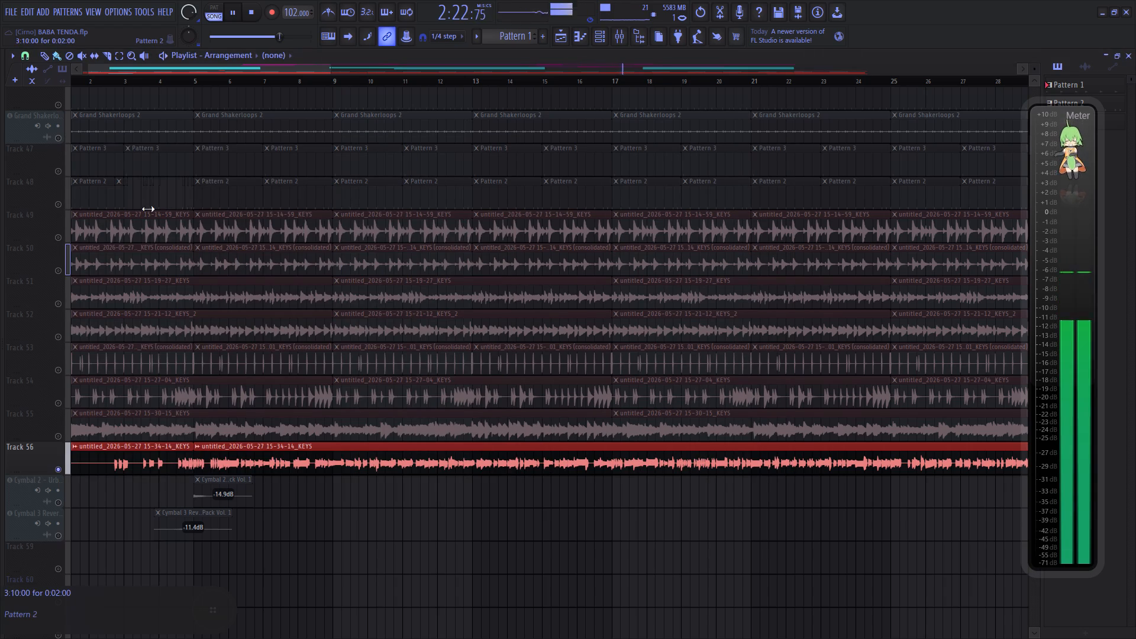
click(66, 175)
click(60, 173)
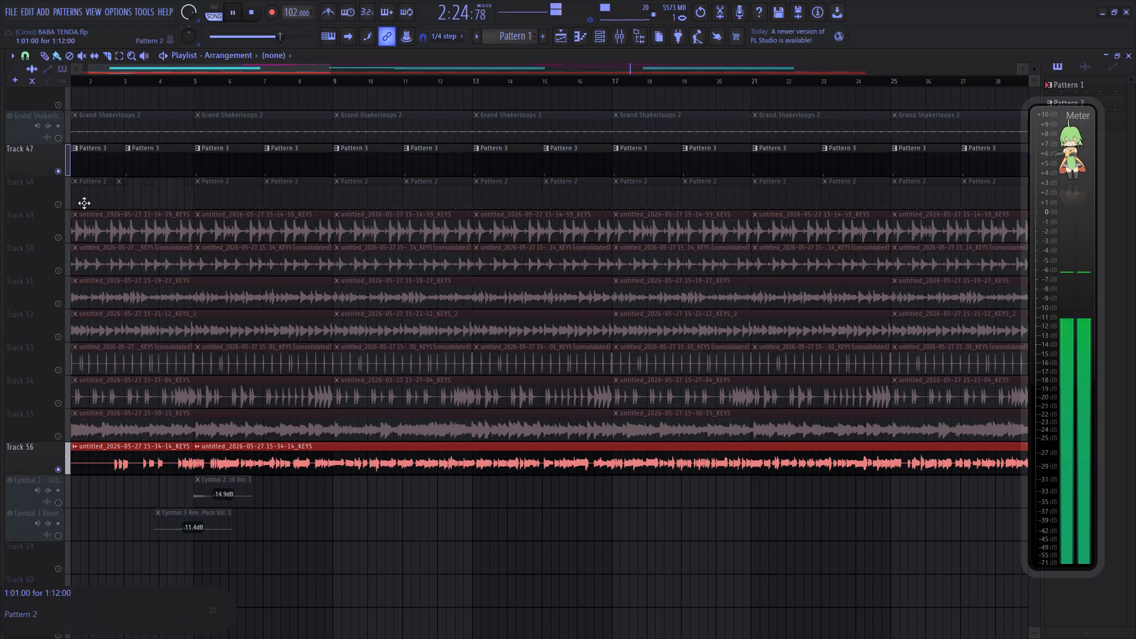
click(61, 205)
click(62, 173)
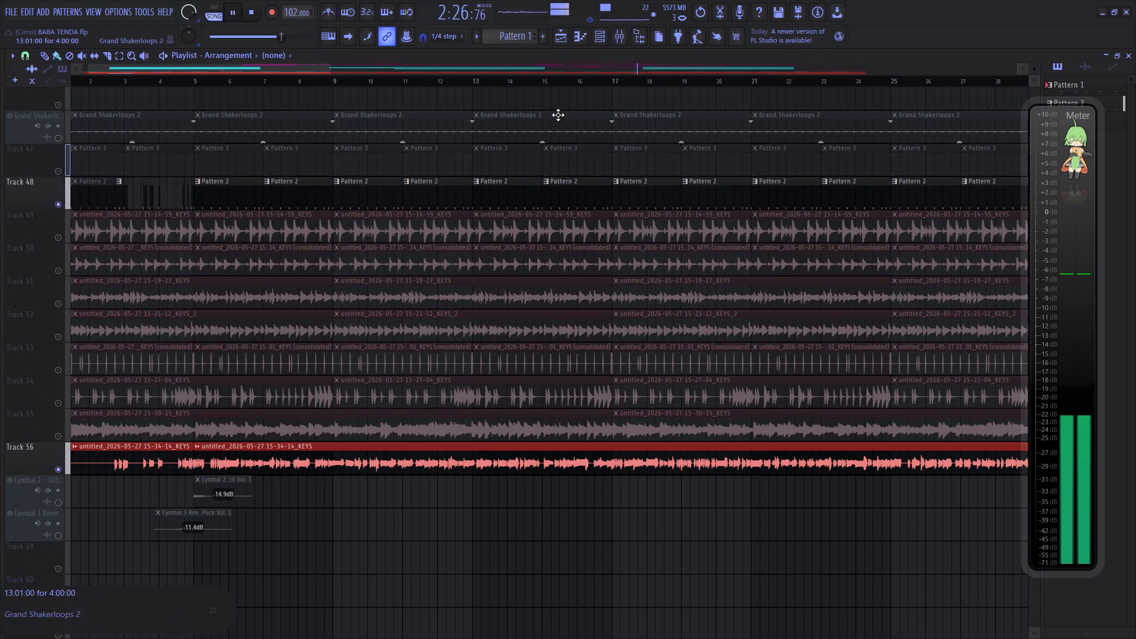
Load Fruity Parametric EQ 2 into the first effect slot of the Kick 2 mixer track and apply its Kick preset.
click(619, 40)
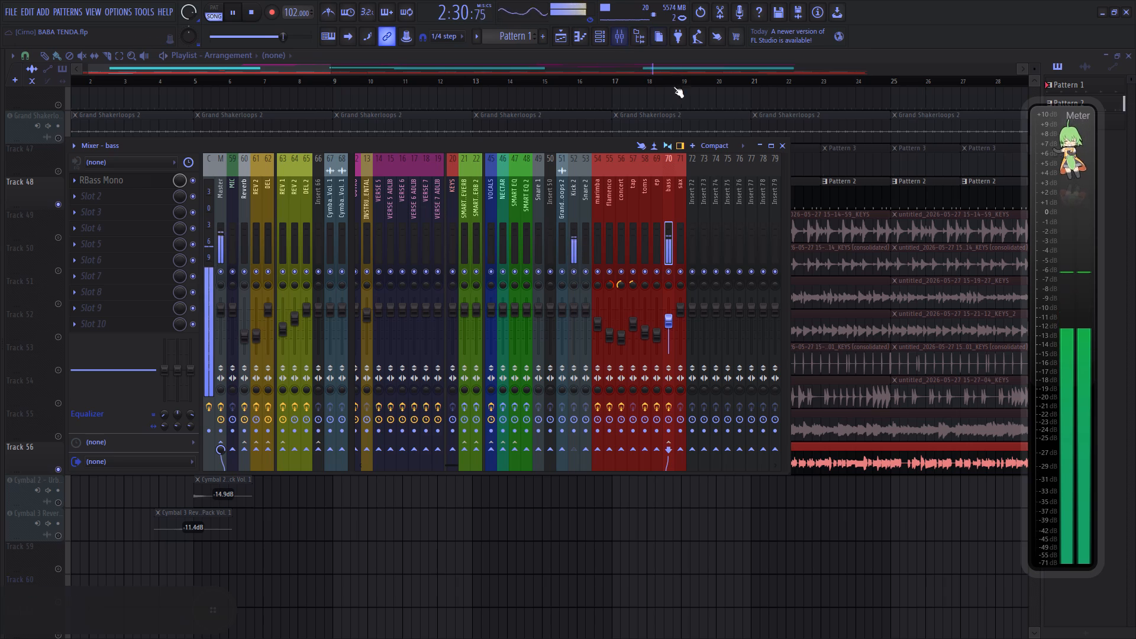
click(578, 239)
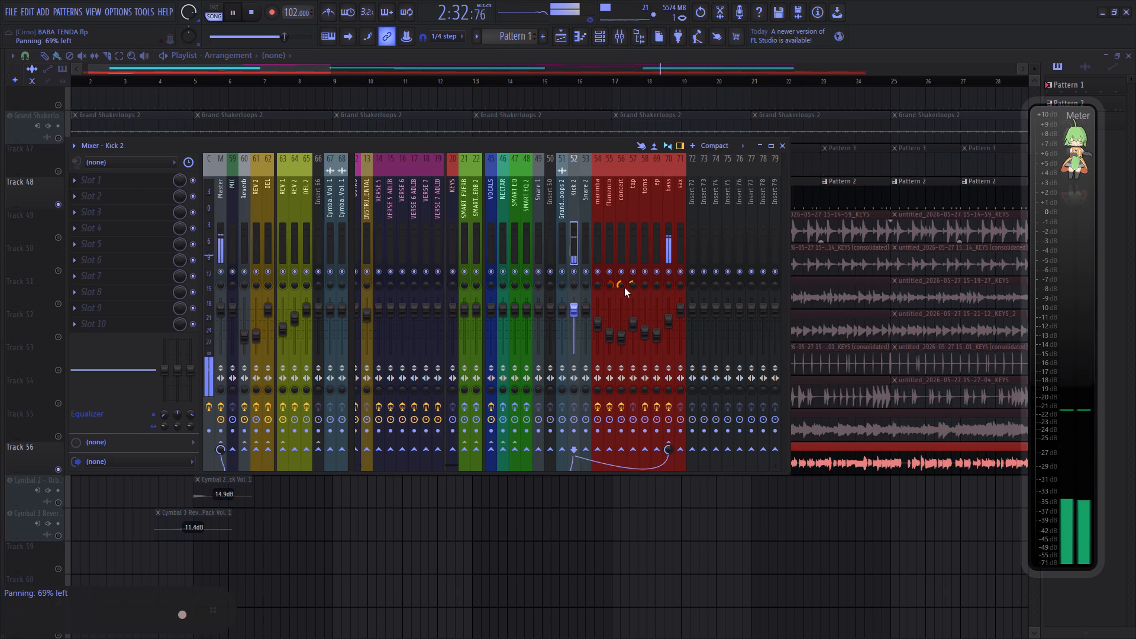
click(140, 184)
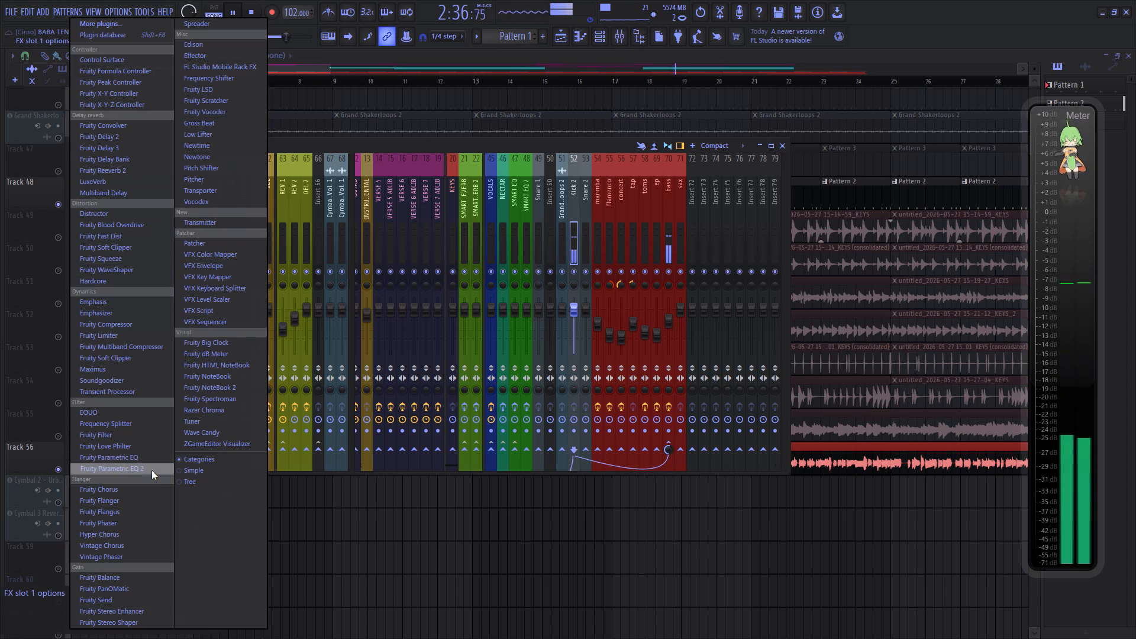
click(150, 472)
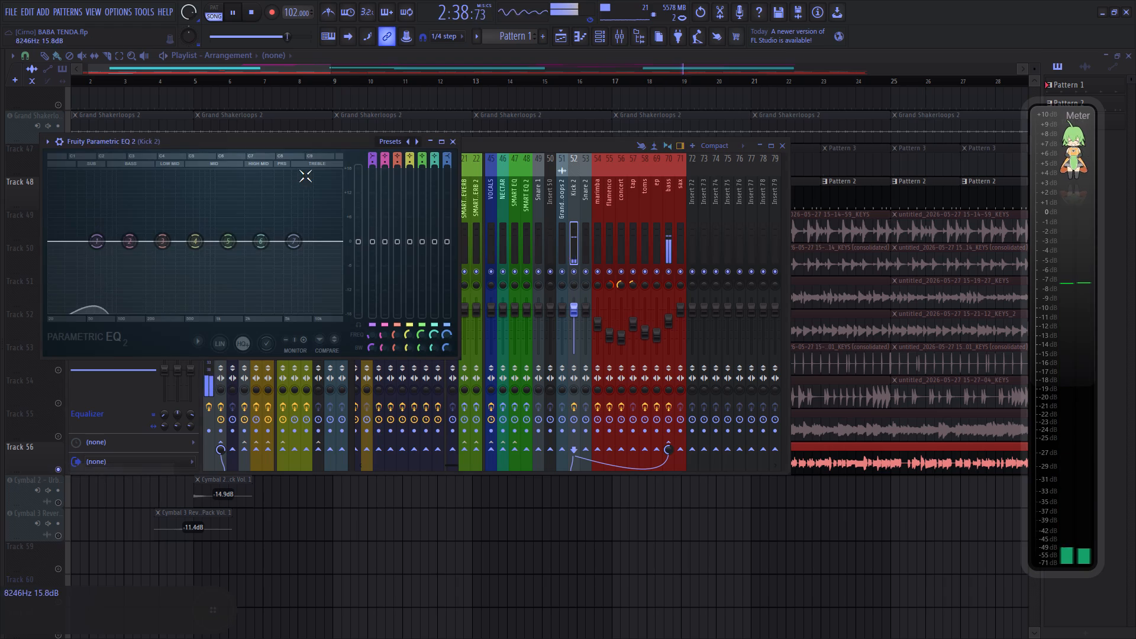
click(389, 143)
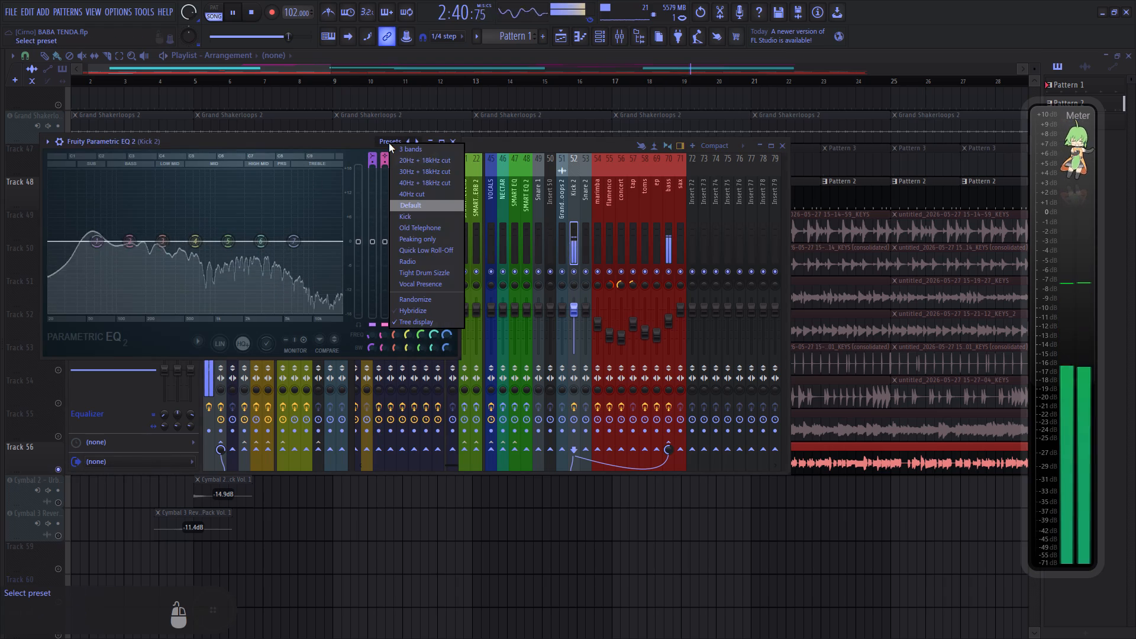
click(423, 217)
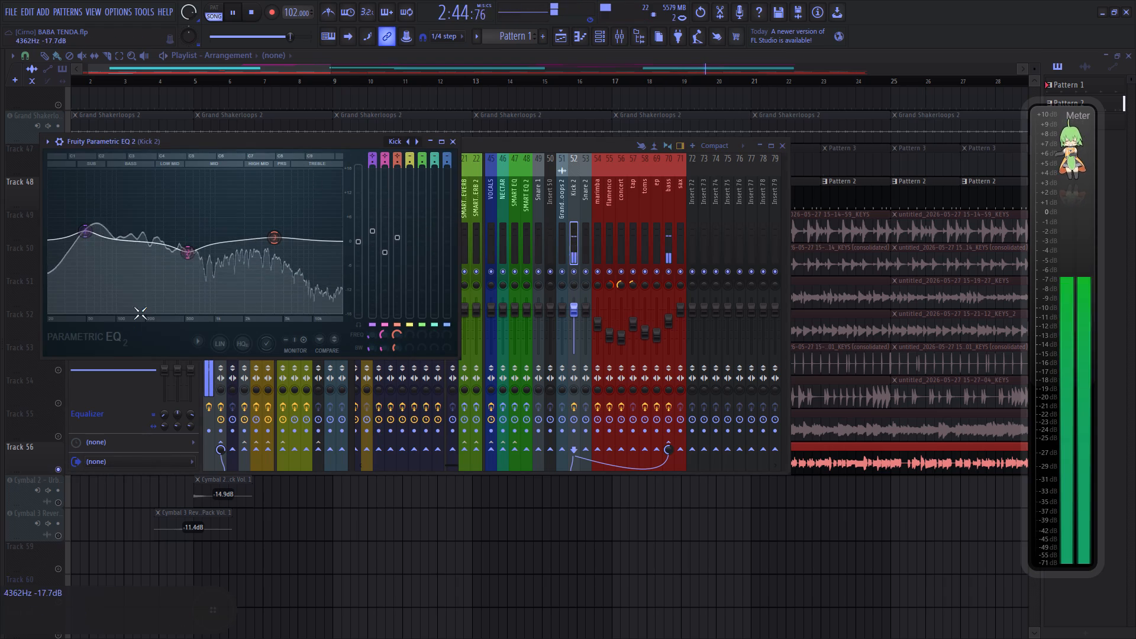
Cut the Kick 2 EQ's middle band to near the bottom of the graph and slightly reduce its low-frequency boost.
drag(185, 264, 197, 447)
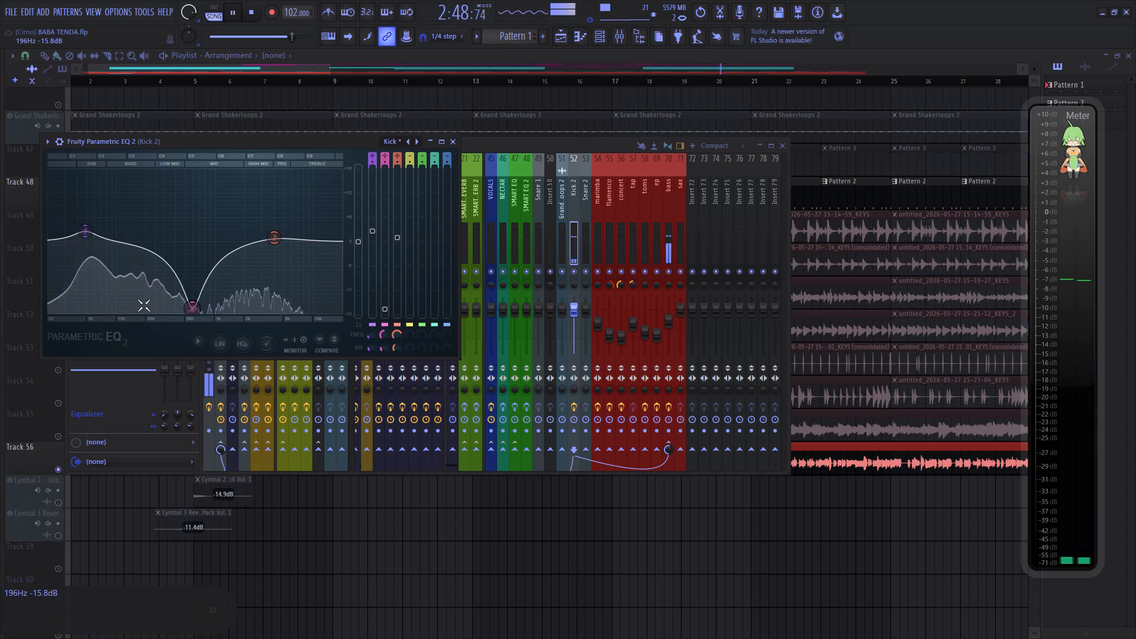
drag(87, 235, 89, 251)
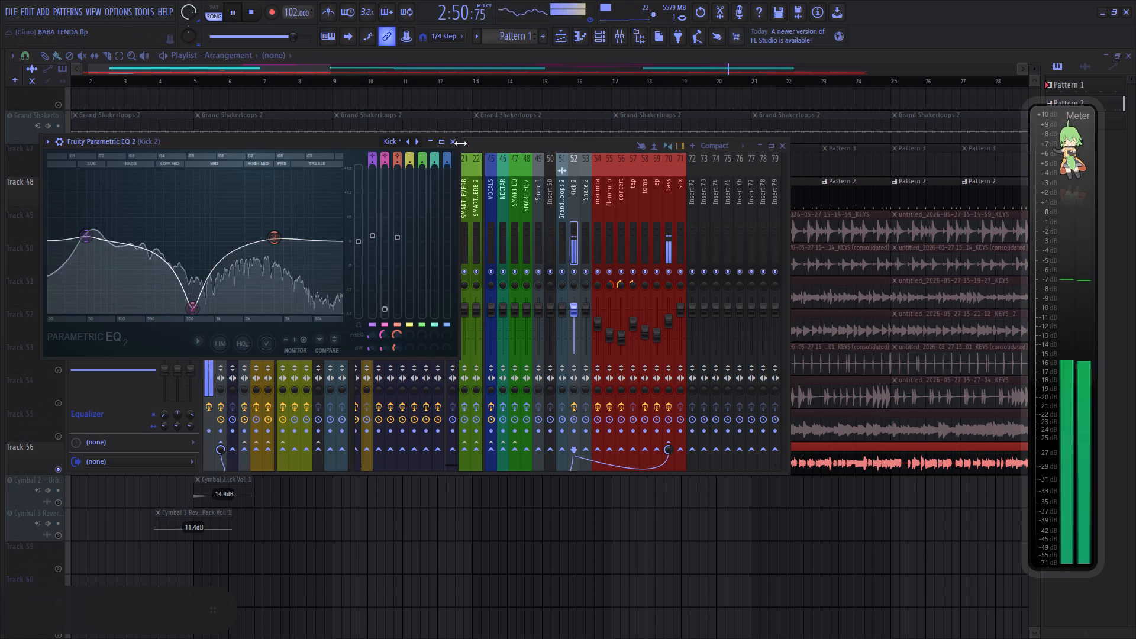
click(457, 143)
Lower the 707 Kick channel's volume slightly in the channel rack.
click(600, 33)
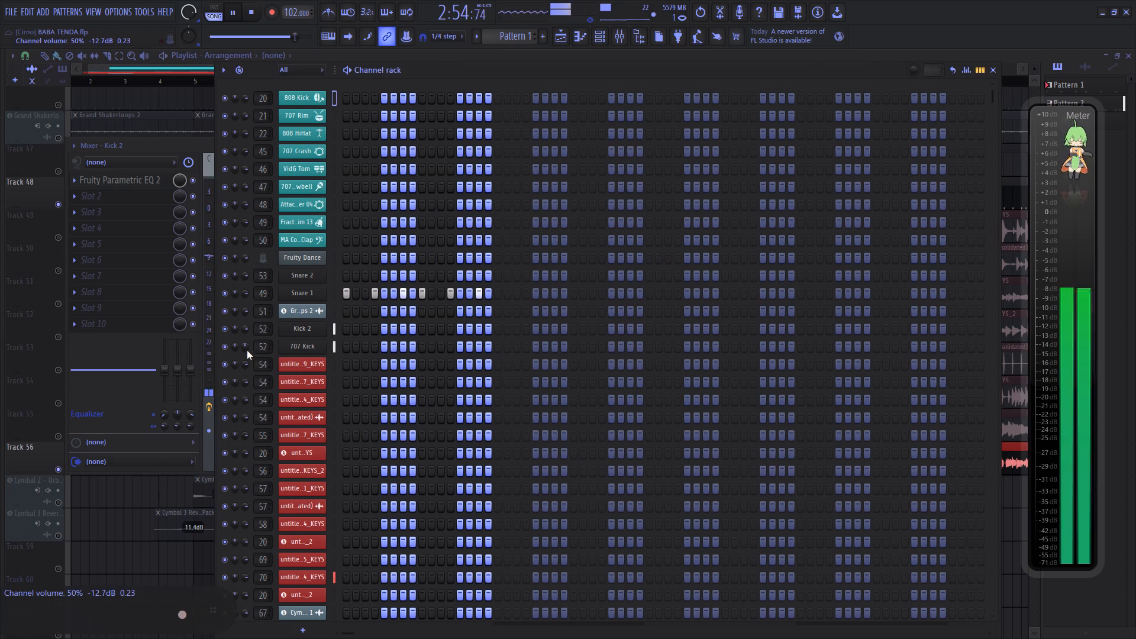
scroll(246, 349, down, 2)
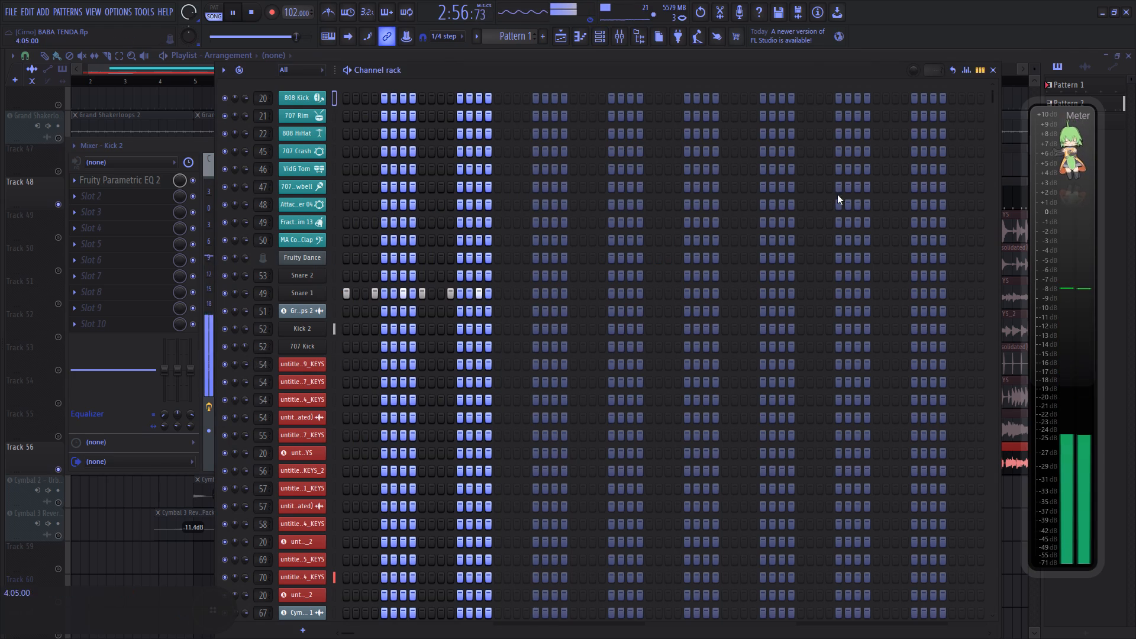
click(996, 68)
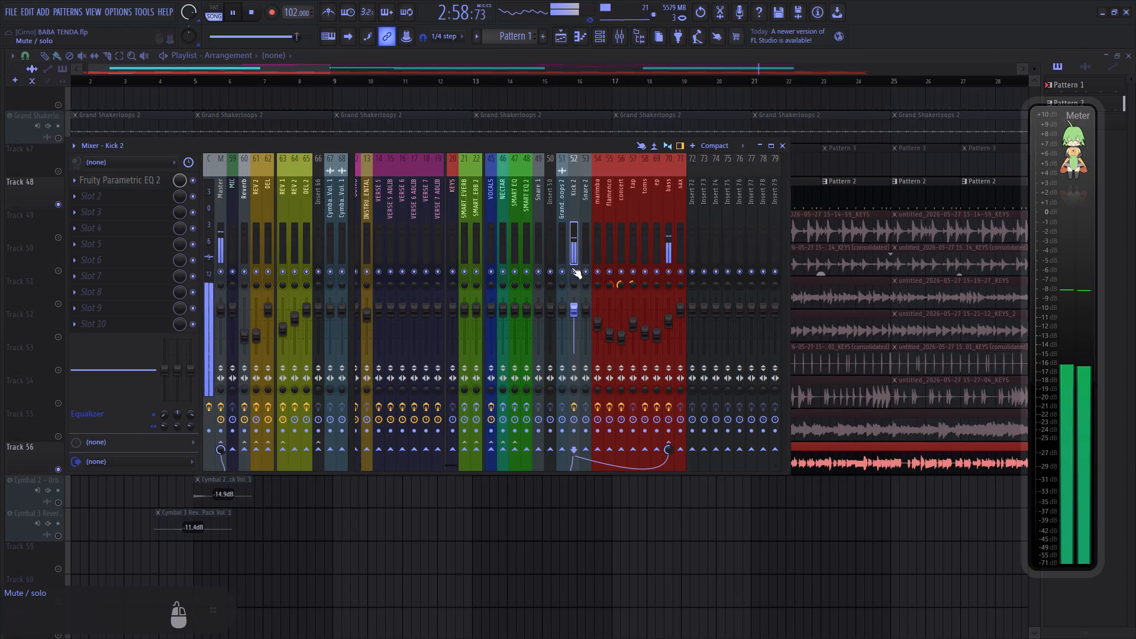
Toggle solo on the Kick 2 mixer track to compare it with the bass, and stop playback.
right_click(575, 272)
right_click(575, 272)
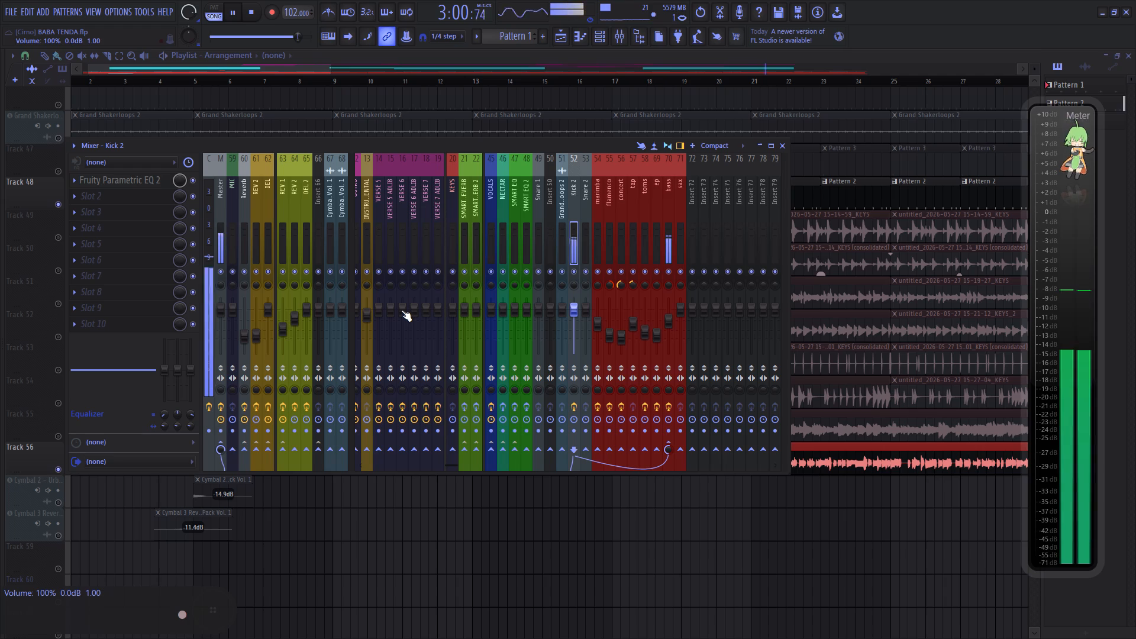
key(space)
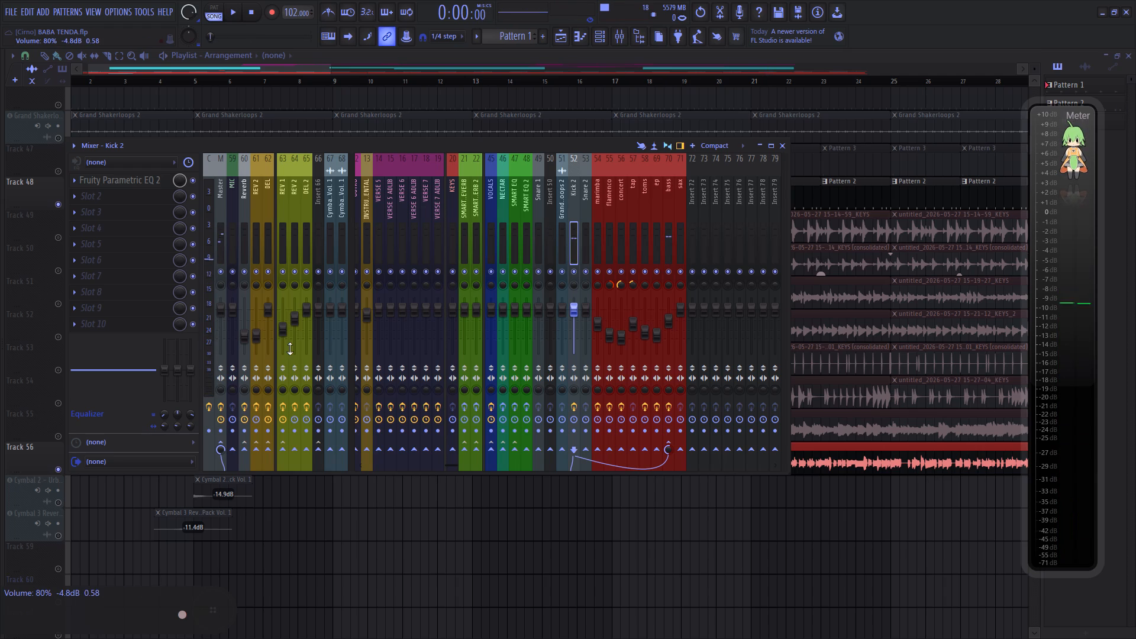
Take the playlist tracks out of solo so the full arrangement is active, and save the project.
right_click(55, 273)
right_click(55, 273)
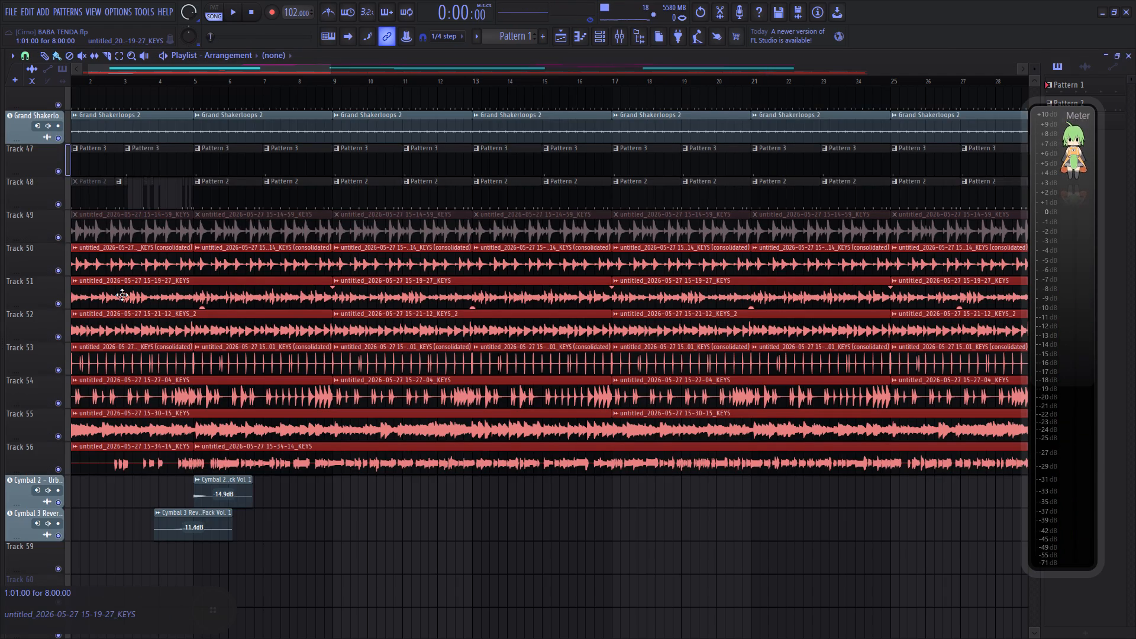
key(ctrl+s)
scroll(144, 292, down, 2)
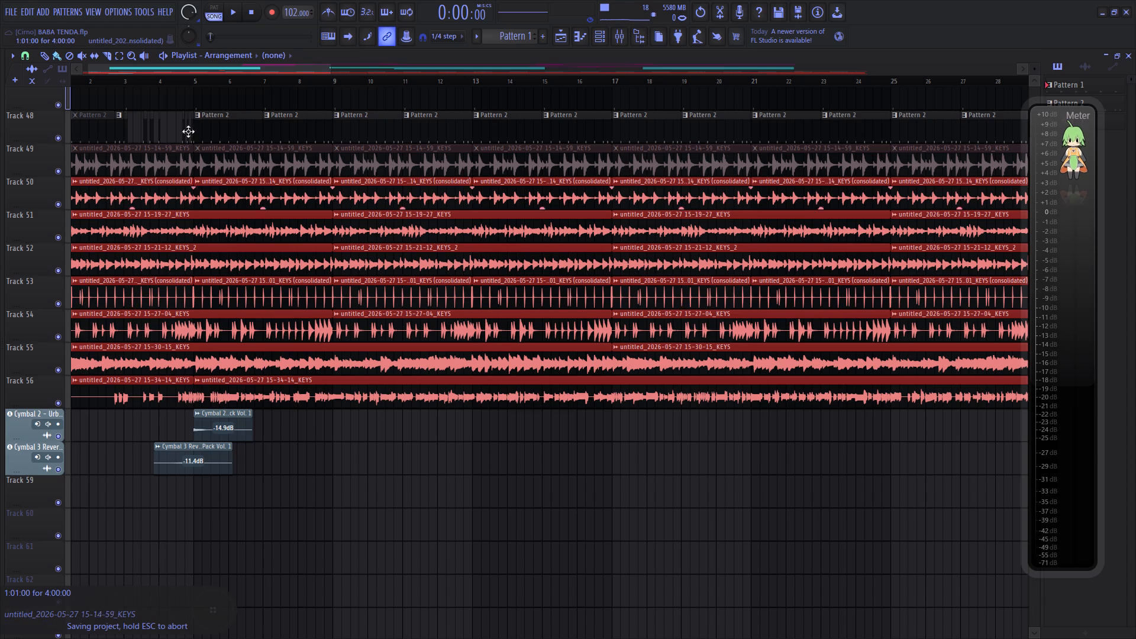
Lower the main volume to about 50%.
scroll(193, 15, down, 15)
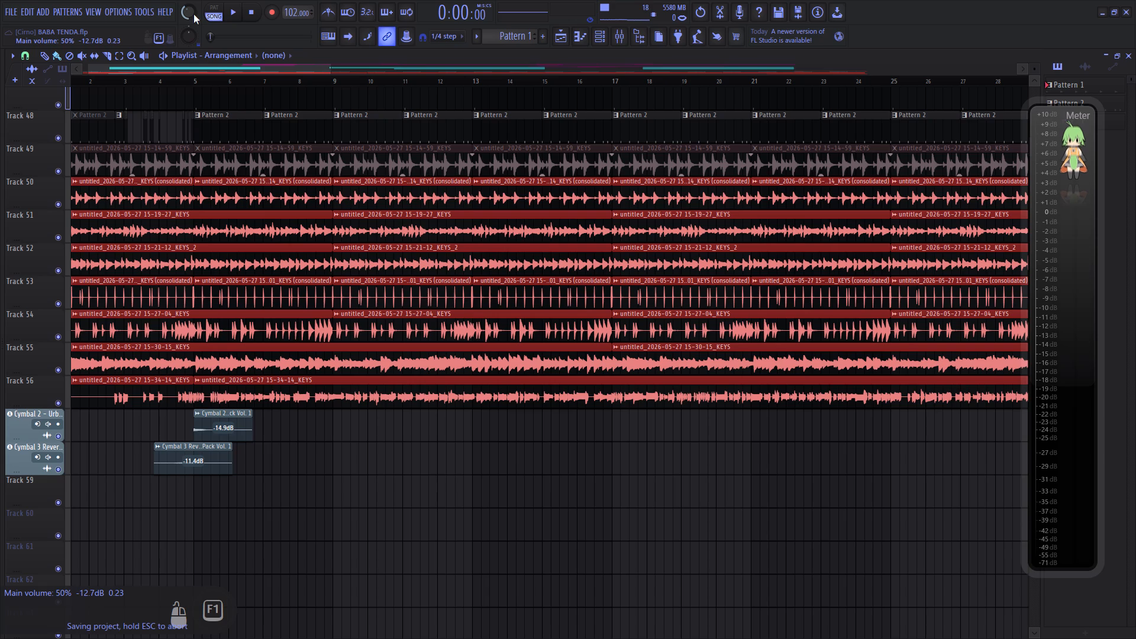
Play the song from the start, audition Track 50 and Track 55 in solo against the full mix, and stop playback.
key(space)
key(space)
drag(156, 69, 93, 78)
key(space)
key(space)
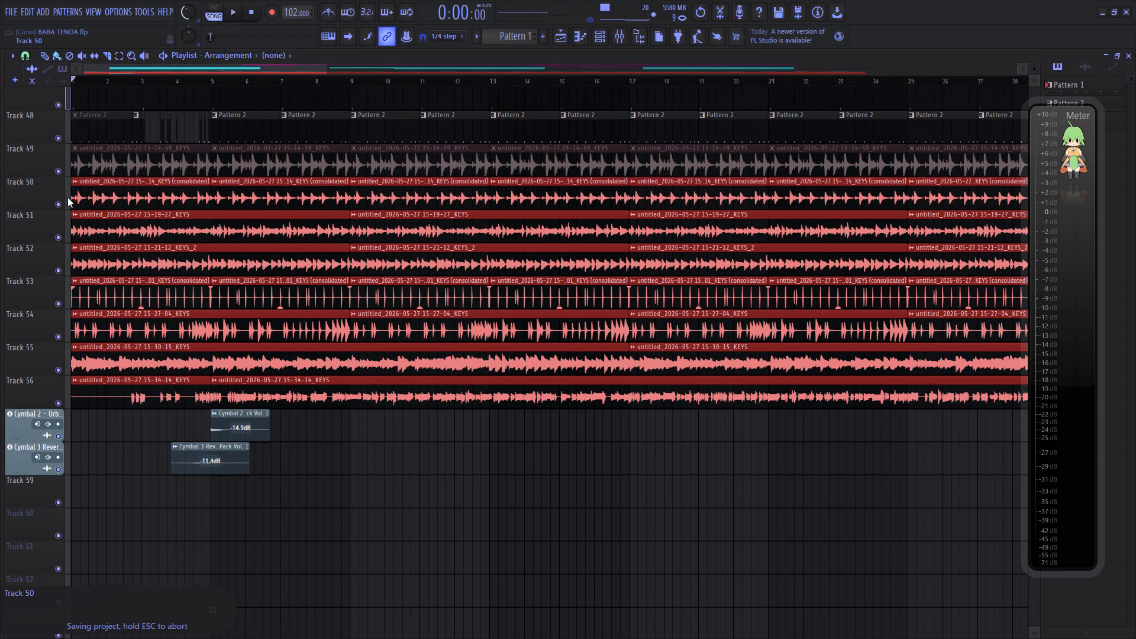
right_click(59, 199)
key(space)
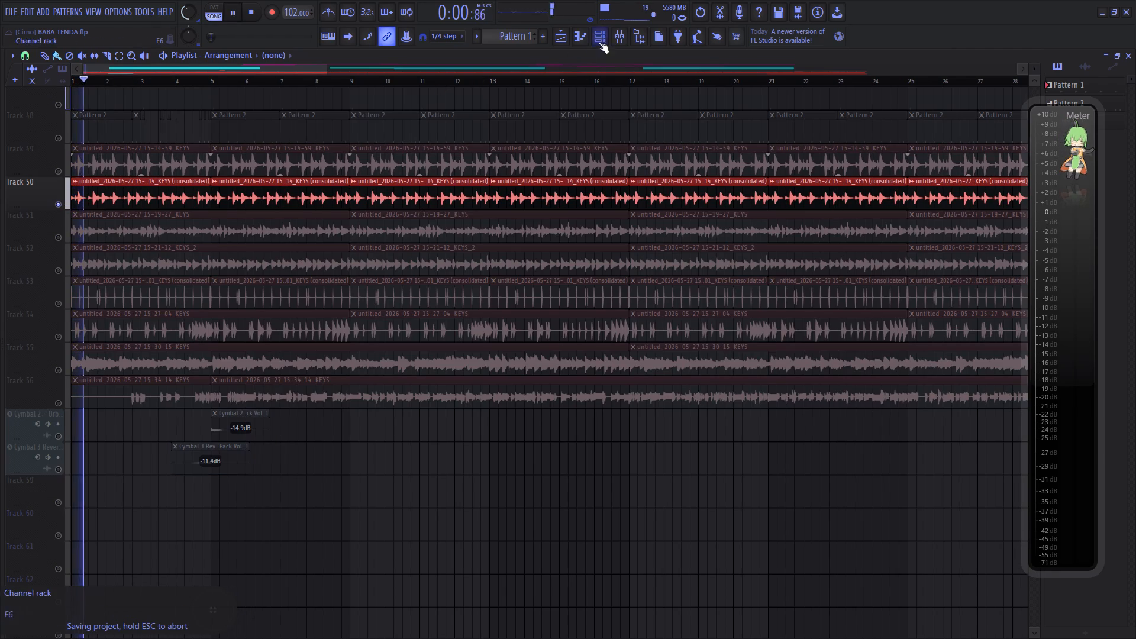
right_click(64, 206)
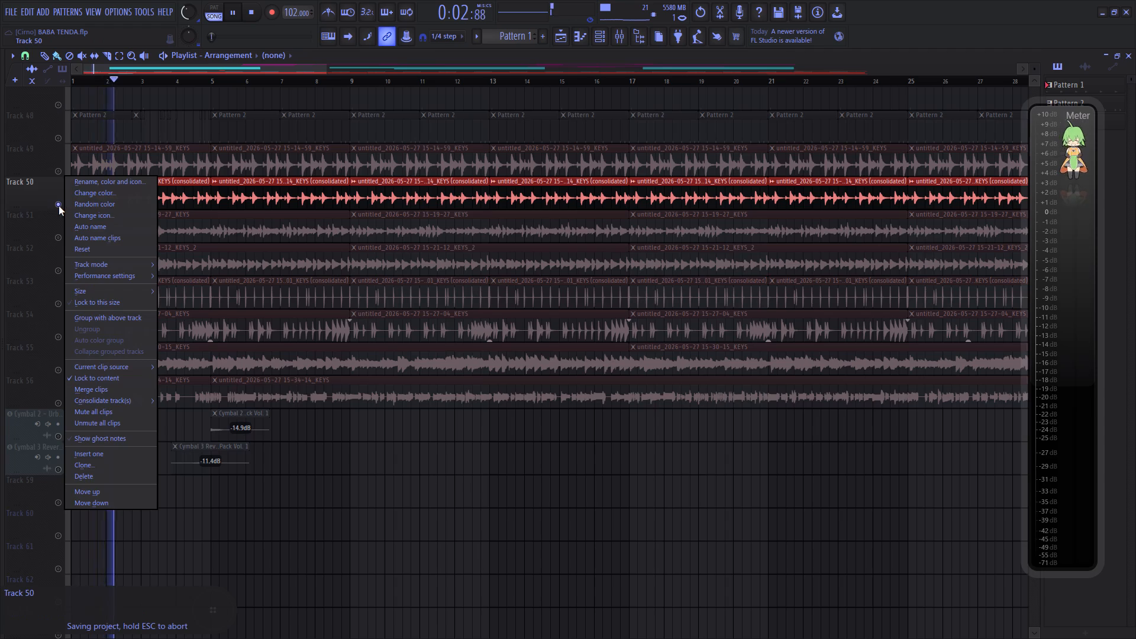
right_click(57, 205)
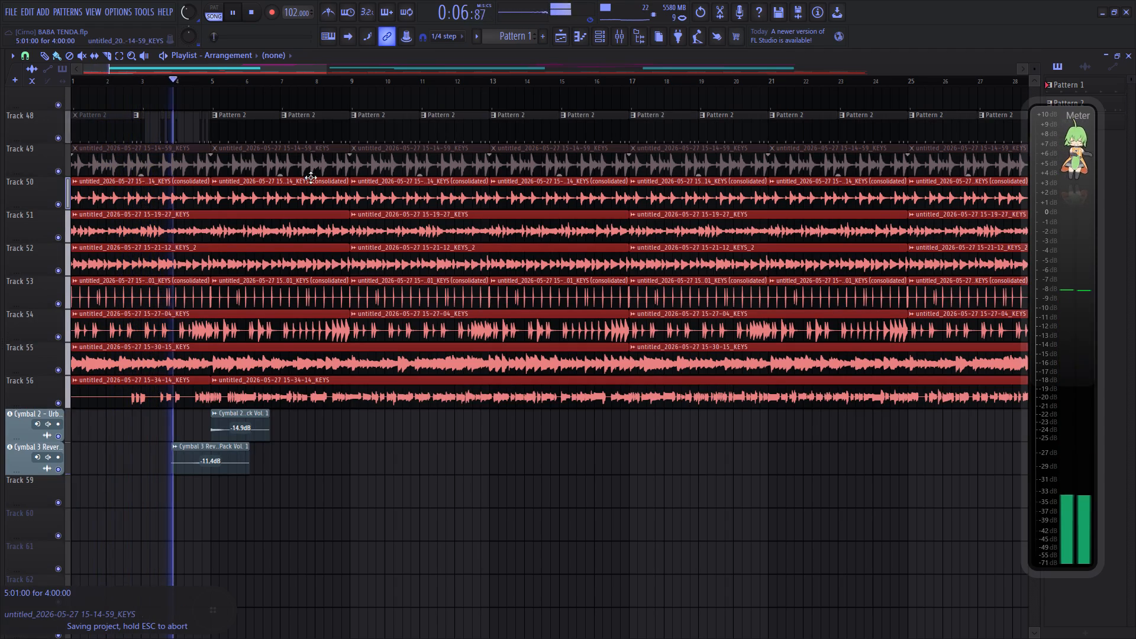
right_click(60, 370)
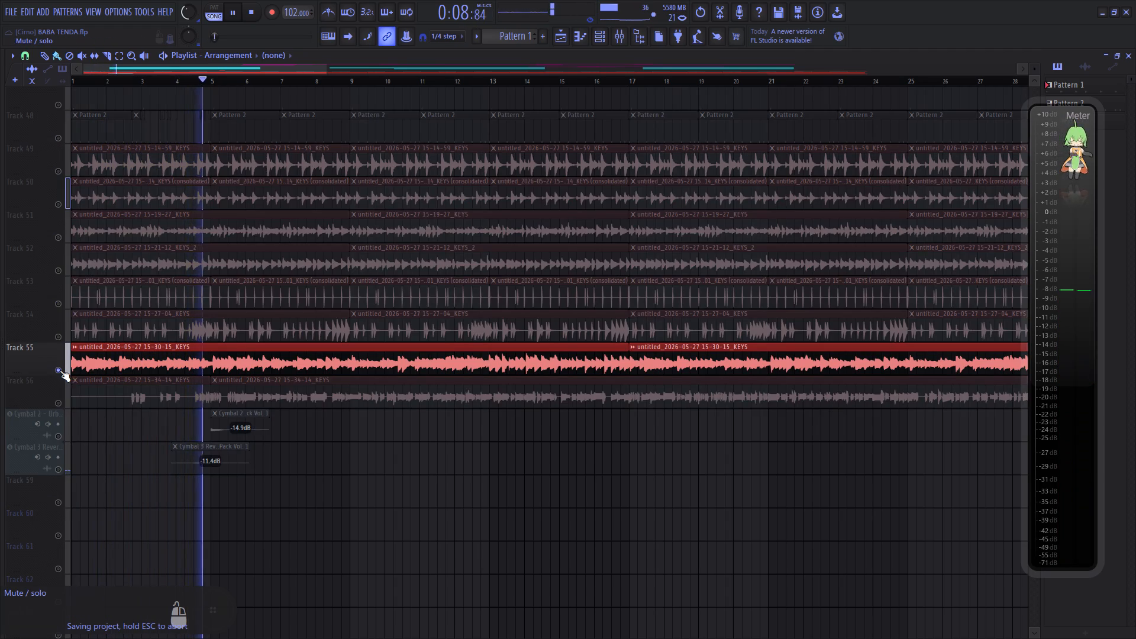
right_click(60, 370)
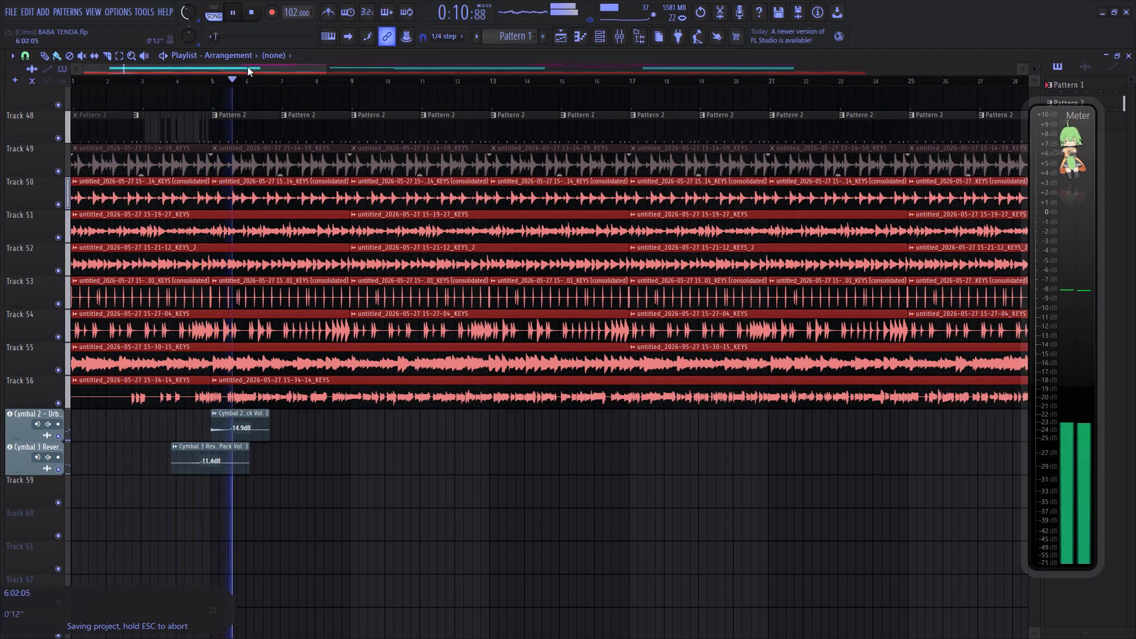
click(255, 16)
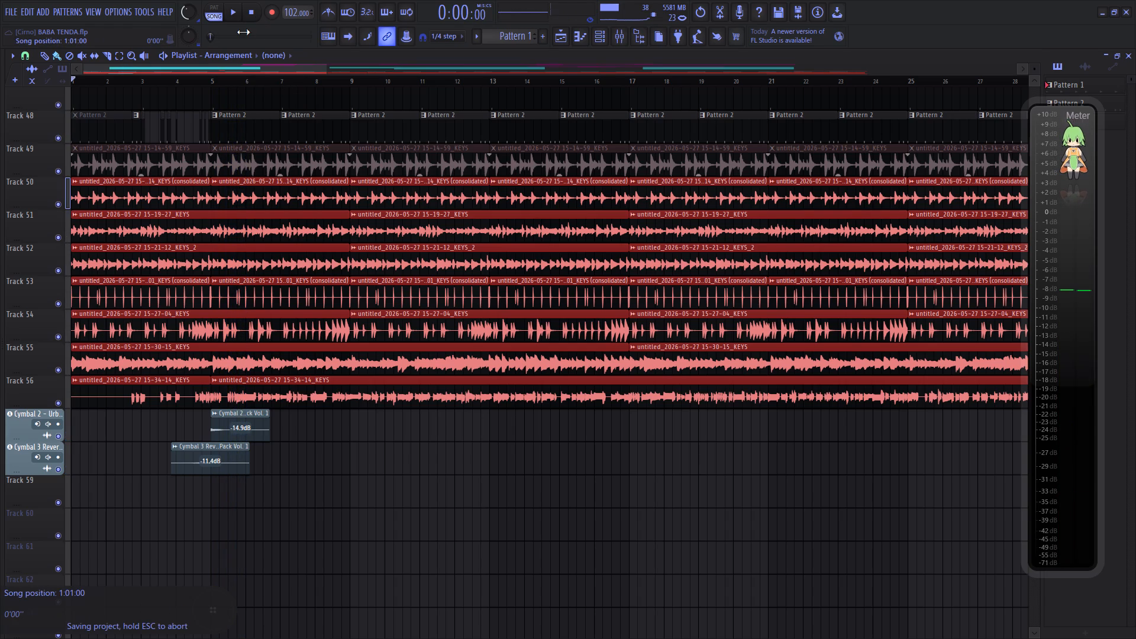
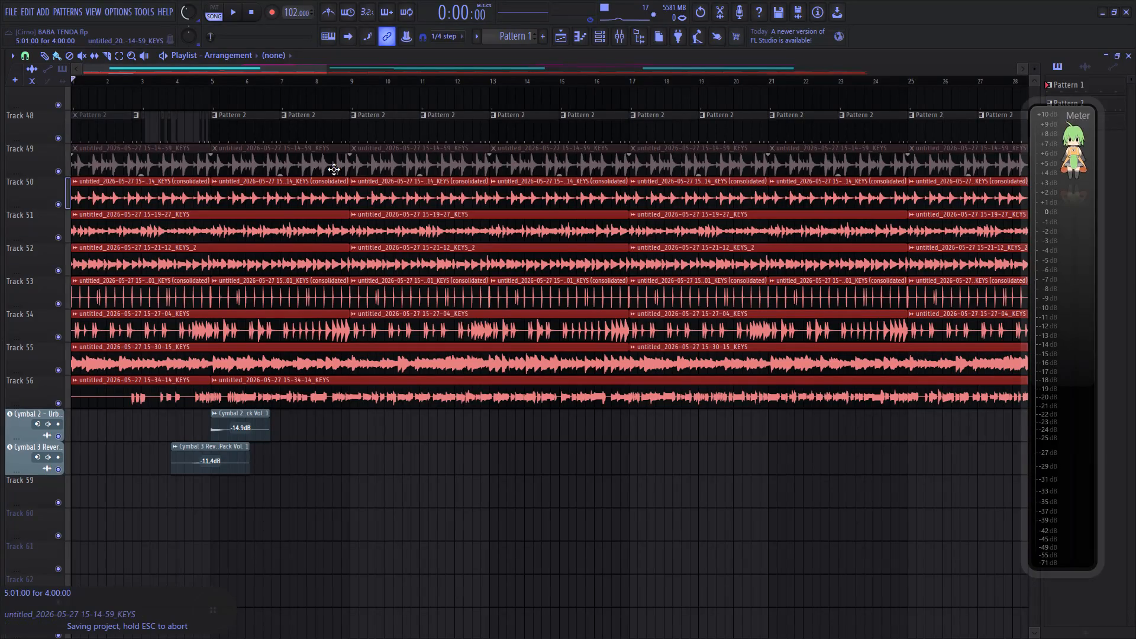
Play the song from the start, lower the main volume, and save the project during playback.
key(space)
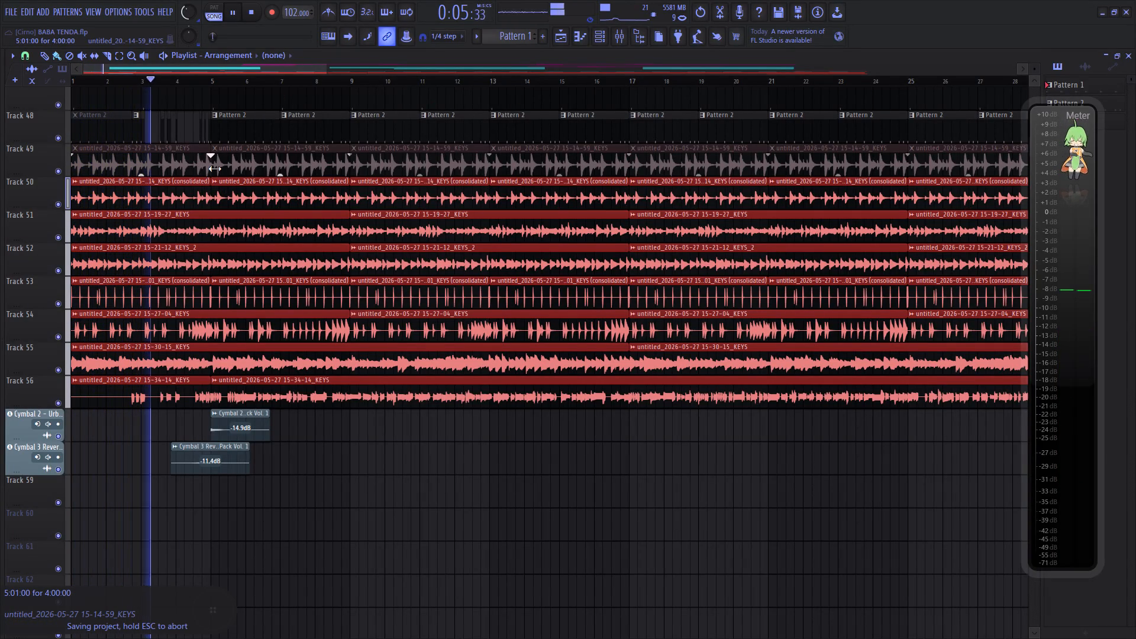
scroll(186, 4, down, 7)
key(ctrl+s)
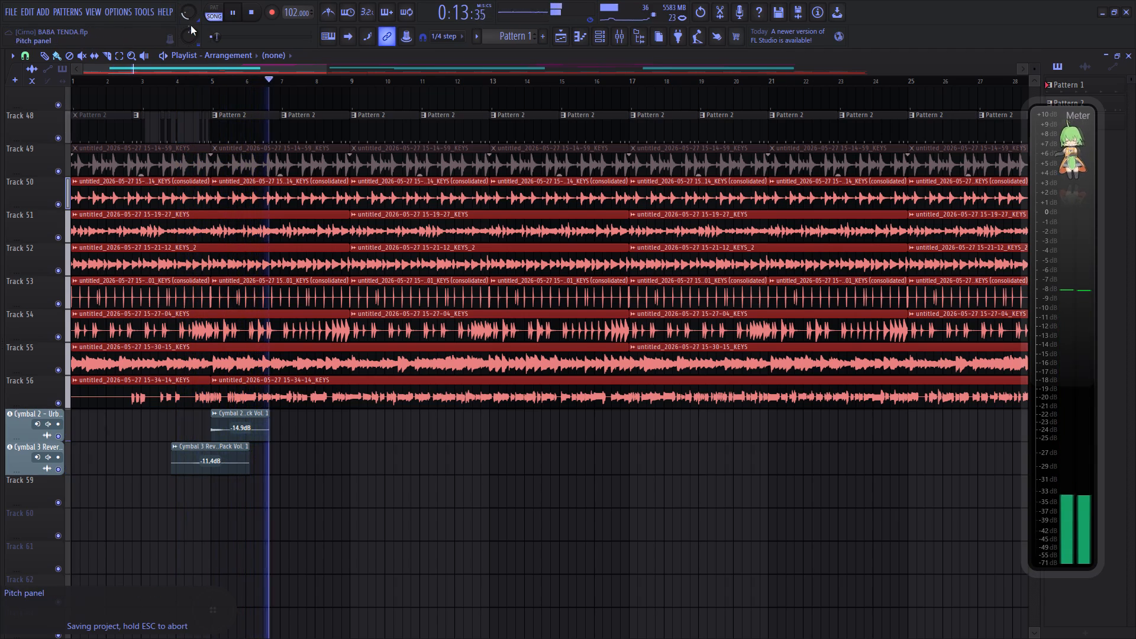
scroll(186, 8, down, 5)
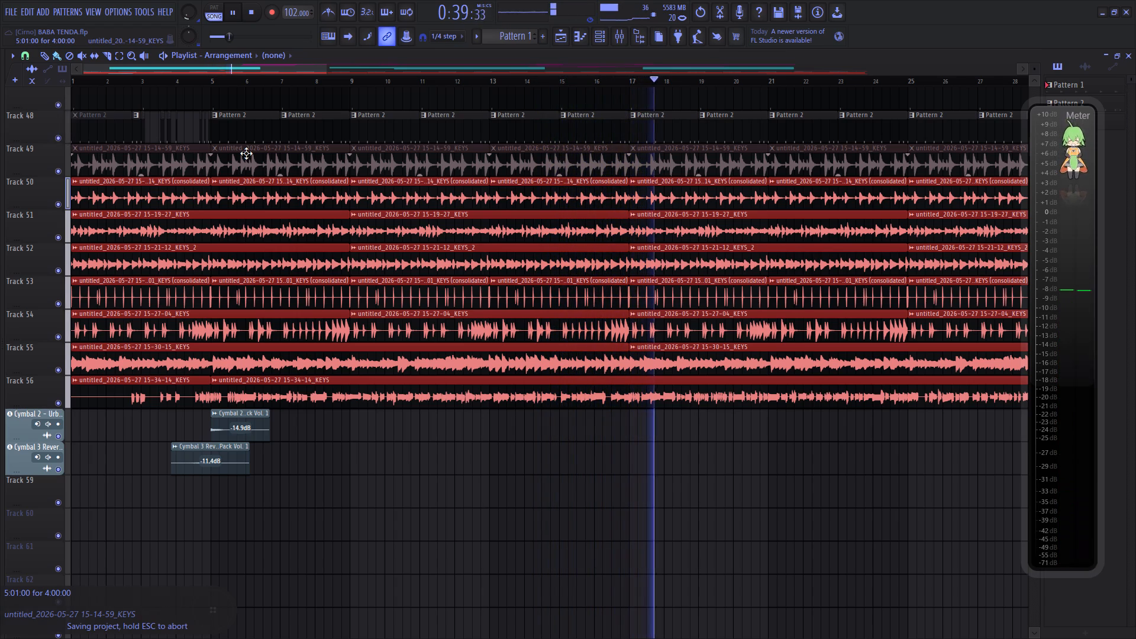
Toggle solo on the flamenco mixer track to compare it with the full mix.
click(616, 38)
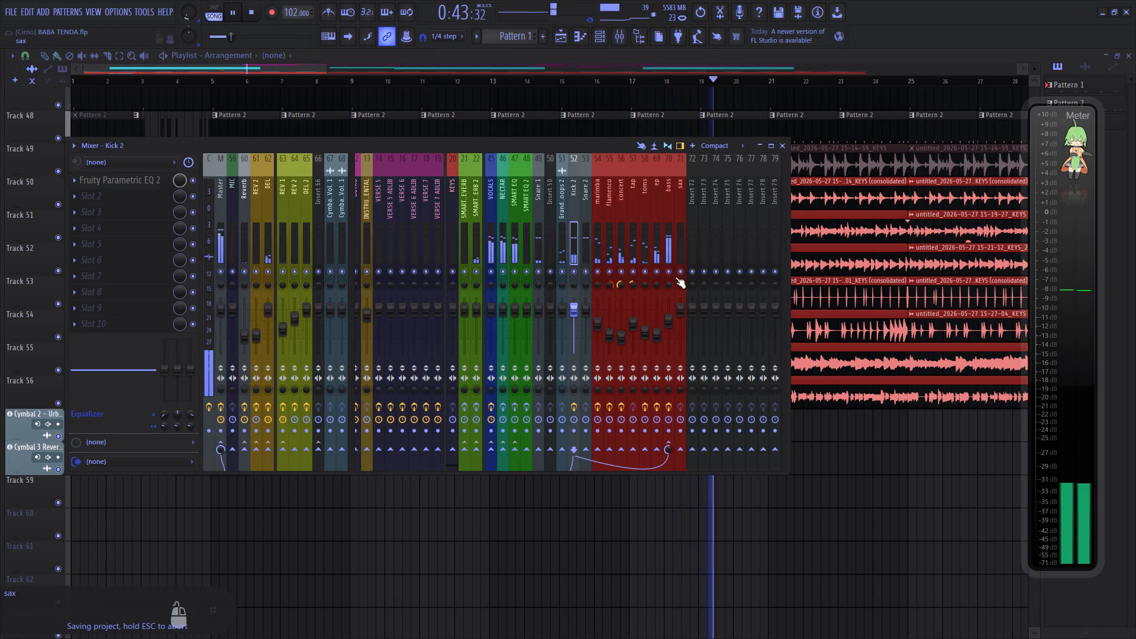
right_click(610, 274)
right_click(610, 274)
right_click(610, 274)
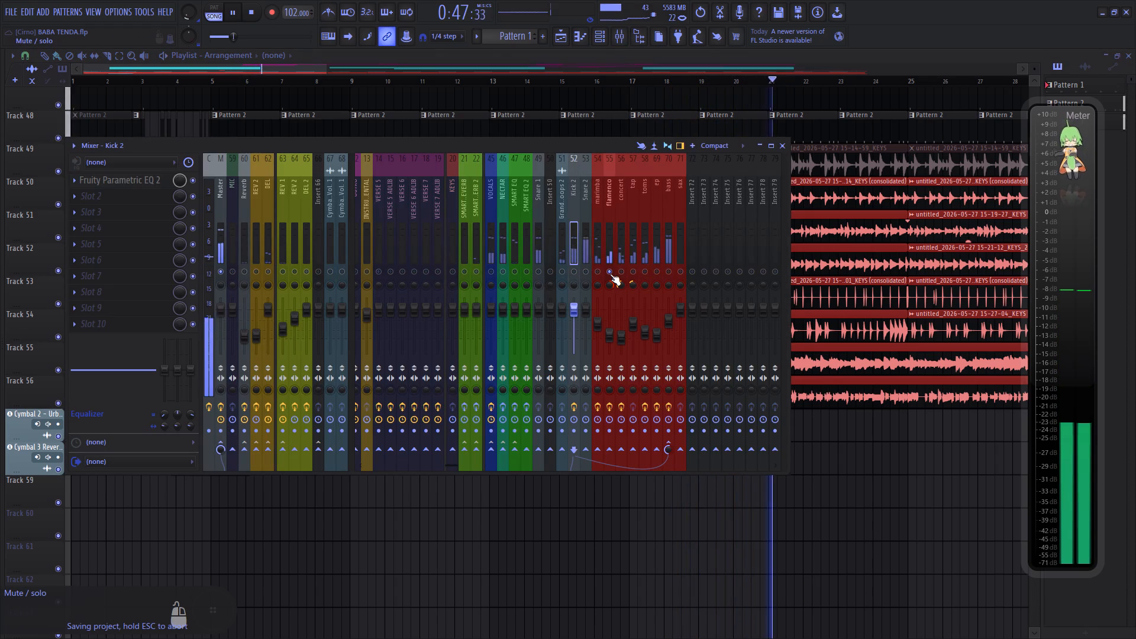
Solo the marimba mixer track, reduce its AIR Stereo Width delay to the minimum, and check it in the full mix before stopping playback.
right_click(600, 273)
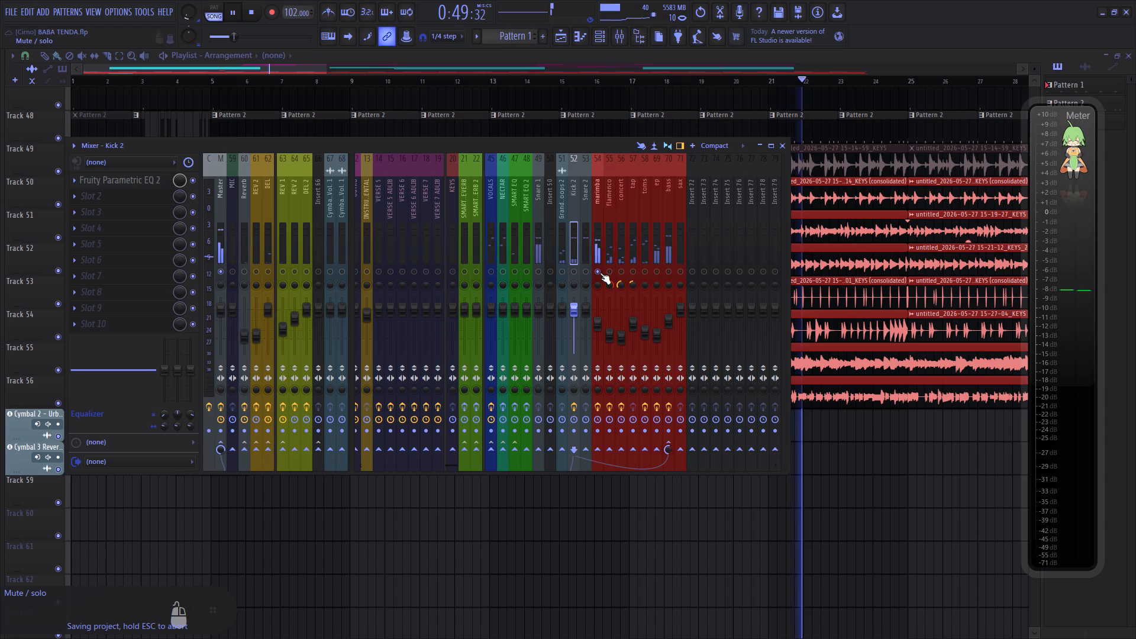
click(595, 244)
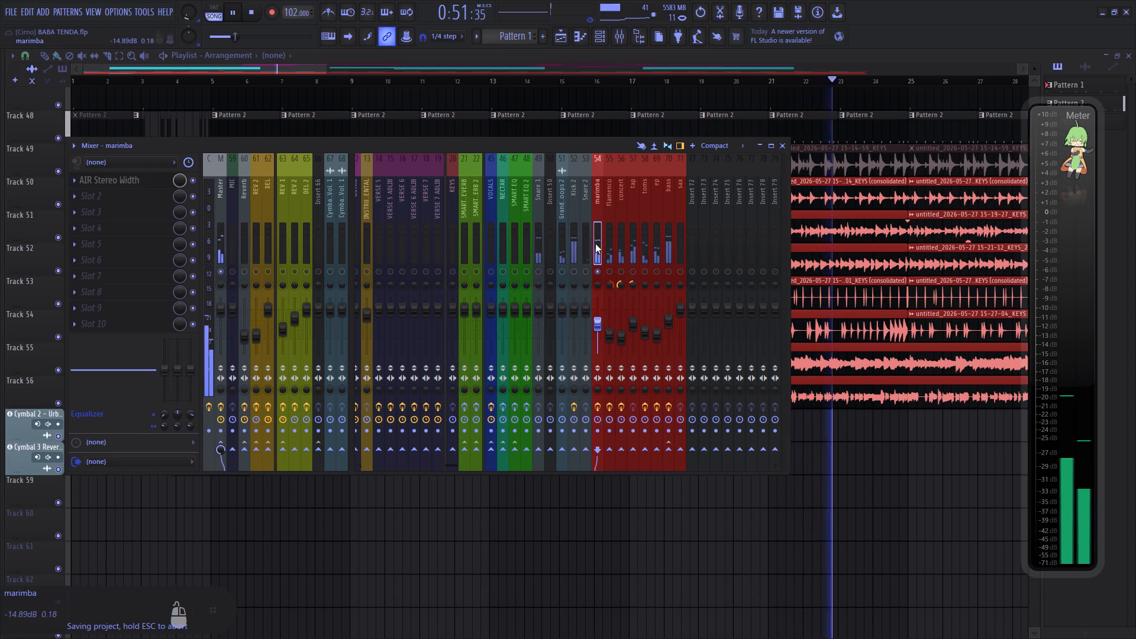
click(151, 180)
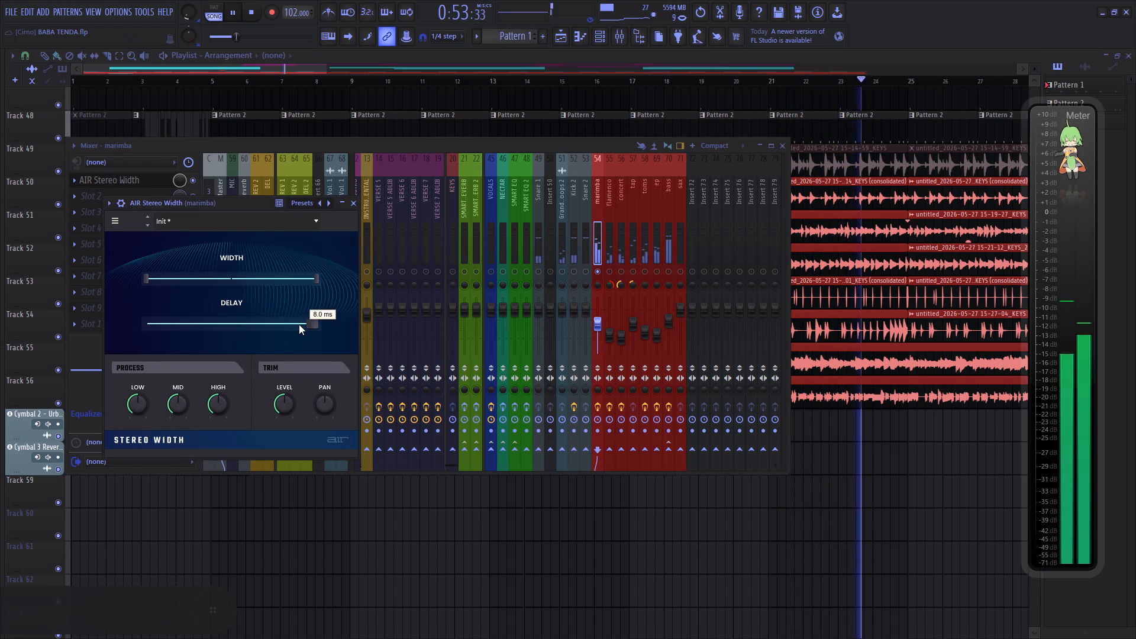
drag(299, 324, 99, 319)
click(348, 205)
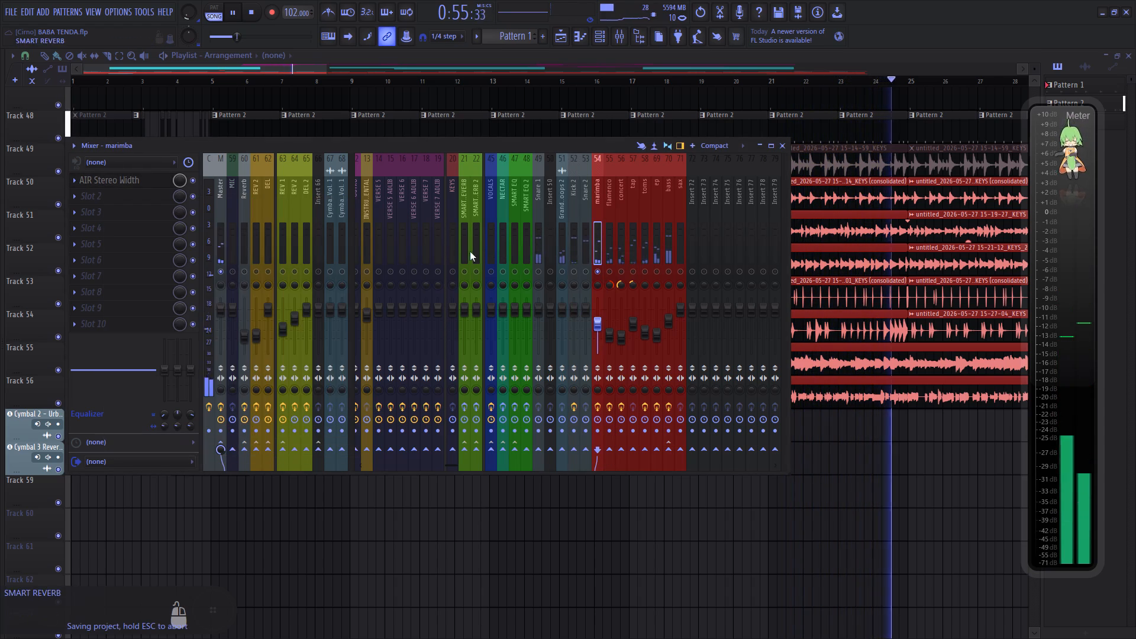
right_click(599, 268)
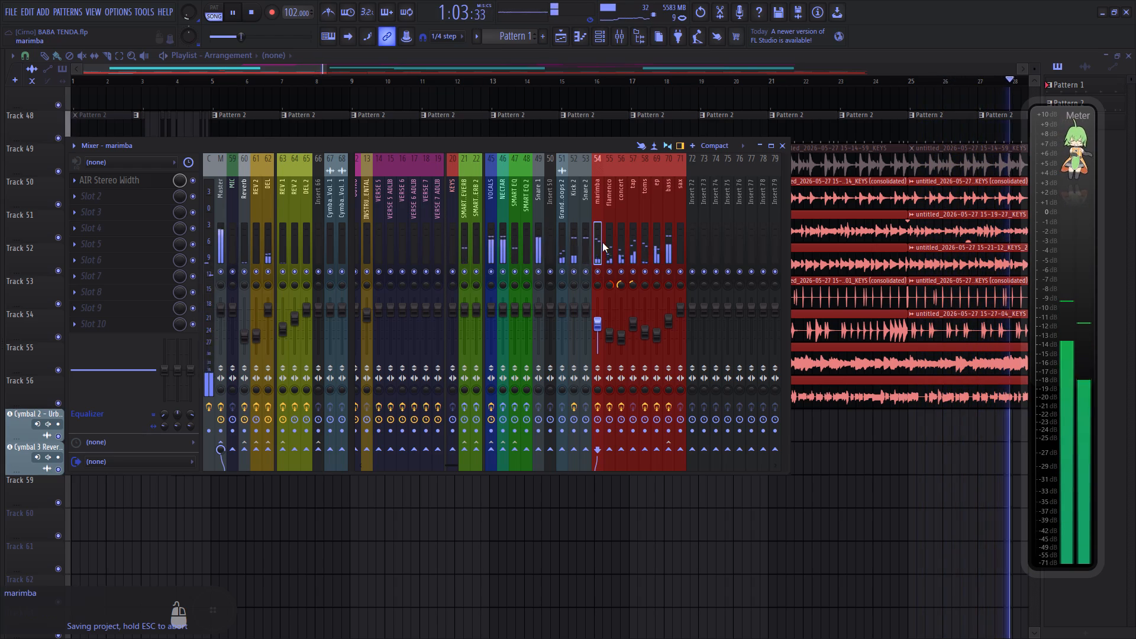
key(space)
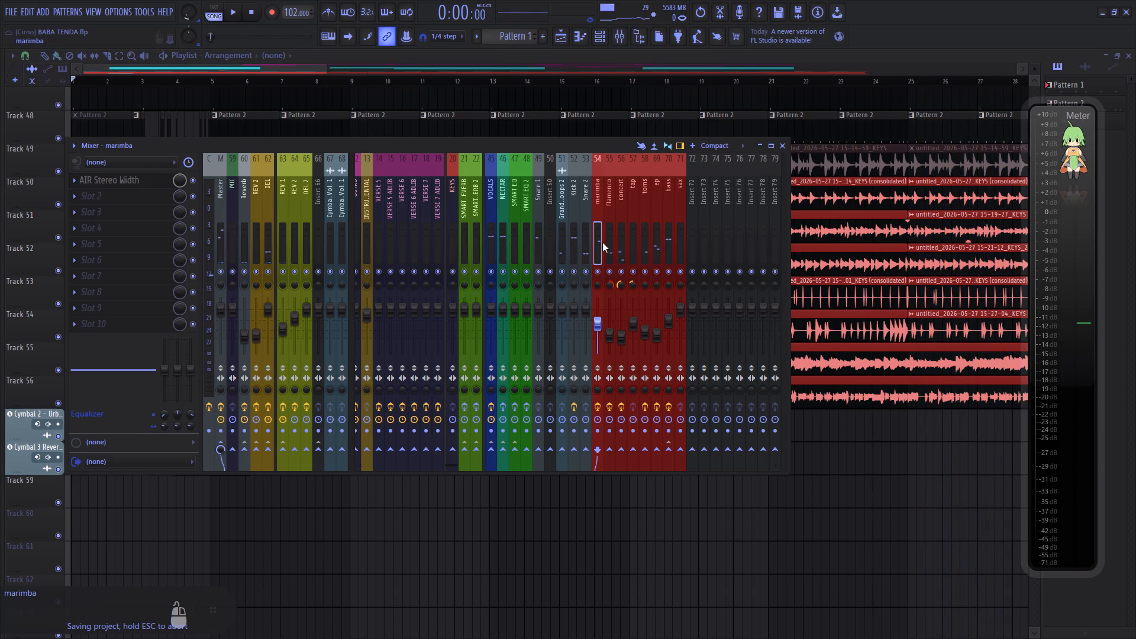
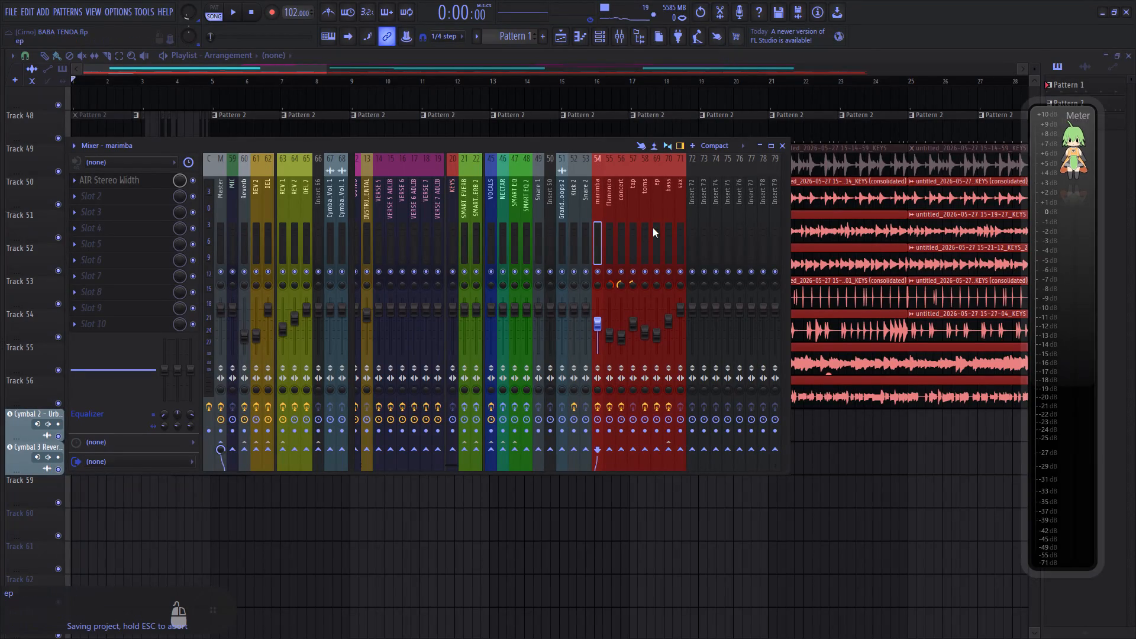
Play the chorus section of the arrangement briefly from bar 4.
click(779, 144)
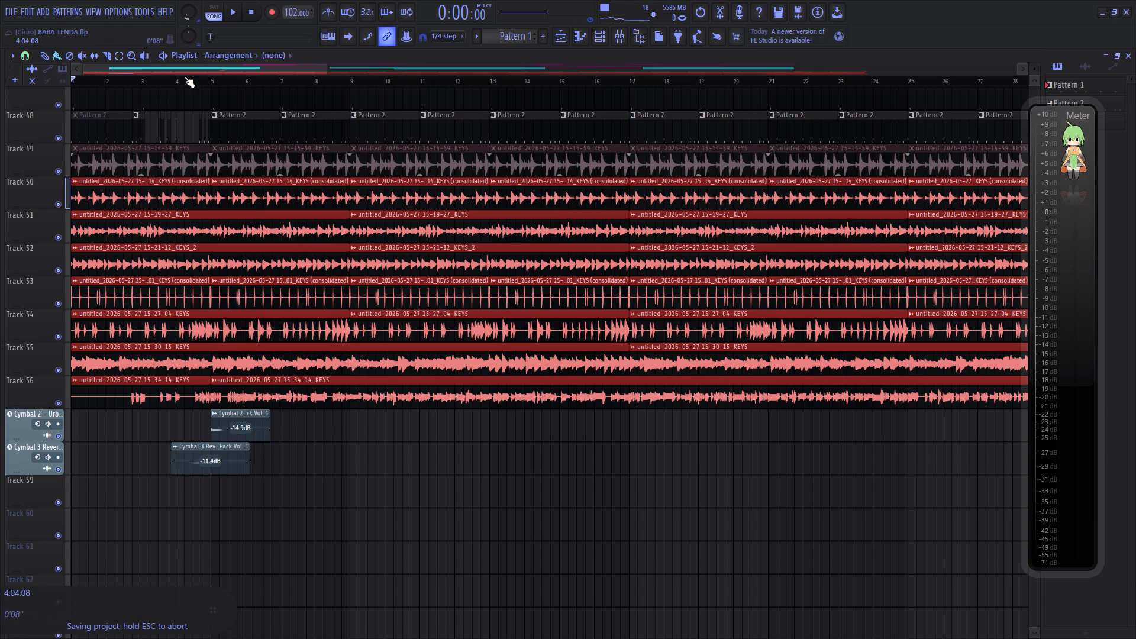
drag(195, 69, 144, 76)
scroll(152, 133, down, 4)
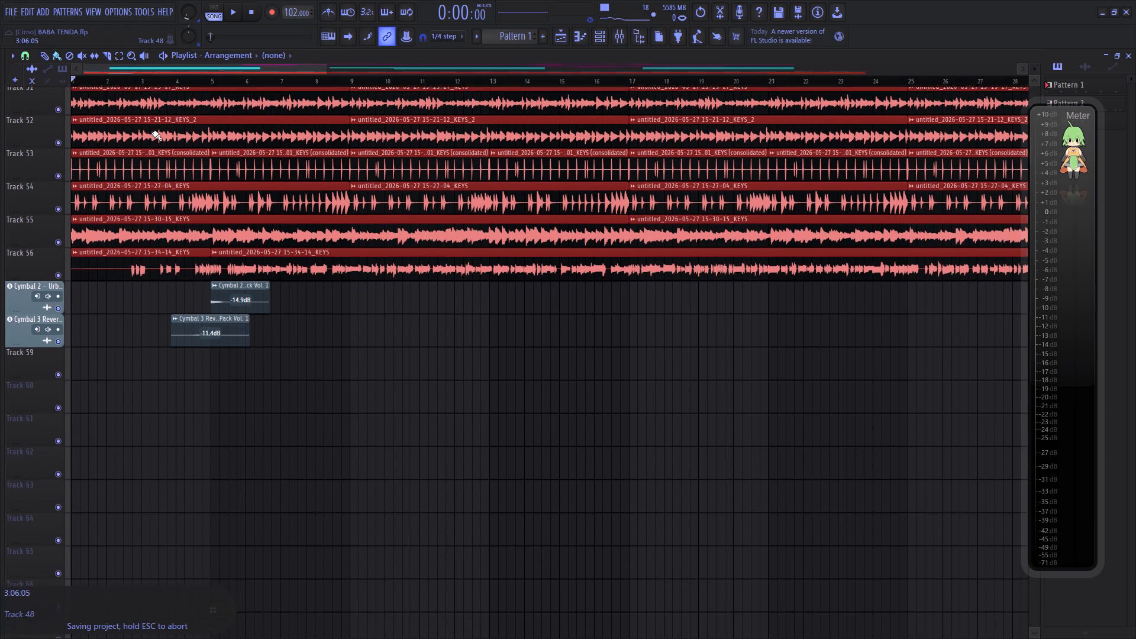
scroll(212, 184, up, 11)
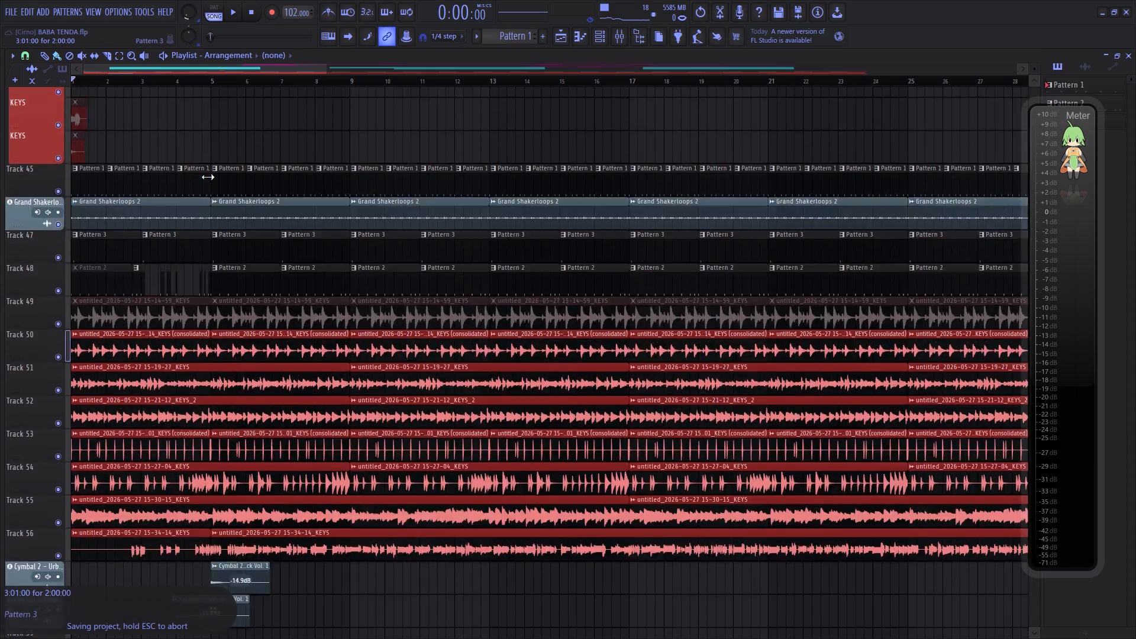
scroll(208, 177, up, 20)
scroll(208, 177, up, 1)
click(204, 85)
key(space)
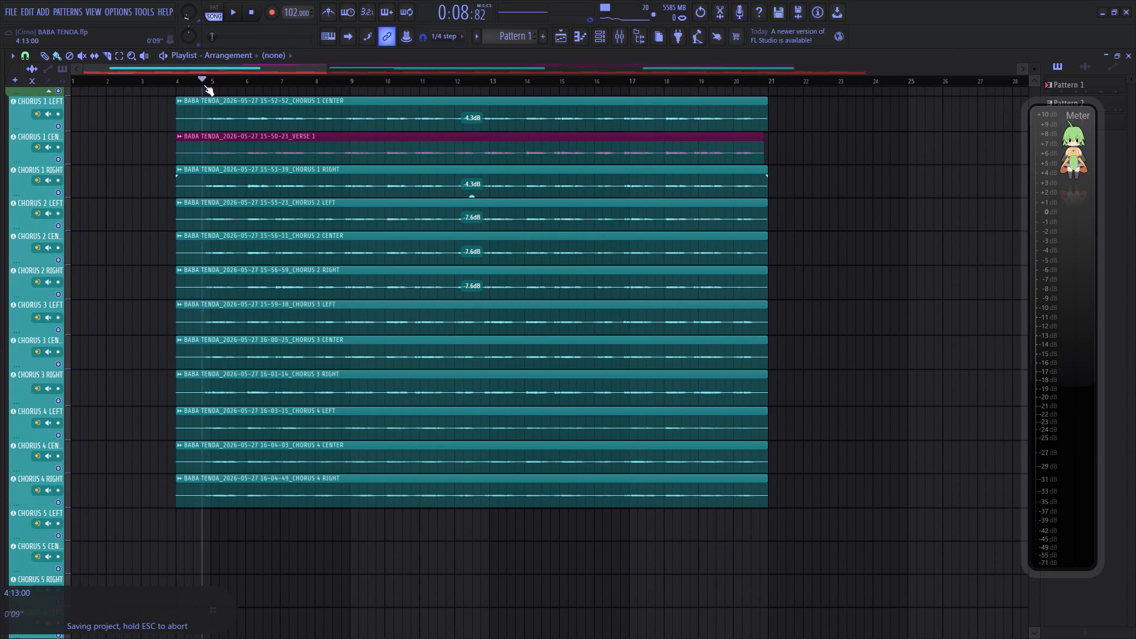
scroll(220, 83, down, 10)
key(space)
Play the verse section from bar 21 and check the Master mixer track's level and effects.
scroll(150, 192, up, 12)
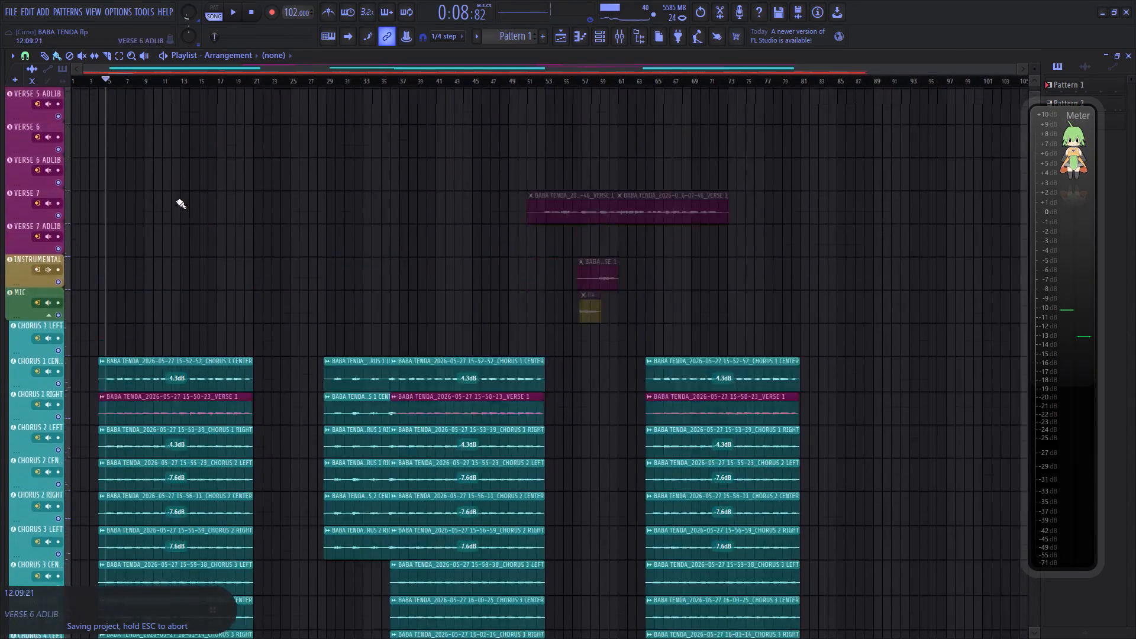
scroll(176, 201, up, 20)
scroll(176, 201, up, 1)
click(253, 83)
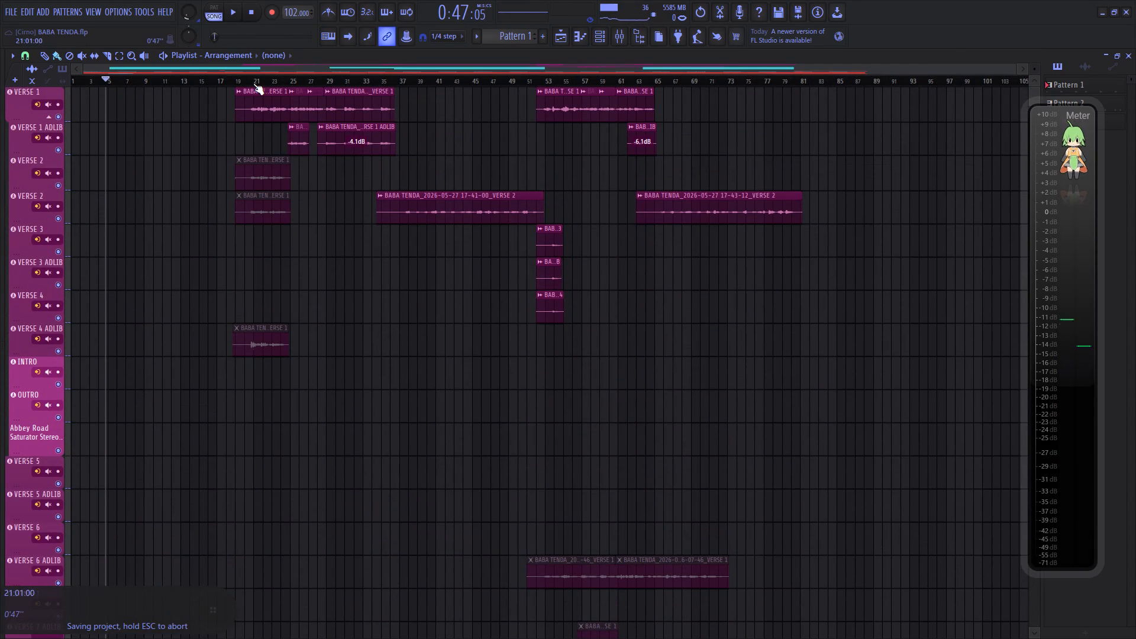
key(space)
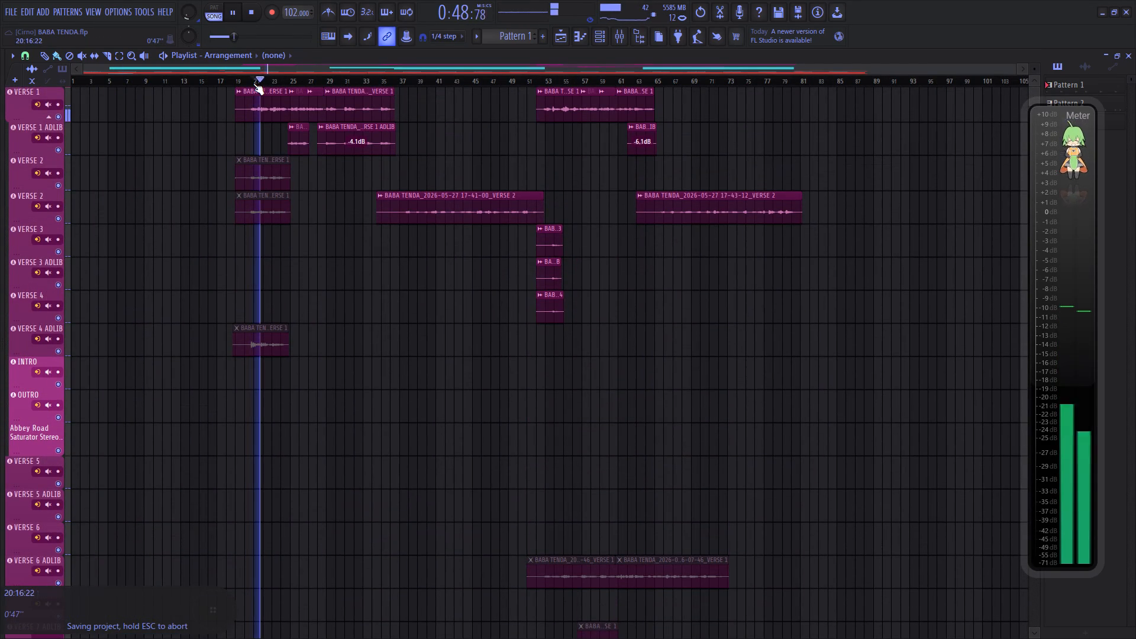
click(619, 33)
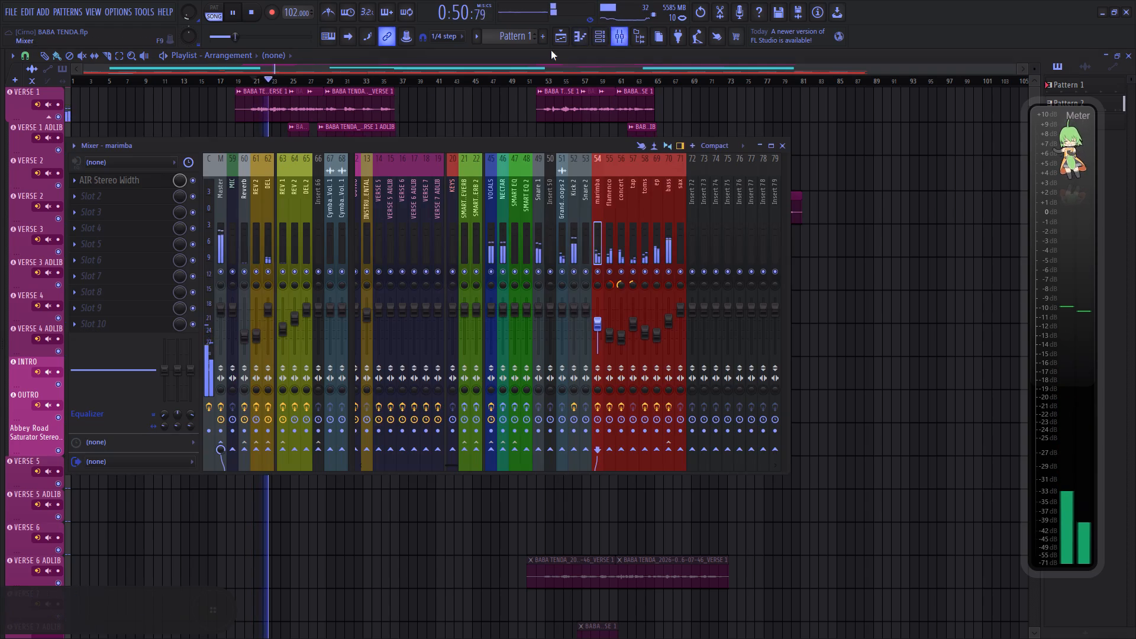
click(225, 237)
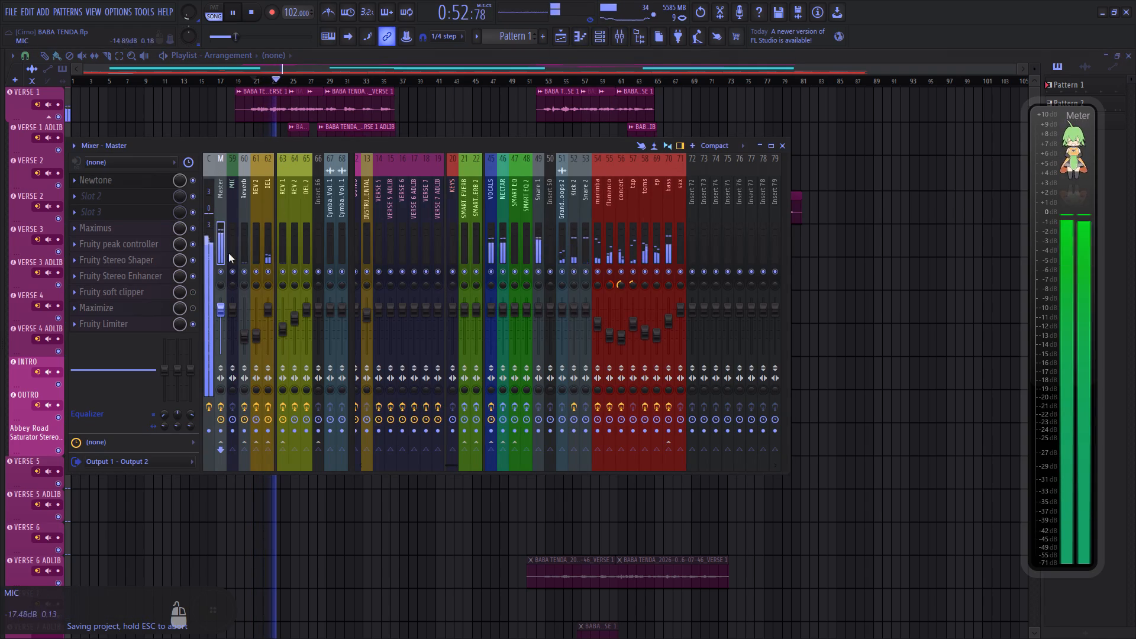
key(space)
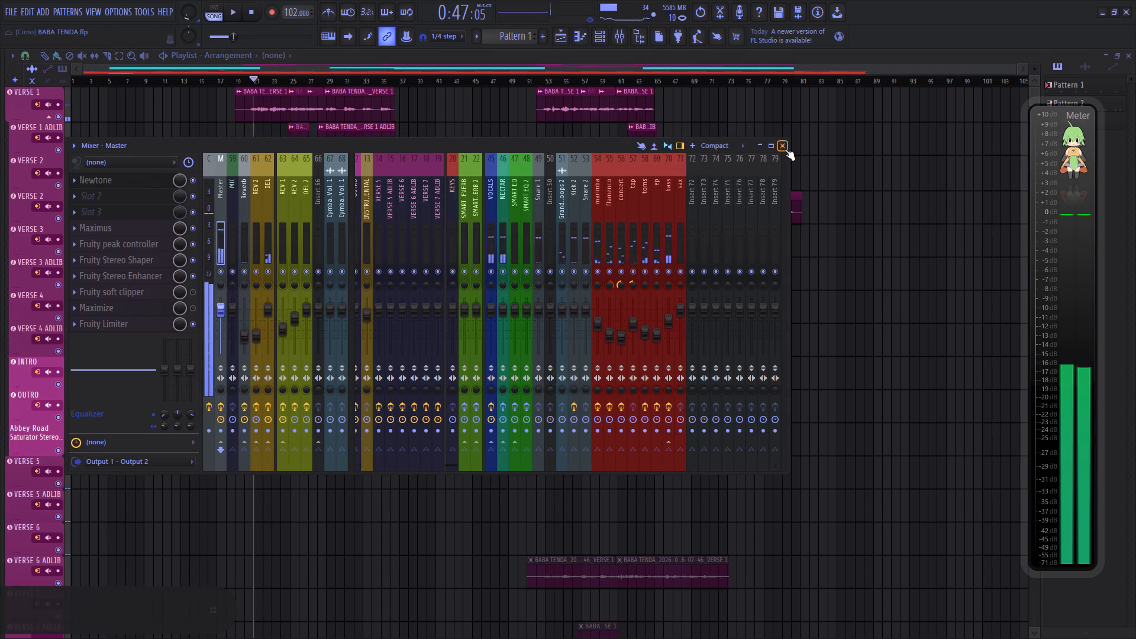
Trim the start of the first clip on the VERSE 1 playlist track to 20:09:00.
click(785, 149)
scroll(255, 79, up, 4)
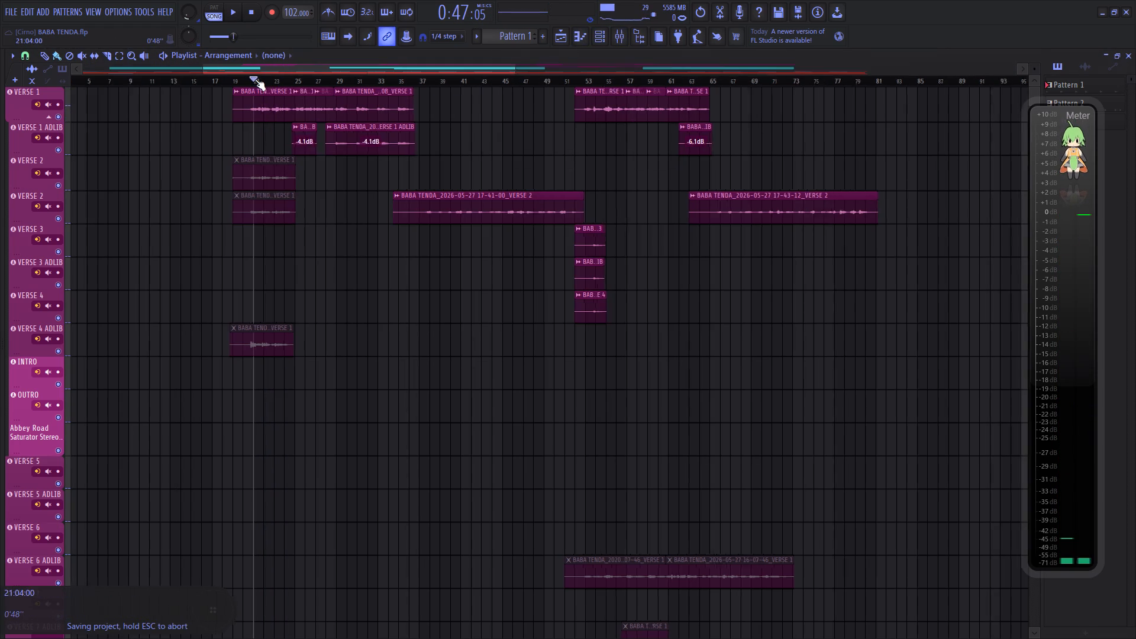
scroll(255, 79, up, 8)
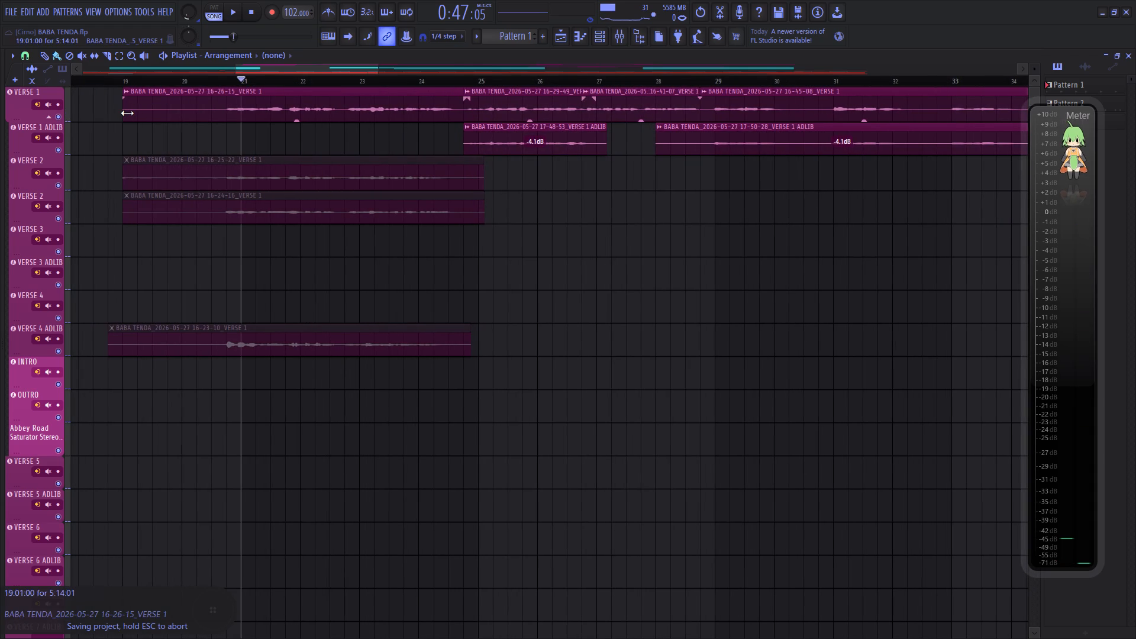
drag(127, 113, 216, 128)
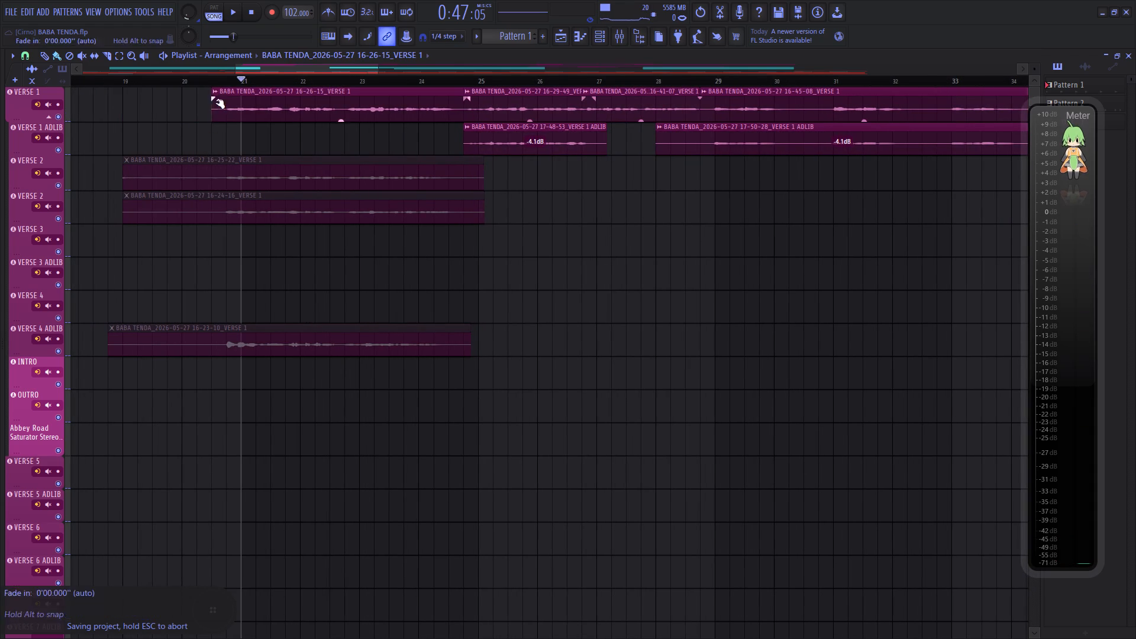
Make the trimmed first VERSE 1 clip unique as a sample.
click(220, 91)
click(216, 91)
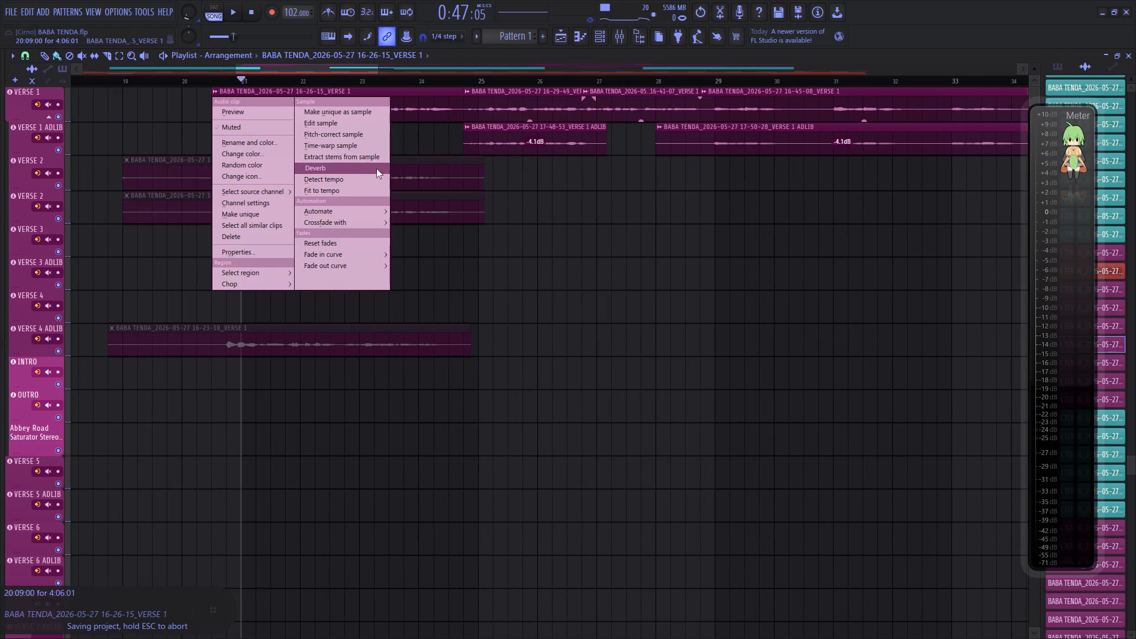
click(359, 115)
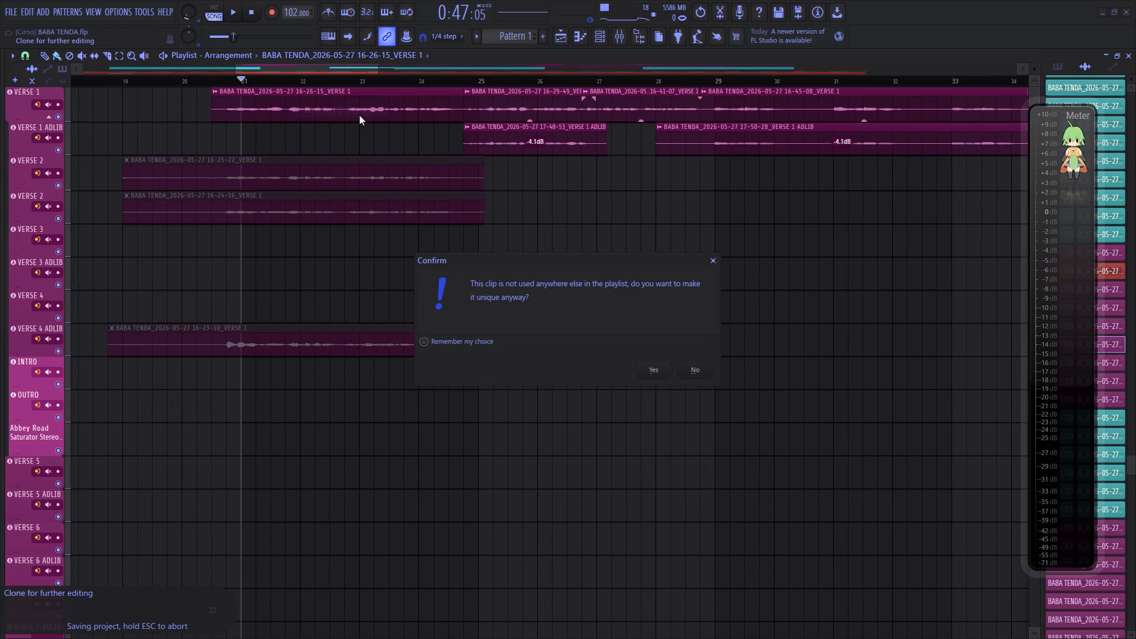
click(662, 375)
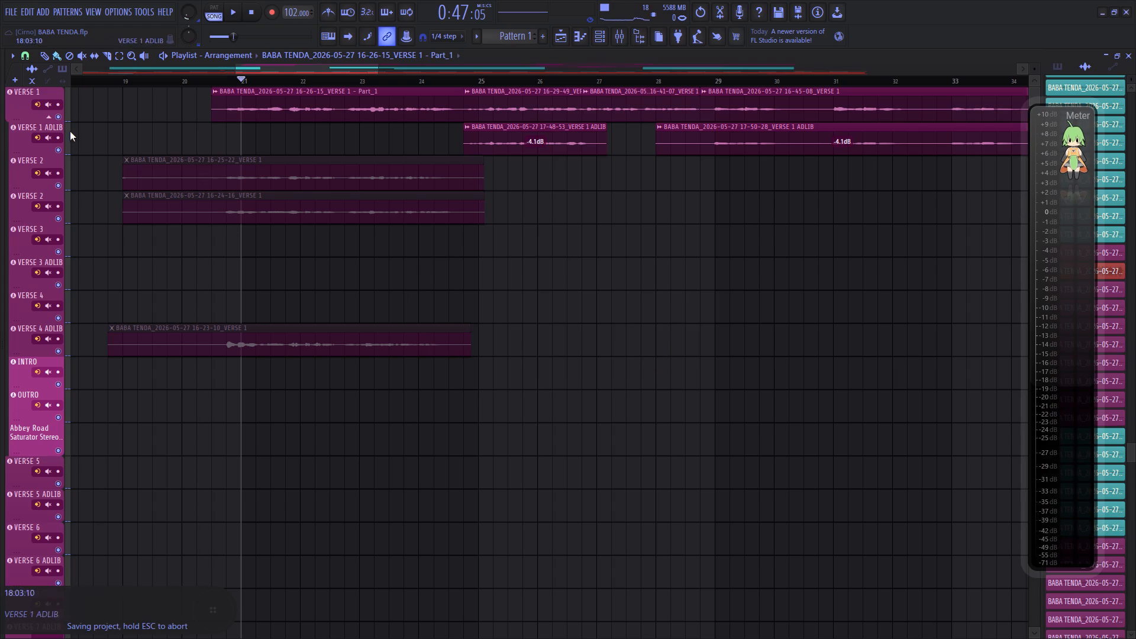
Enlarge the height of the VERSE 1 playlist track to show its waveforms in detail.
drag(39, 118, 4, 341)
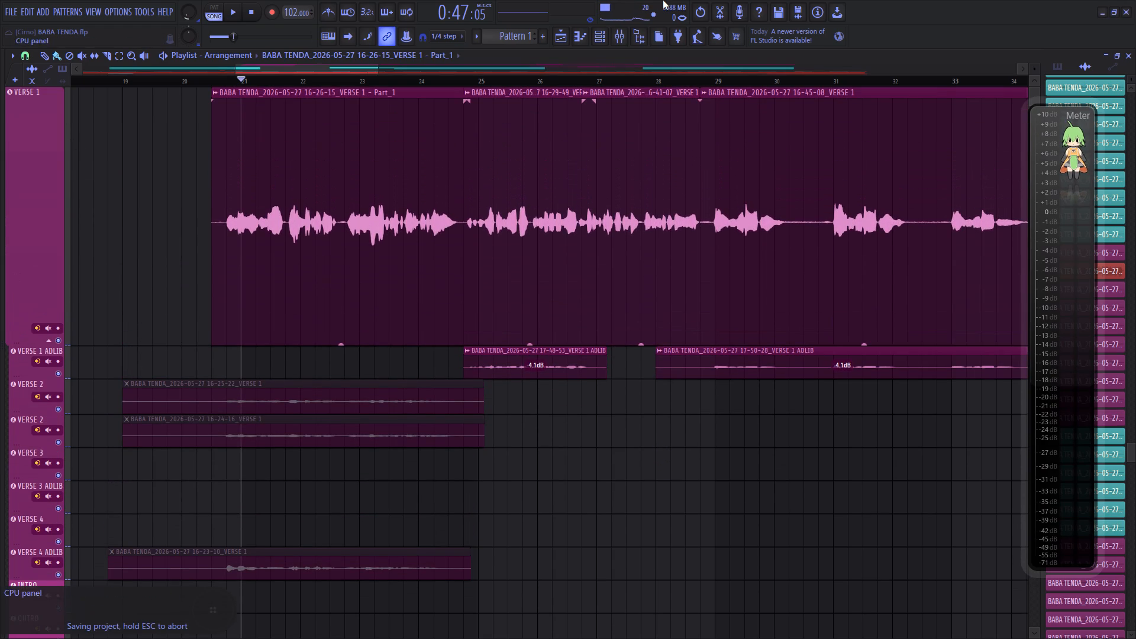
Examine the Auto-Tune Pro settings on the VERSE 1 mixer track.
click(618, 38)
scroll(518, 210, up, 6)
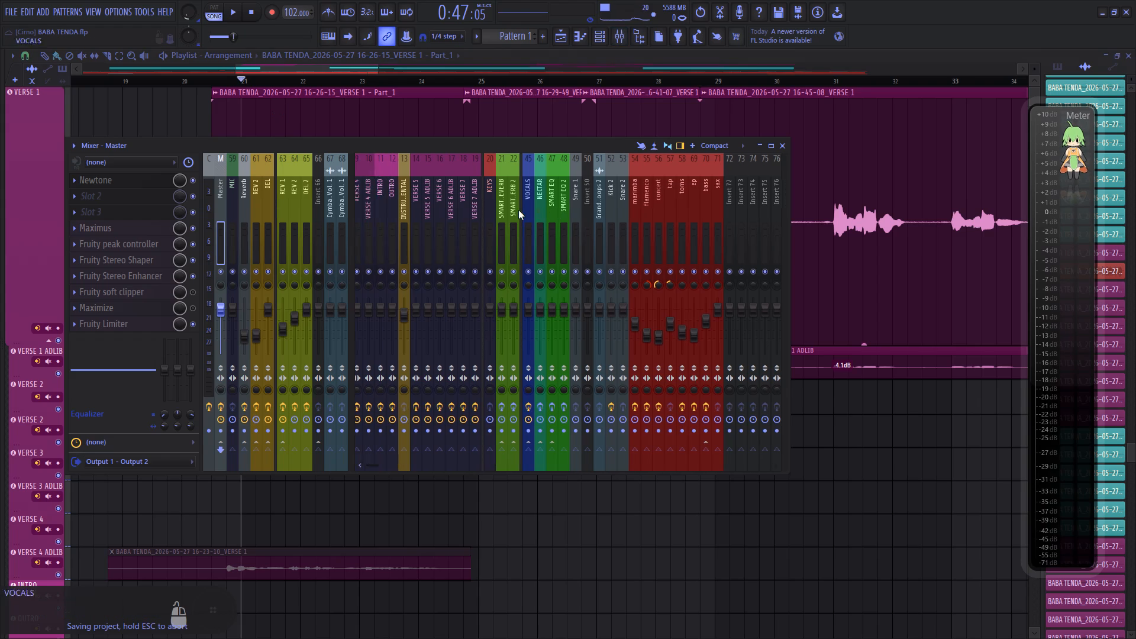
scroll(518, 210, up, 8)
click(388, 233)
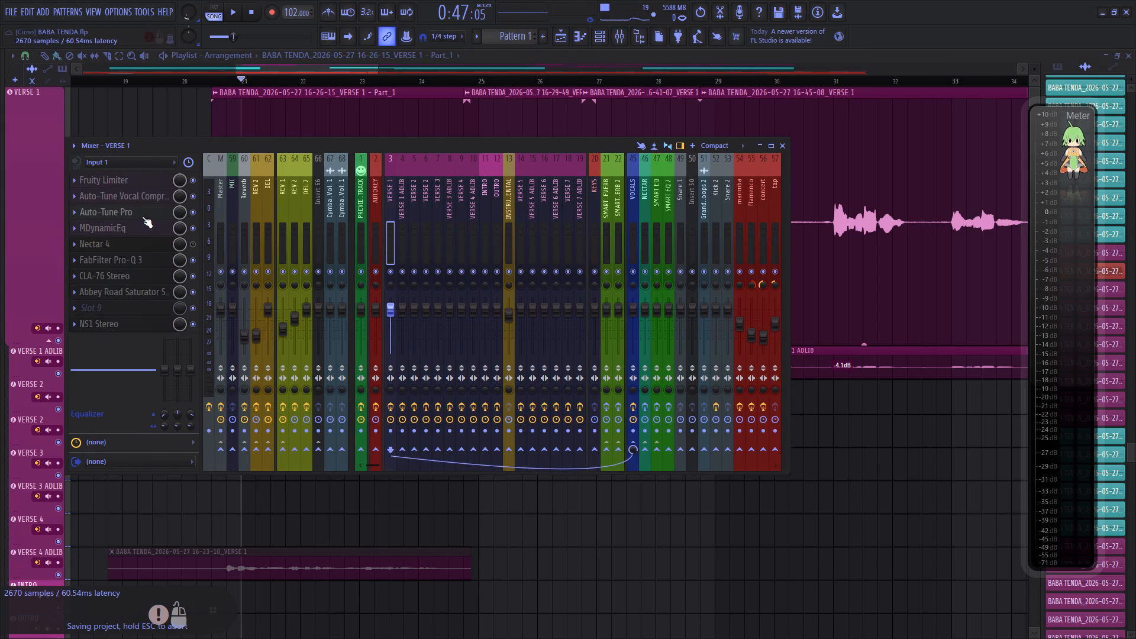
click(142, 217)
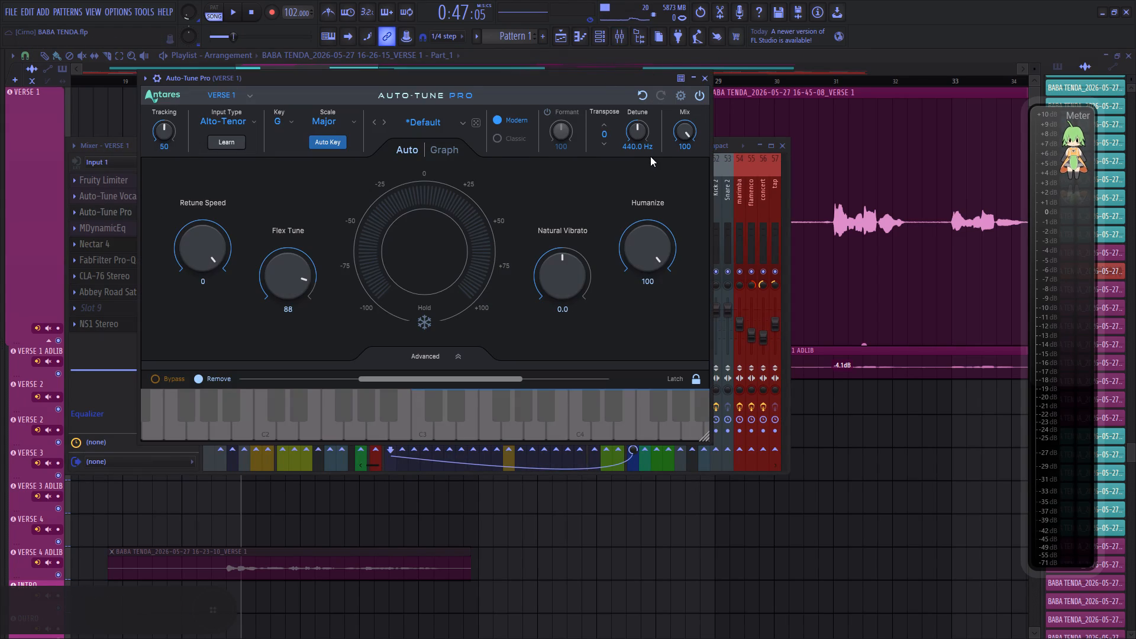
click(708, 82)
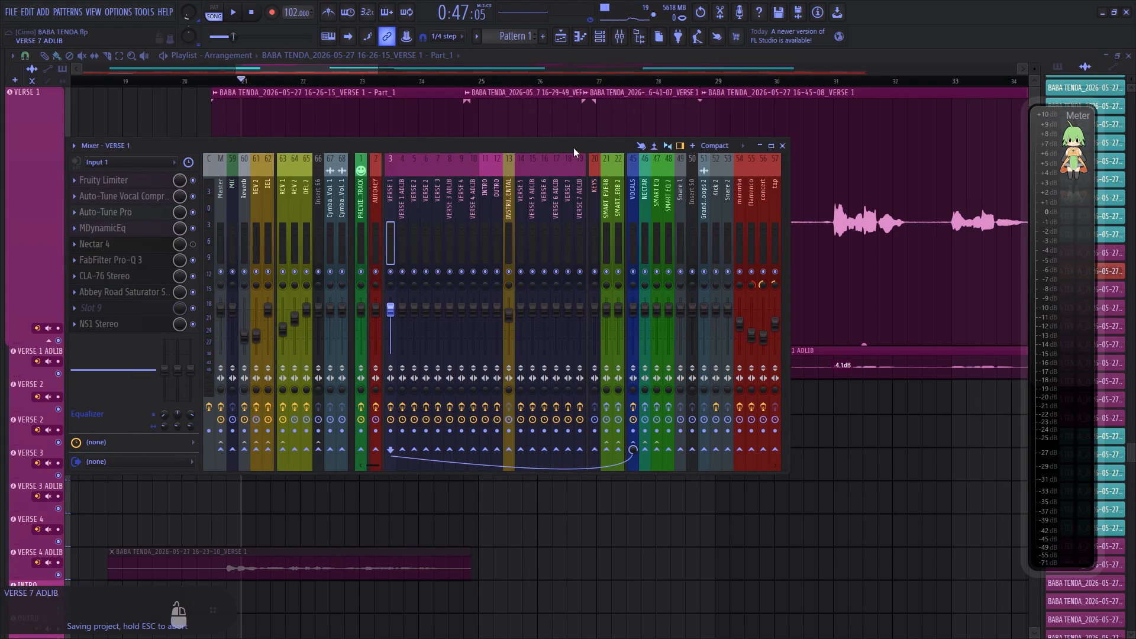
Load the TEMP1.fst mixer track state onto the VERSE 1 mixer track.
click(77, 146)
click(152, 299)
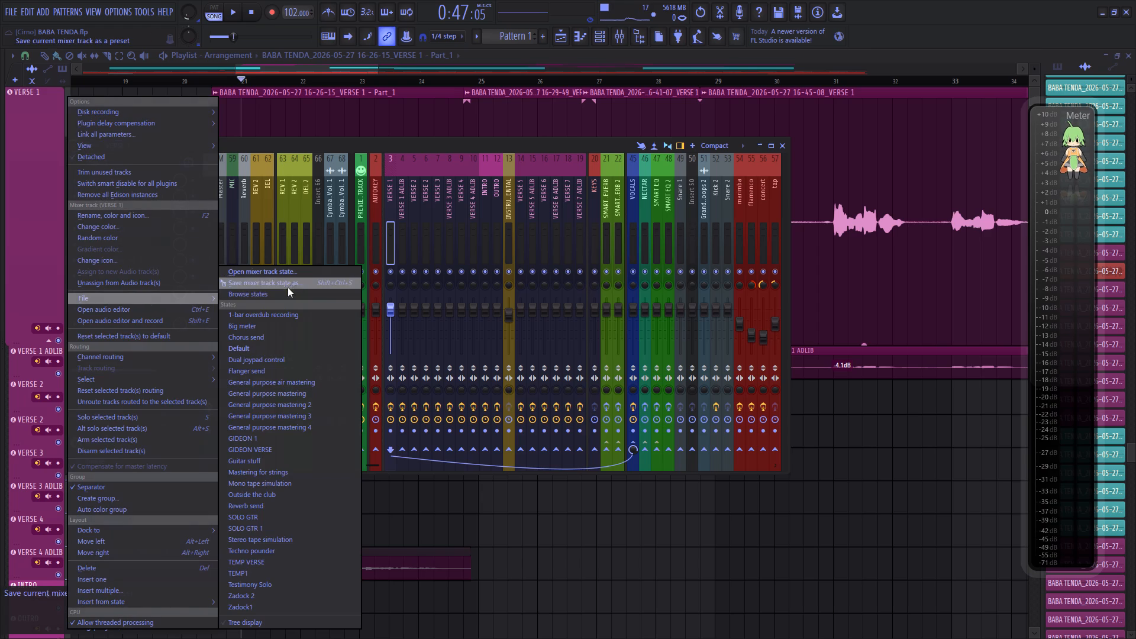
click(296, 276)
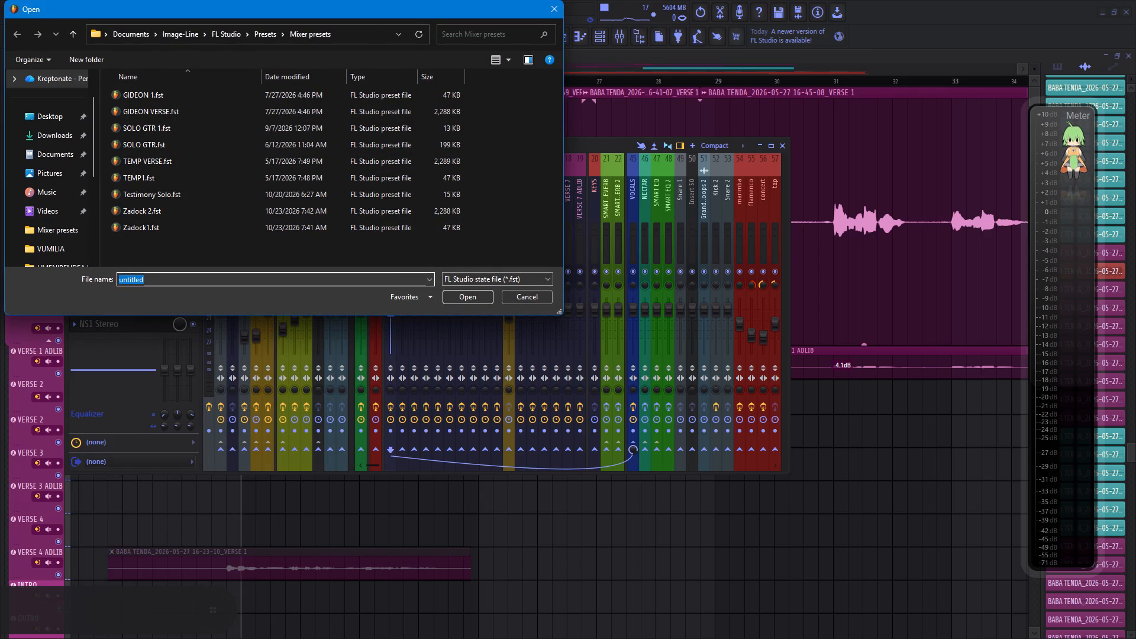
double_click(177, 182)
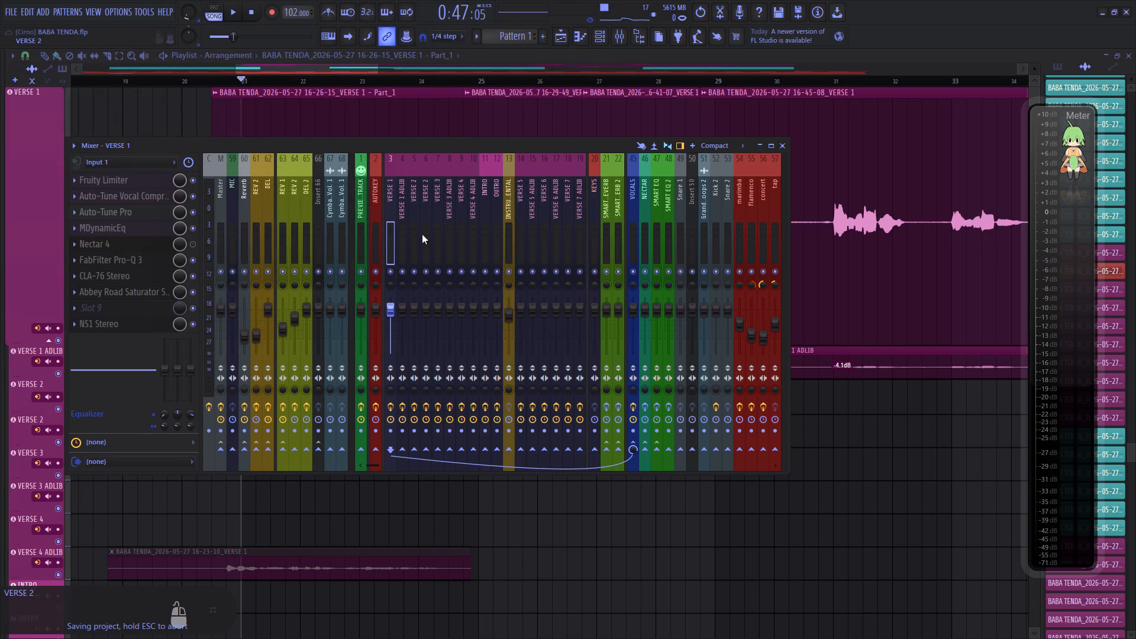
Set the key to G in Auto-Tune Pro on the VERSE 1 mixer track.
click(128, 213)
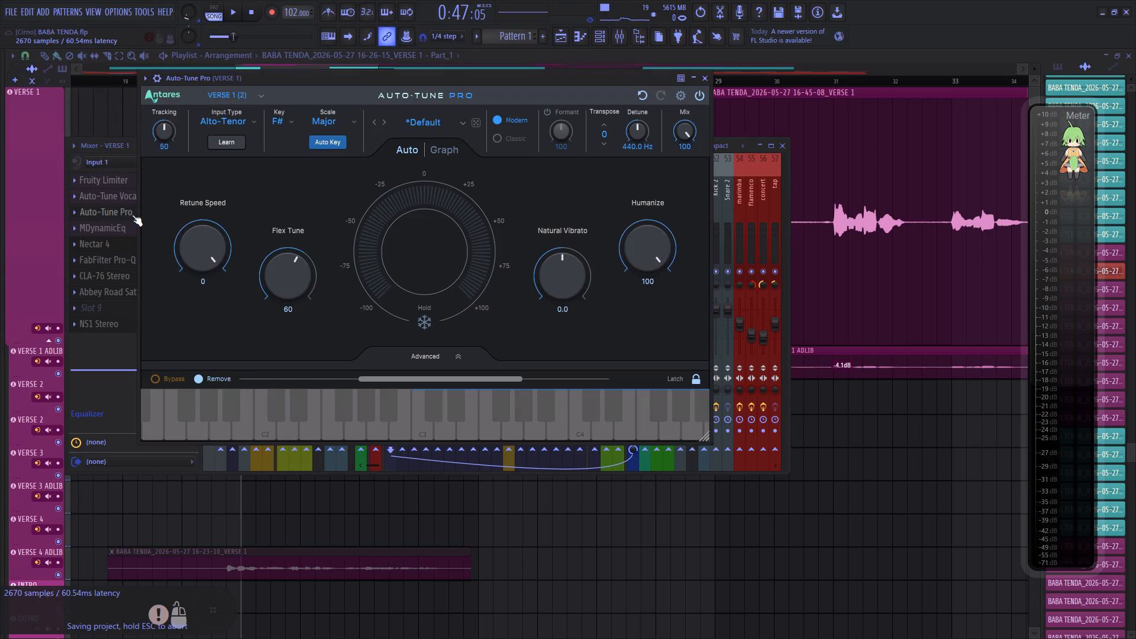
click(279, 119)
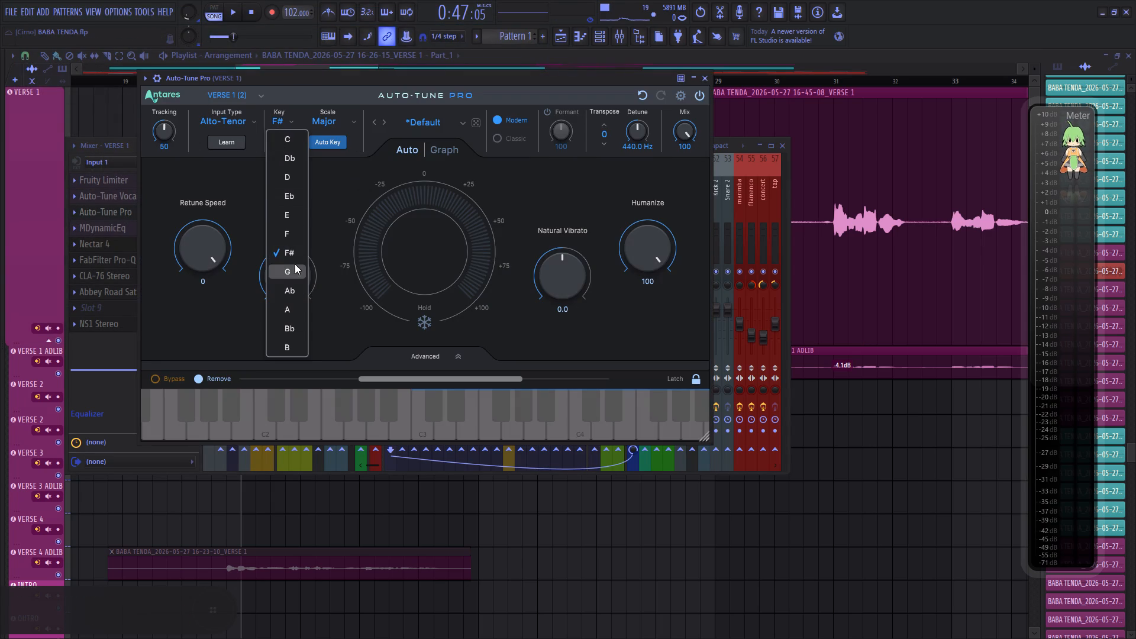
click(295, 267)
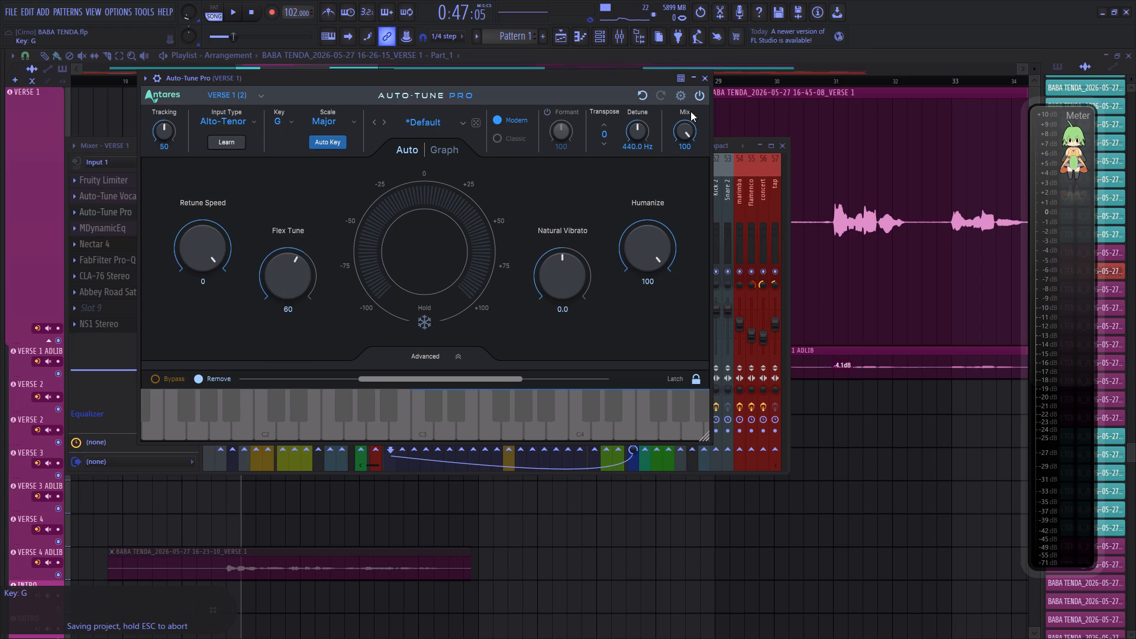
click(706, 84)
Play the verse and check the effects chain on the VOCALS mixer track.
key(space)
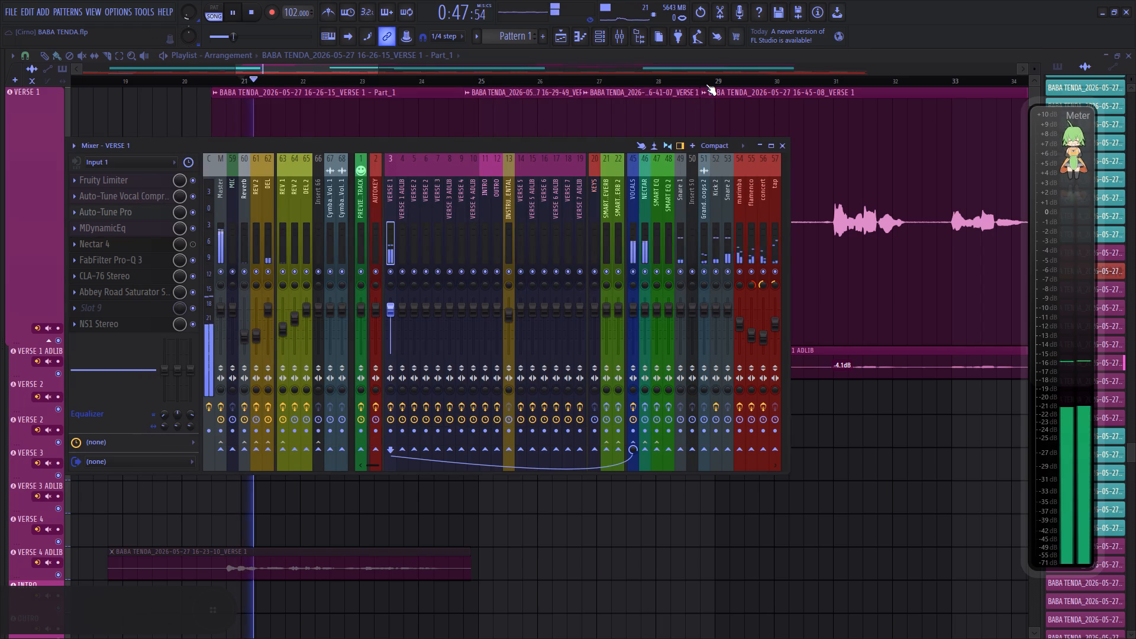
click(635, 243)
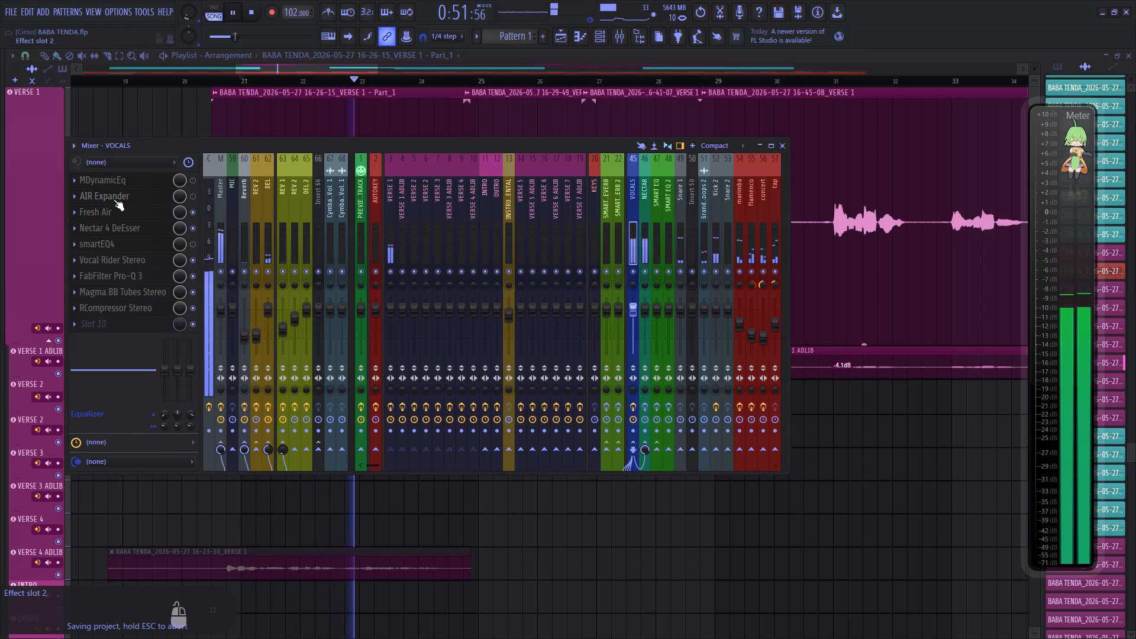
key(space)
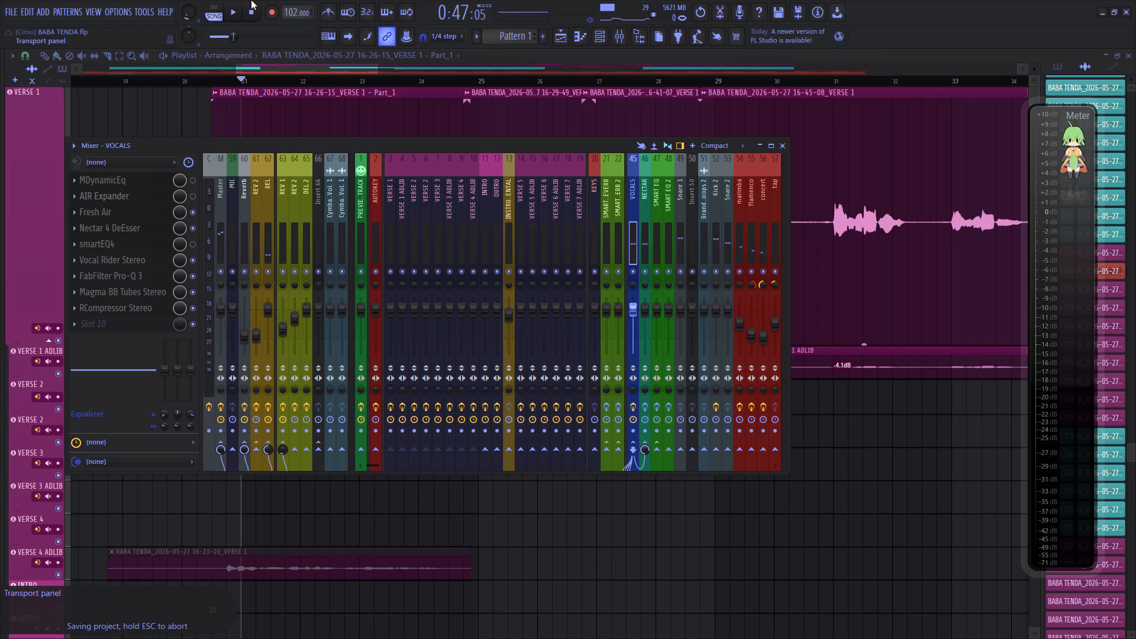
Remove the VOCALS mixer track's send to REV 1 and open the options of its Reverb send.
click(282, 444)
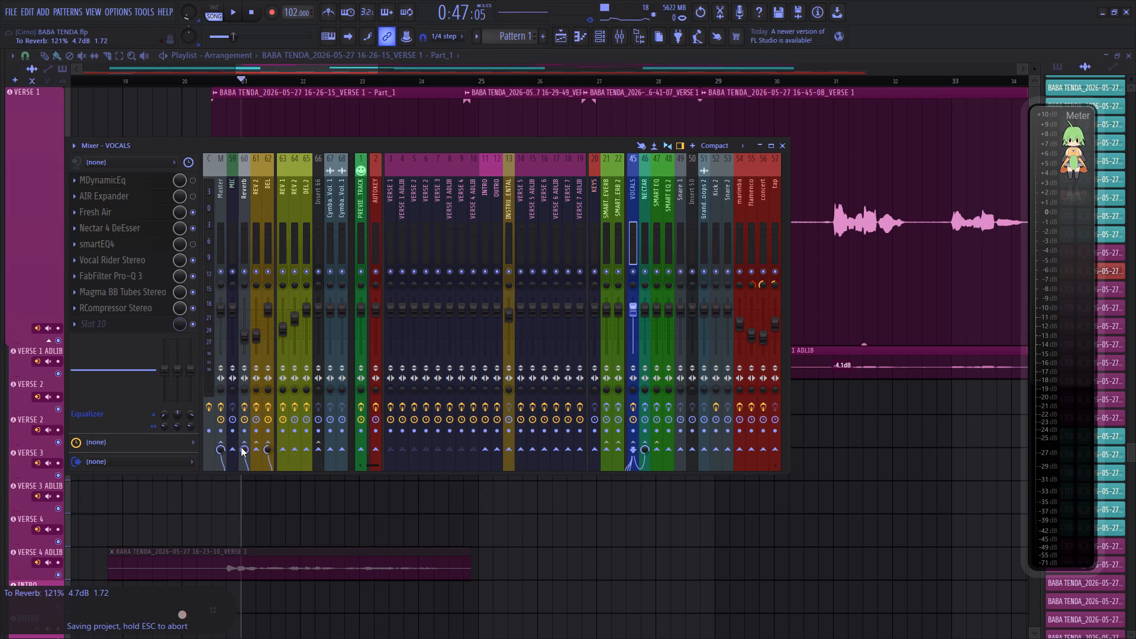
right_click(243, 448)
click(269, 447)
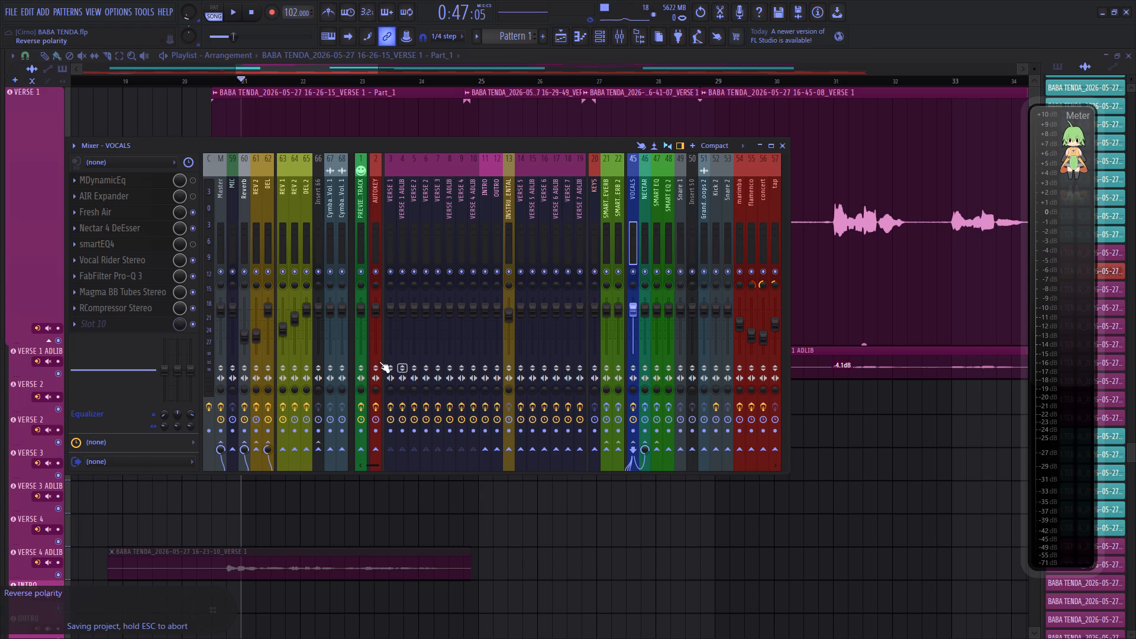
Play the song from the start of the trimmed VERSE 1 clip to hear the vocals in the mix.
key(space)
key(space)
click(334, 68)
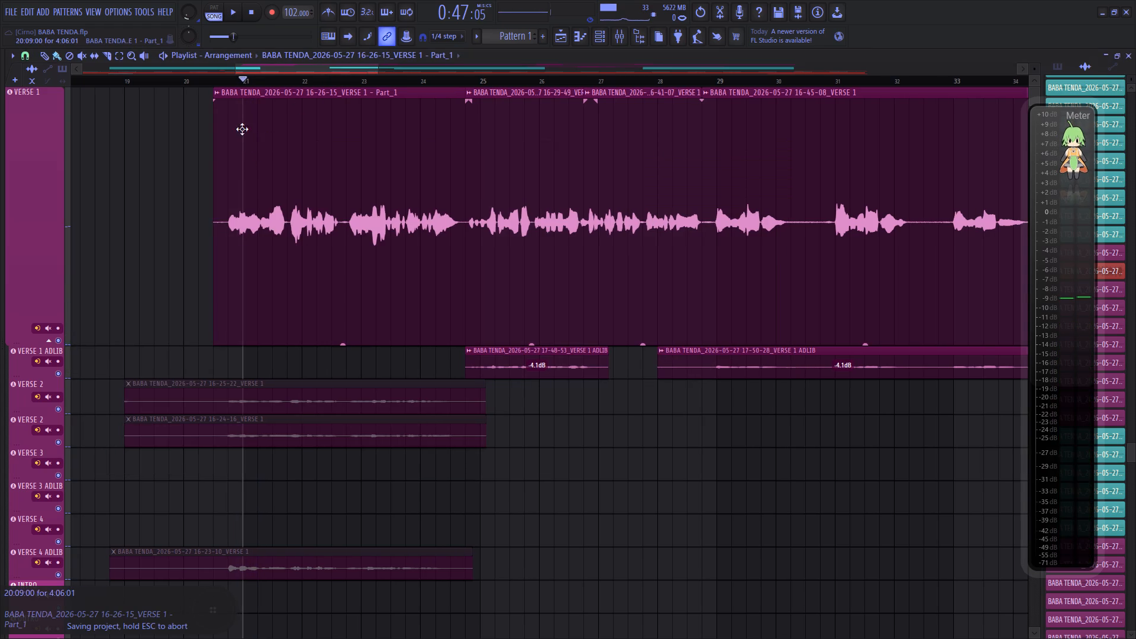
click(217, 85)
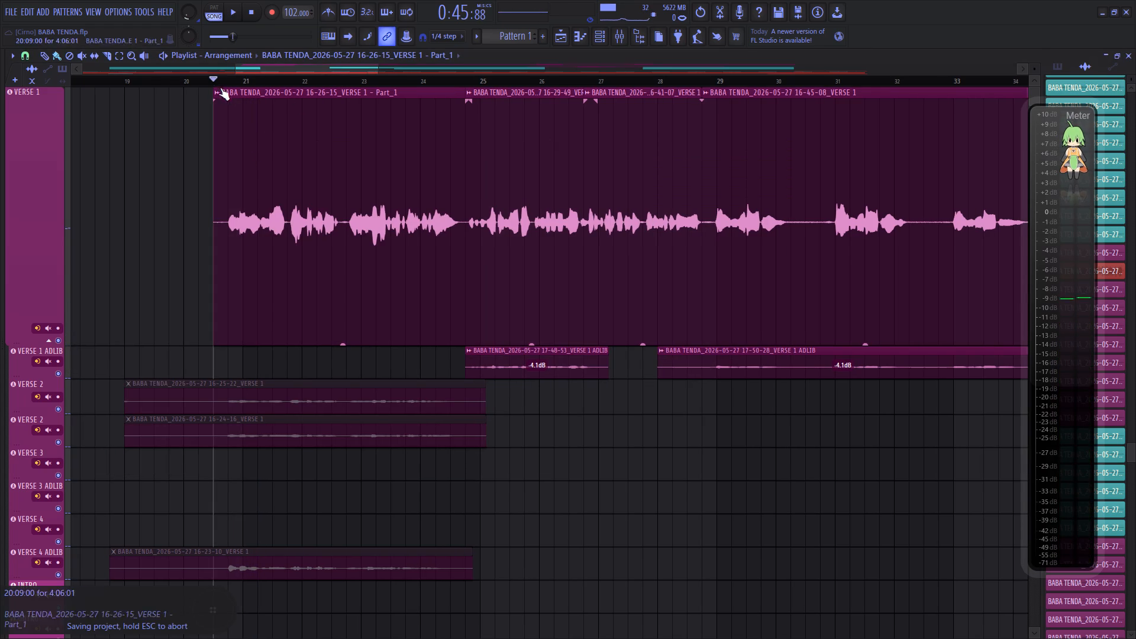
scroll(191, 12, up, 20)
scroll(191, 12, up, 2)
key(space)
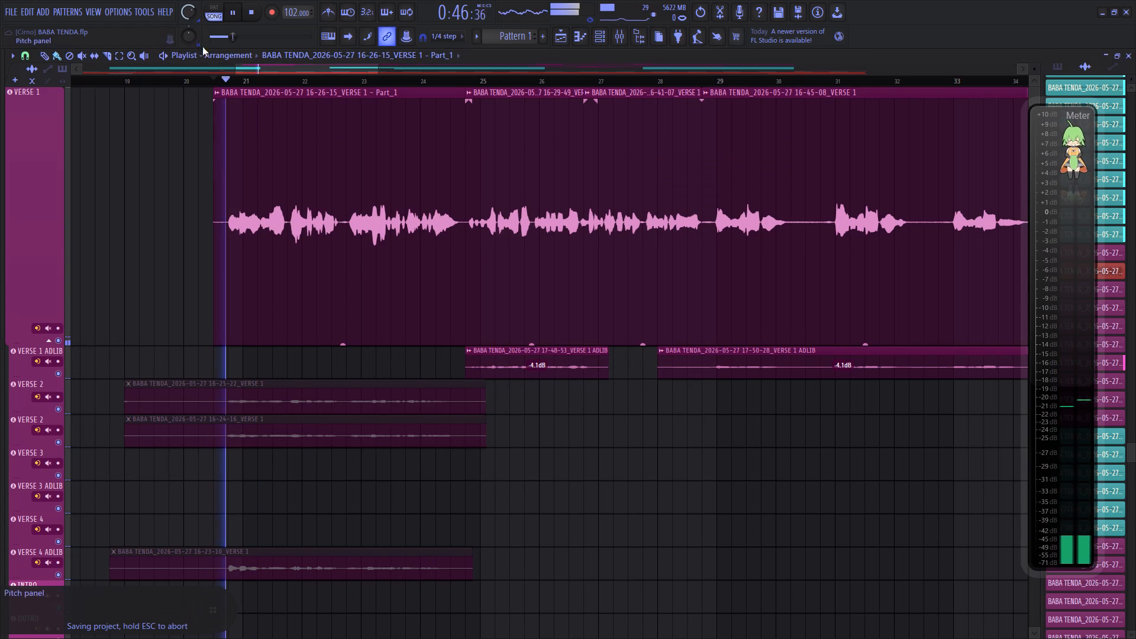
Stop playback, open the VERSE 1 - Part_1 clip in Newtone for pitch correction, and turn on Snap to scale.
key(space)
click(220, 93)
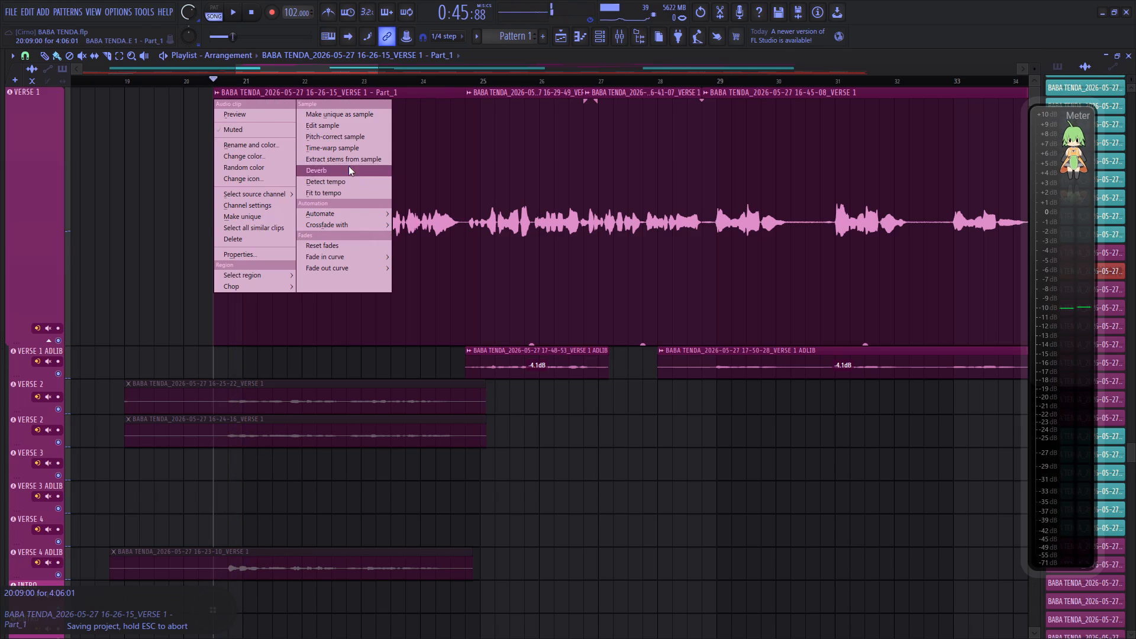
click(351, 137)
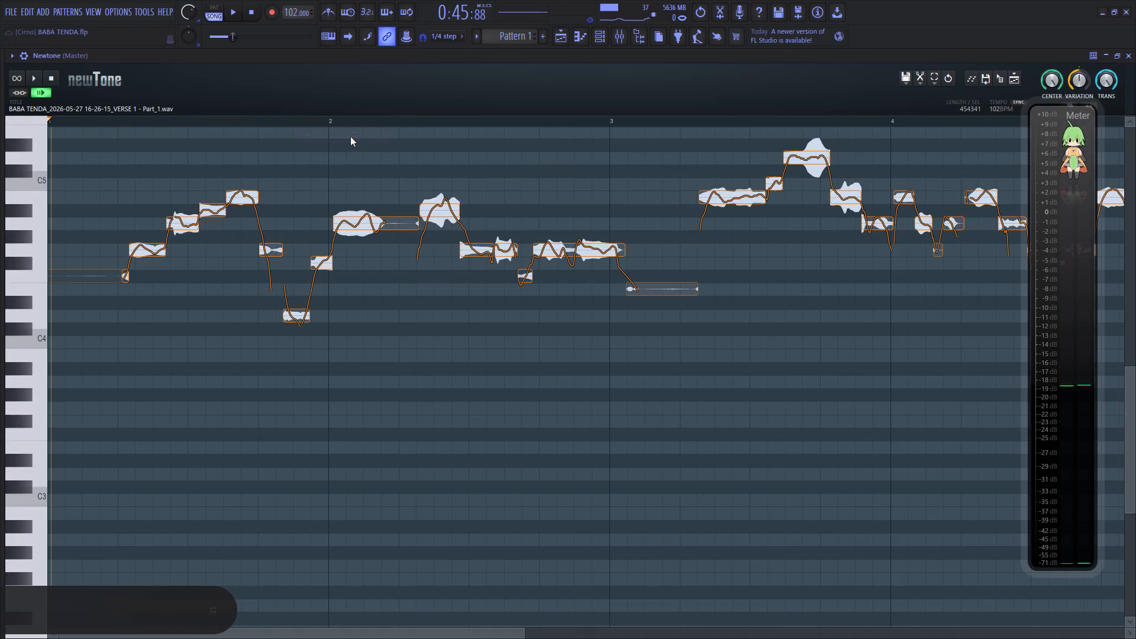
click(924, 82)
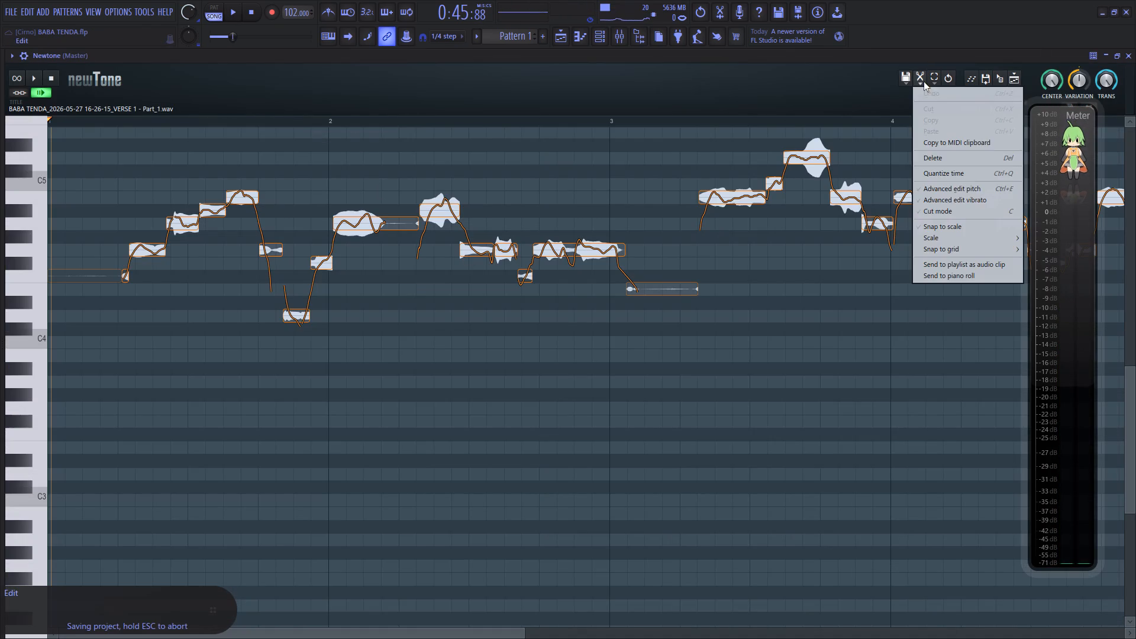
click(952, 228)
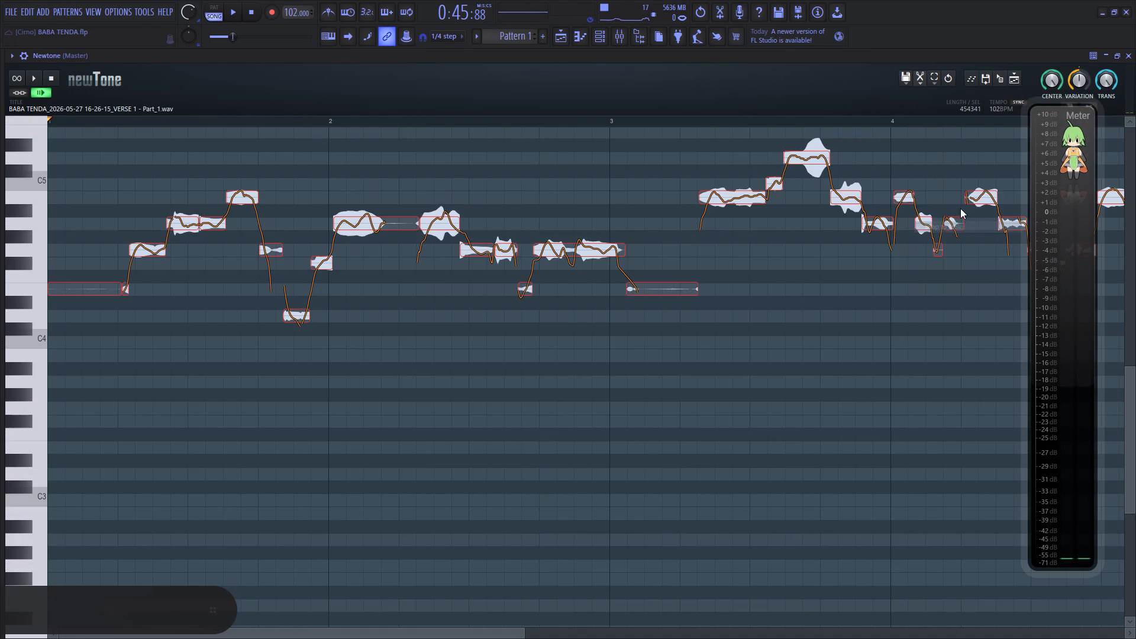
Play the snapped vocal in Newtone from just before its first sung note and turn off the green-lit playback option.
click(103, 269)
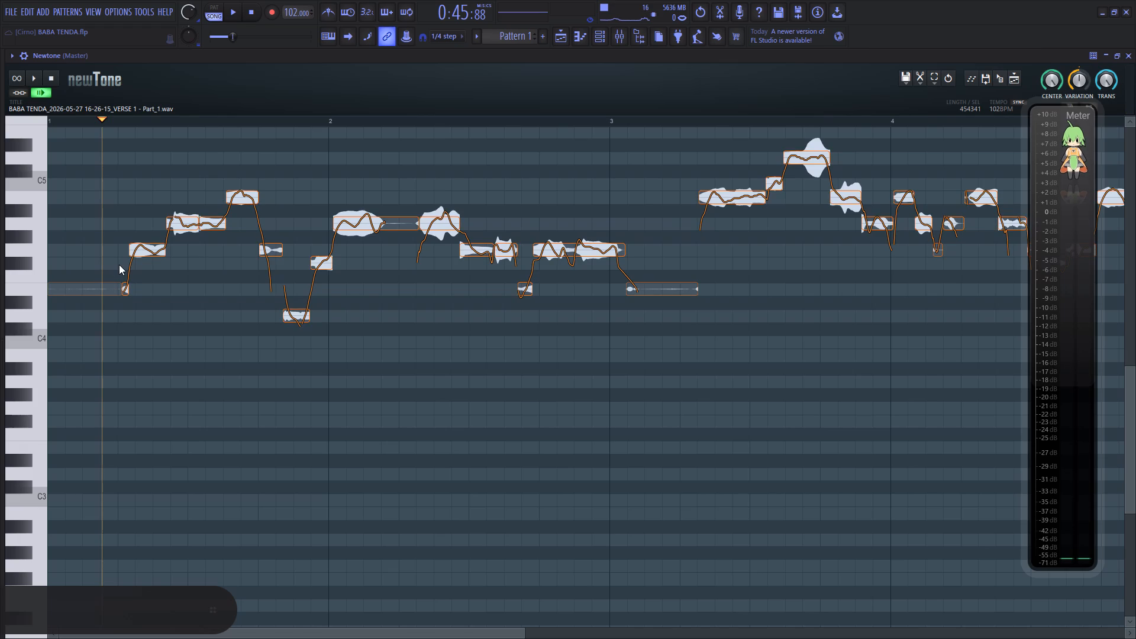
key(space)
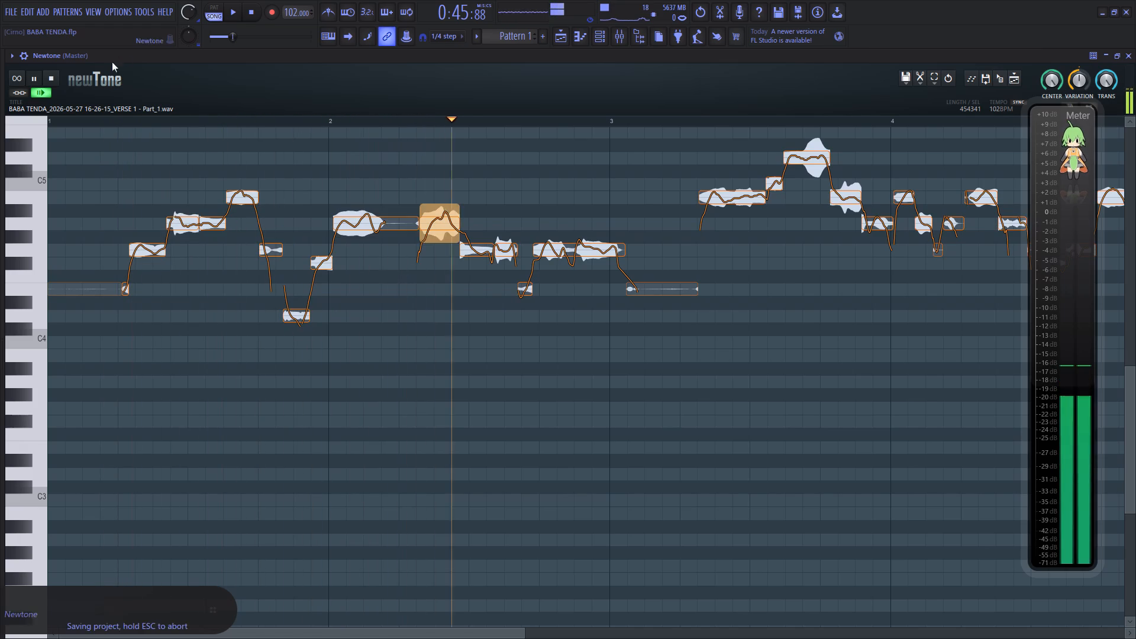
click(44, 93)
click(277, 164)
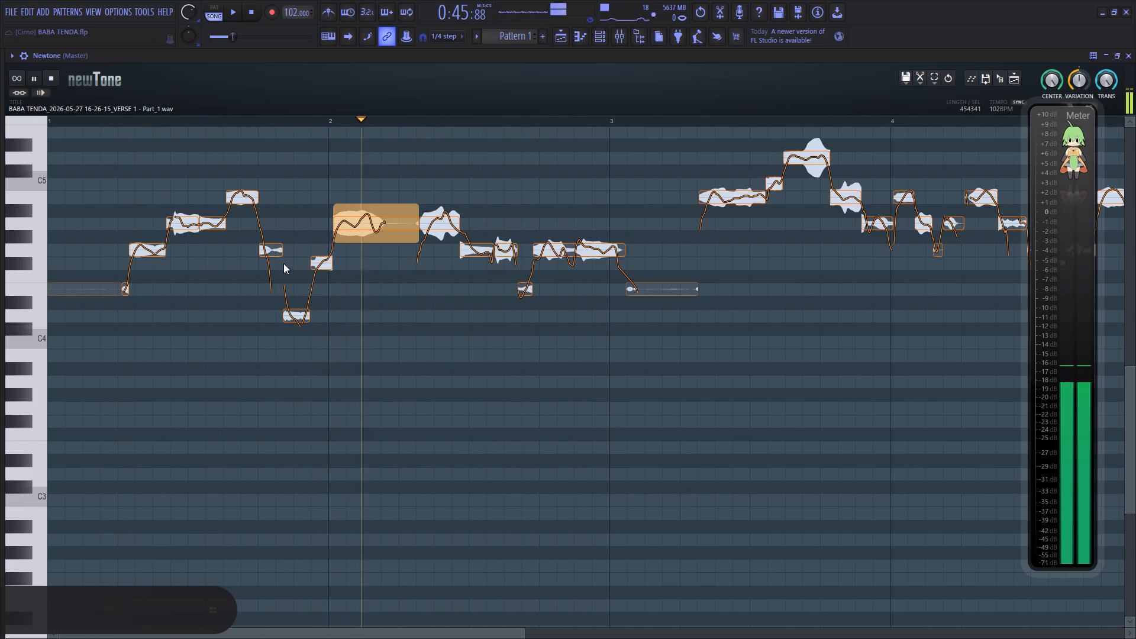
key(space)
Raise the second A4 note in bar 2 by 2 semitones to B4 and play the phrase to check it.
drag(441, 227, 441, 223)
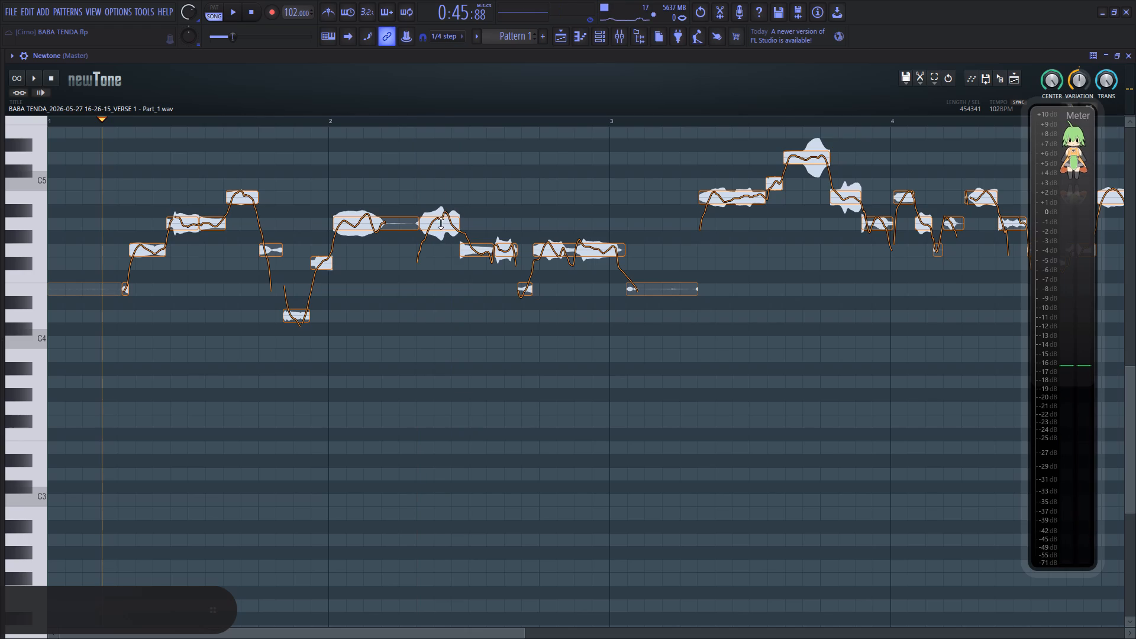
drag(441, 223, 438, 202)
click(318, 222)
key(space)
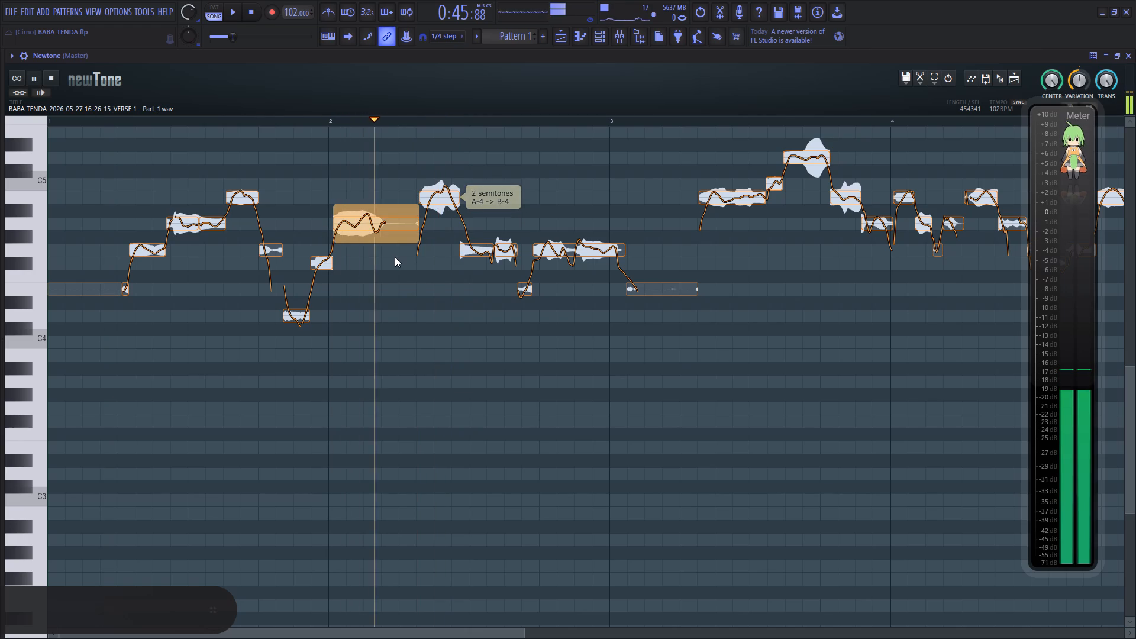
key(space)
key(space)
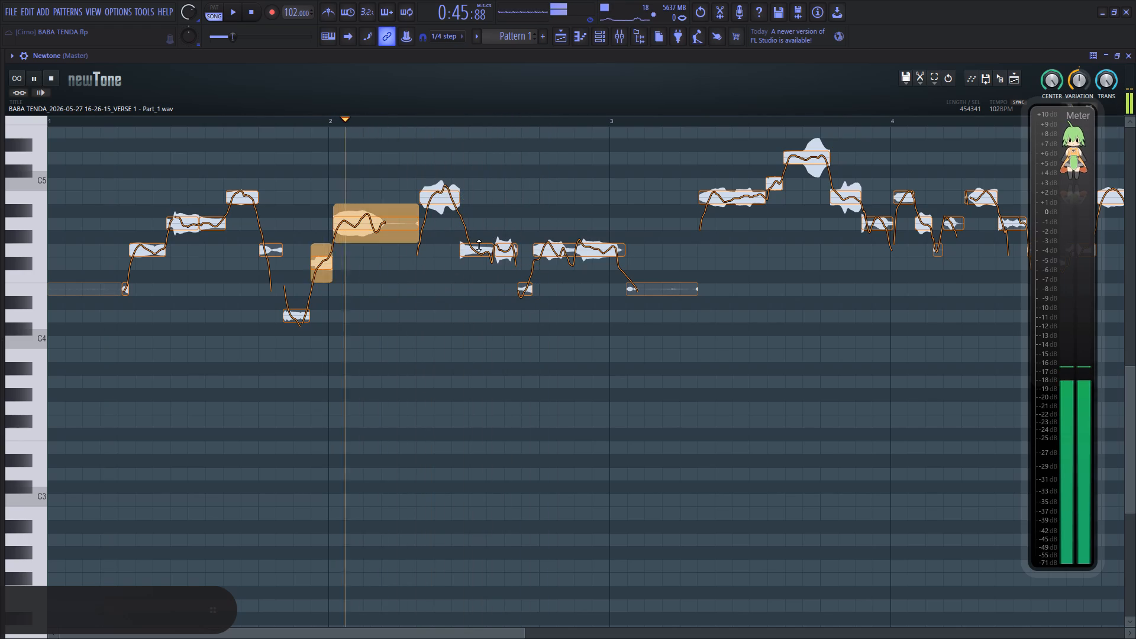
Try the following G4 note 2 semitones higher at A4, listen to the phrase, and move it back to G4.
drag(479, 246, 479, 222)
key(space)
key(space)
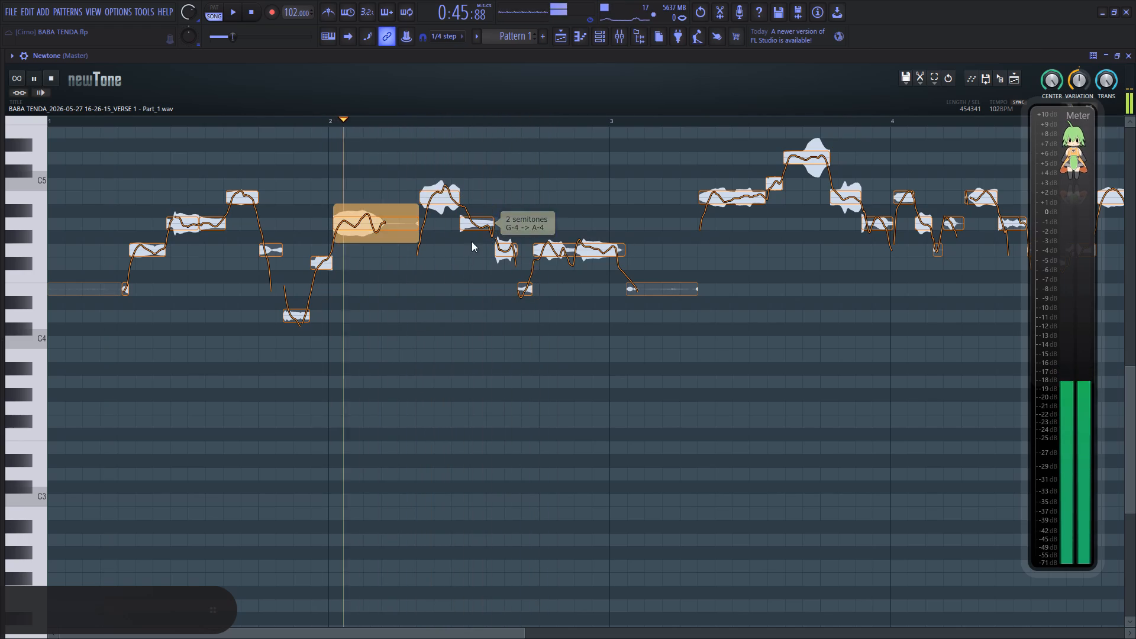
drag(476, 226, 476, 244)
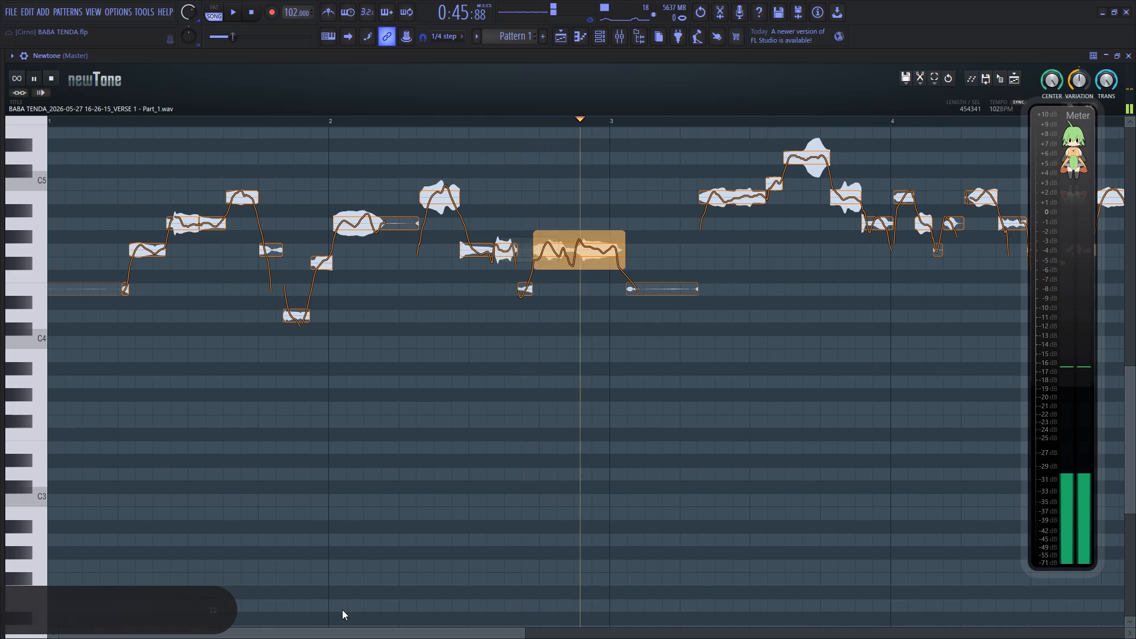
Listen to the rest of the VERSE 1 - Part_1 vocal in Newtone and go back to its beginning.
drag(363, 637, 543, 619)
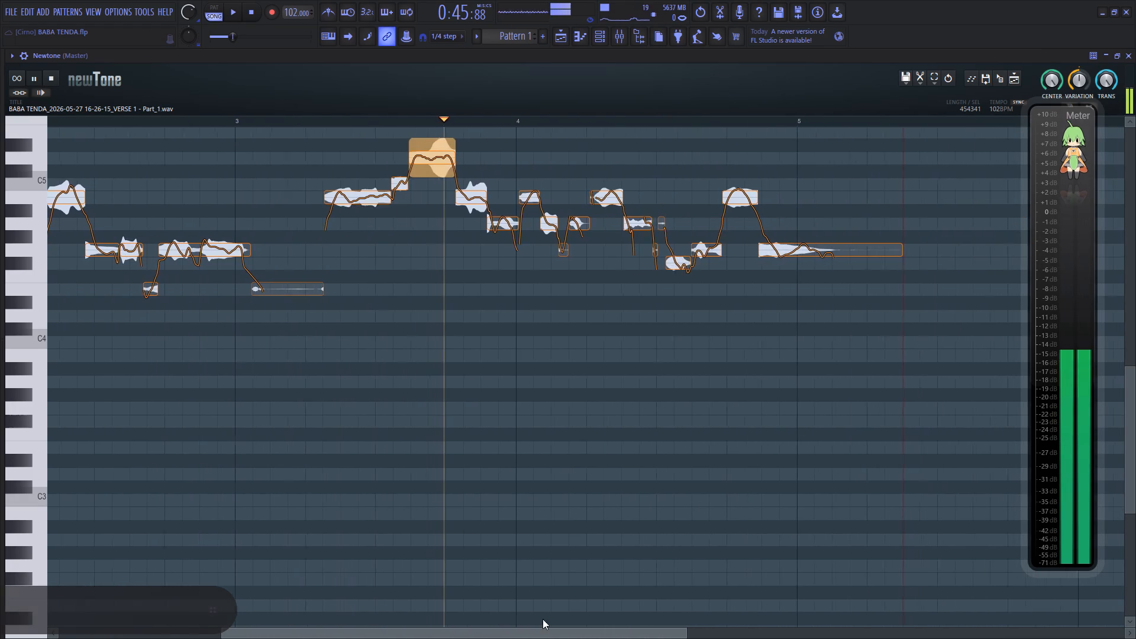
drag(543, 619, 565, 618)
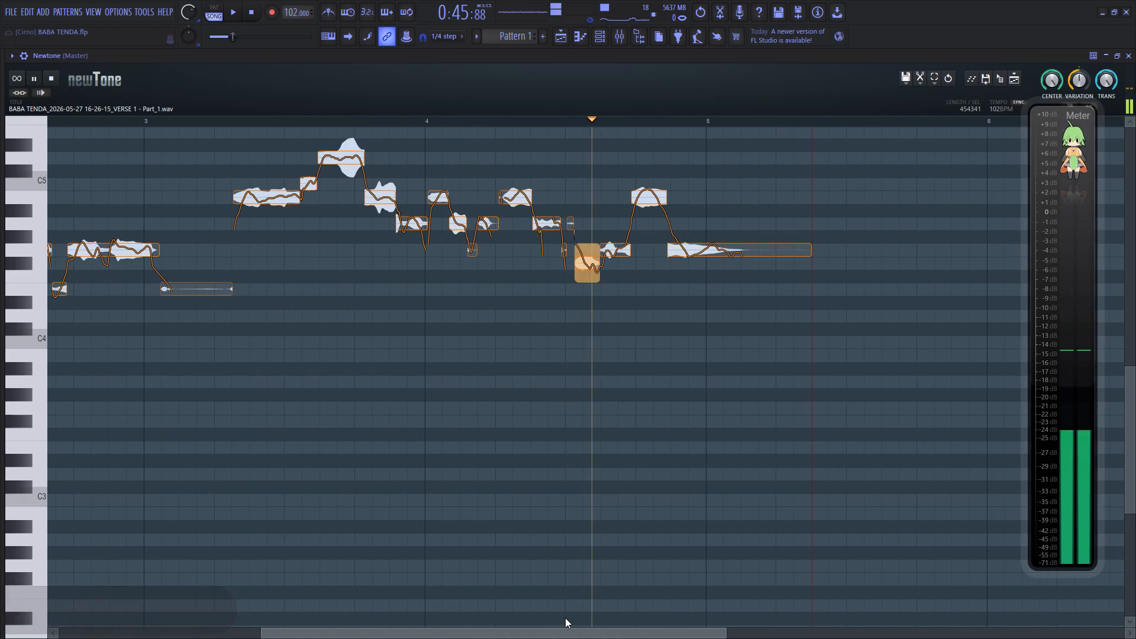
drag(565, 618, 222, 617)
key(space)
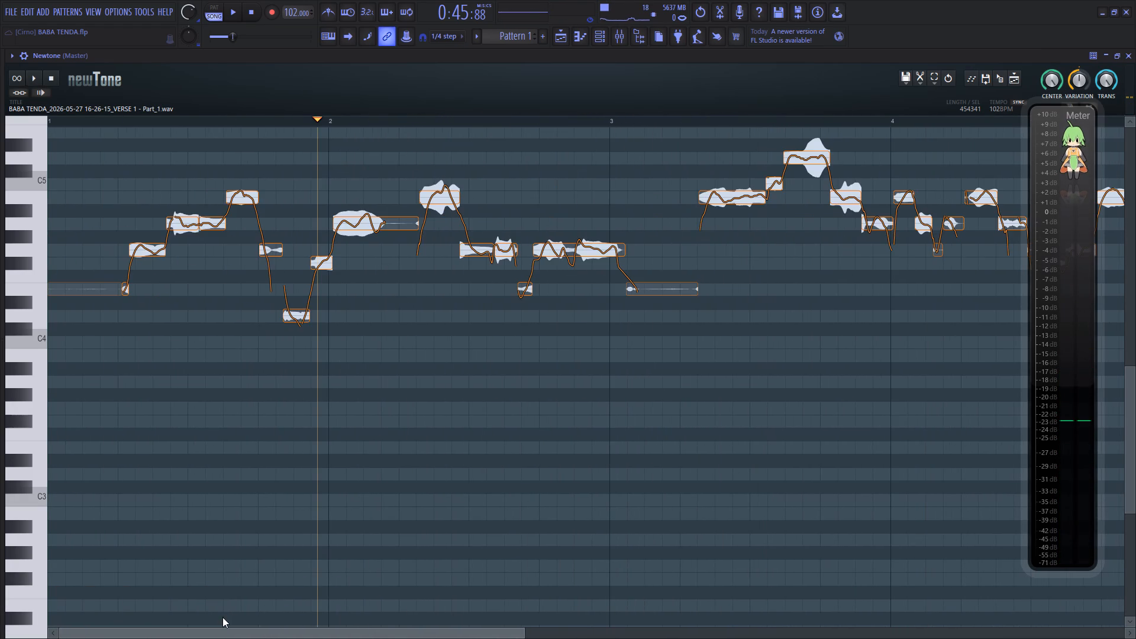
drag(222, 617, 219, 618)
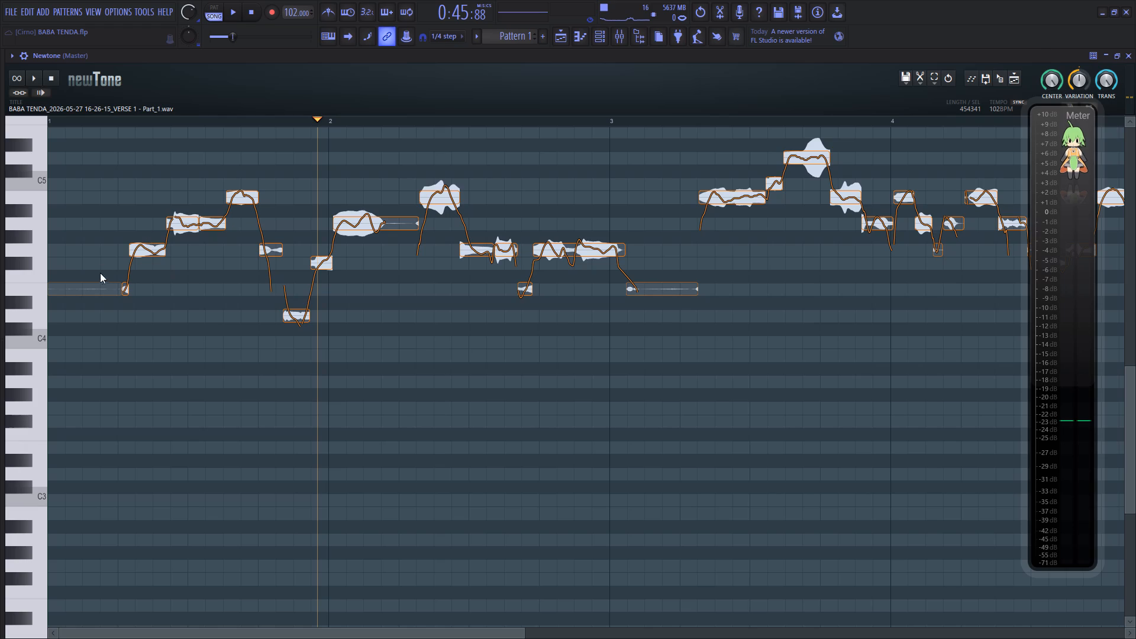
Enlarge the note rows and toggle Newtone's Advanced edit pitch option.
alt+scroll(127, 289, up, 9)
scroll(218, 367, up, 16)
click(108, 361)
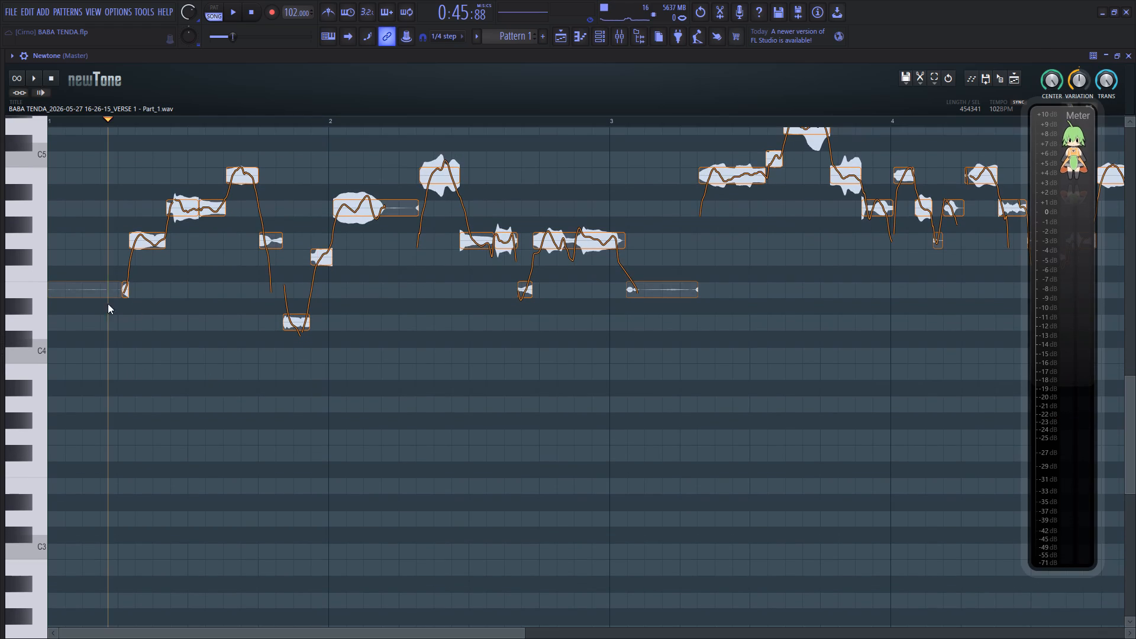
click(145, 244)
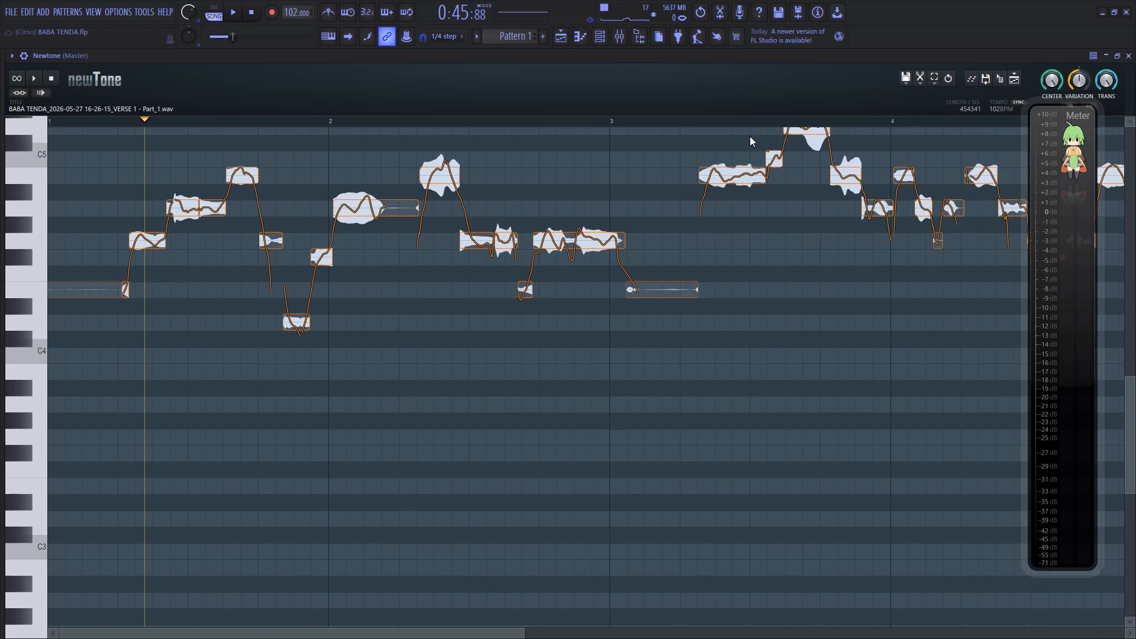
click(922, 83)
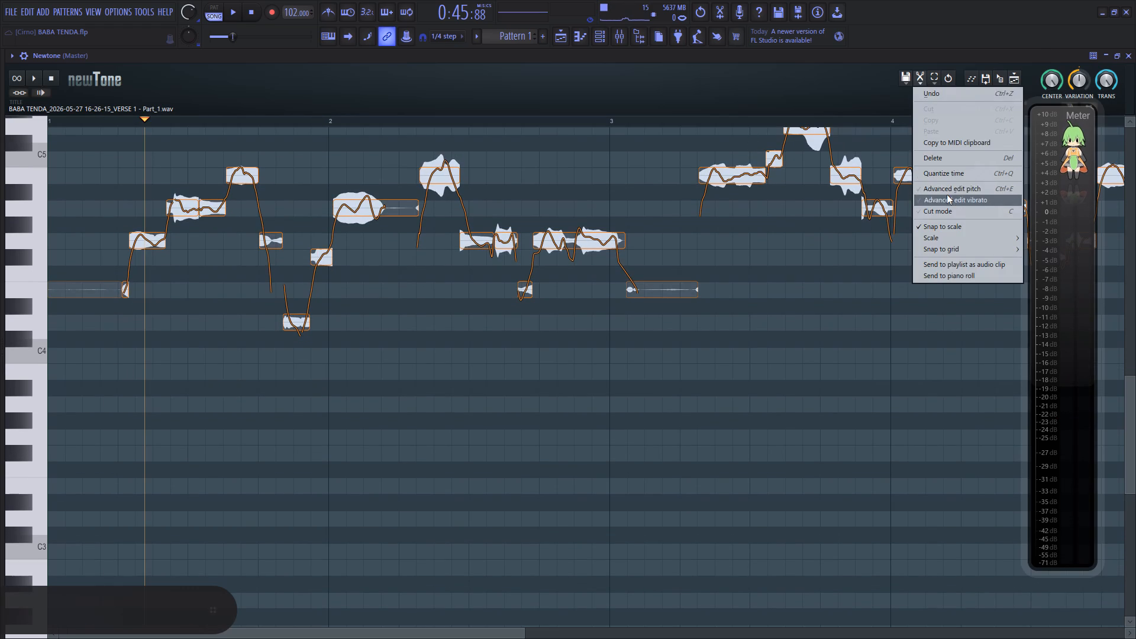
click(943, 191)
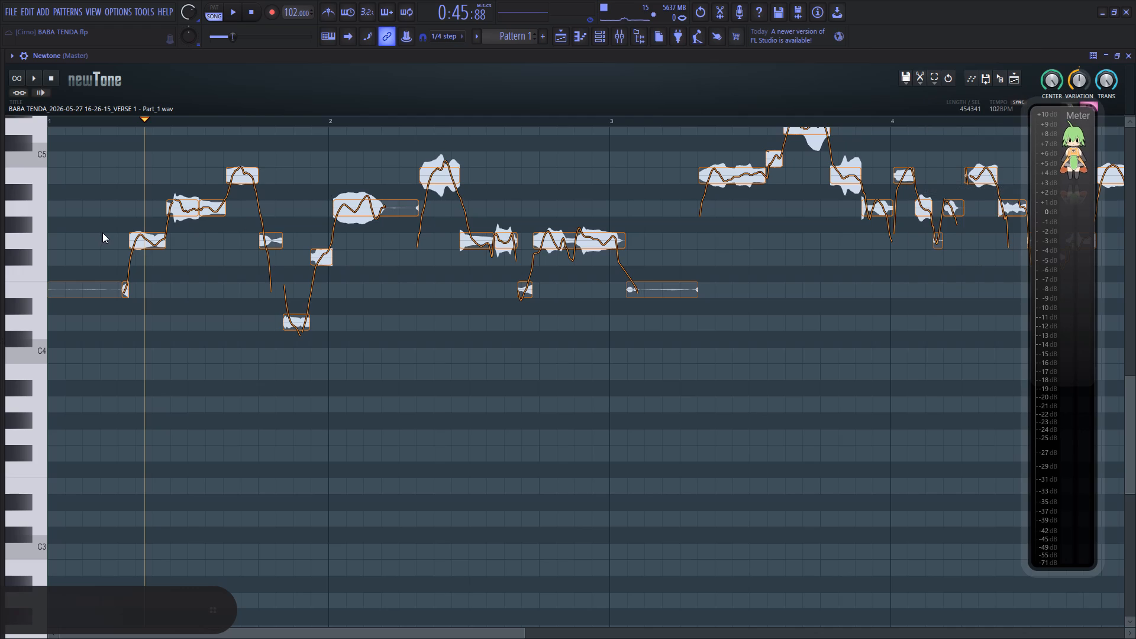
Reduce the pitch variation of the first G4 note in bar 1 to about 23%.
click(102, 233)
drag(150, 263, 150, 249)
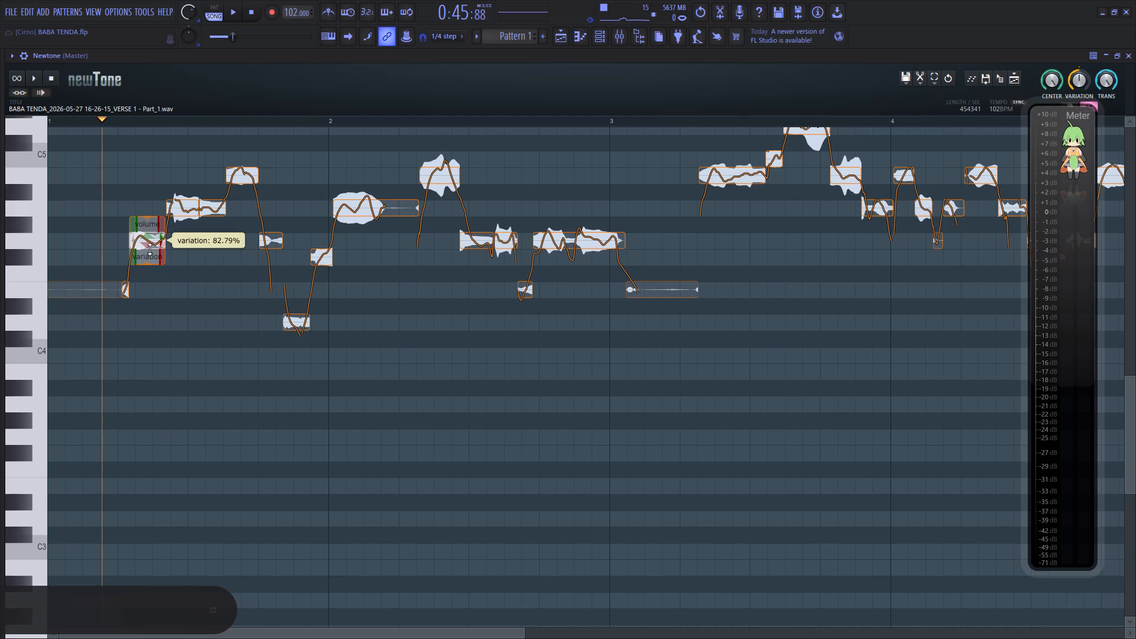
drag(150, 249, 151, 241)
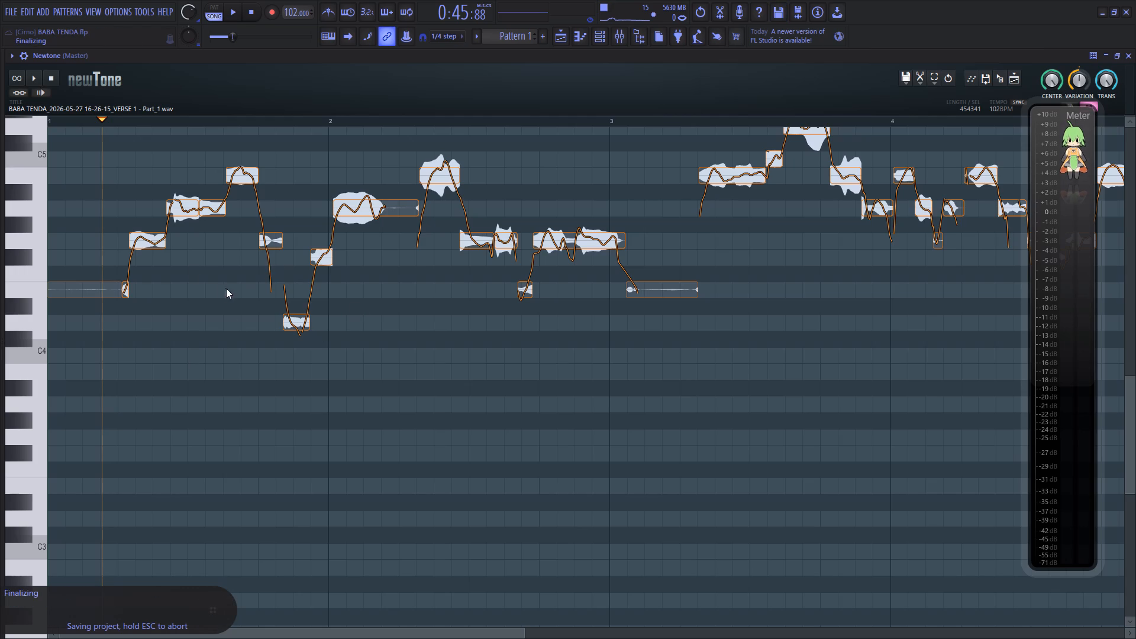
drag(147, 264, 153, 236)
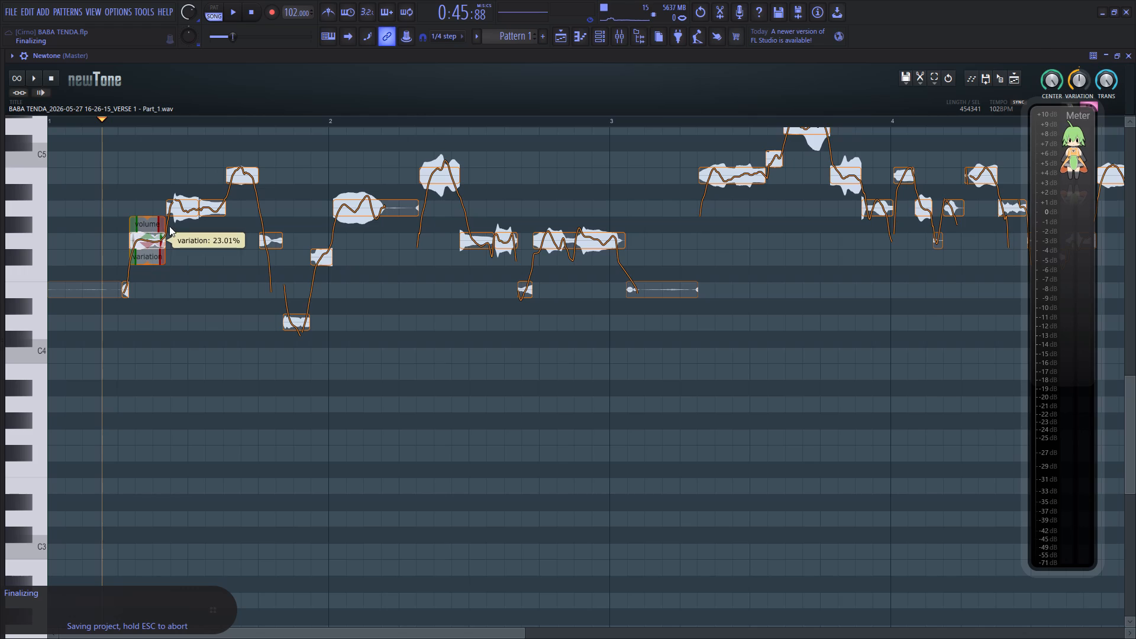
Reduce pitch variation in bar 1: the two A4 notes to about 60% and 68%, B4, short G4 to 58%, and D4 to 42%.
drag(182, 232, 190, 206)
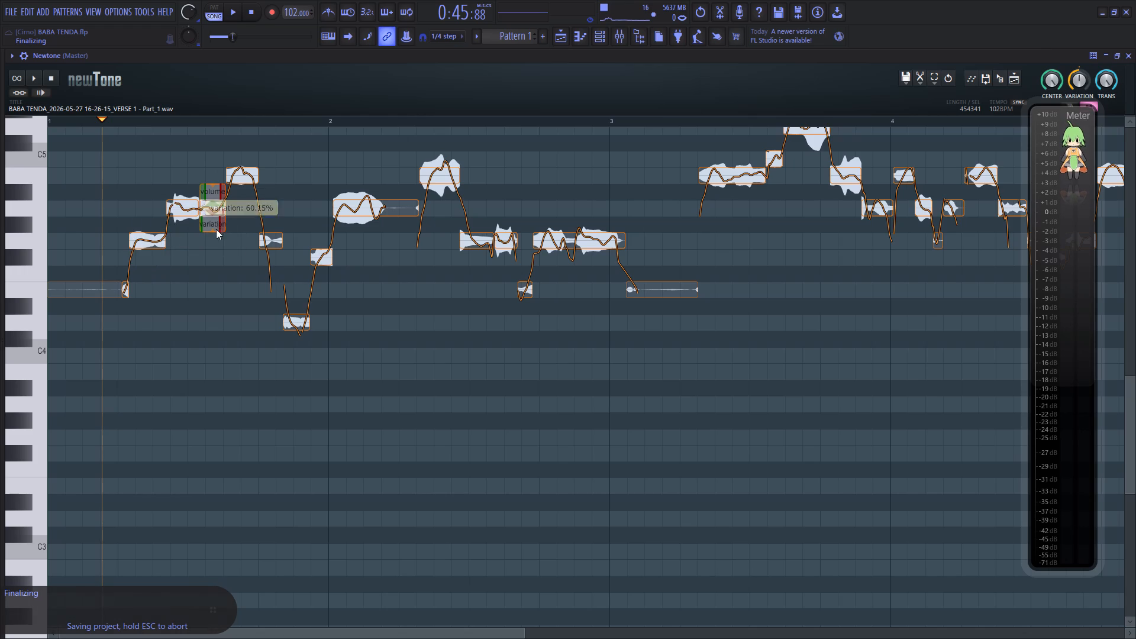
drag(214, 230, 218, 209)
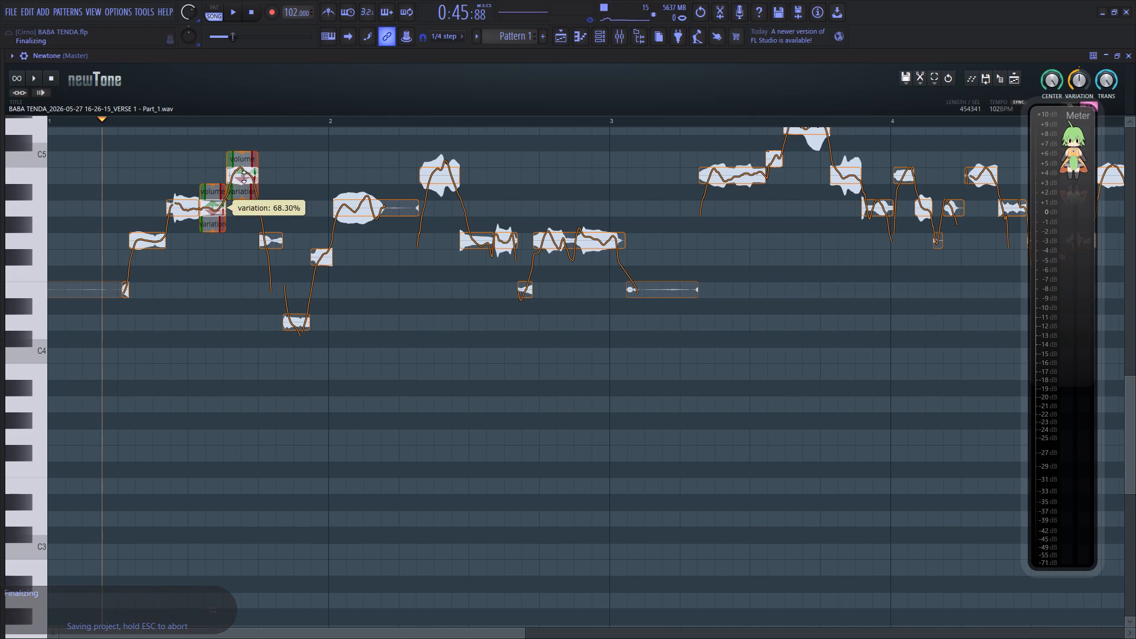
drag(244, 199, 254, 162)
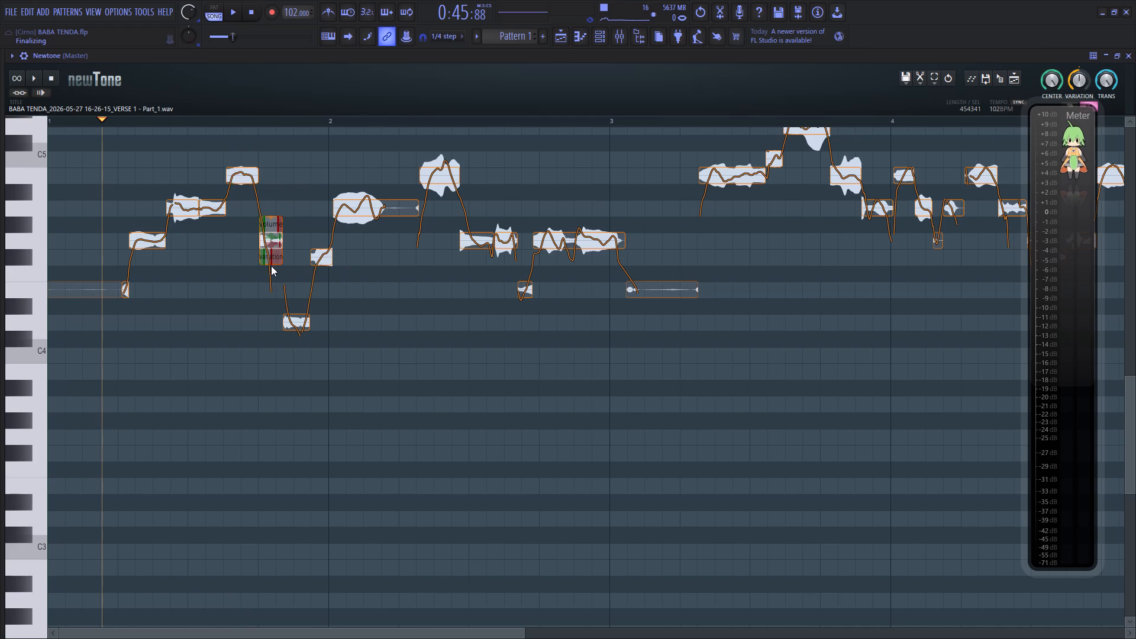
drag(269, 263, 275, 236)
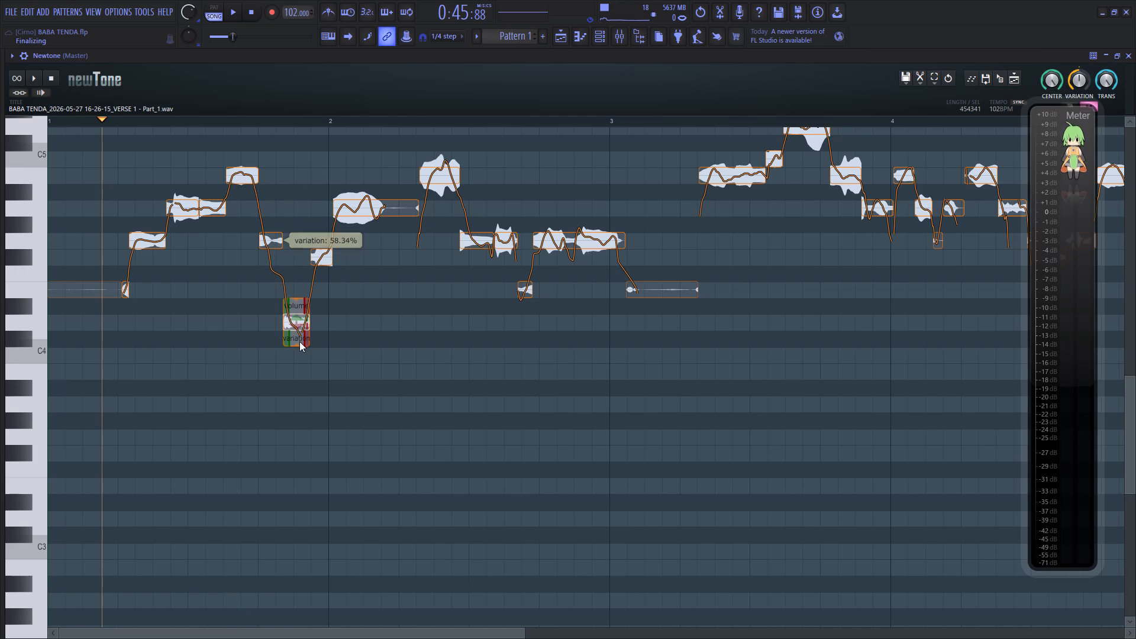
drag(299, 346, 304, 308)
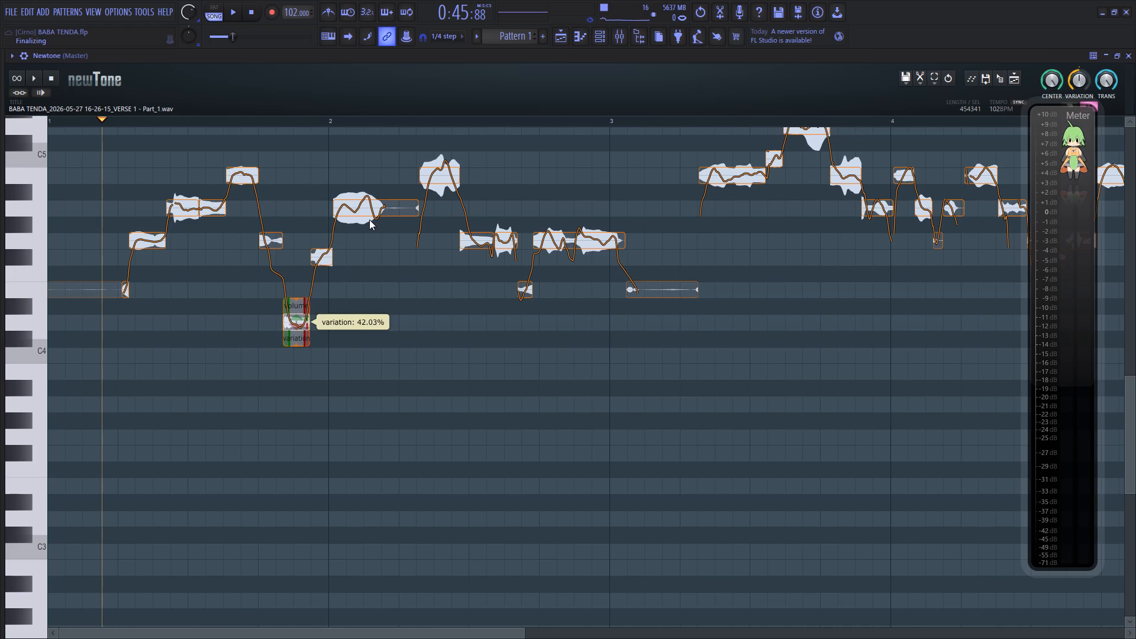
Reduce pitch variation in bar 2 on the long A4, the B4 to about 30%, the short G4, and the long G4 note.
drag(380, 231, 379, 206)
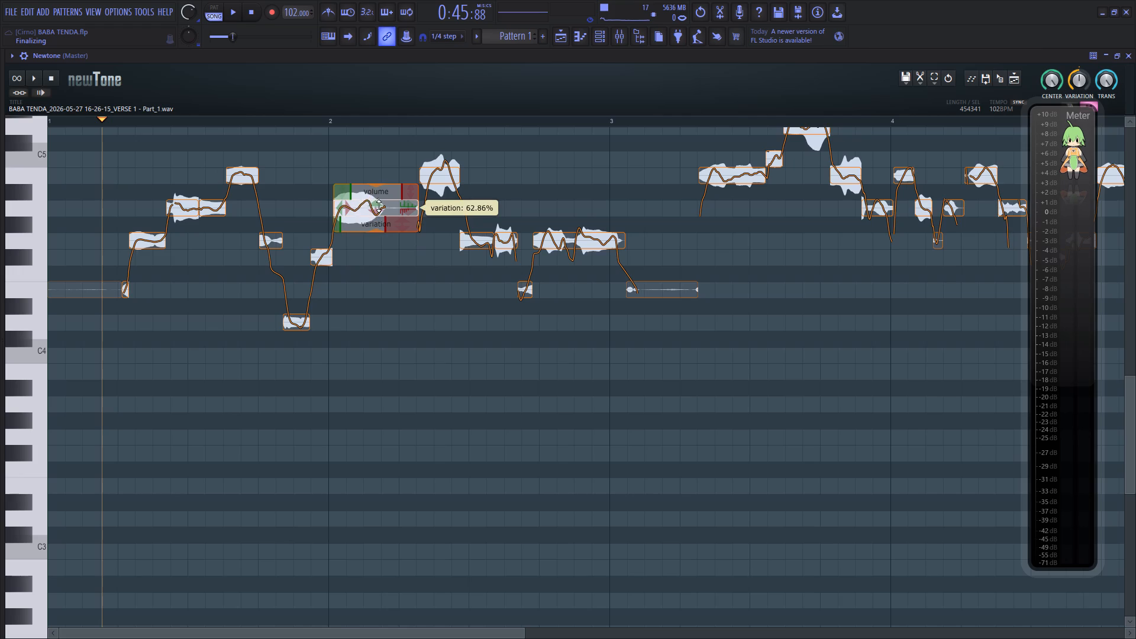
drag(379, 206, 382, 187)
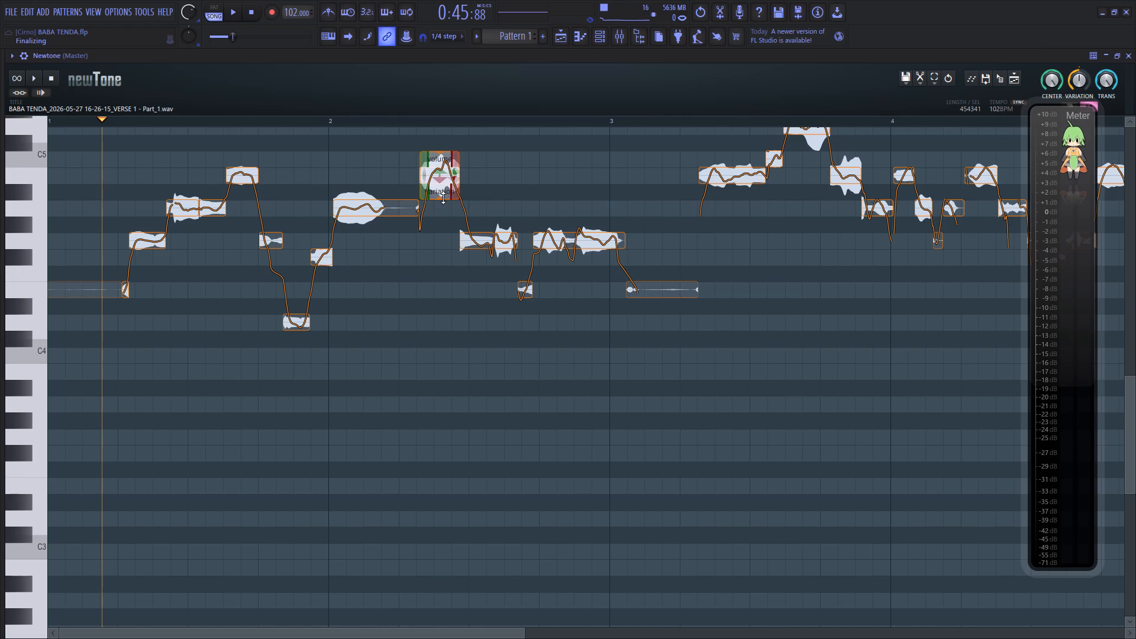
drag(443, 198, 467, 152)
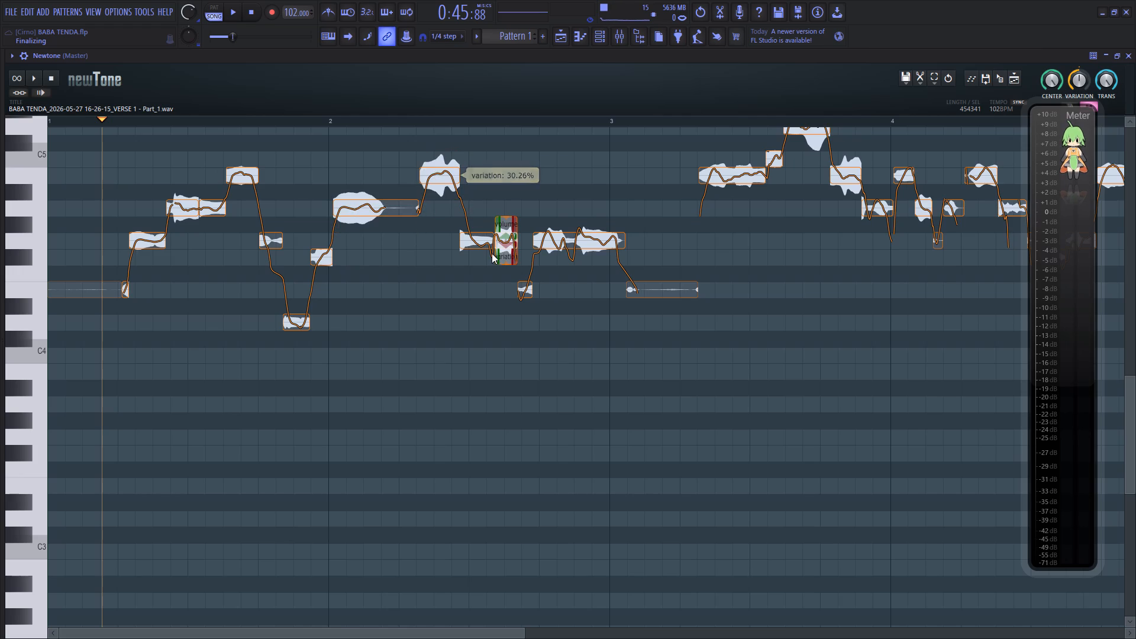
drag(505, 263, 517, 222)
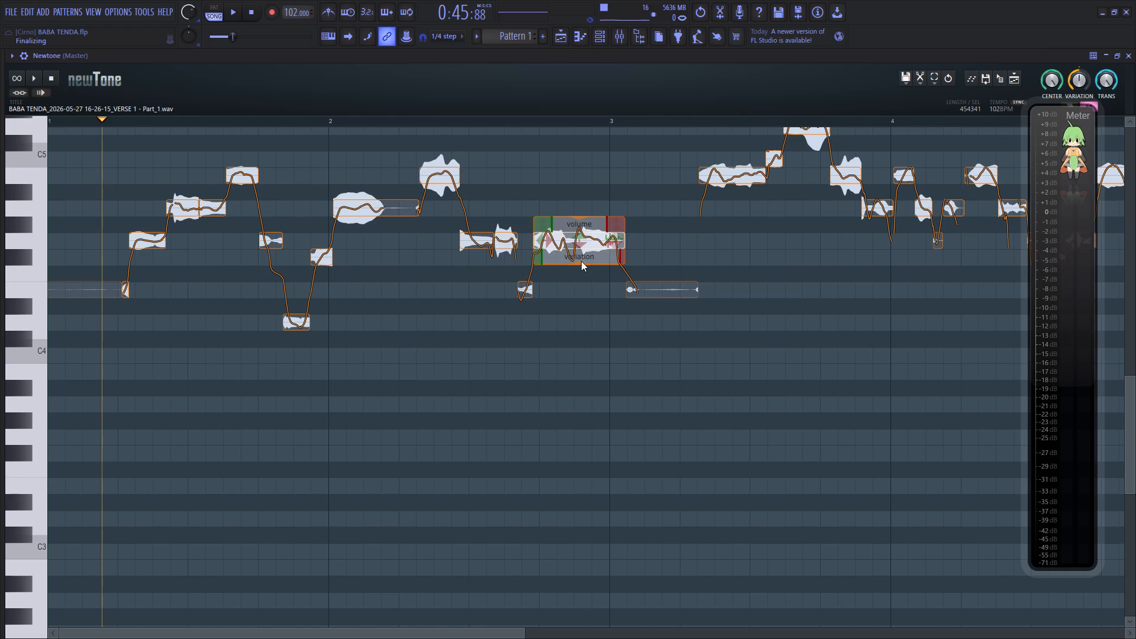
drag(581, 264, 594, 227)
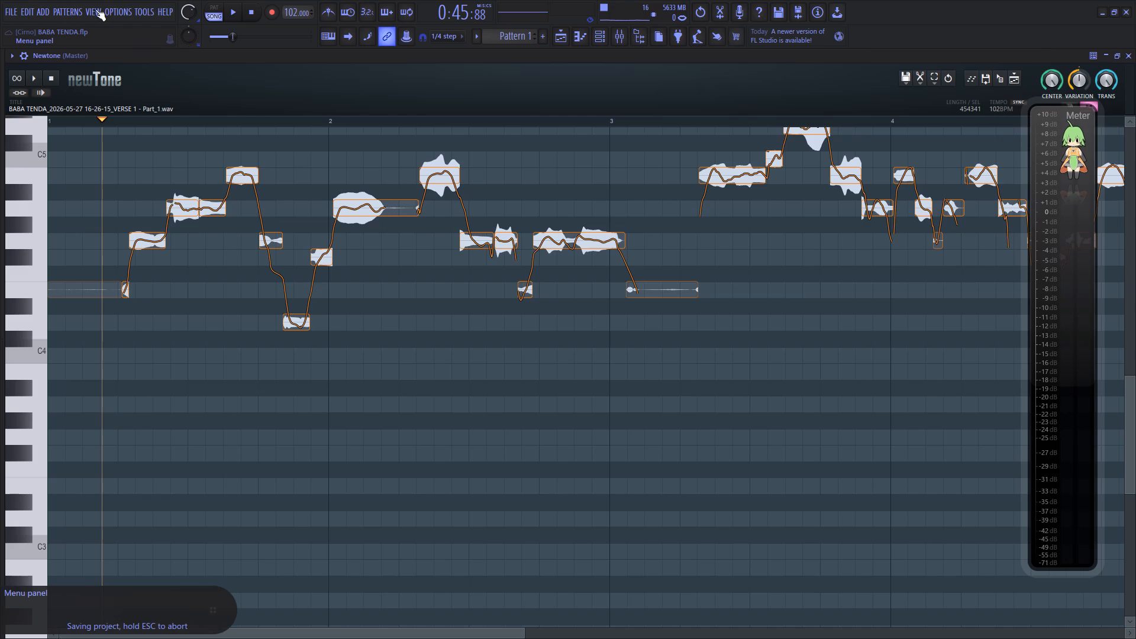
Save the BABA TENDA project.
click(11, 11)
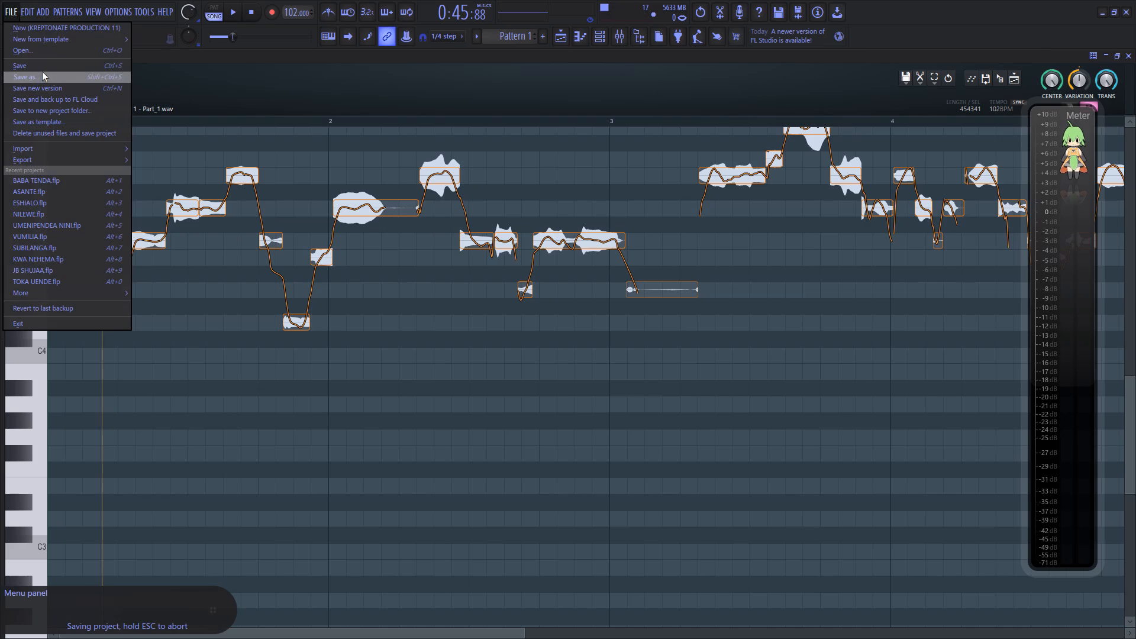
click(43, 70)
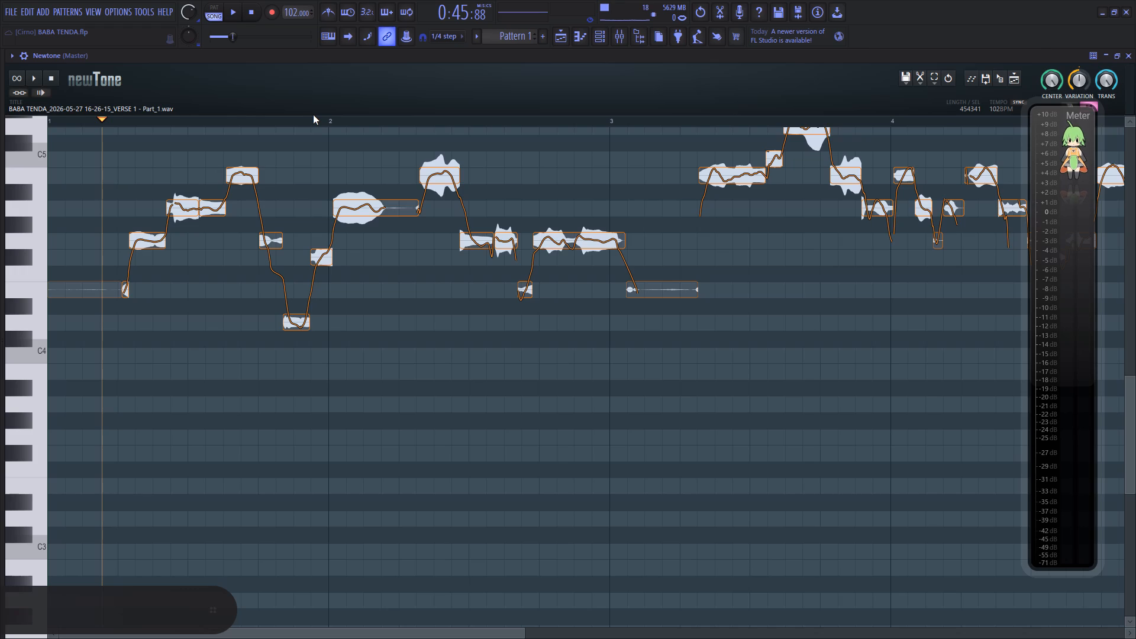
Rework the pitch variation of bar 2's G4 notes: first to about 61%, second to about -2%, and the long last one.
key(space)
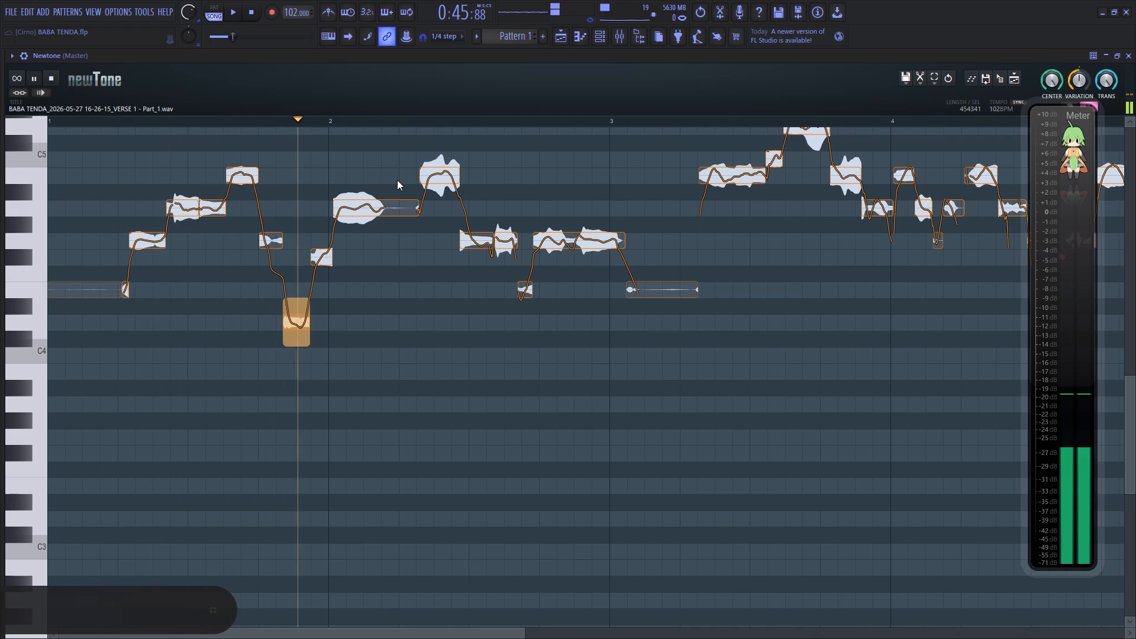
key(space)
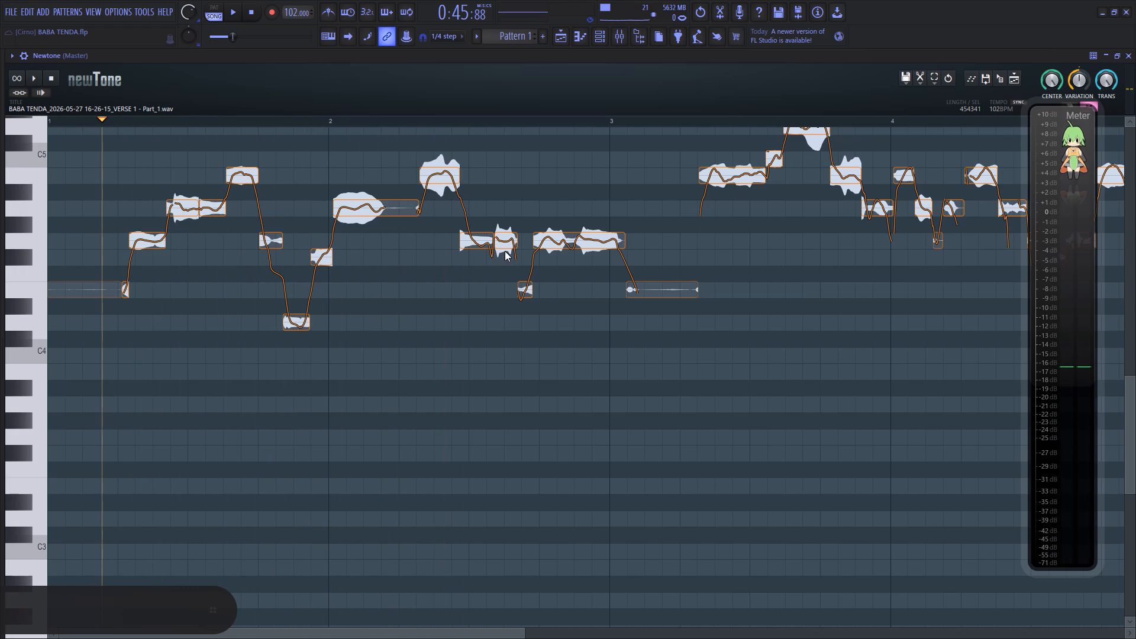
drag(578, 265, 577, 238)
drag(580, 262, 580, 238)
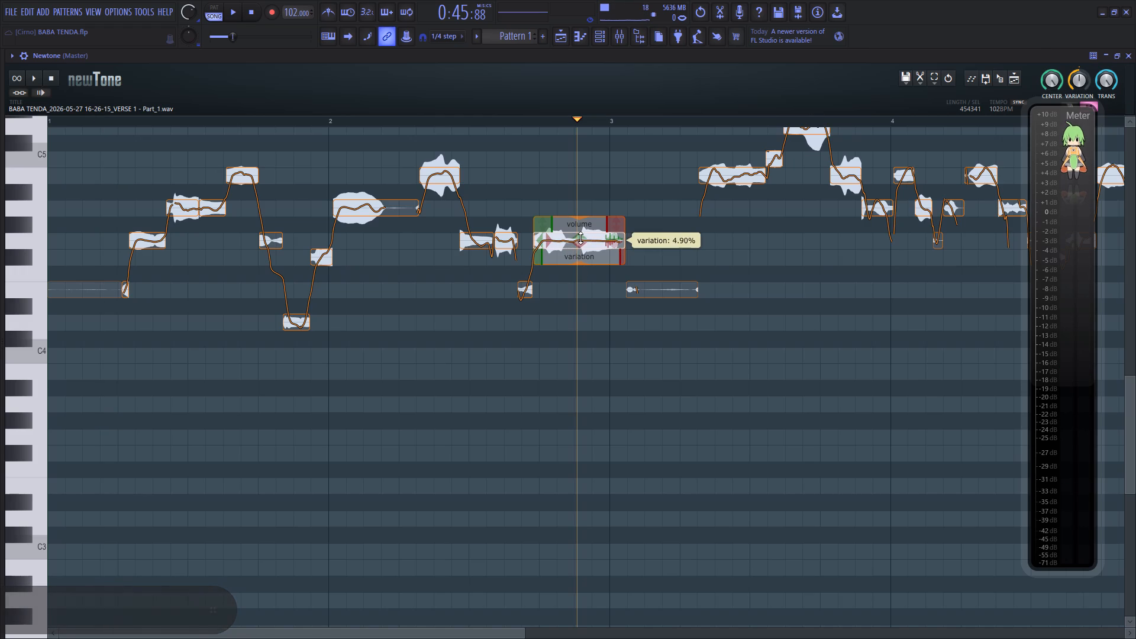
drag(580, 238, 581, 251)
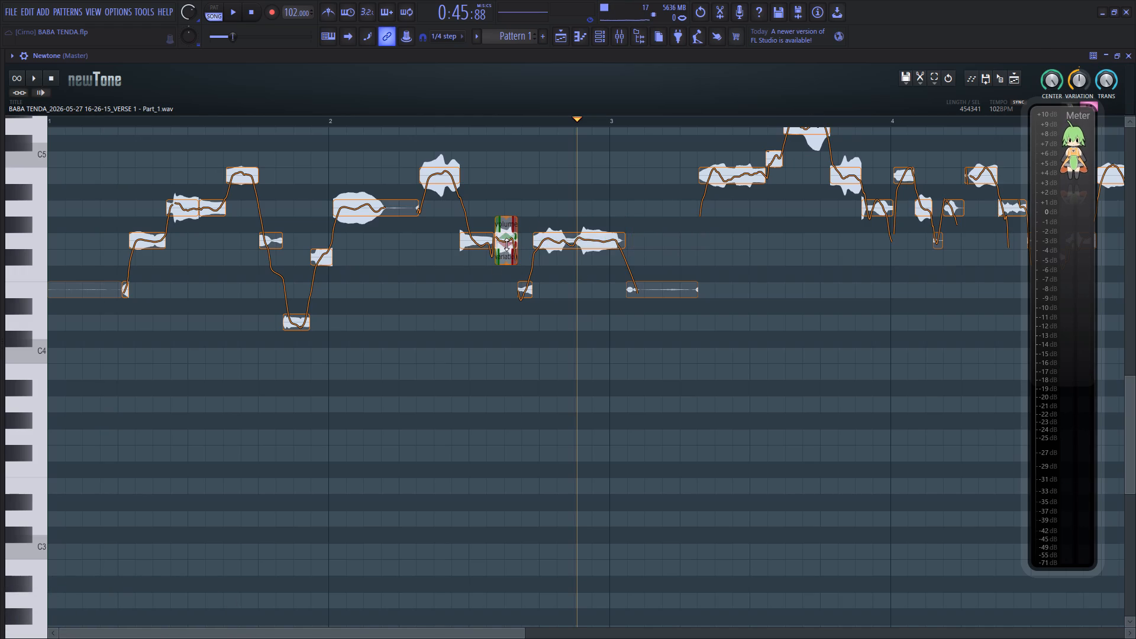
drag(509, 264, 506, 239)
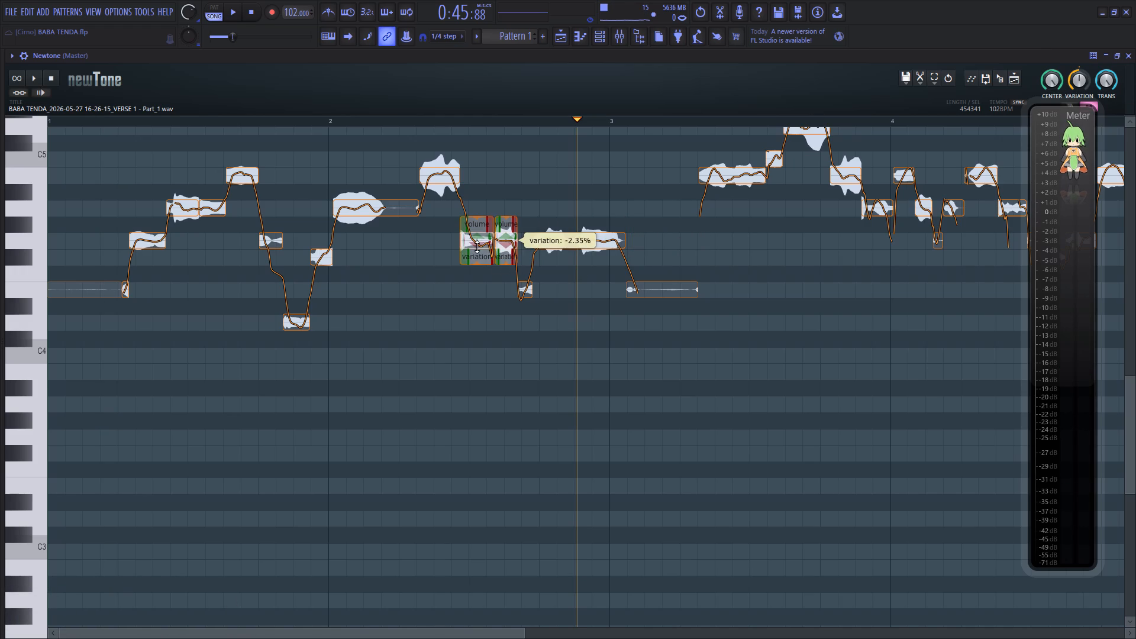
click(477, 247)
drag(479, 264, 479, 238)
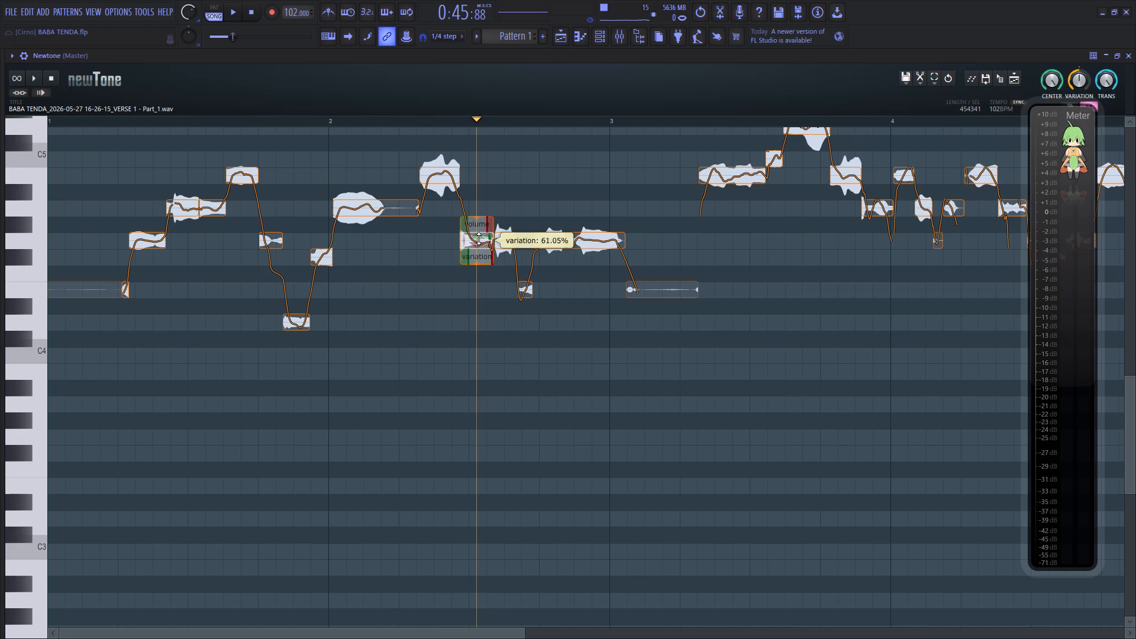
Play back the corrected vocal from bar 2 to check the tuning.
click(328, 209)
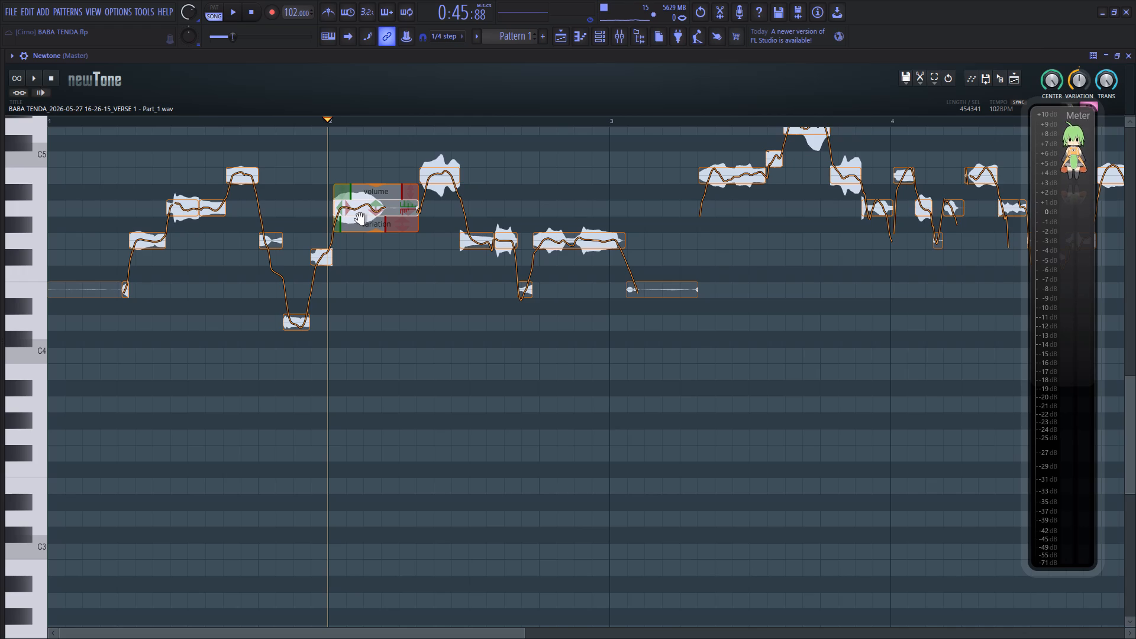
key(space)
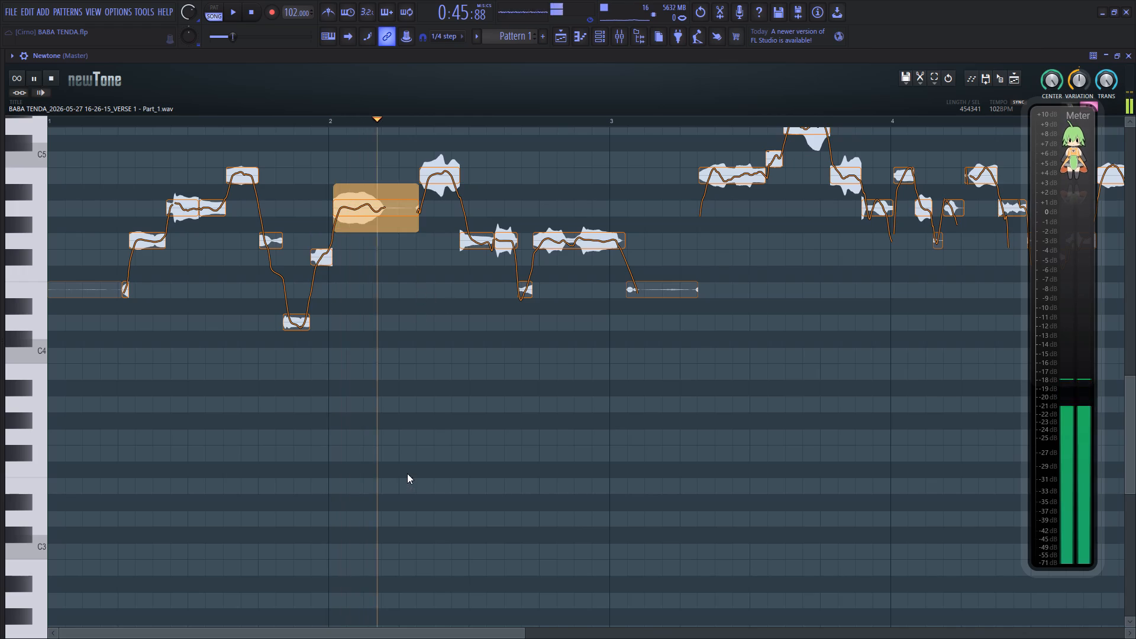
key(space)
drag(367, 634, 415, 635)
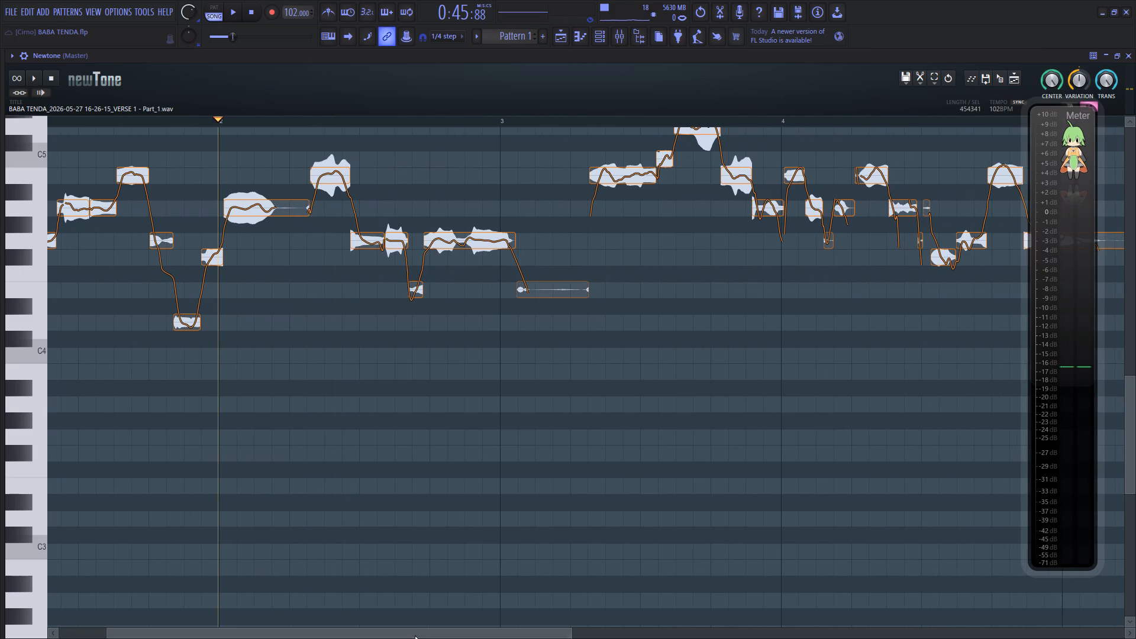
key(space)
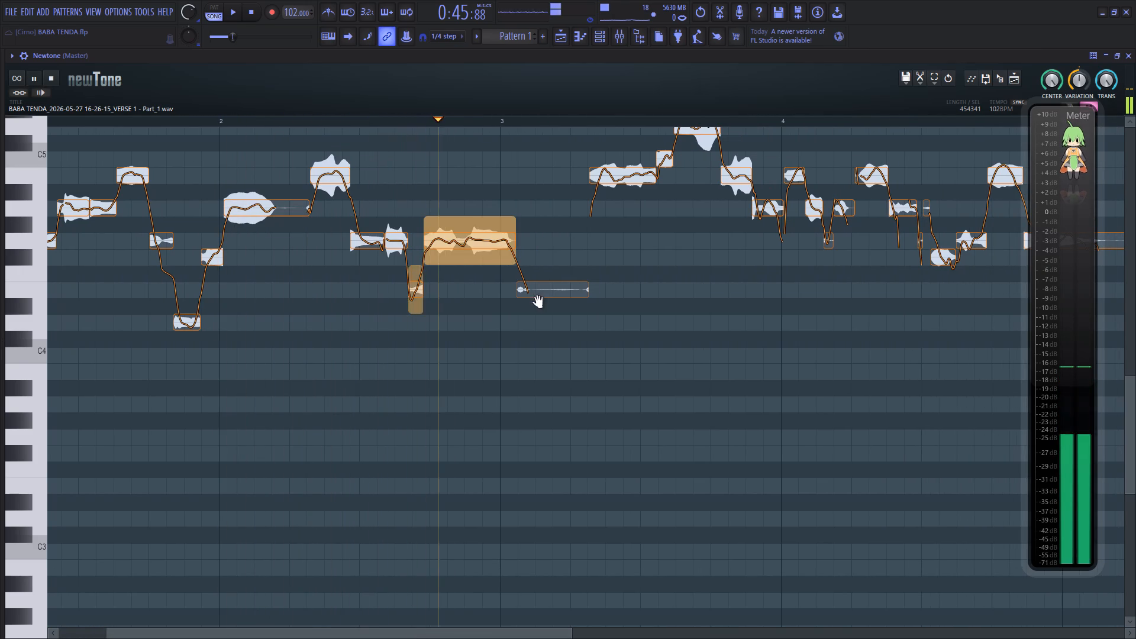
key(space)
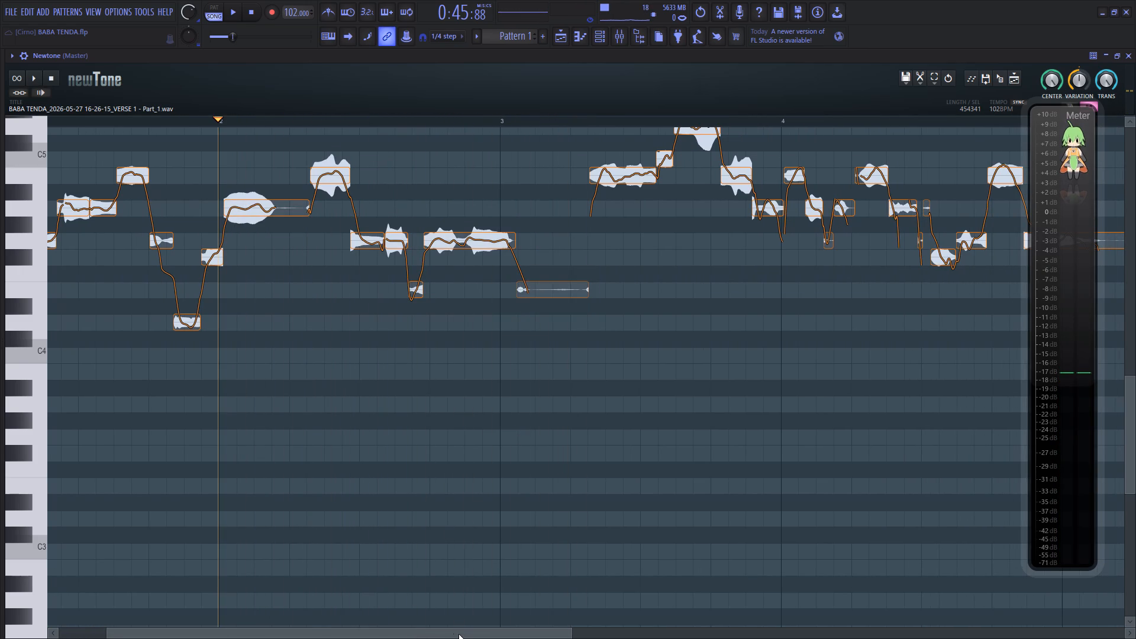
Listen on into bar 3 and reduce the pitch variation of its long B4 note to about 61%.
drag(457, 634, 483, 626)
click(402, 372)
drag(499, 630, 557, 627)
scroll(502, 532, up, 6)
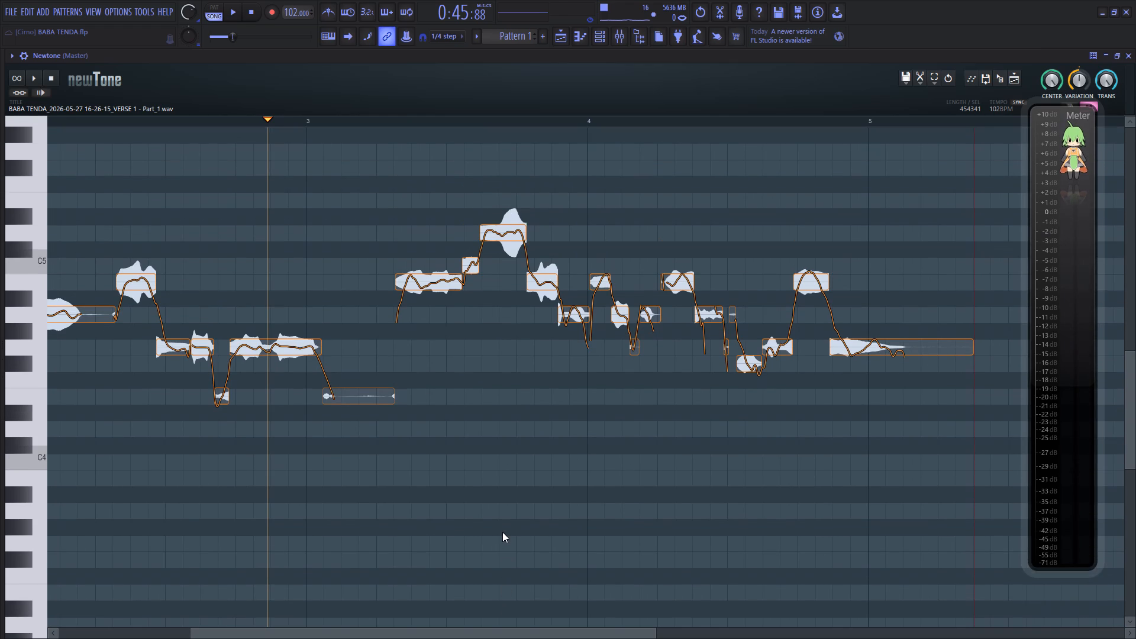
key(space)
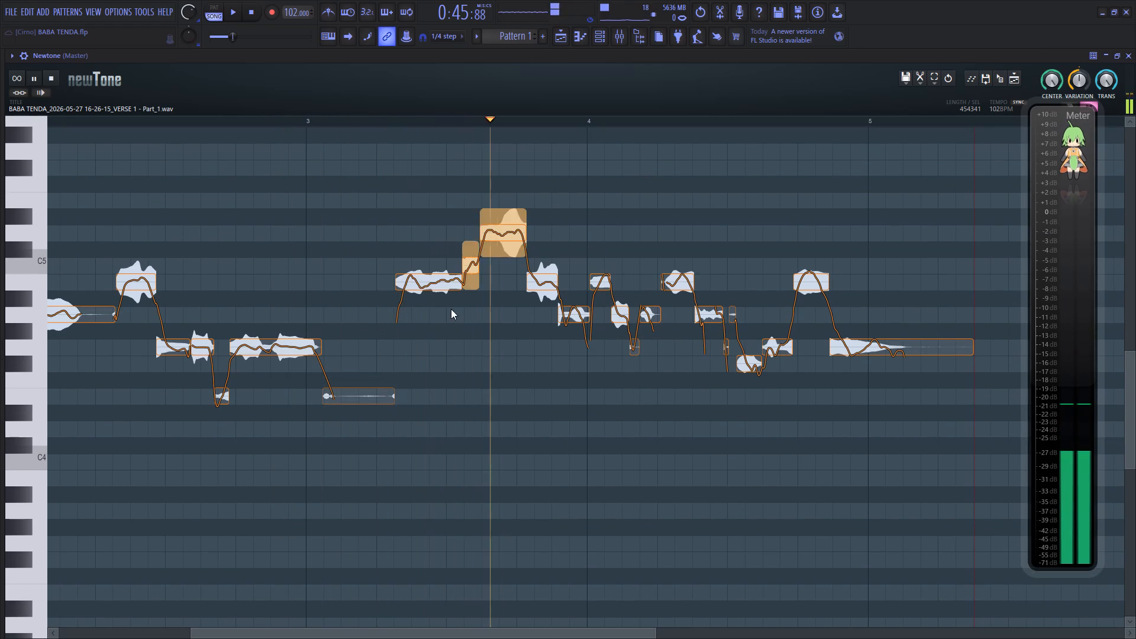
key(space)
click(438, 286)
drag(431, 304, 436, 278)
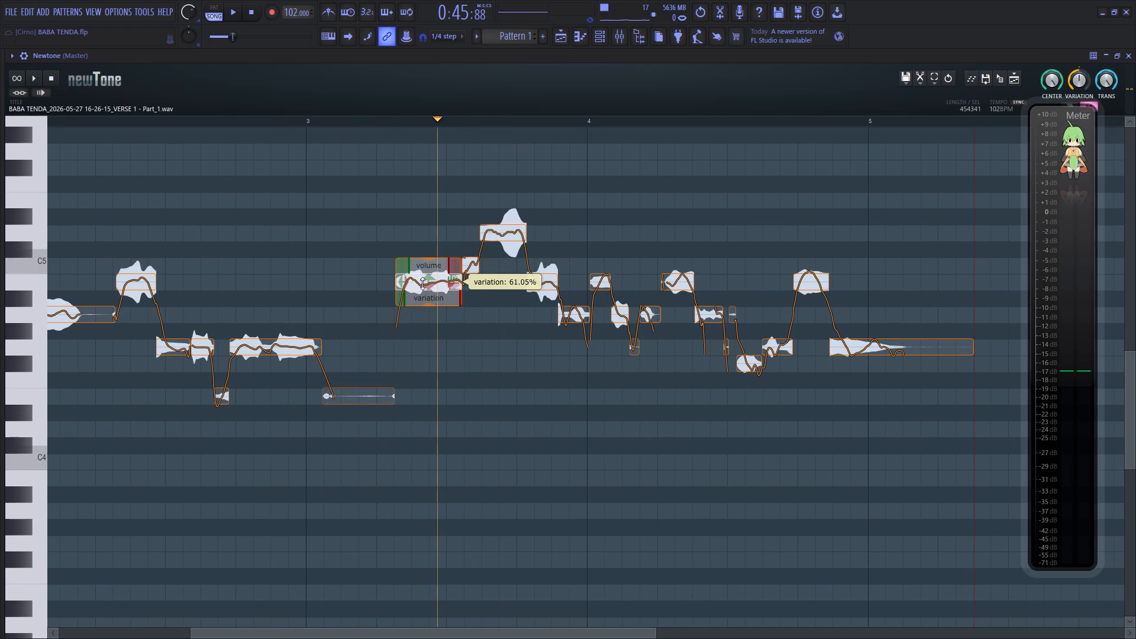
Replay the bar 3 phrase and reduce the pitch variation of its high D5 note.
click(376, 305)
key(space)
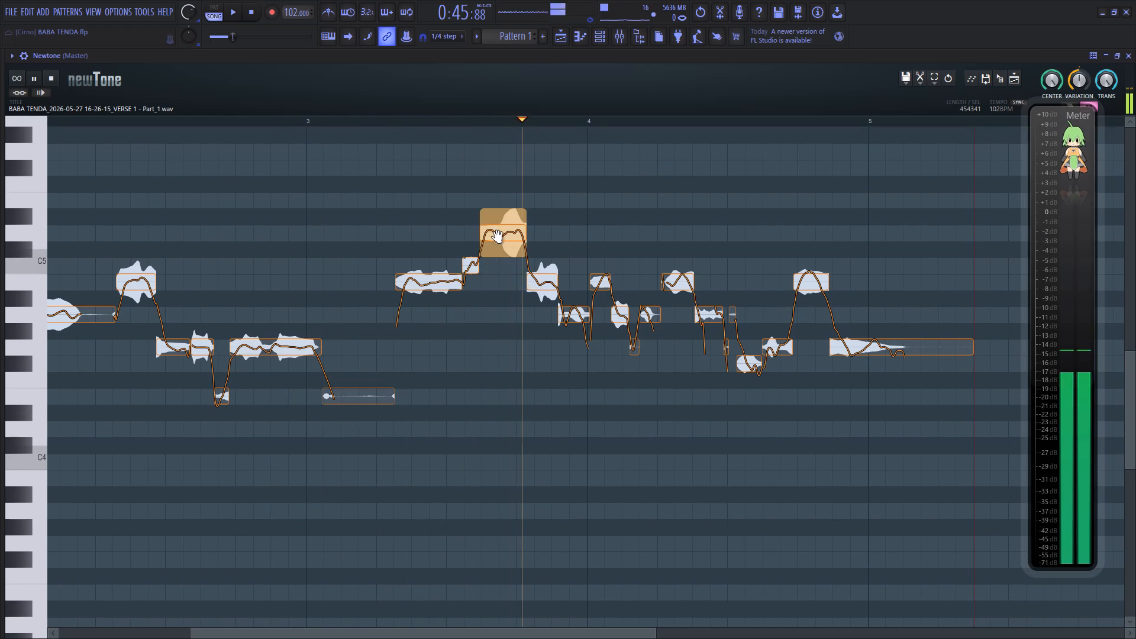
key(space)
click(506, 237)
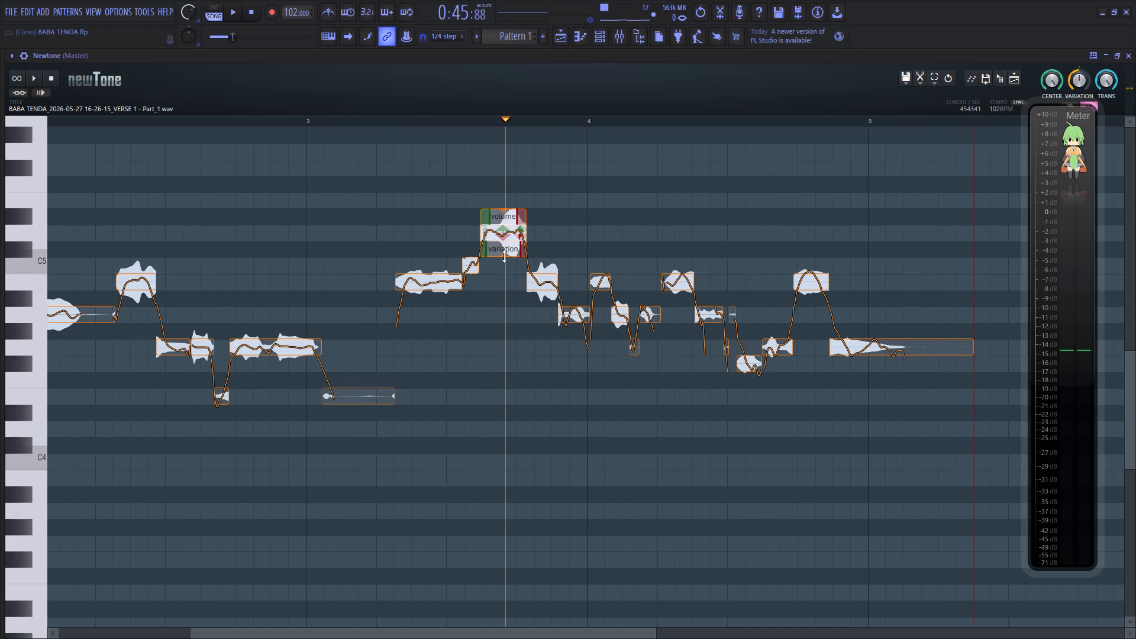
drag(504, 256, 510, 227)
click(382, 264)
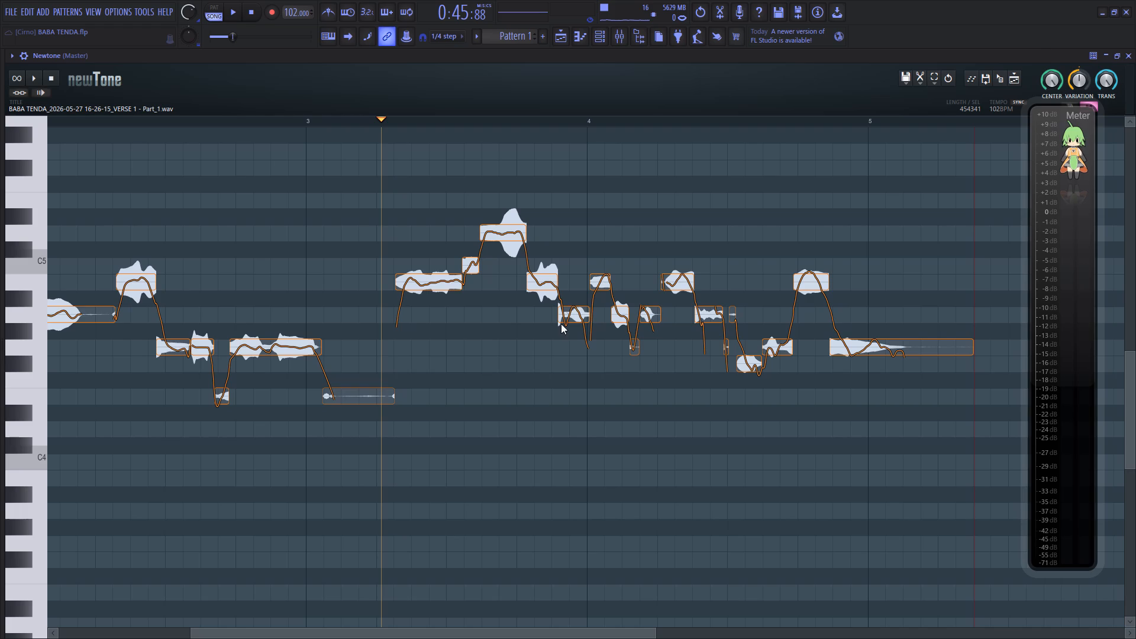
Reduce pitch variation on bar 3's last A4 and bar 4's first B4, A4 to about 55%, second B4 to 57%, and following A4.
drag(575, 337, 573, 314)
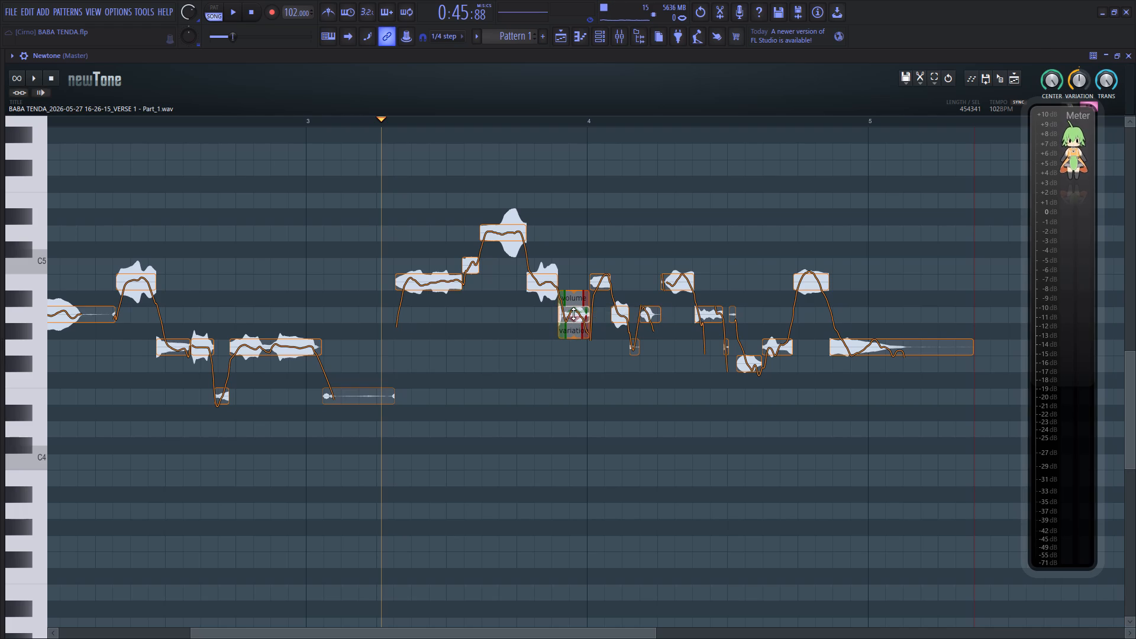
click(603, 285)
drag(601, 305, 605, 277)
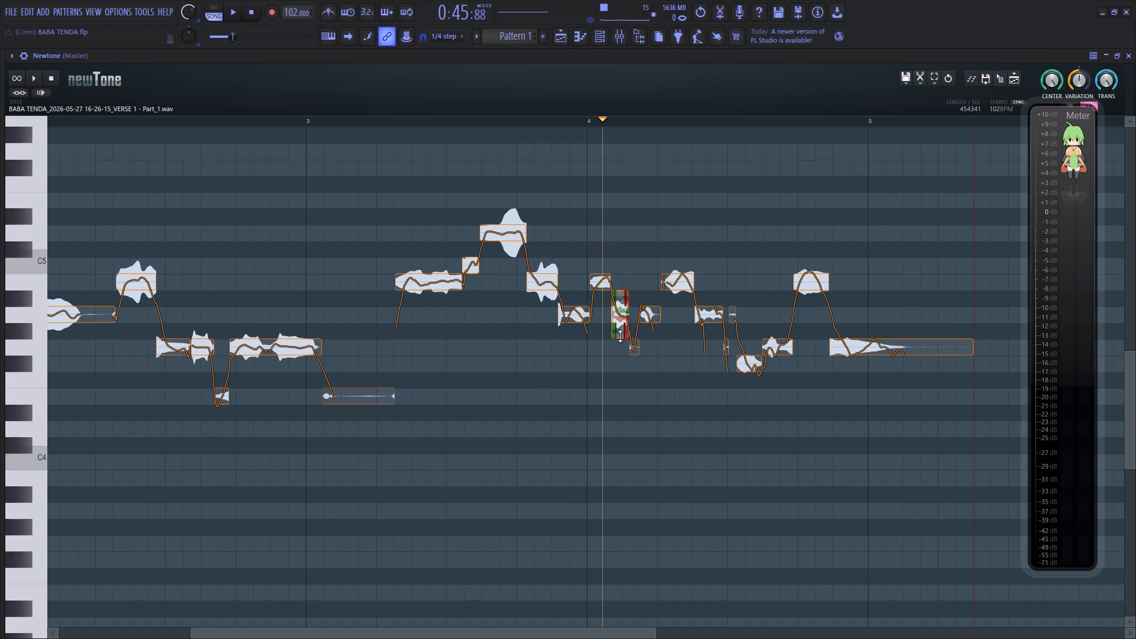
drag(620, 337, 625, 308)
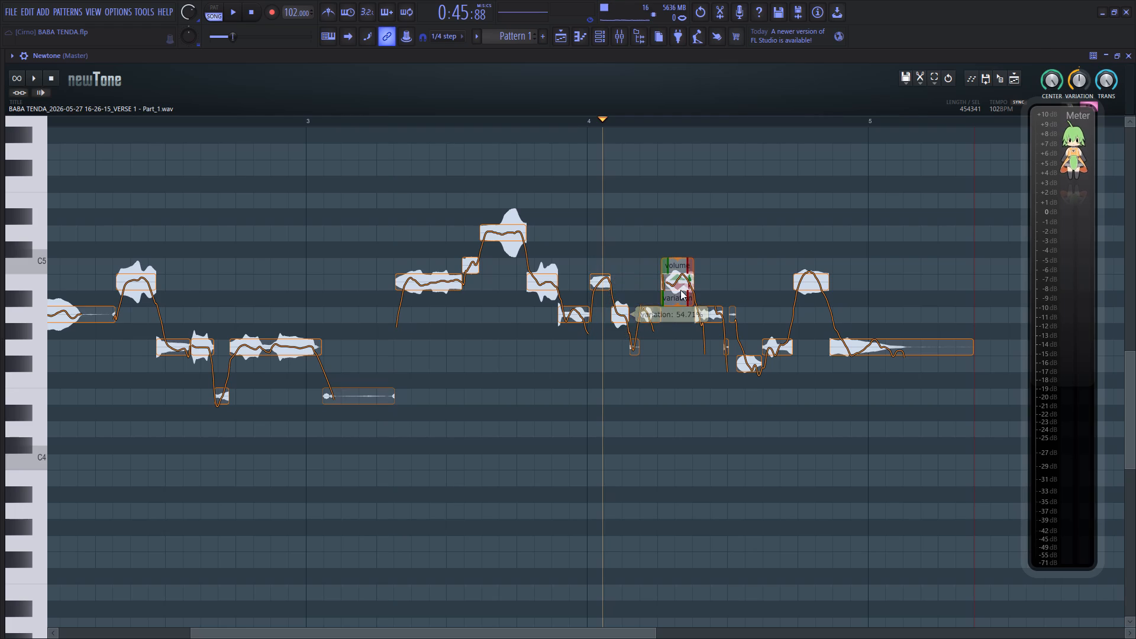
drag(678, 304, 684, 275)
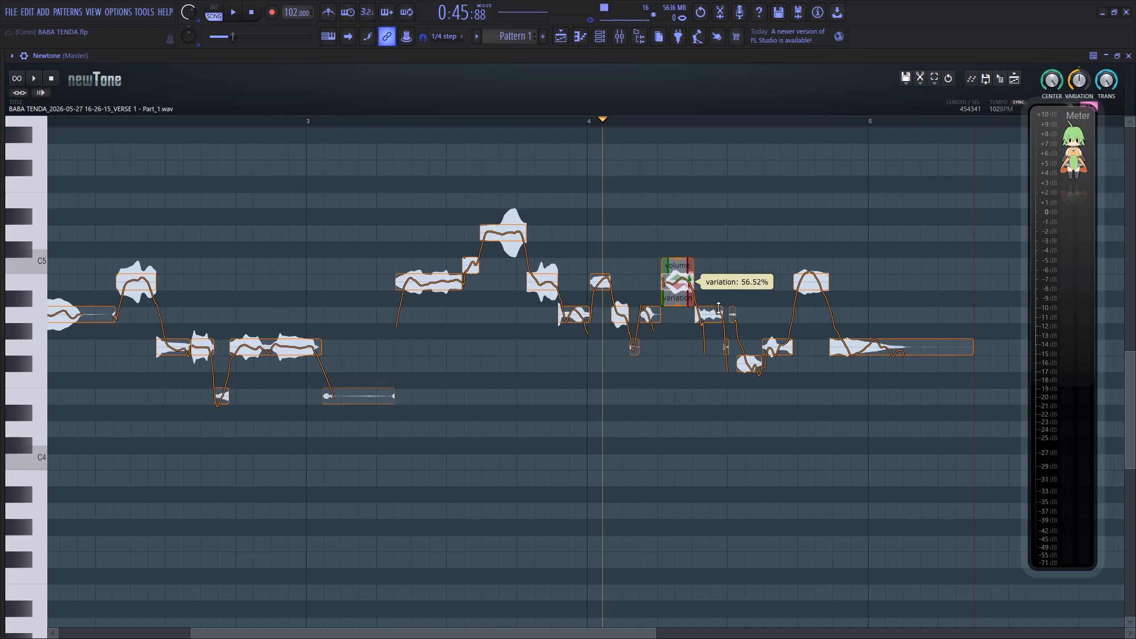
drag(707, 337, 719, 301)
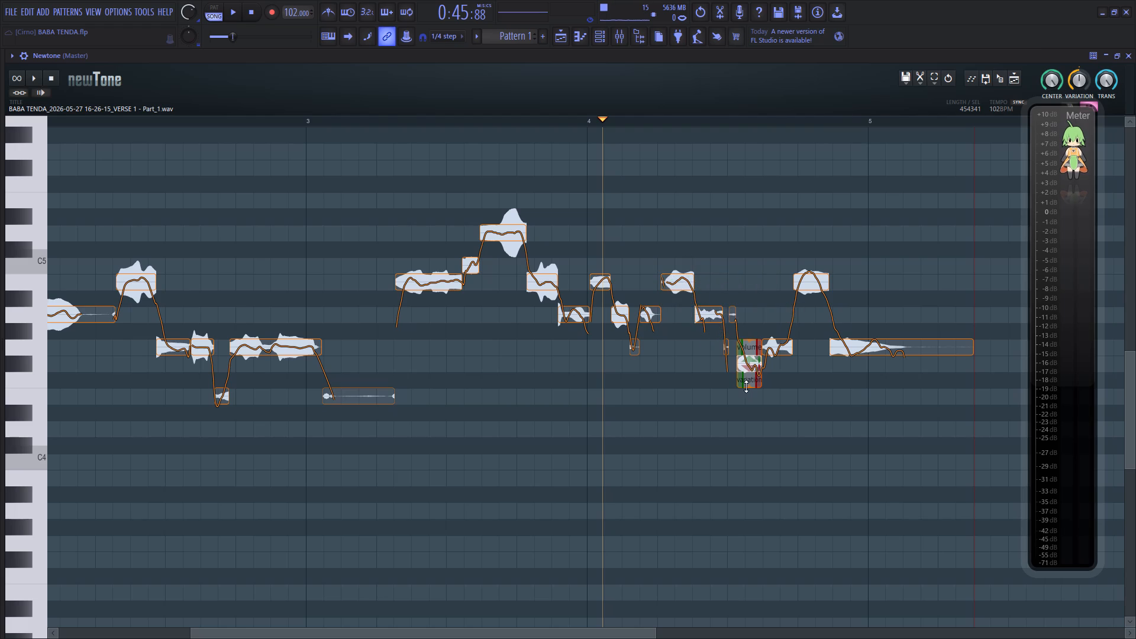
Reduce pitch variation on late bar 4's F#4 to about 57%, G4 to 60%, last B4, and the long closing G4 to about 57%.
drag(746, 386, 757, 359)
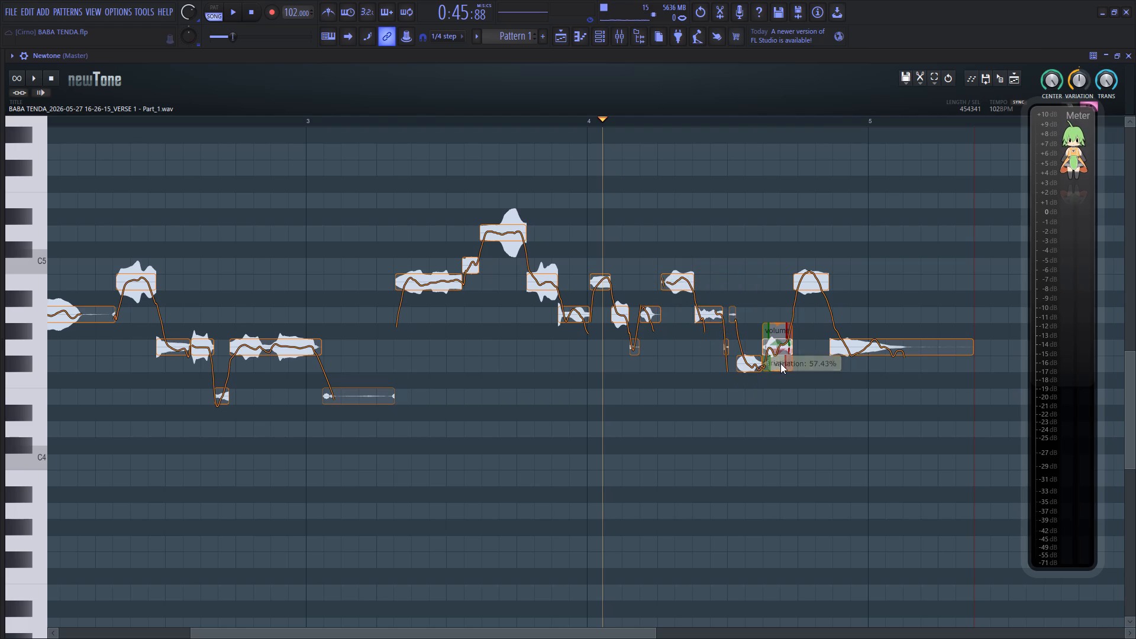
drag(776, 370, 780, 344)
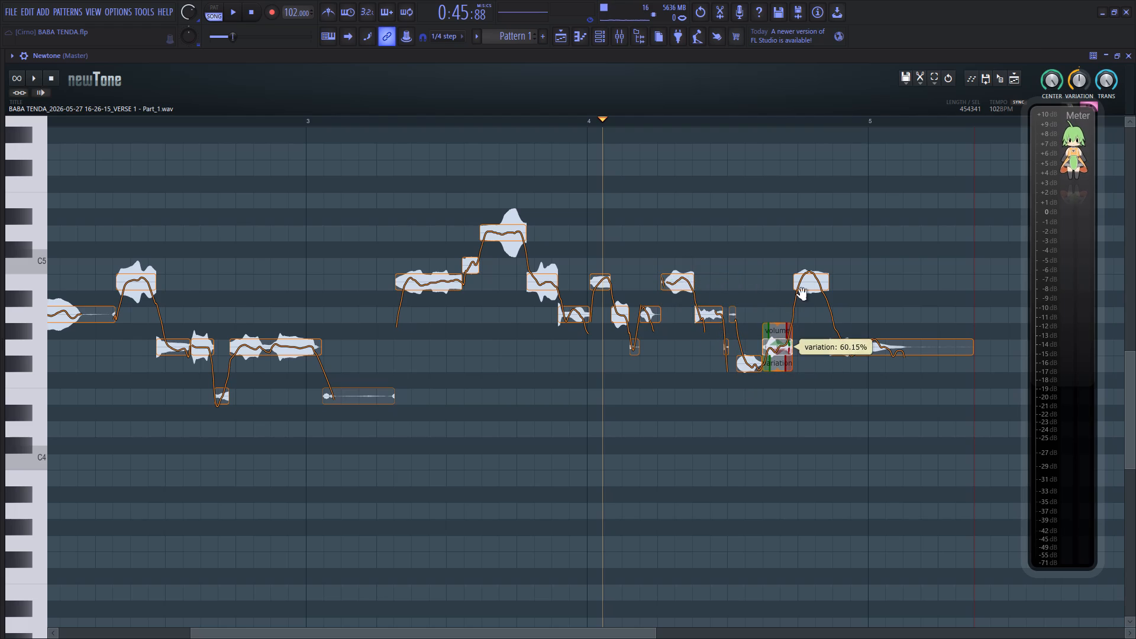
drag(814, 306, 828, 282)
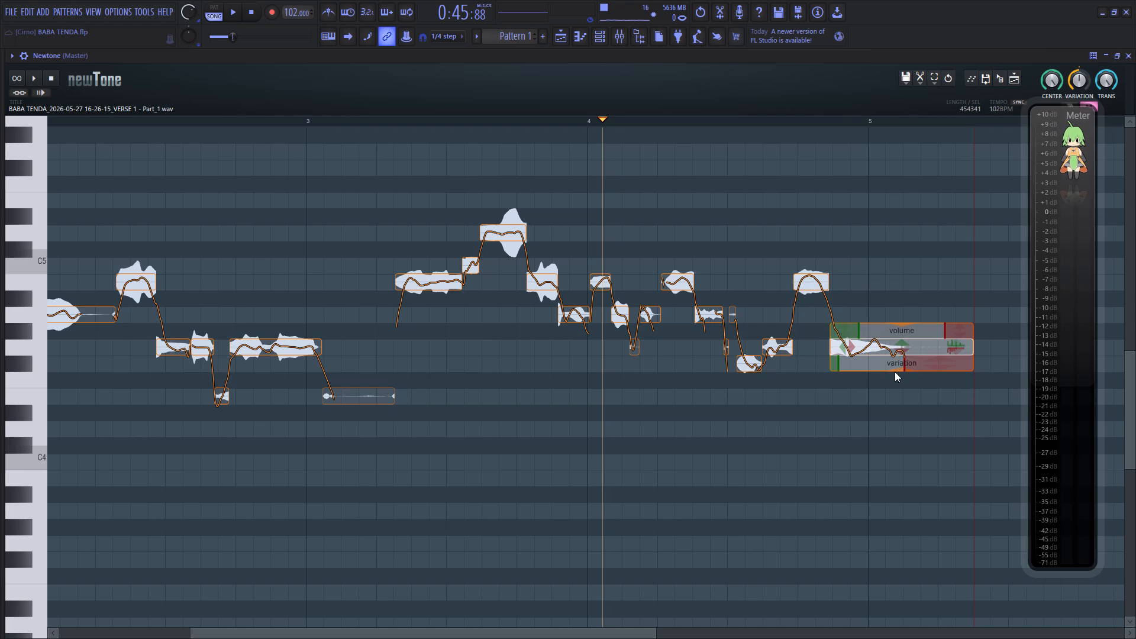
click(880, 351)
drag(891, 370, 889, 340)
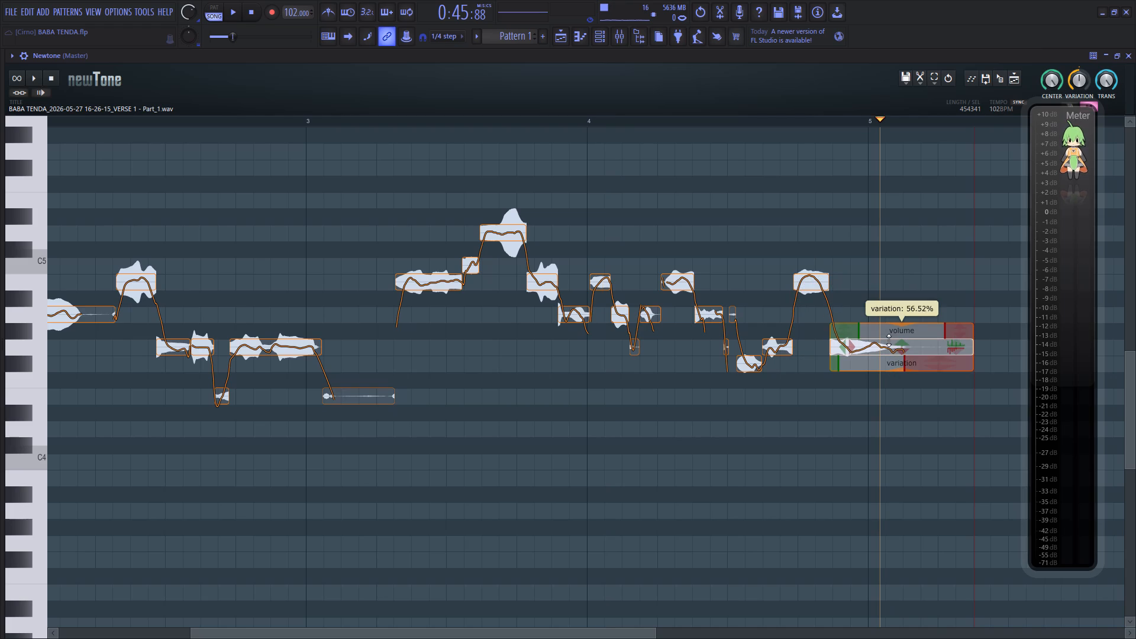
drag(889, 340, 889, 339)
Play back bars 3 and 4 to check the corrected notes.
click(382, 311)
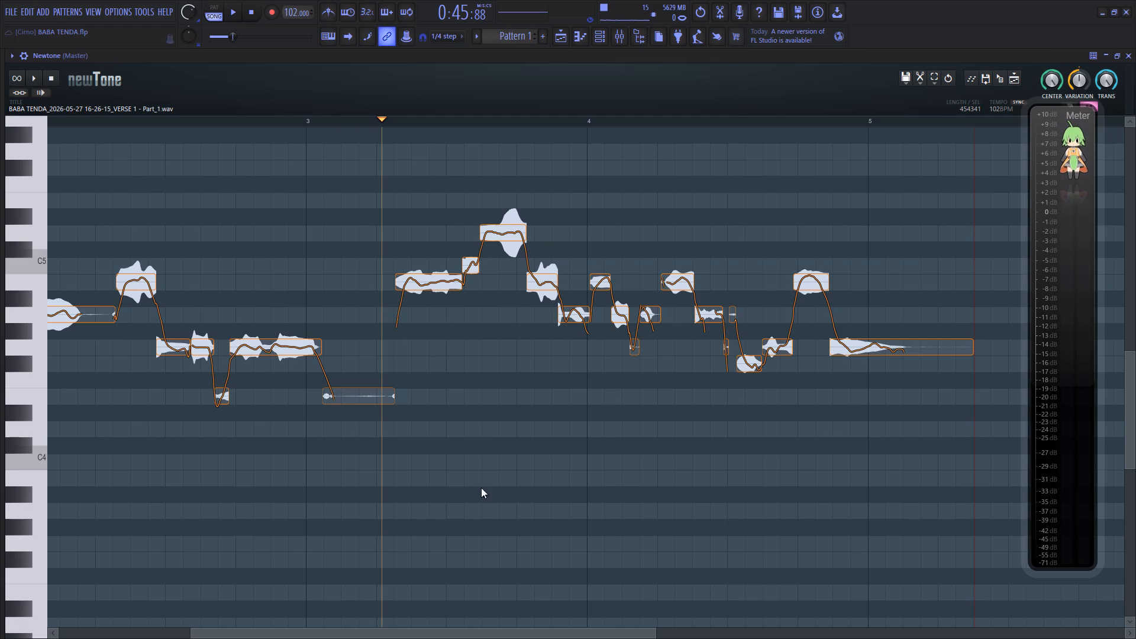
key(space)
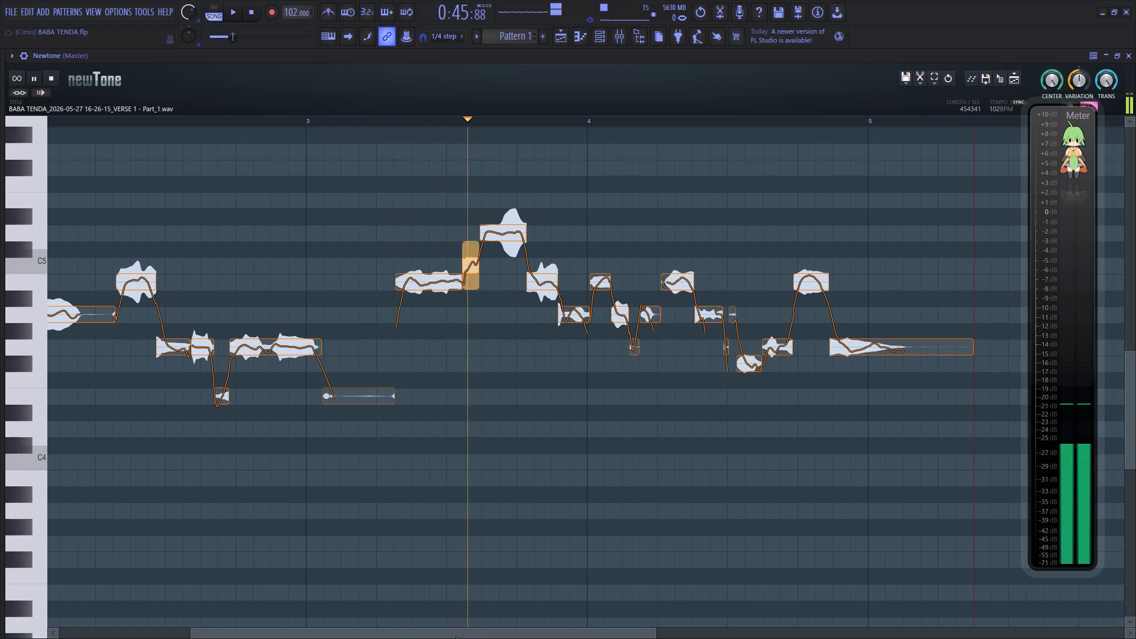
drag(457, 631, 569, 628)
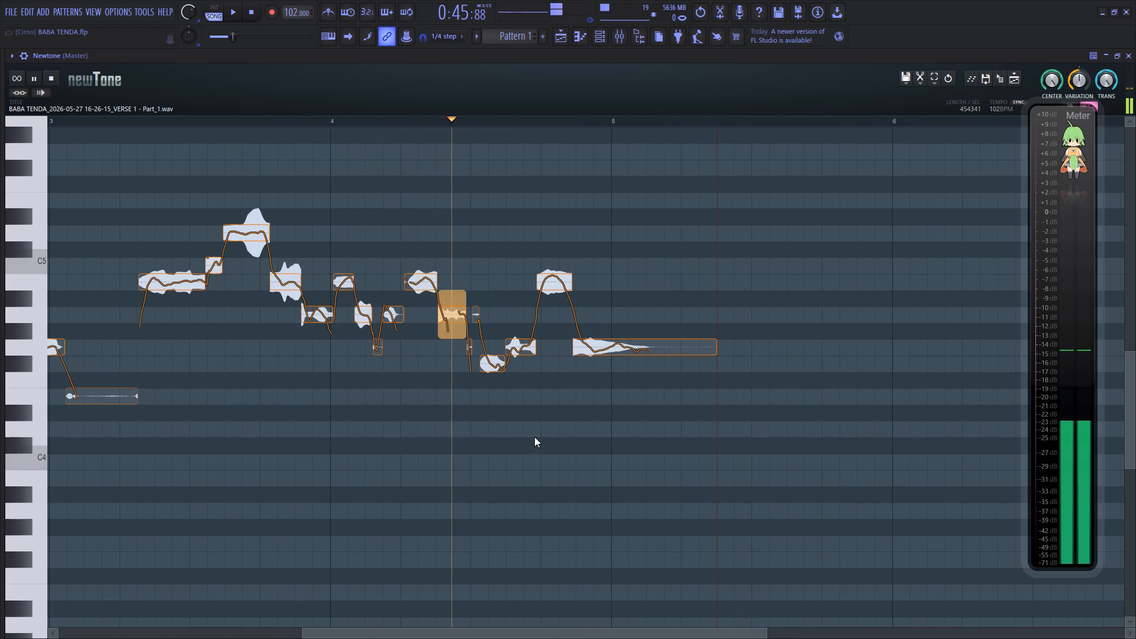
key(space)
click(392, 352)
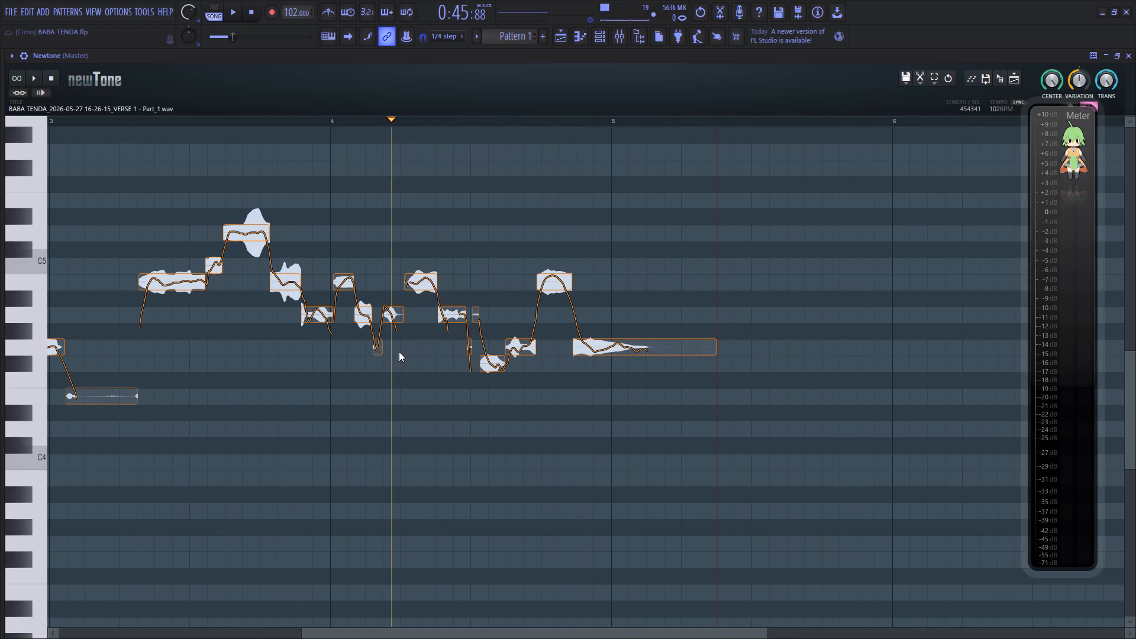
key(space)
key(space)
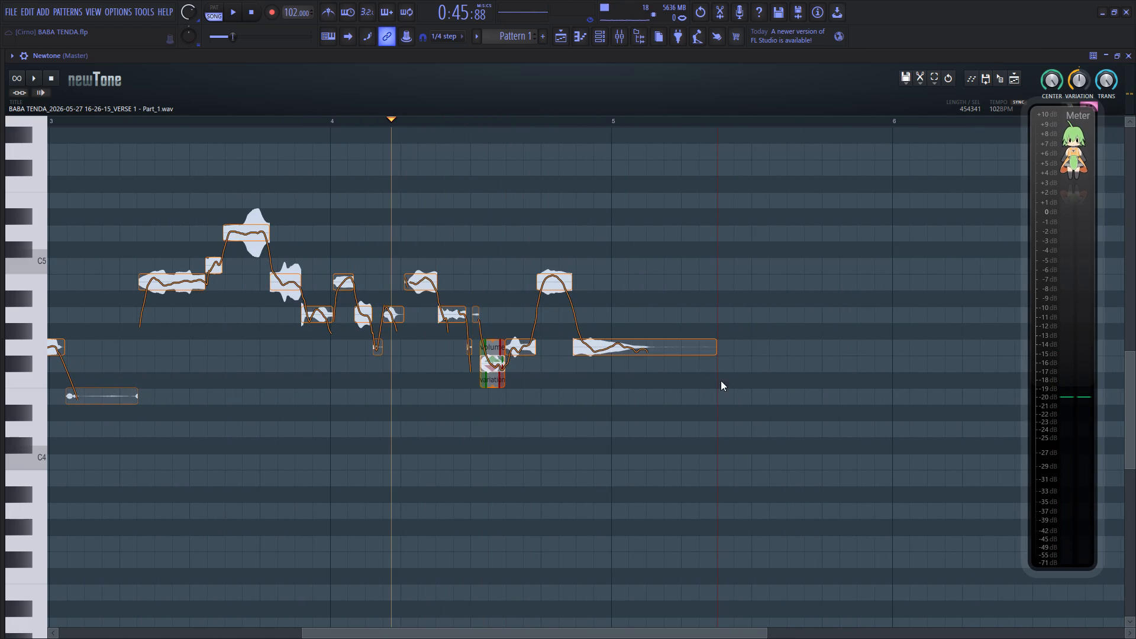
Send the pitch-corrected vocal from Newtone to the playlist, onto the VERSE 1 ADLIB track between bars 22 and 24.
drag(605, 630, 234, 592)
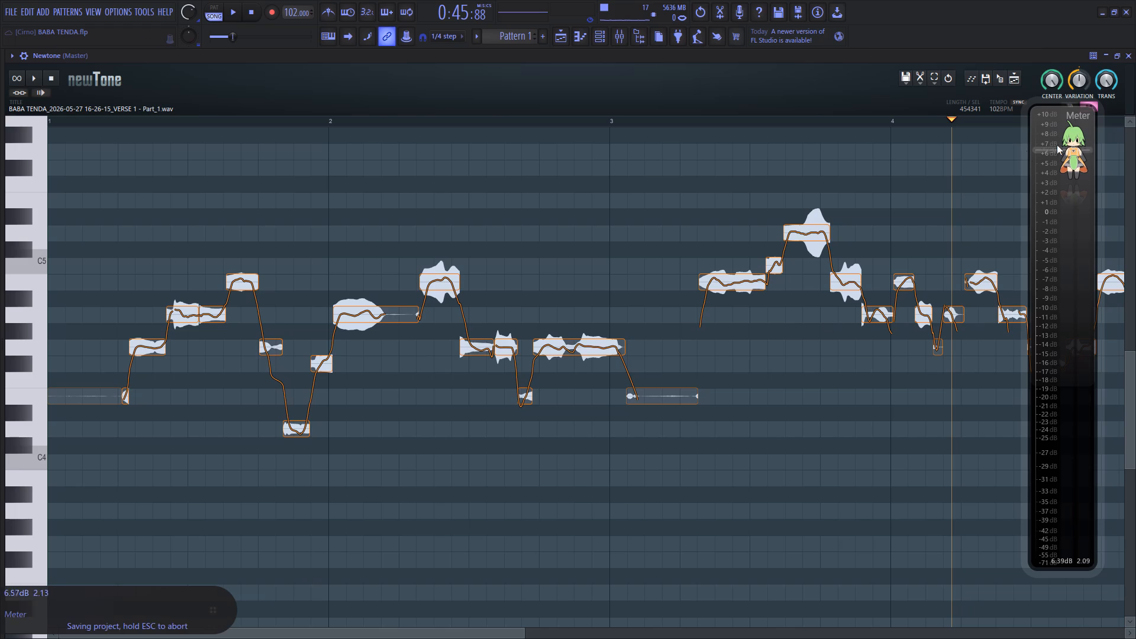
drag(998, 76, 340, 382)
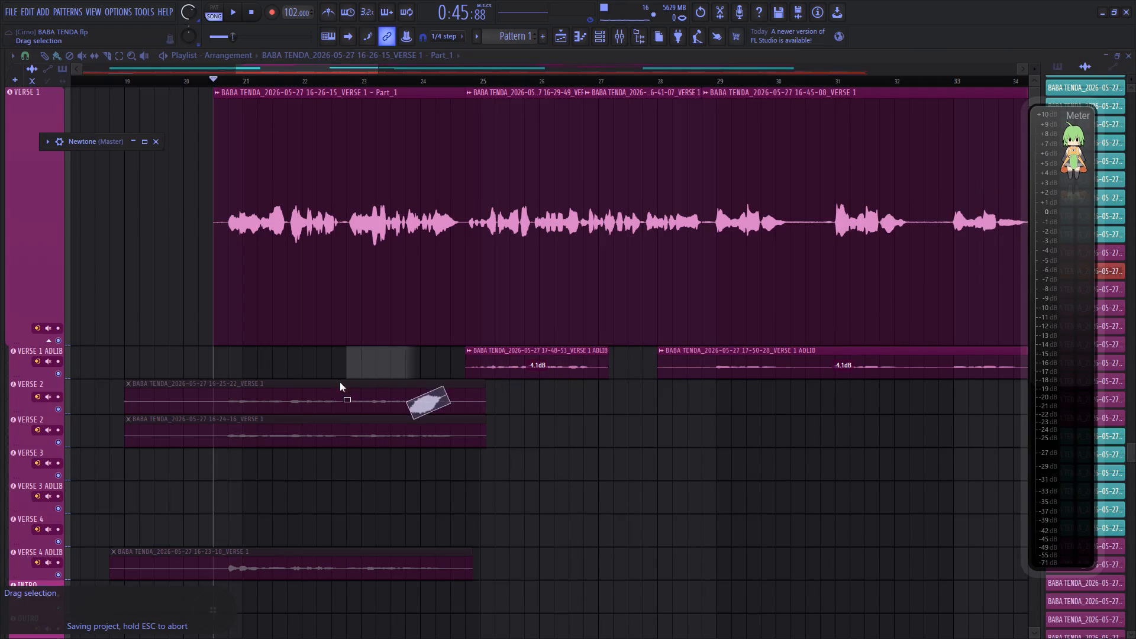
Place the pitch-corrected clip on the VERSE 3 track, aligned with the start of the original VERSE 1 clip, and leave Newtone.
drag(340, 382, 217, 470)
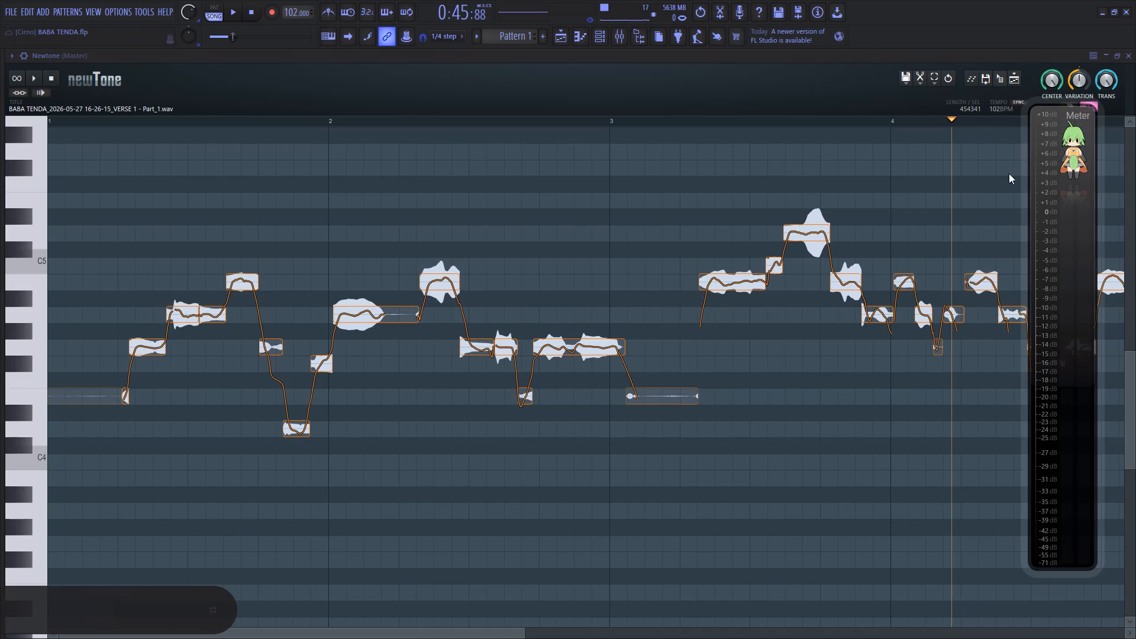
click(1129, 57)
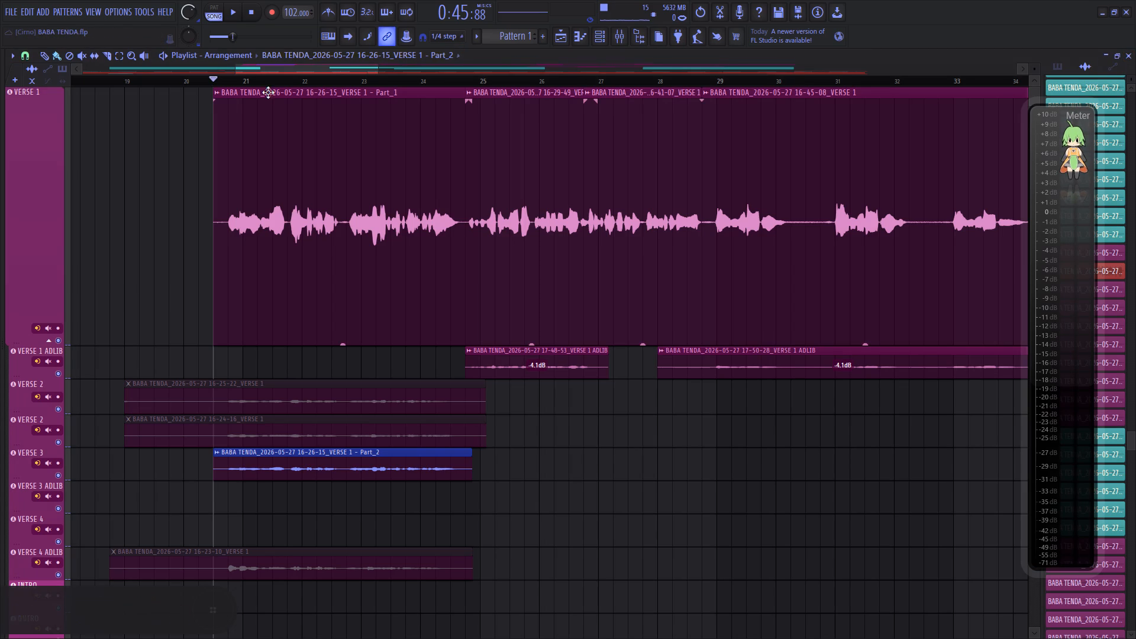
Mute the original first vocal clip on the VERSE 1 track and return to the drawing tool.
click(85, 59)
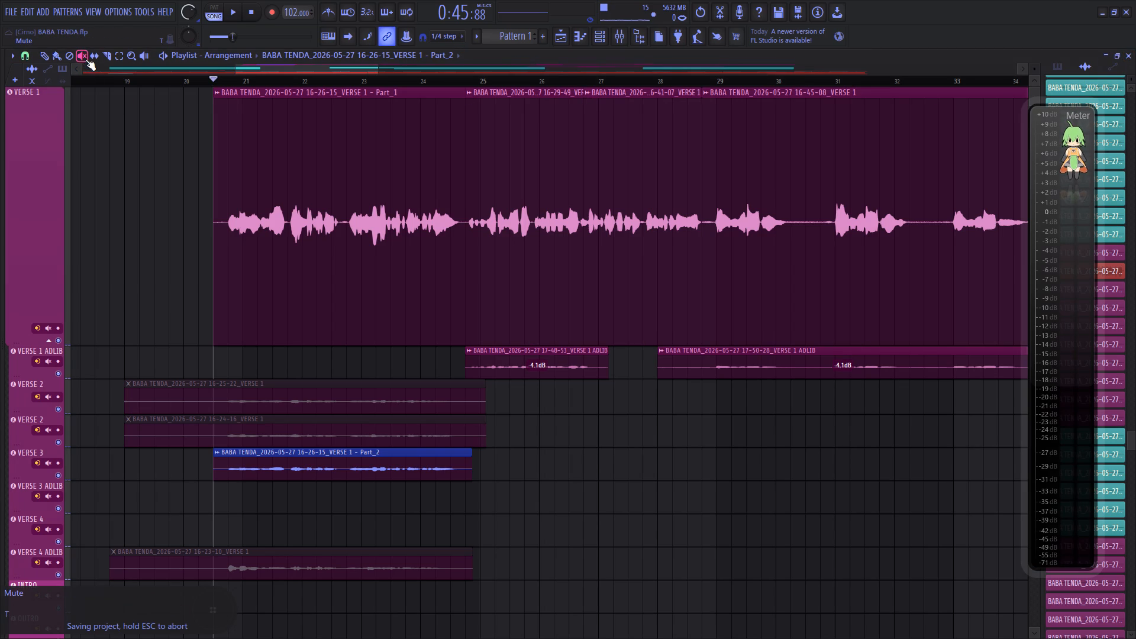
click(277, 158)
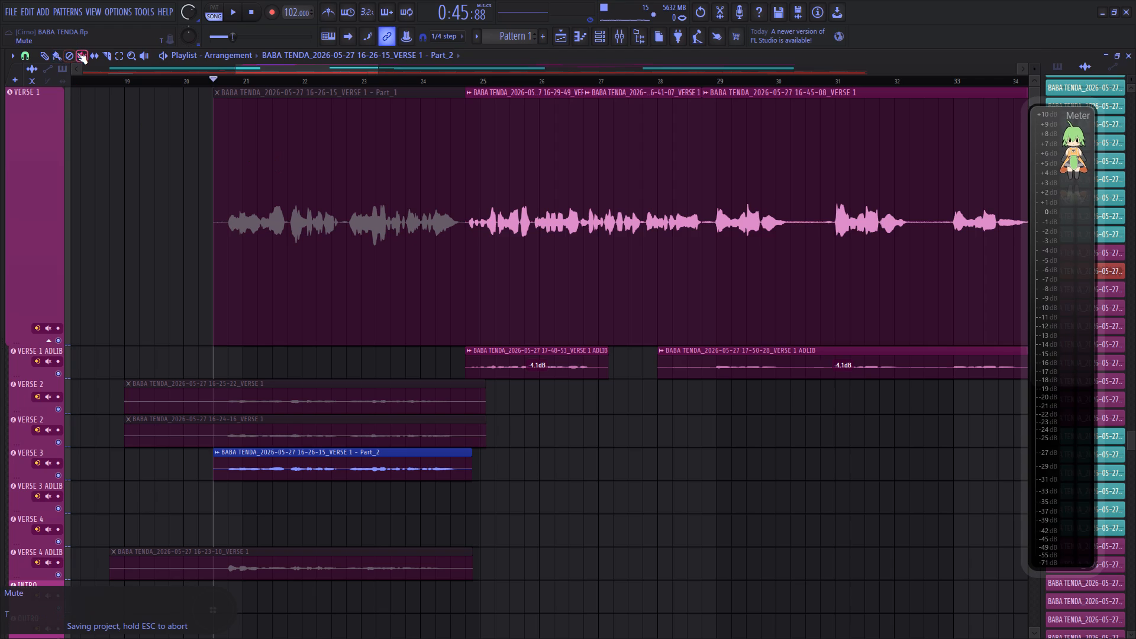
click(77, 53)
click(59, 59)
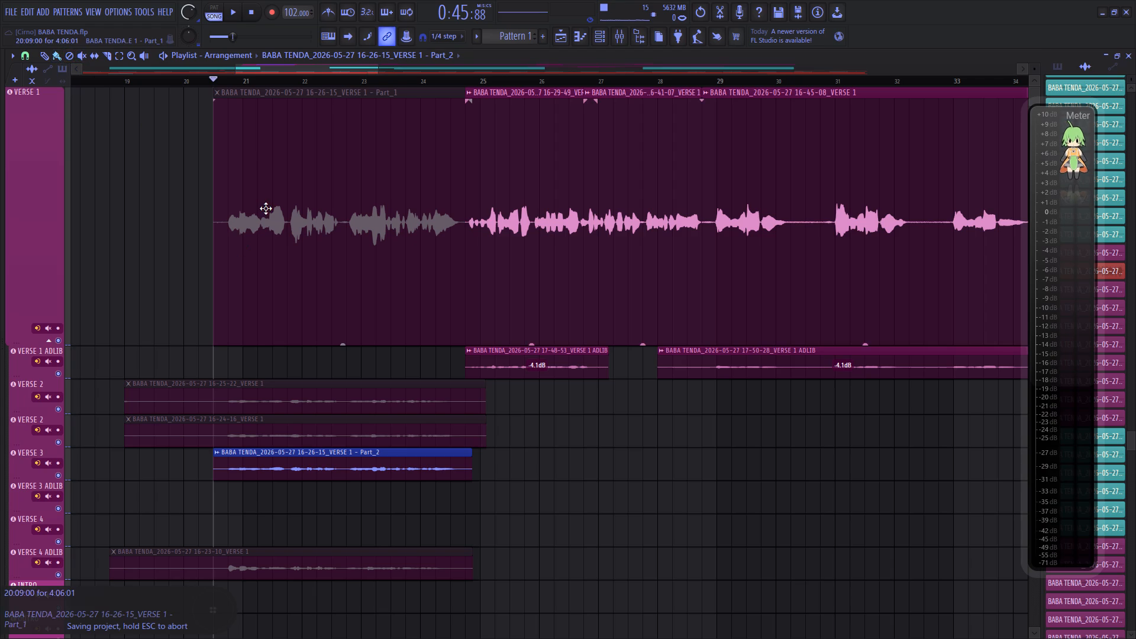
Move the muted original clip to VERSE 3 ADLIB, put the corrected clip in its place on VERSE 1, and adjust its end fade.
drag(266, 208, 270, 512)
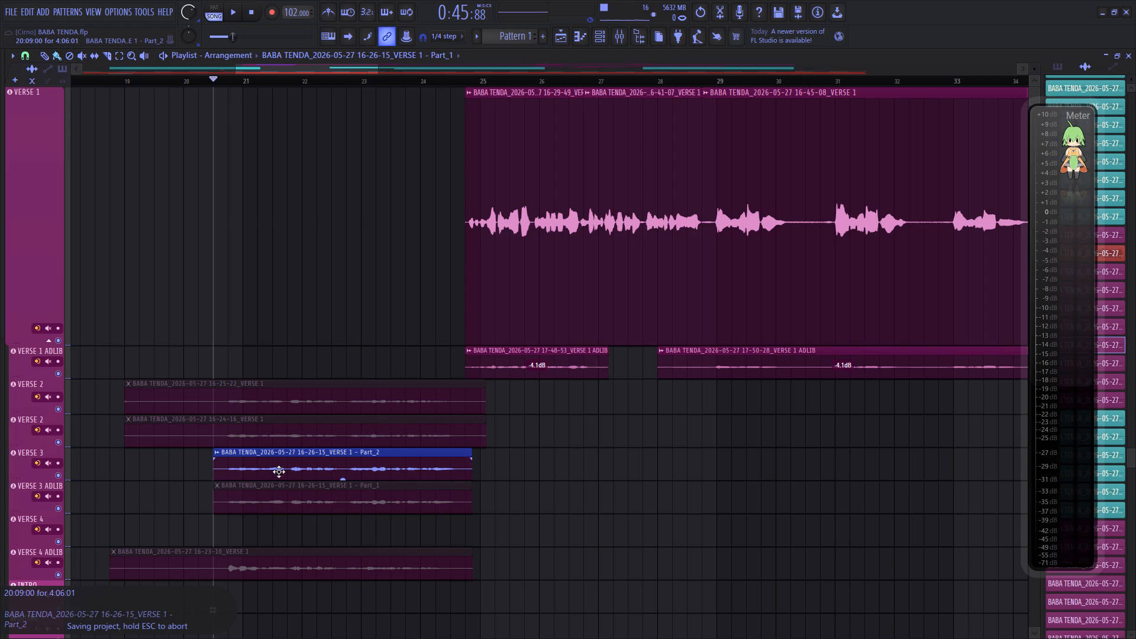
drag(279, 472, 279, 269)
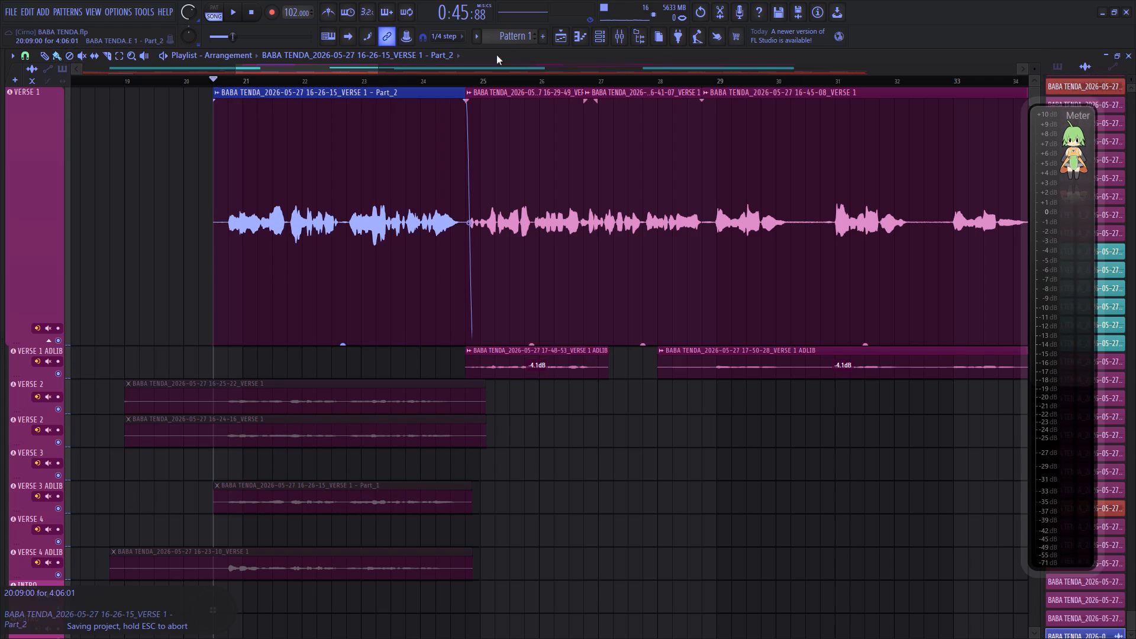
drag(461, 102, 508, 83)
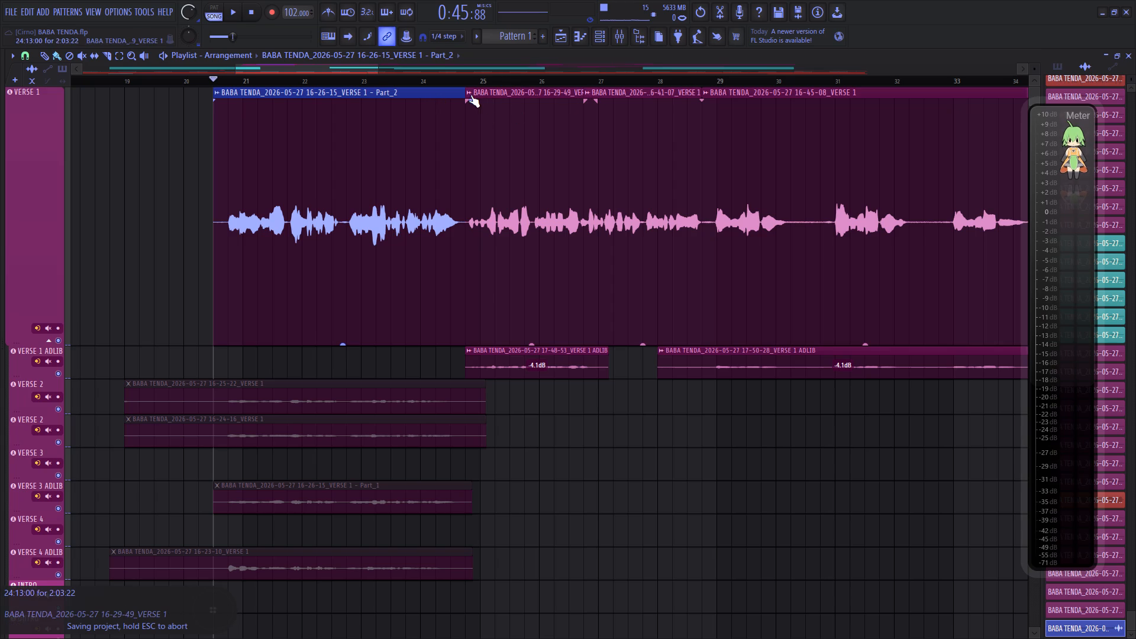
Make the second VERSE 1 clip, 16-29-49, unique as a sample.
click(470, 93)
click(591, 119)
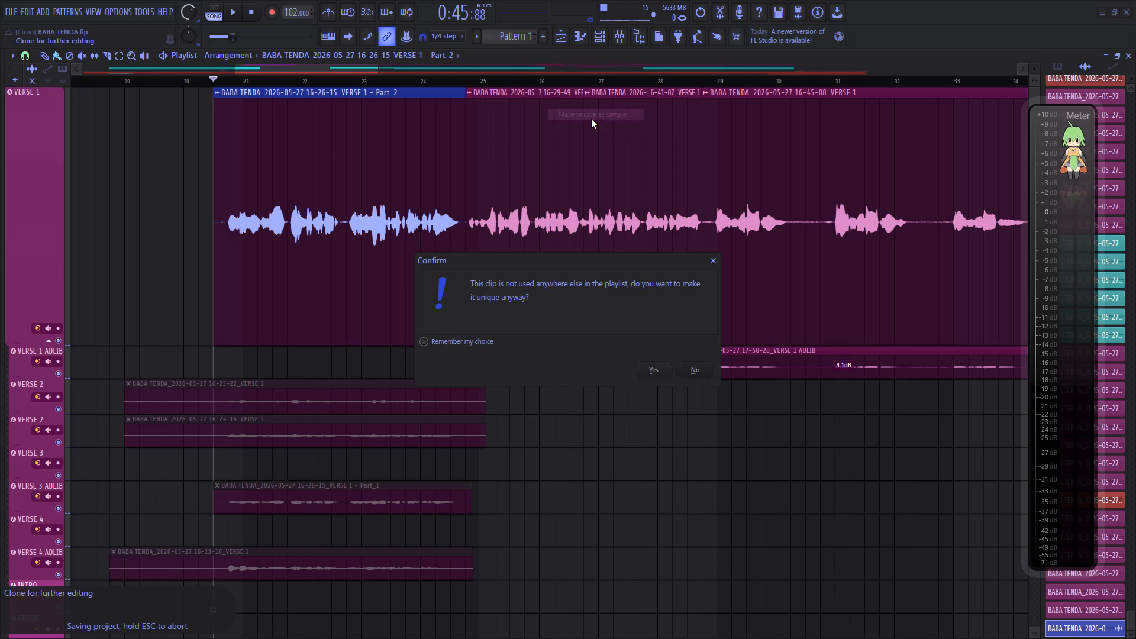
click(657, 371)
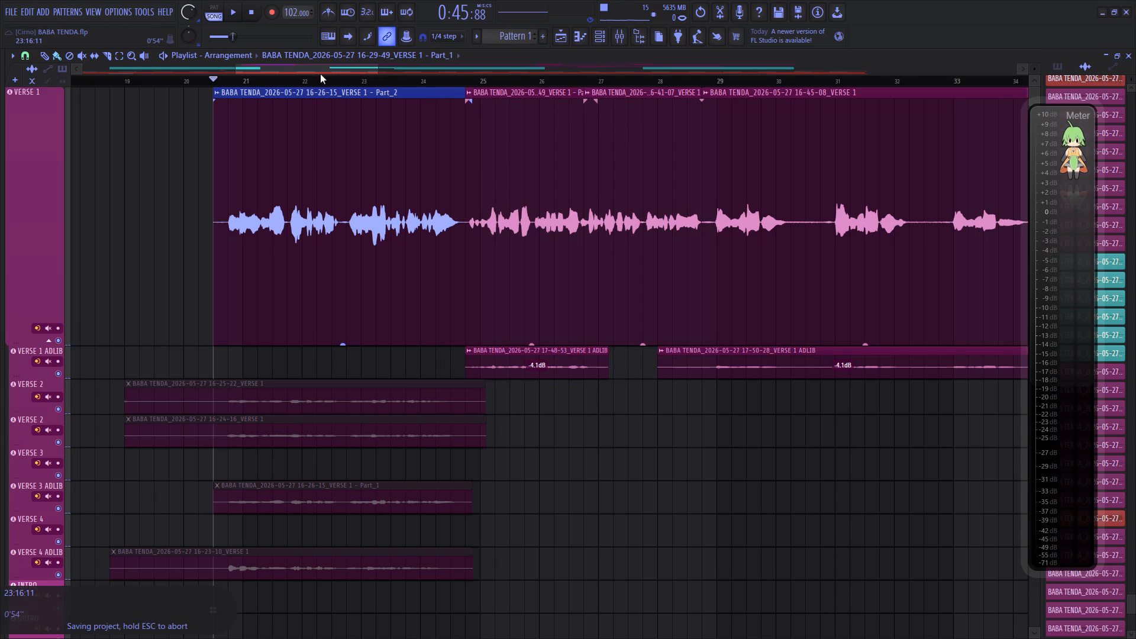
Play back the corrected VERSE 1 clip in the mix and lower the main volume to about 19%.
drag(307, 72, 329, 68)
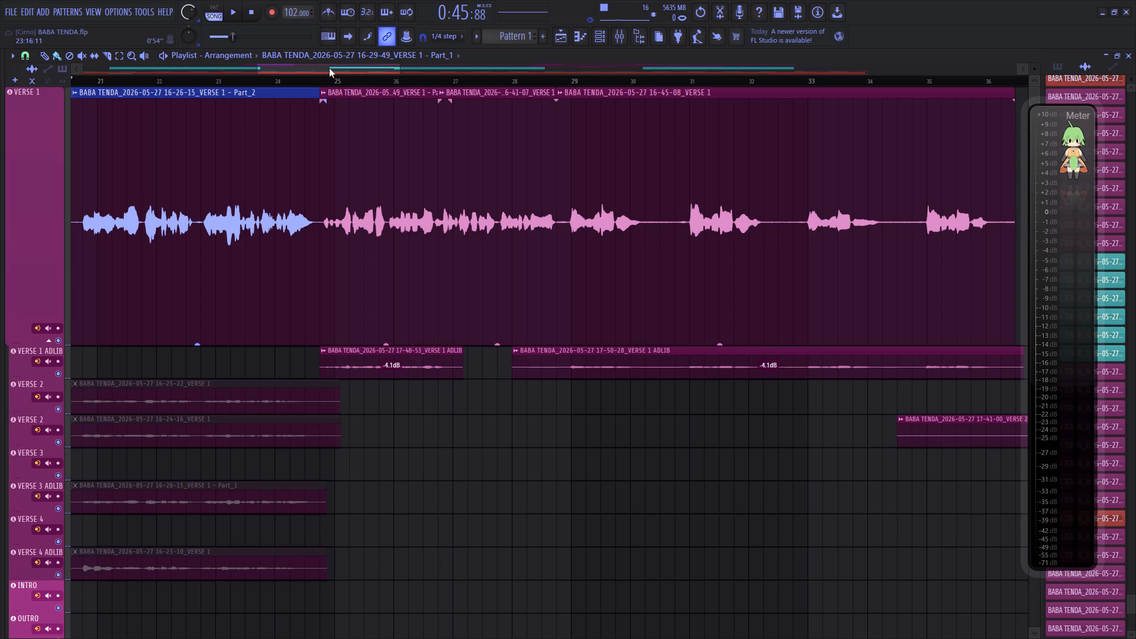
key(space)
key(space)
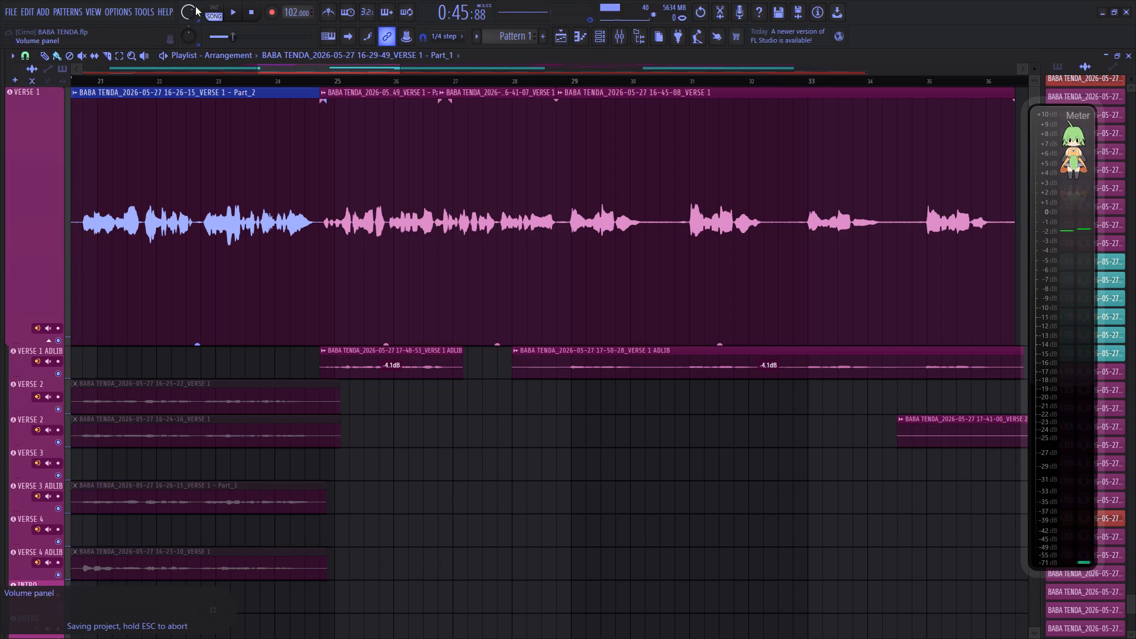
scroll(186, 12, down, 4)
key(space)
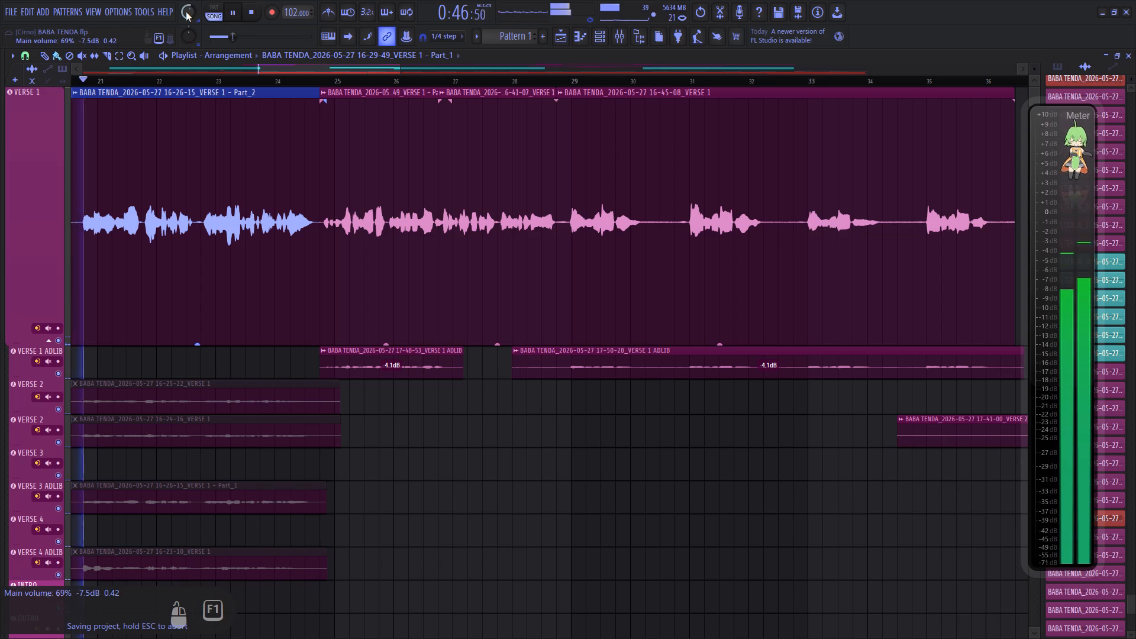
scroll(186, 12, down, 16)
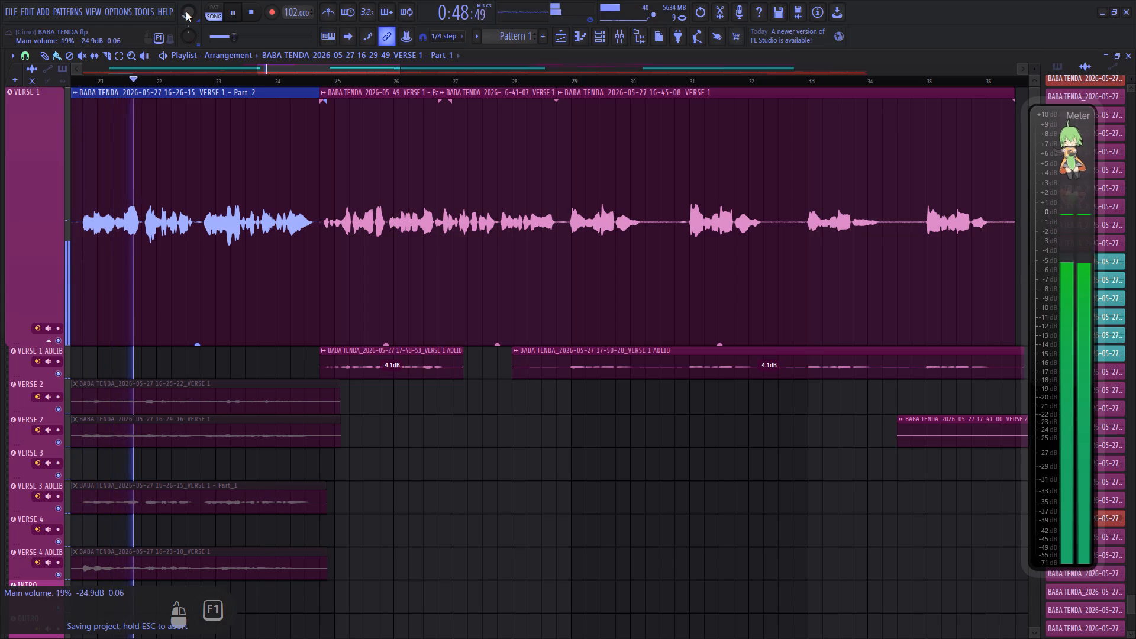
Save the project.
click(10, 14)
click(36, 63)
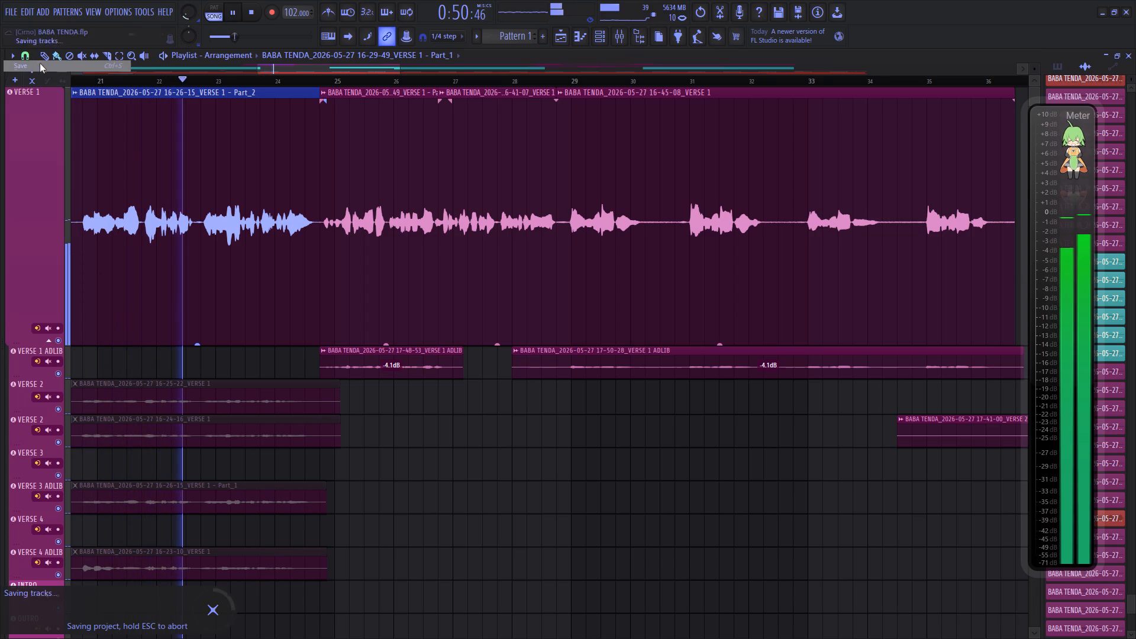
Stop playback, open the unique 16-29-49 VERSE 1 clip for pitch correction in Newtone, and snap its notes to the scale.
scroll(189, 14, down, 1)
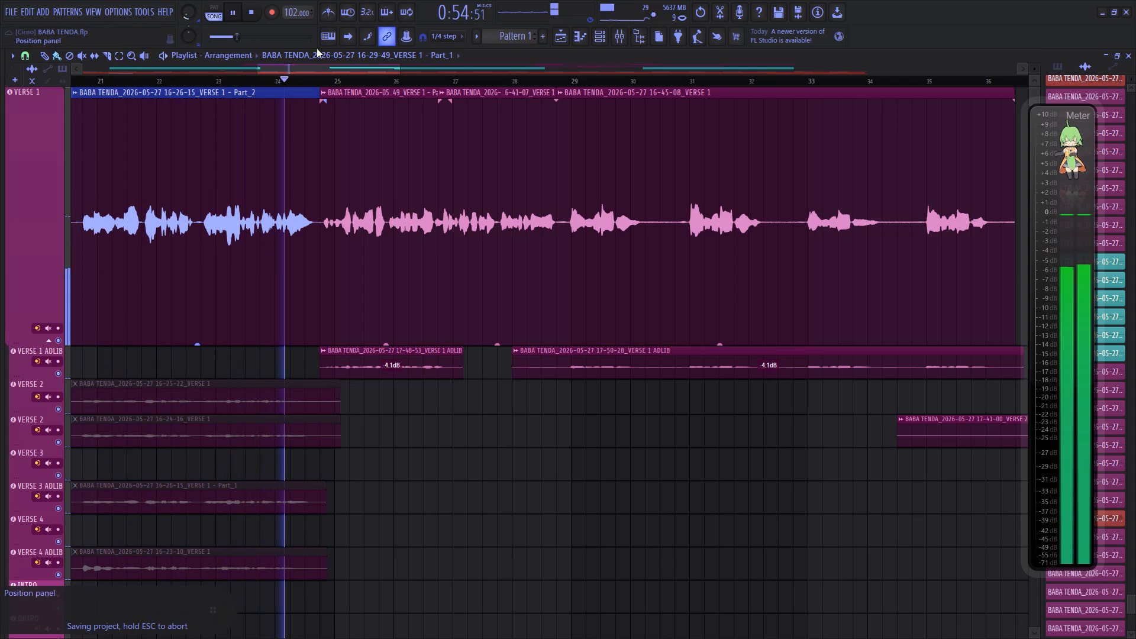
scroll(342, 80, up, 4)
scroll(342, 80, down, 1)
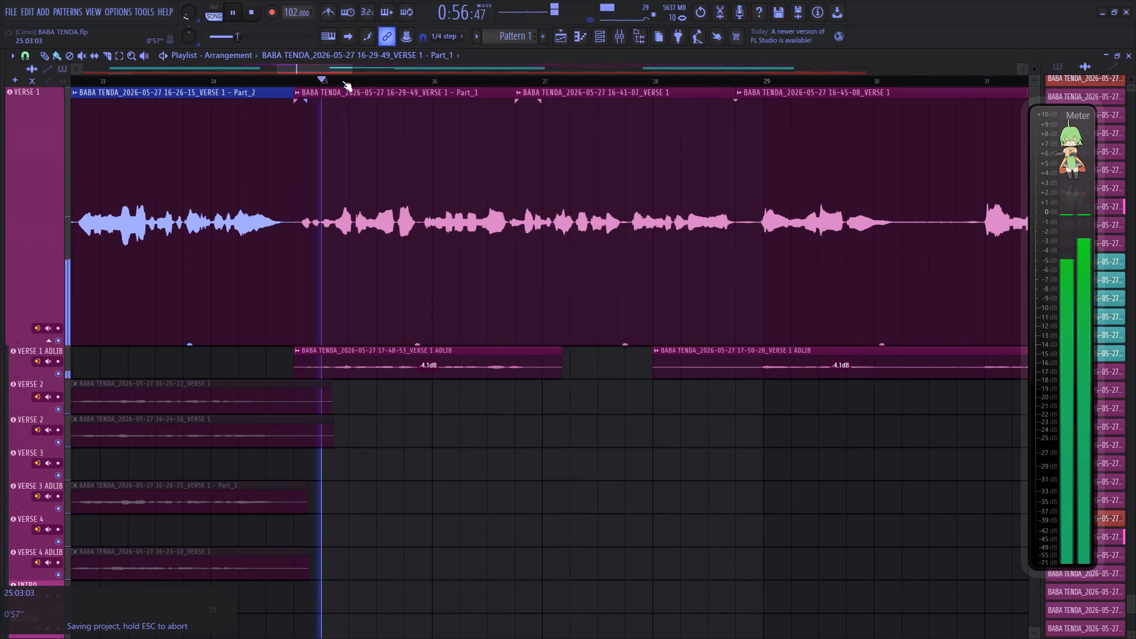
scroll(342, 80, down, 1)
key(space)
click(311, 93)
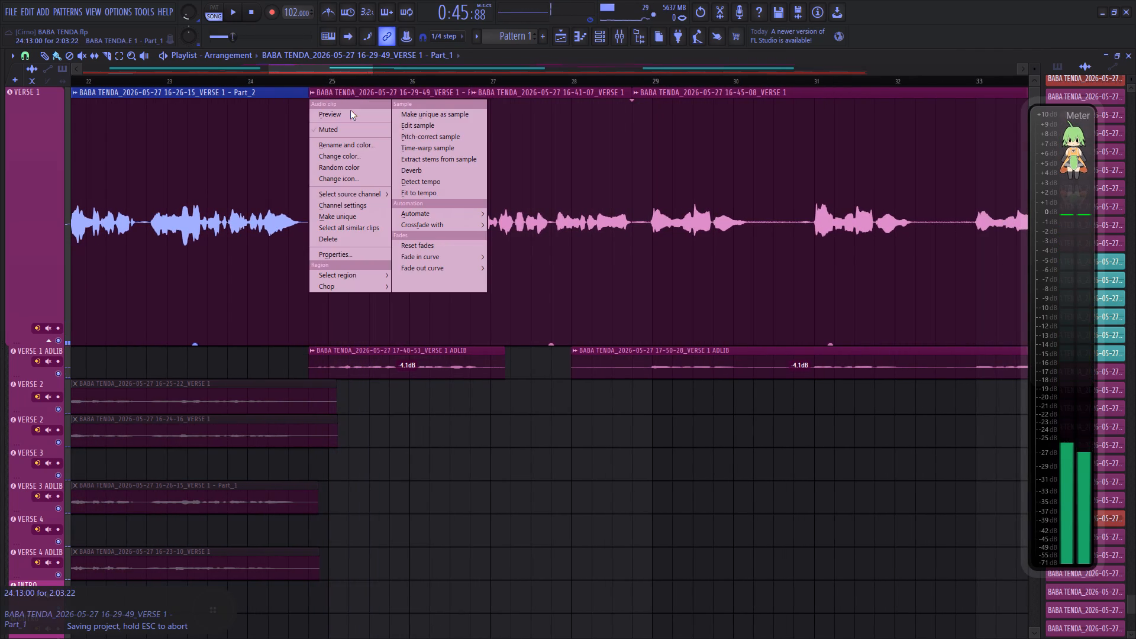
click(430, 134)
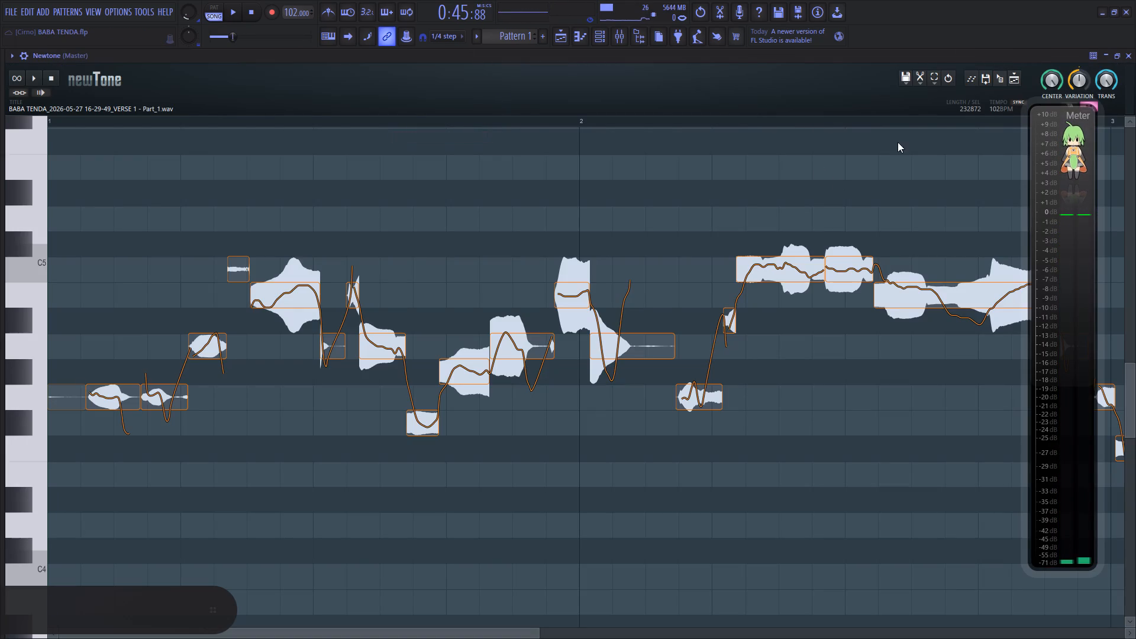
click(924, 83)
click(956, 224)
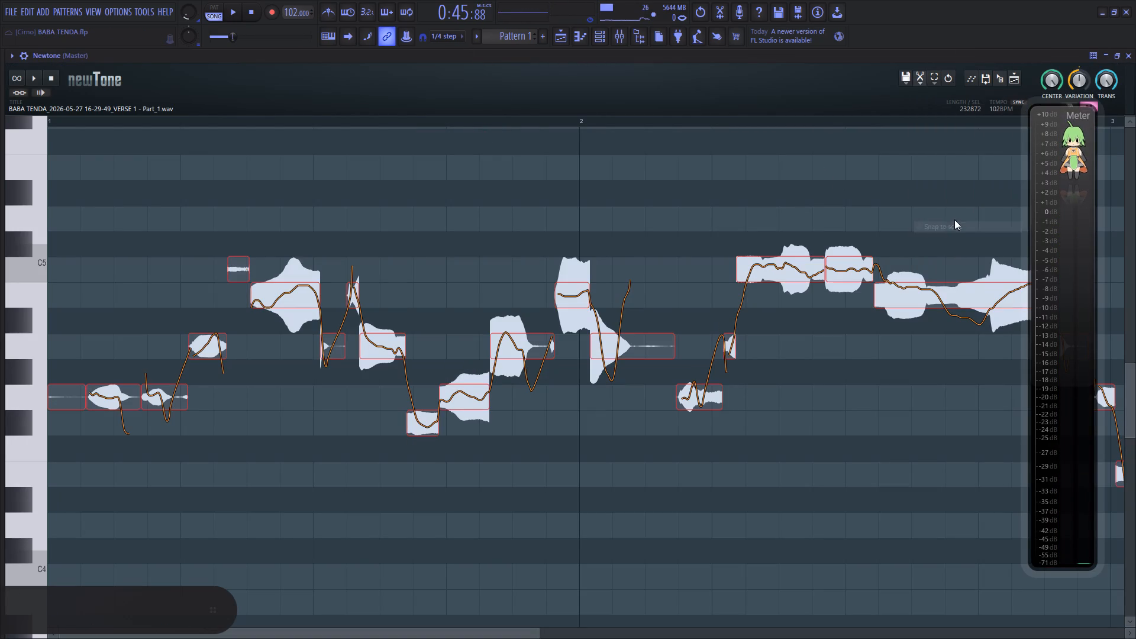
Audition the opening G4 notes of the clip in Newtone and turn the main volume back up.
click(79, 427)
key(space)
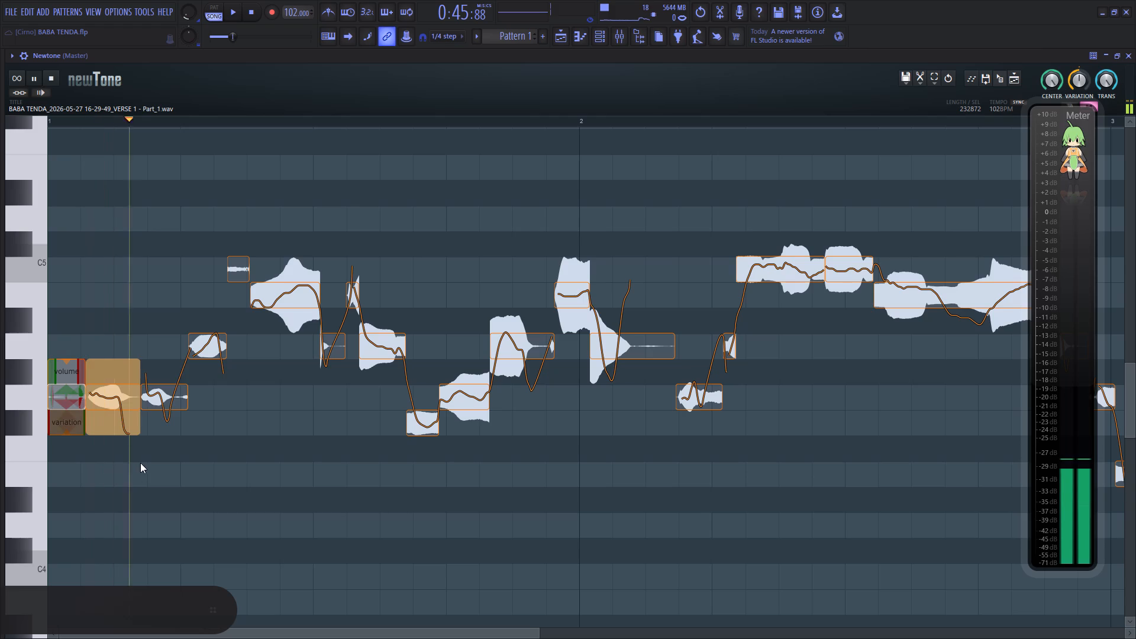
key(space)
click(91, 470)
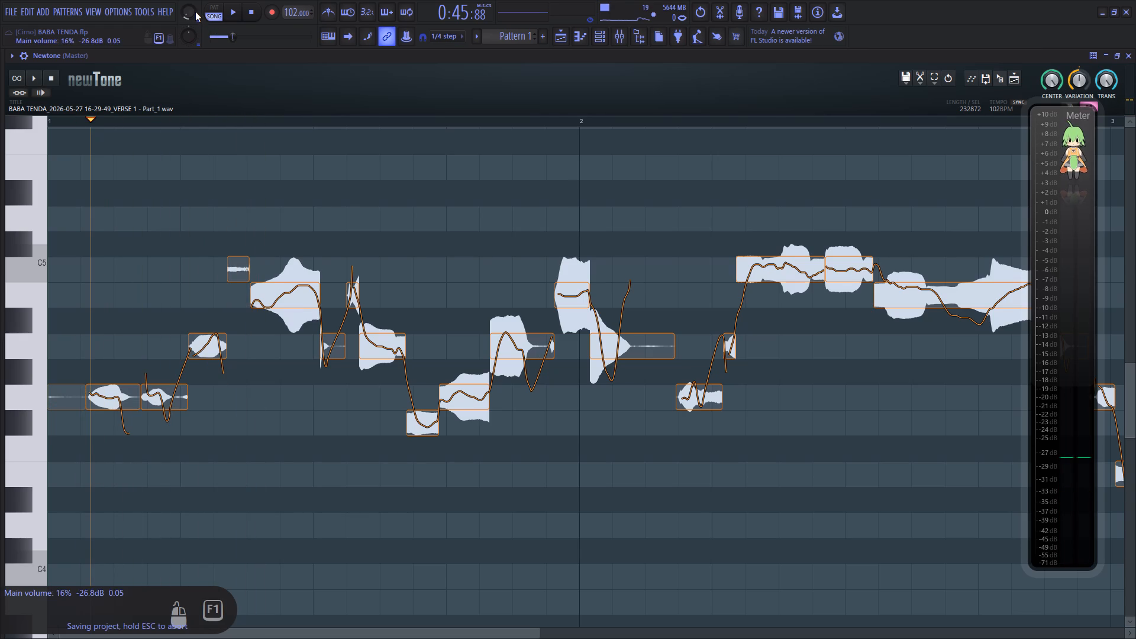
scroll(195, 12, up, 18)
key(space)
key(space)
key(space)
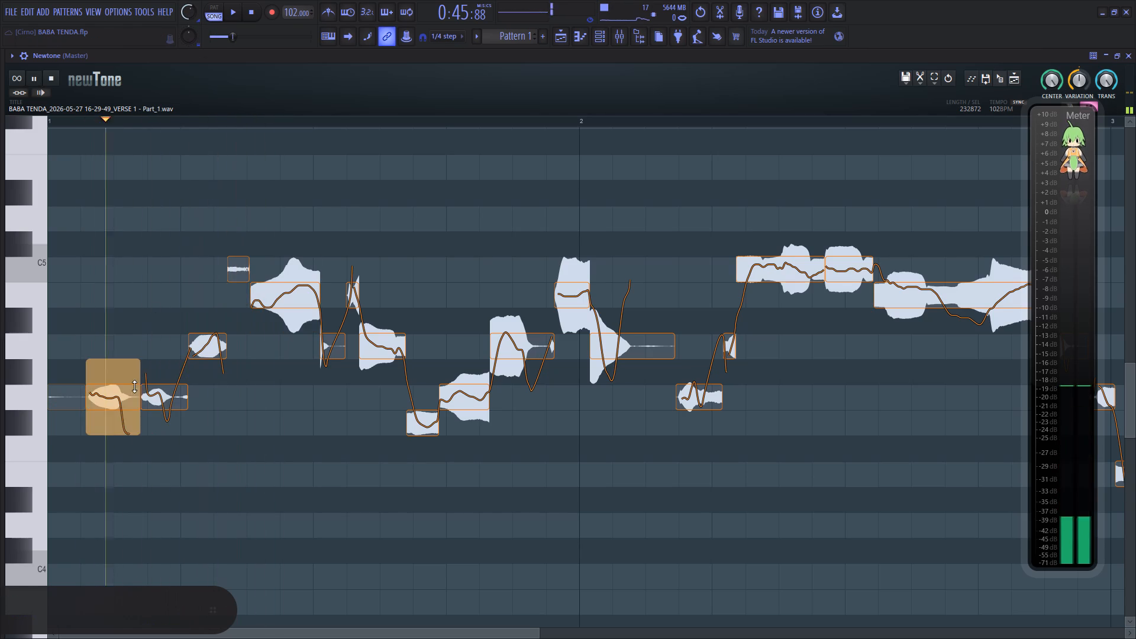
key(space)
Raise the third G4 note at the start of bar 1 to A4 and play back the opening.
drag(164, 406, 162, 376)
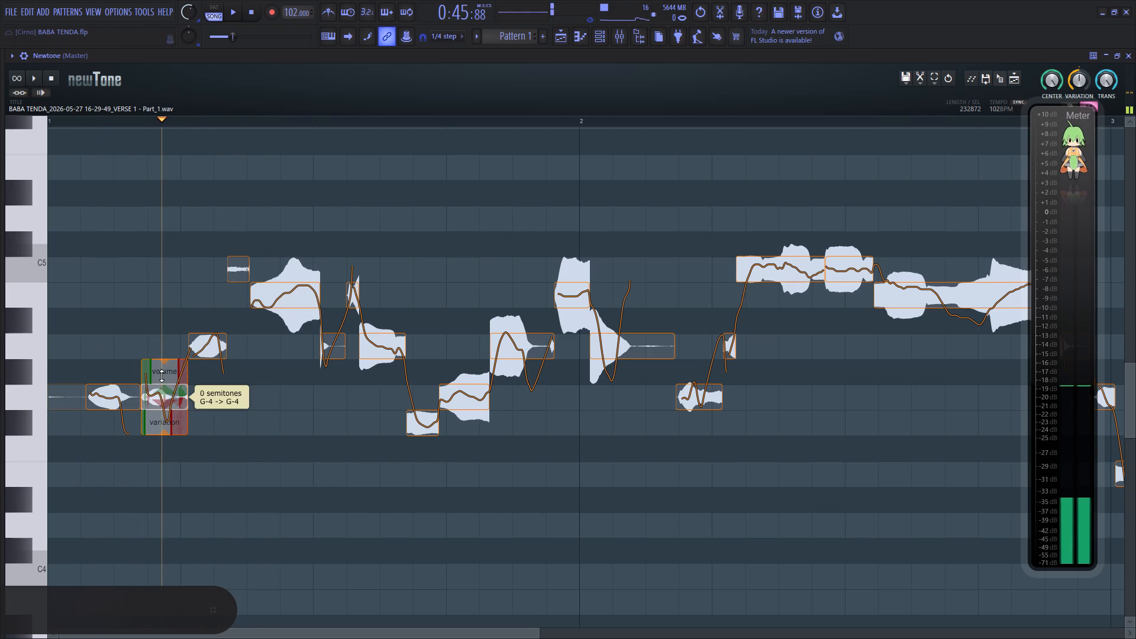
drag(162, 376, 160, 366)
click(91, 421)
key(space)
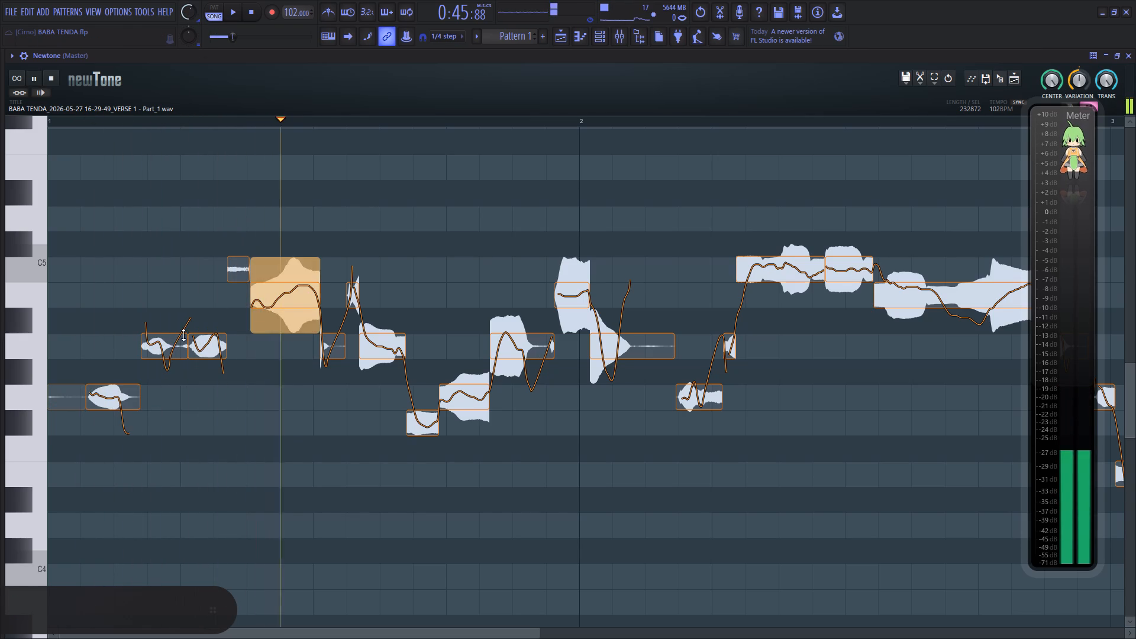
Reduce pitch variation on the second opening G4, set the first A4's variation to about 43%, and reduce the second A4's variation.
drag(114, 433, 119, 412)
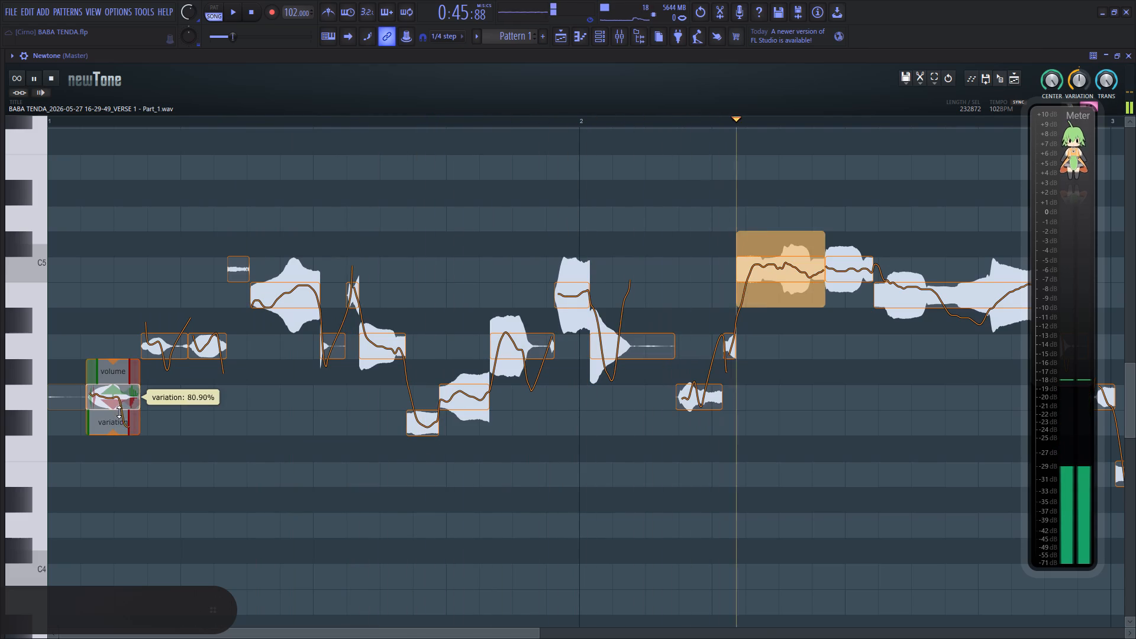
drag(119, 412, 129, 374)
key(space)
key(space)
key(space)
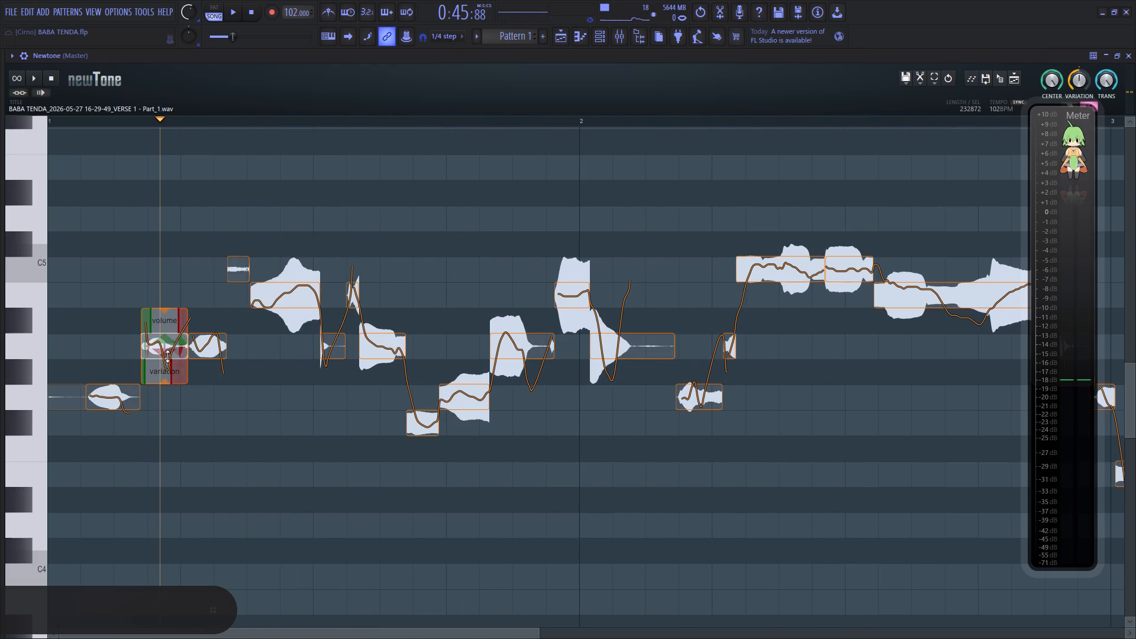
drag(164, 383, 176, 325)
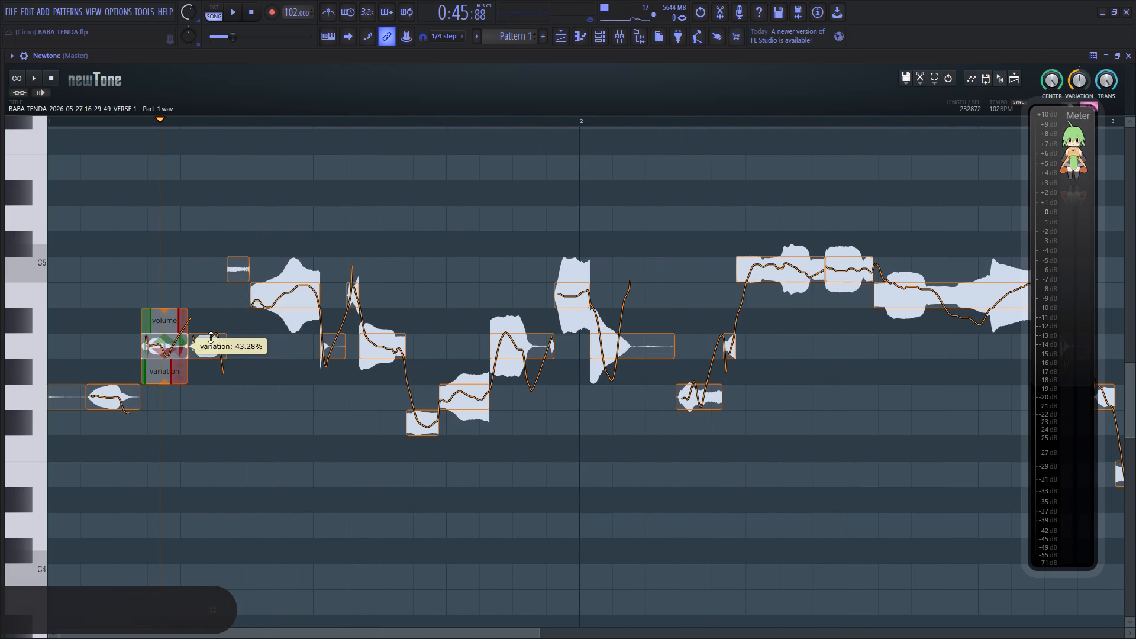
drag(209, 383, 204, 335)
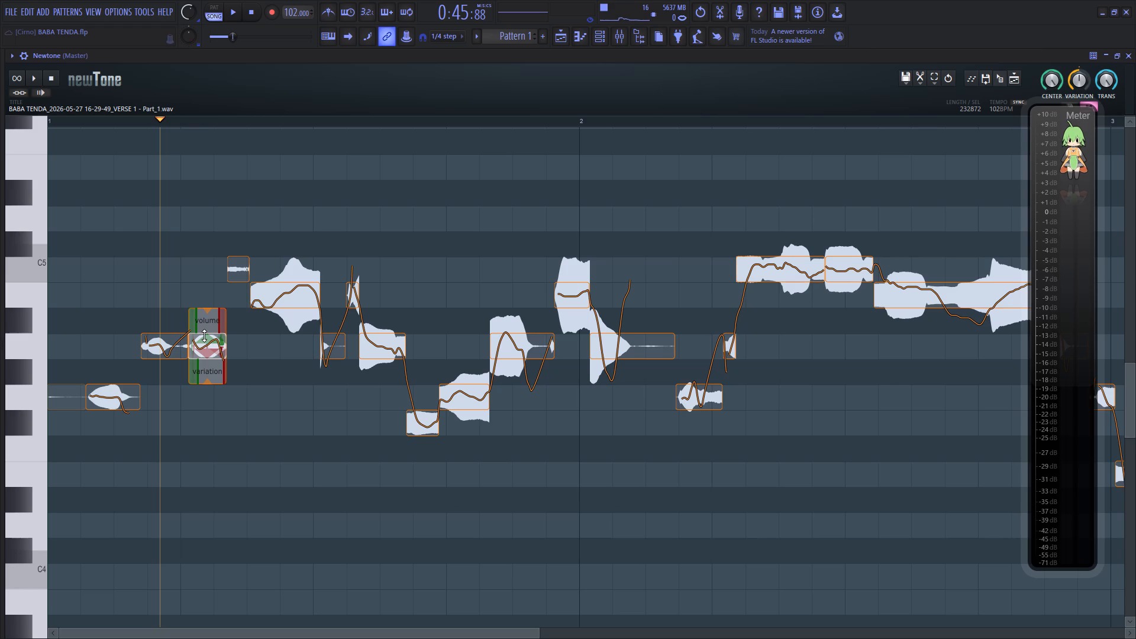
key(space)
key(space)
Slightly reduce pitch variation on bar 1's long B4, and reduce it further on the second A4.
click(297, 293)
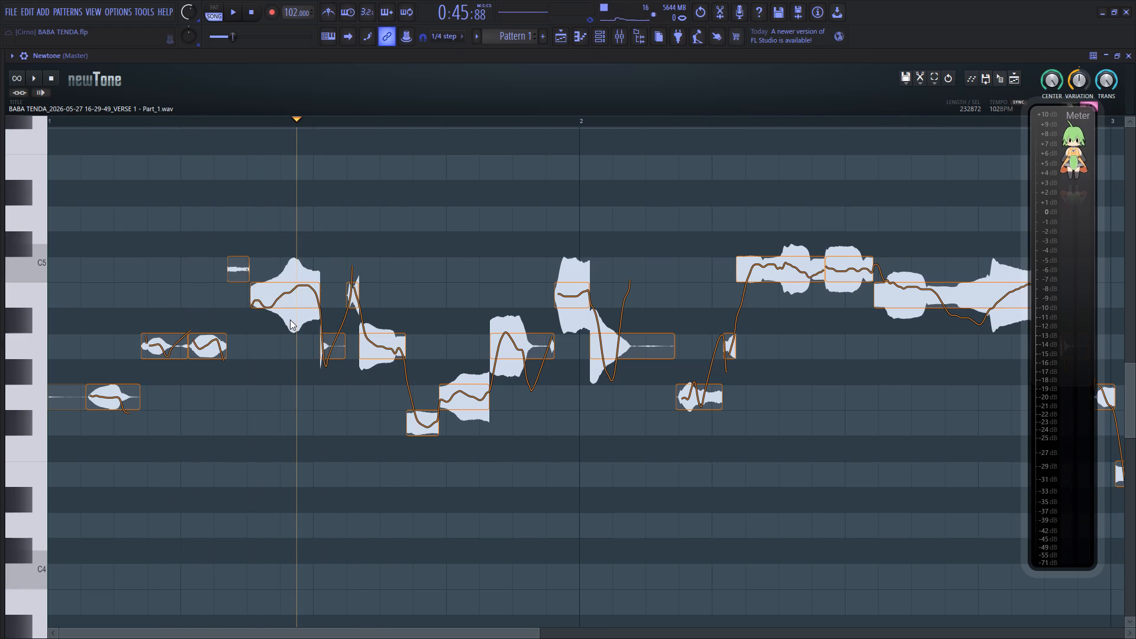
click(296, 310)
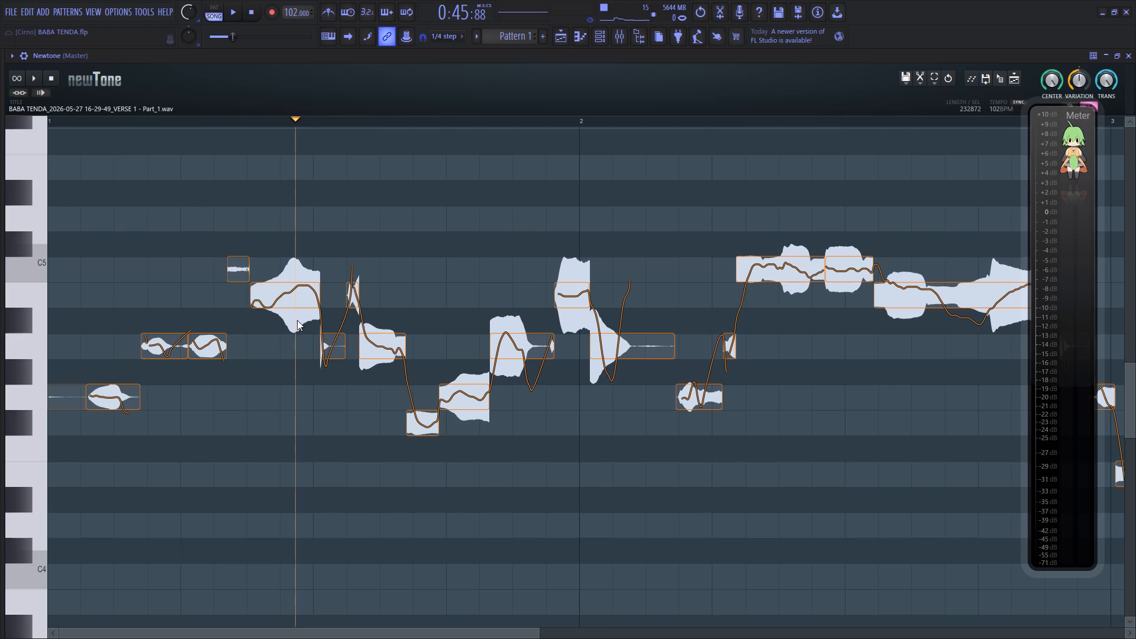
click(295, 315)
click(295, 305)
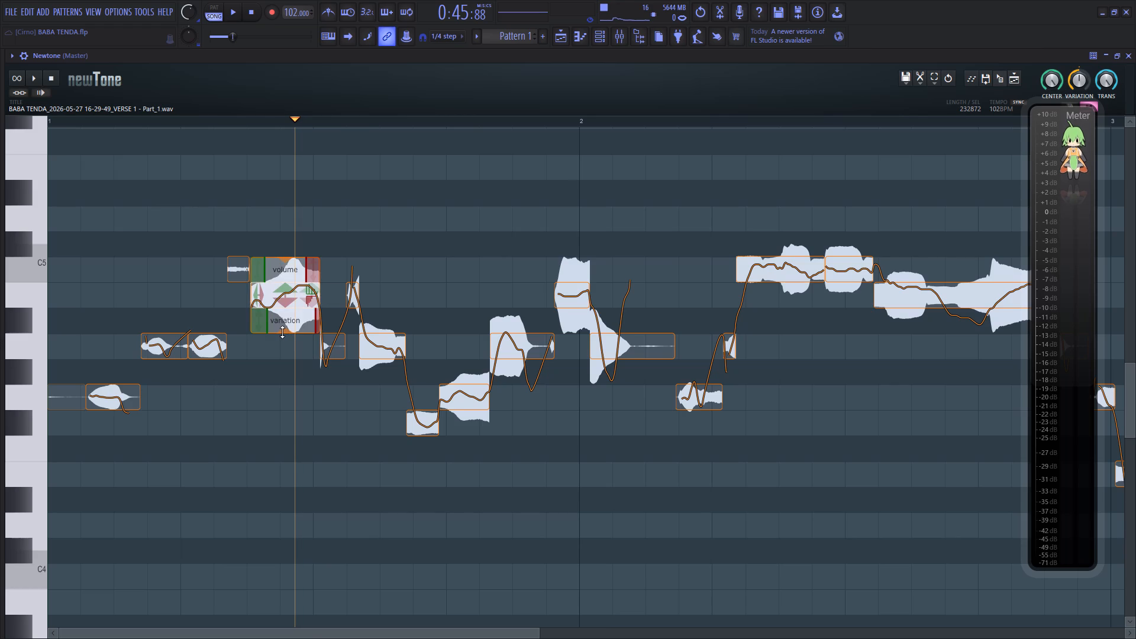
drag(282, 332, 289, 309)
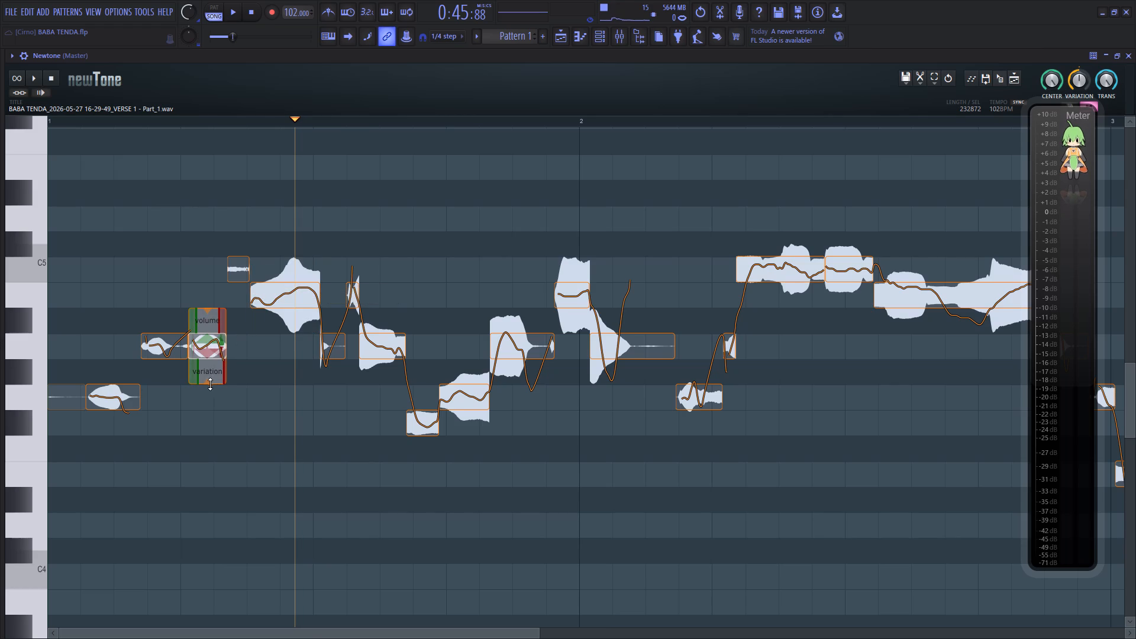
click(209, 385)
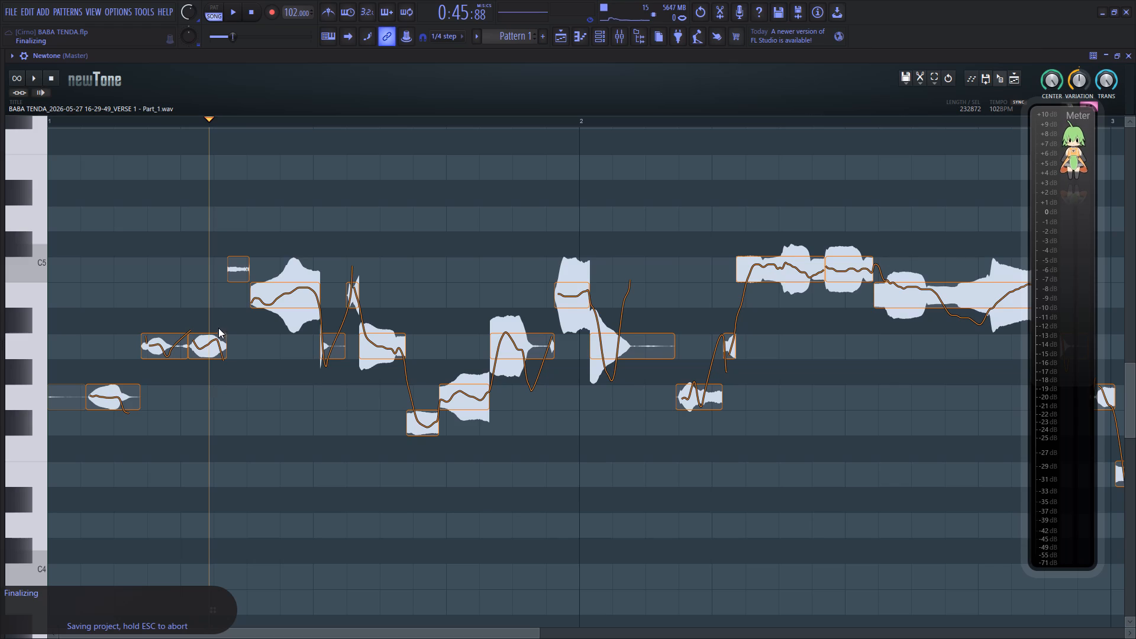
drag(208, 382, 214, 355)
Reduce pitch variation on the late bar 1 notes: A4 to about 80%, G4 and F#4 slightly, and the last A4 to about 52%.
key(space)
drag(385, 382, 399, 361)
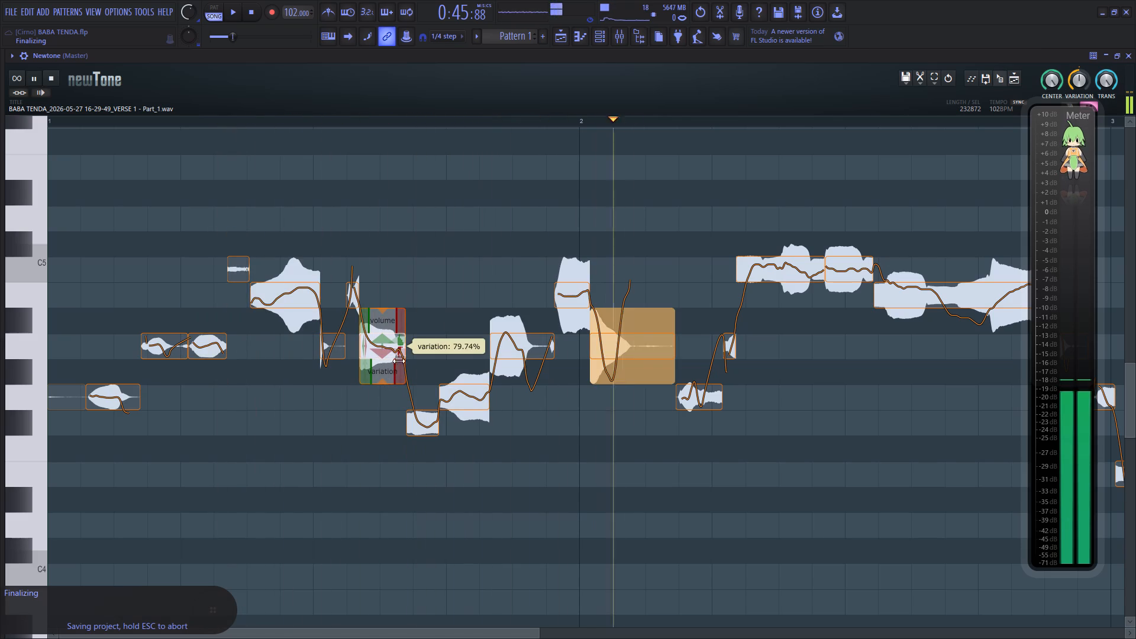
drag(399, 361, 382, 360)
key(space)
drag(464, 434, 461, 383)
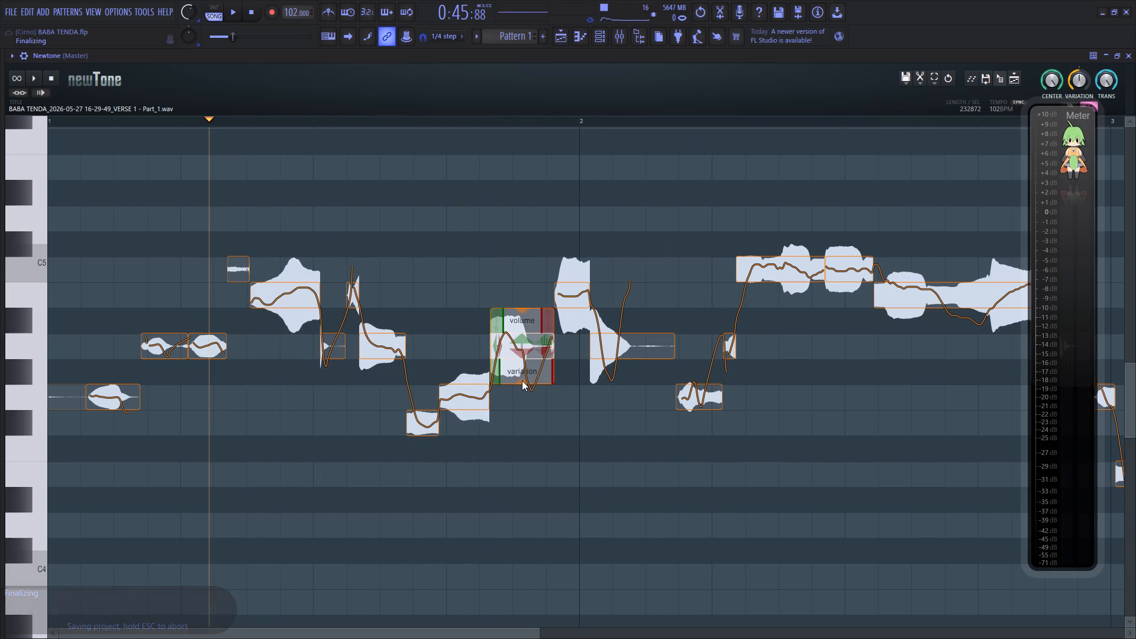
drag(522, 384, 522, 335)
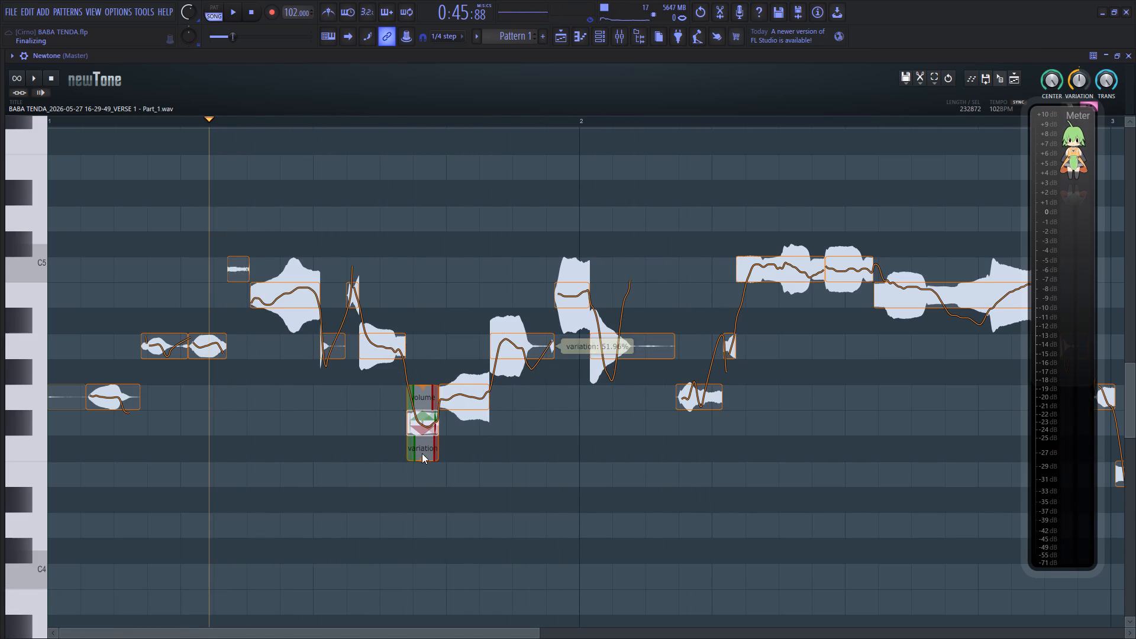
drag(422, 460, 427, 430)
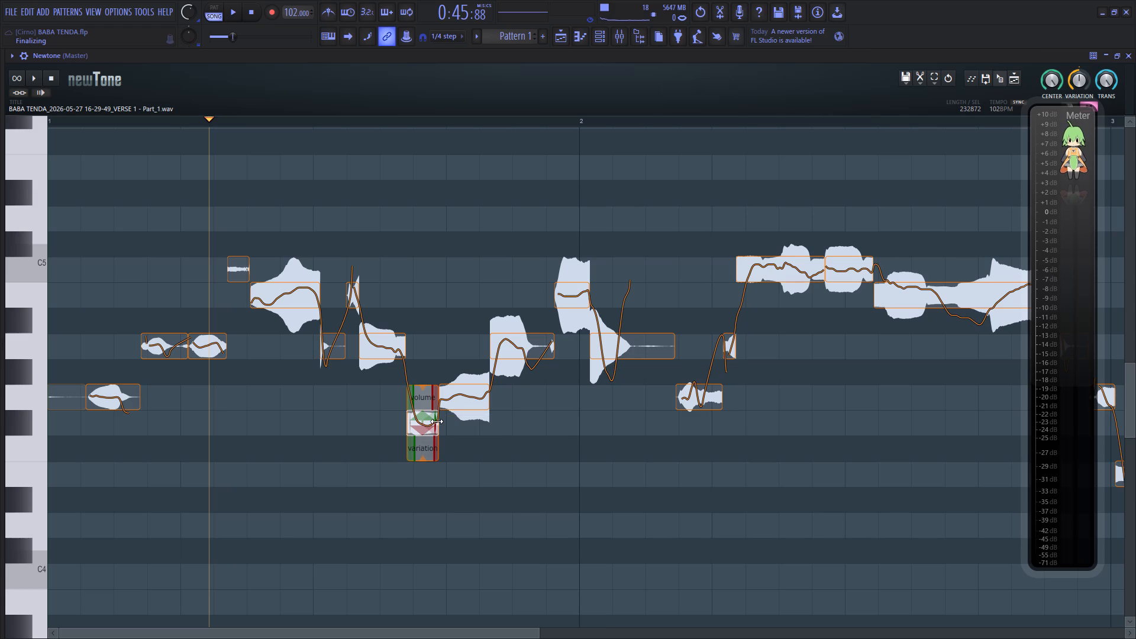
Play back into bar 2, set its first A4's variation to about 45%, and slightly reduce variation on the following G4.
key(space)
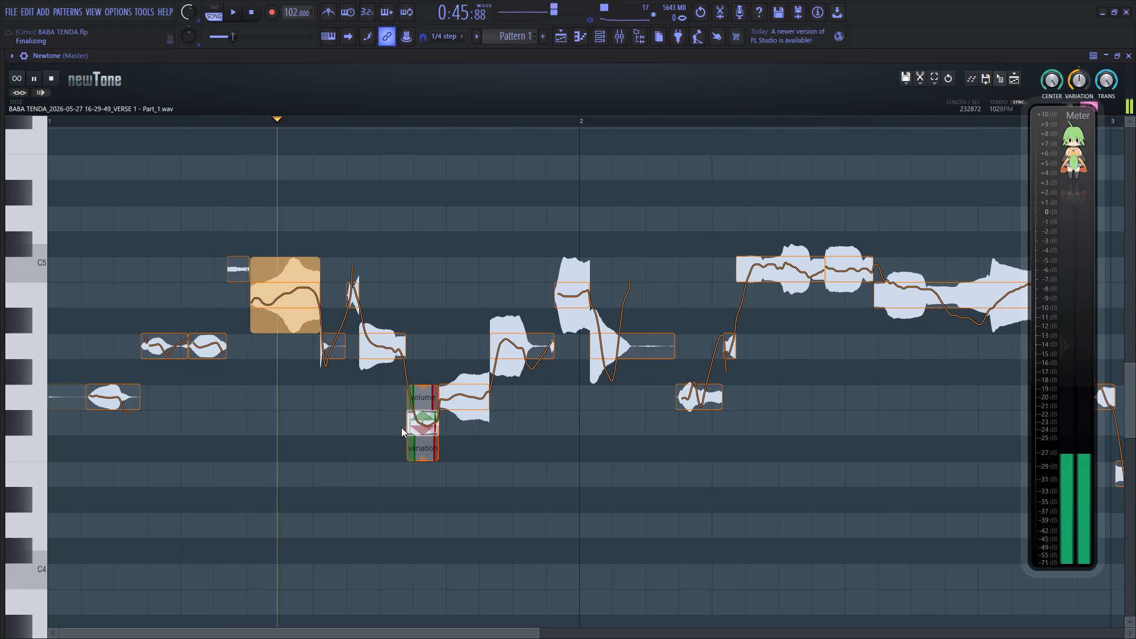
drag(471, 631, 550, 633)
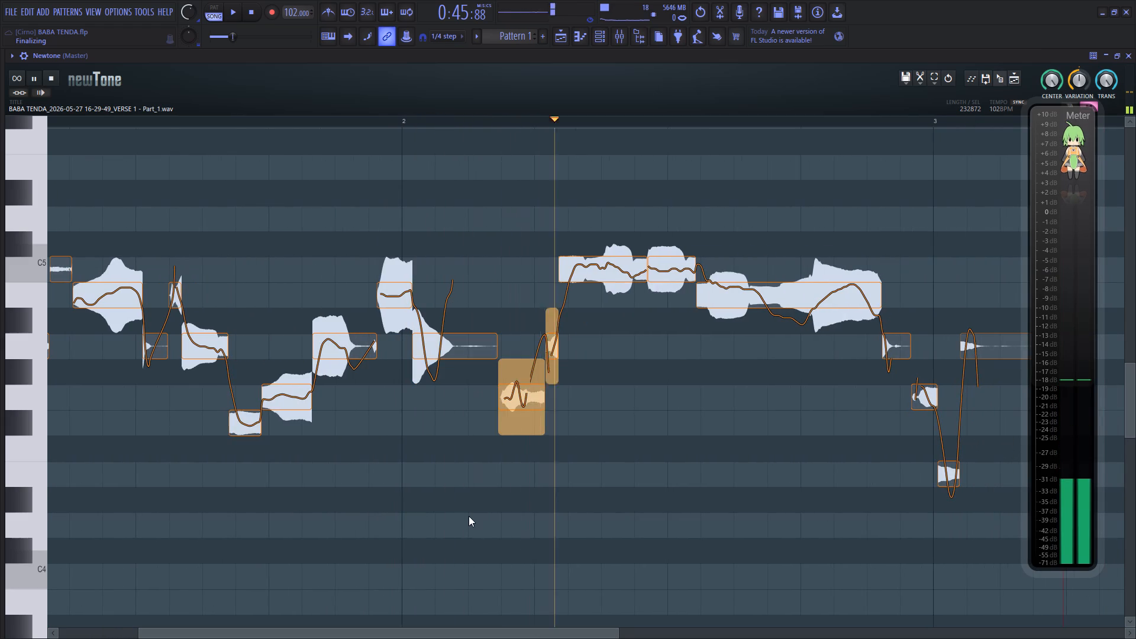
key(space)
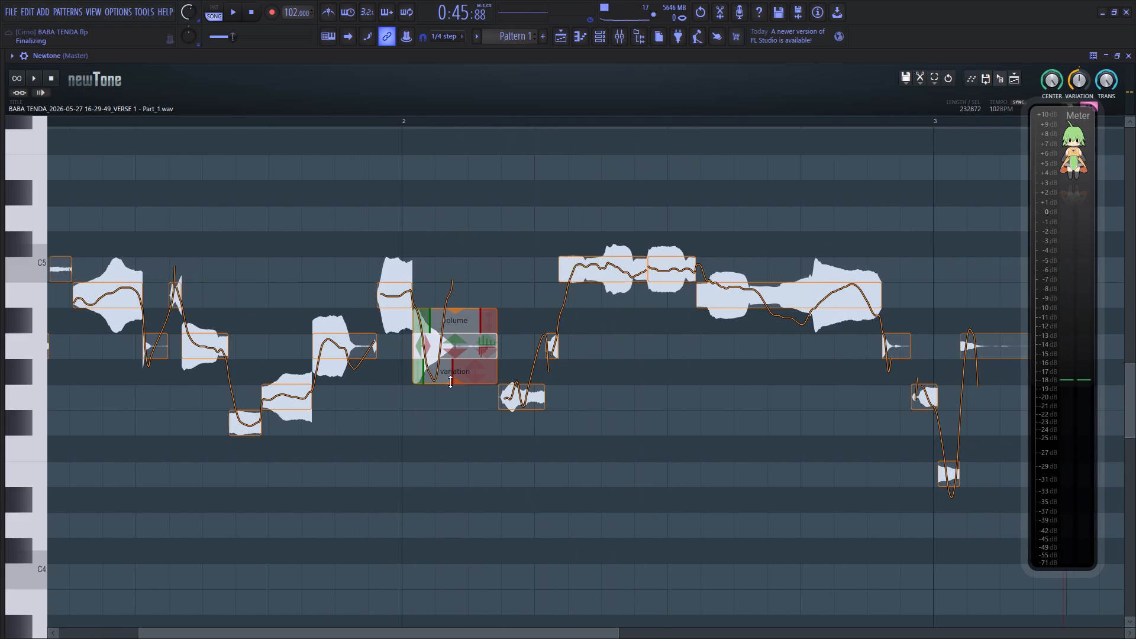
drag(446, 383, 454, 327)
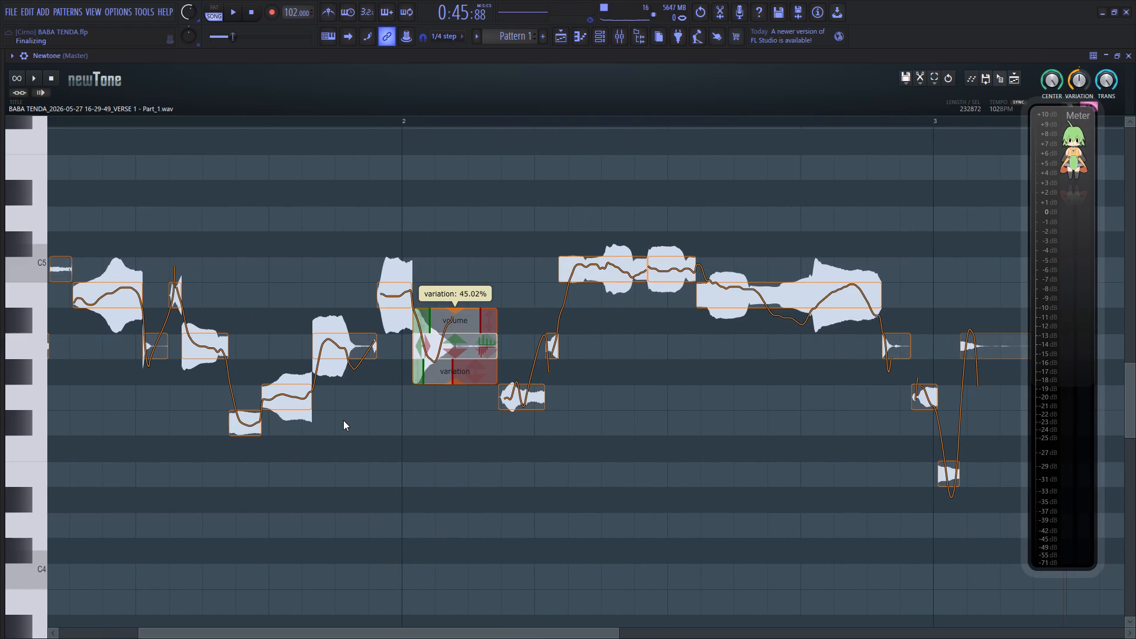
click(343, 420)
key(space)
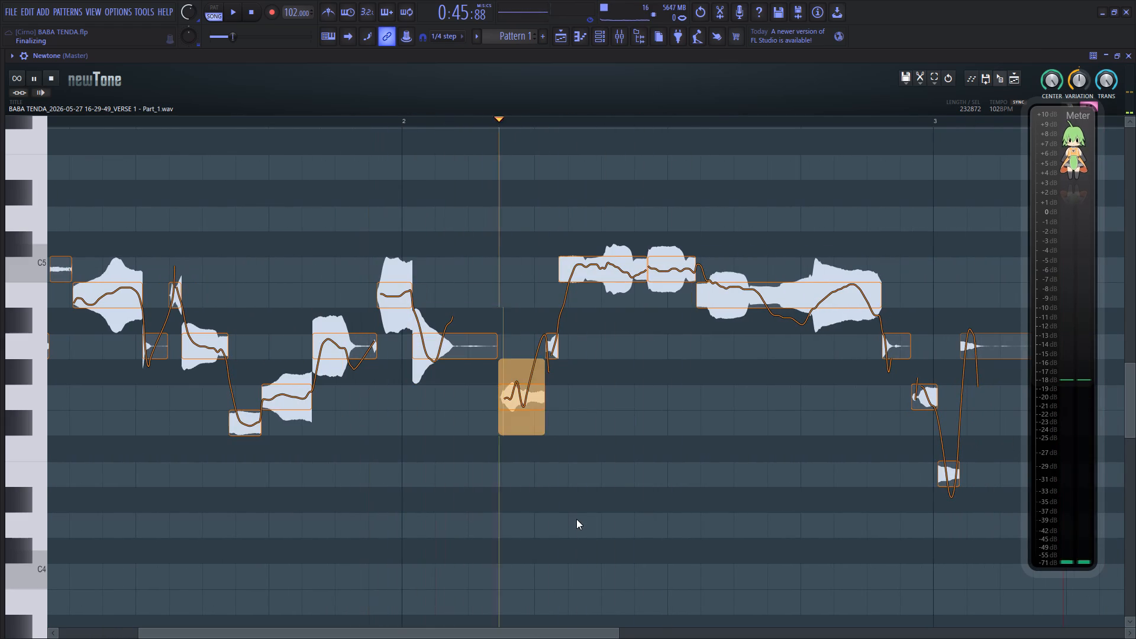
key(space)
key(space)
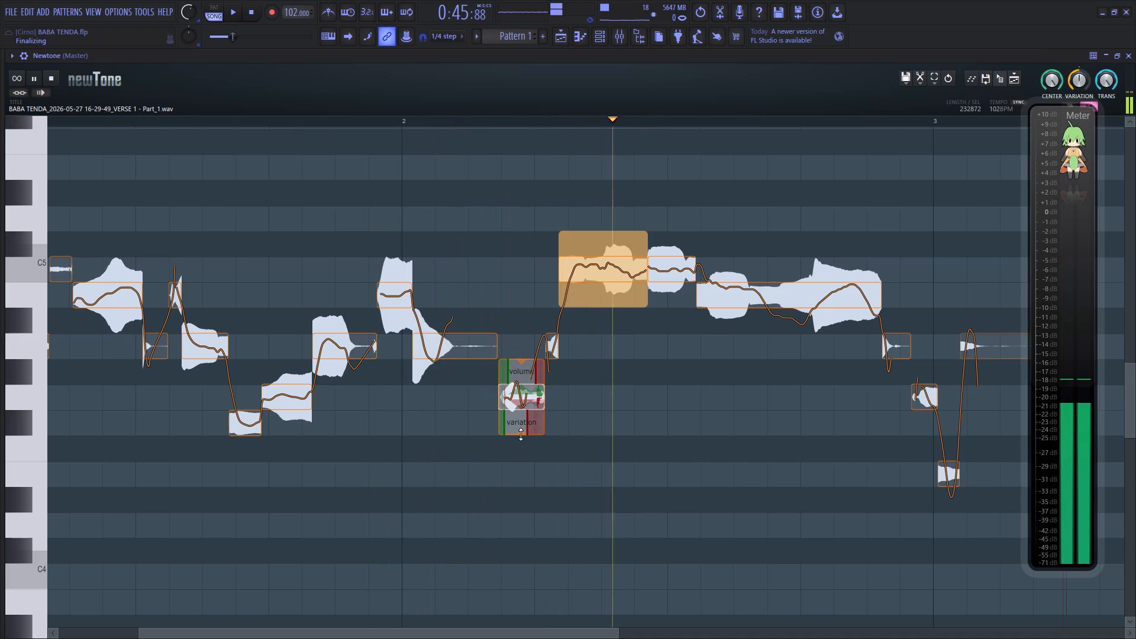
key(space)
drag(521, 434, 527, 398)
key(space)
scroll(497, 338, up, 1)
key(space)
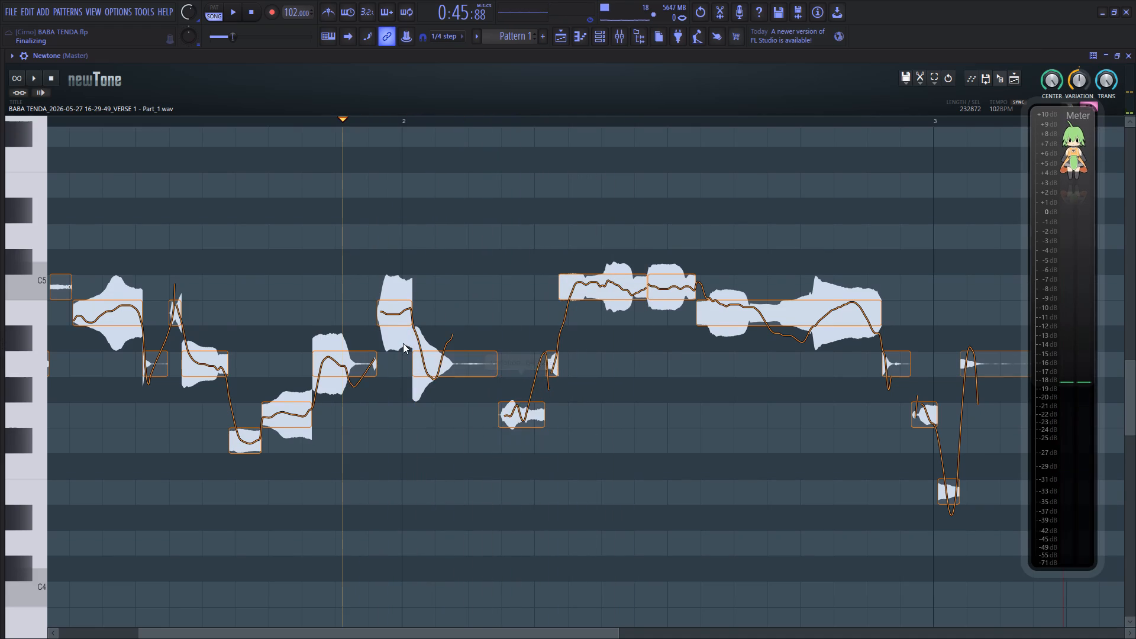
Fine-tune the pitch ramp-in on bar 2's first A4 and set the preceding B4's ramp-out to about -106%.
click(438, 359)
drag(417, 393, 417, 400)
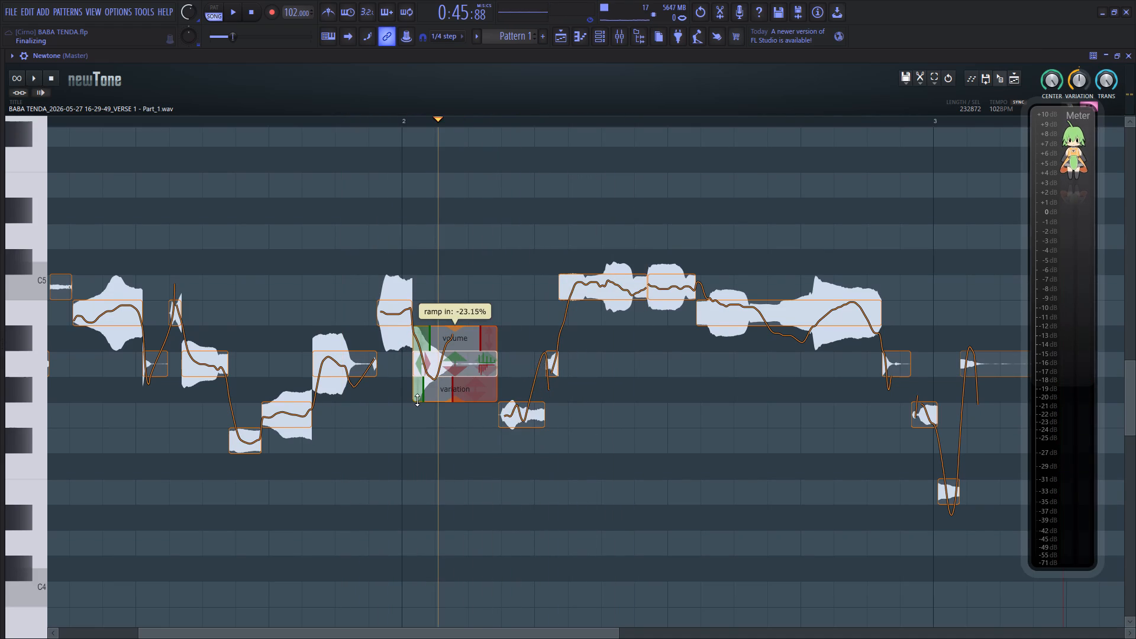
drag(417, 400, 418, 399)
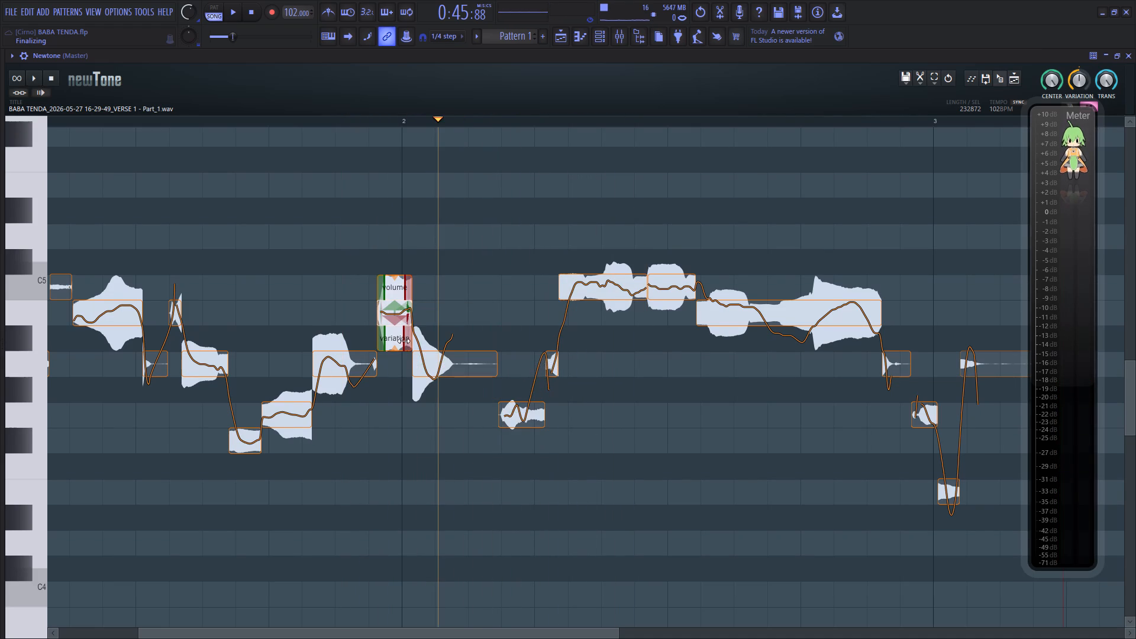
drag(406, 337, 406, 352)
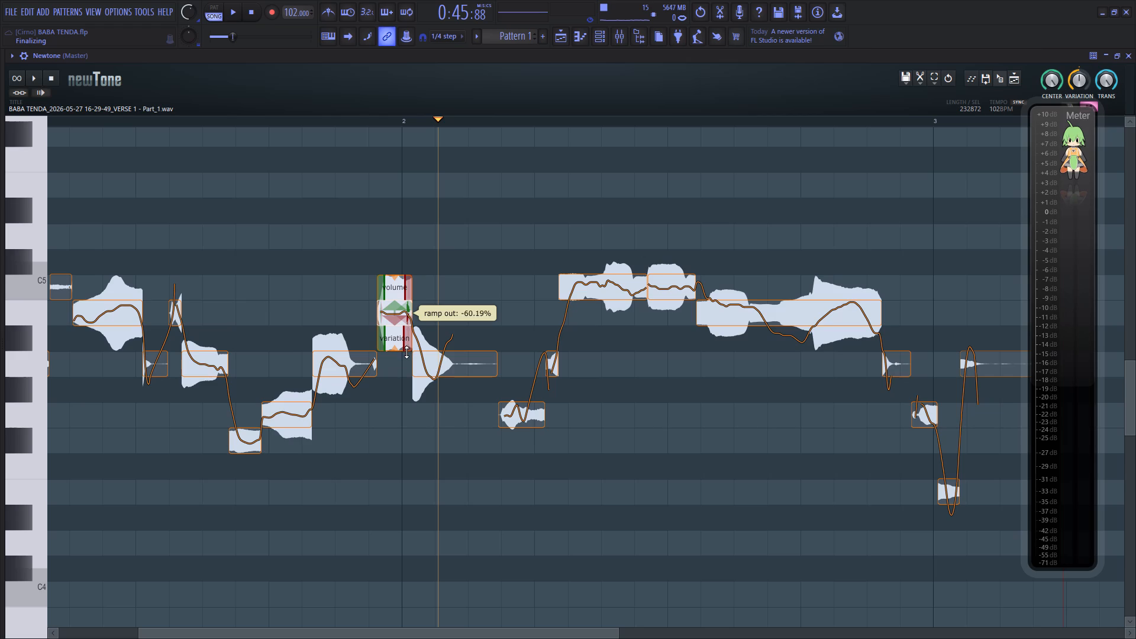
drag(406, 352, 405, 364)
click(276, 344)
key(space)
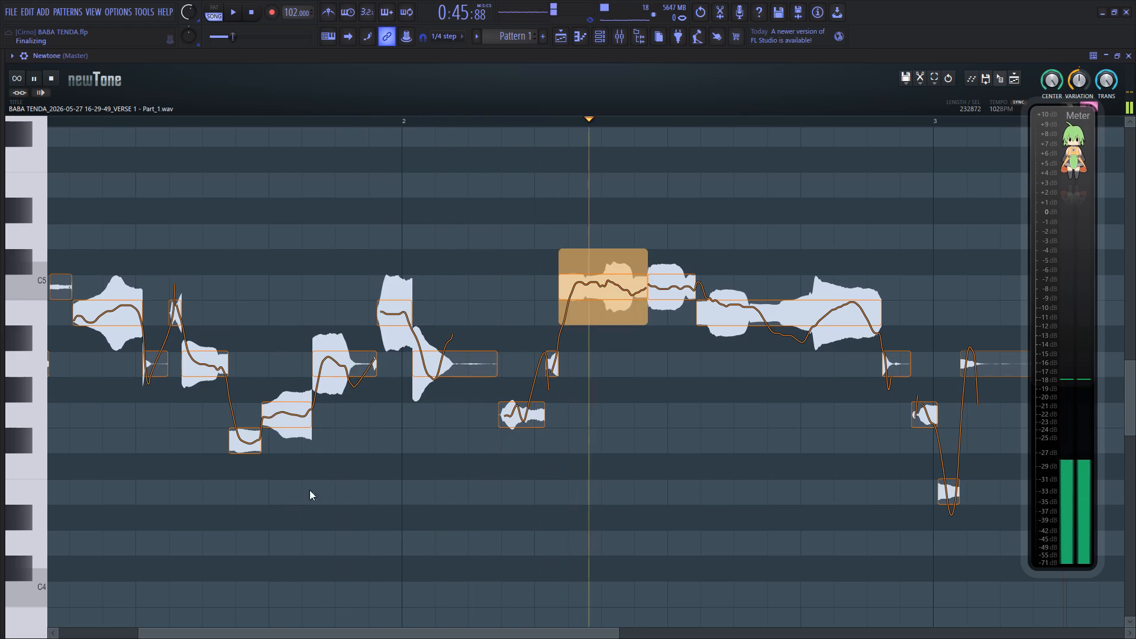
Split the long B4 in bar 2 just before its volume swells again, and play back the phrase.
drag(292, 627, 328, 632)
click(276, 511)
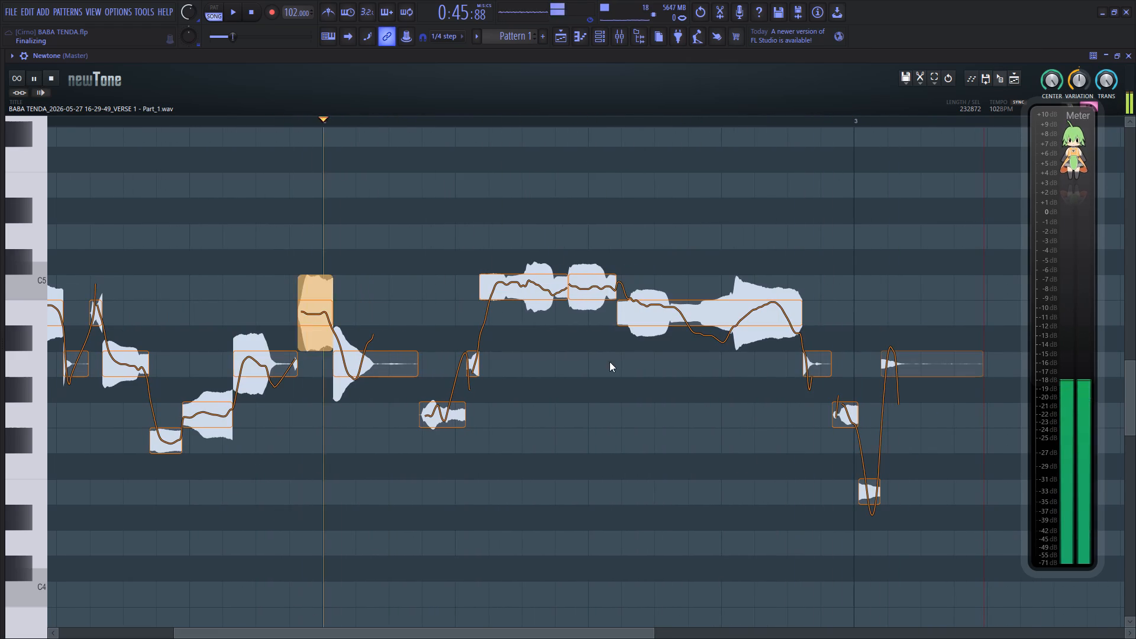
key(space)
key(space)
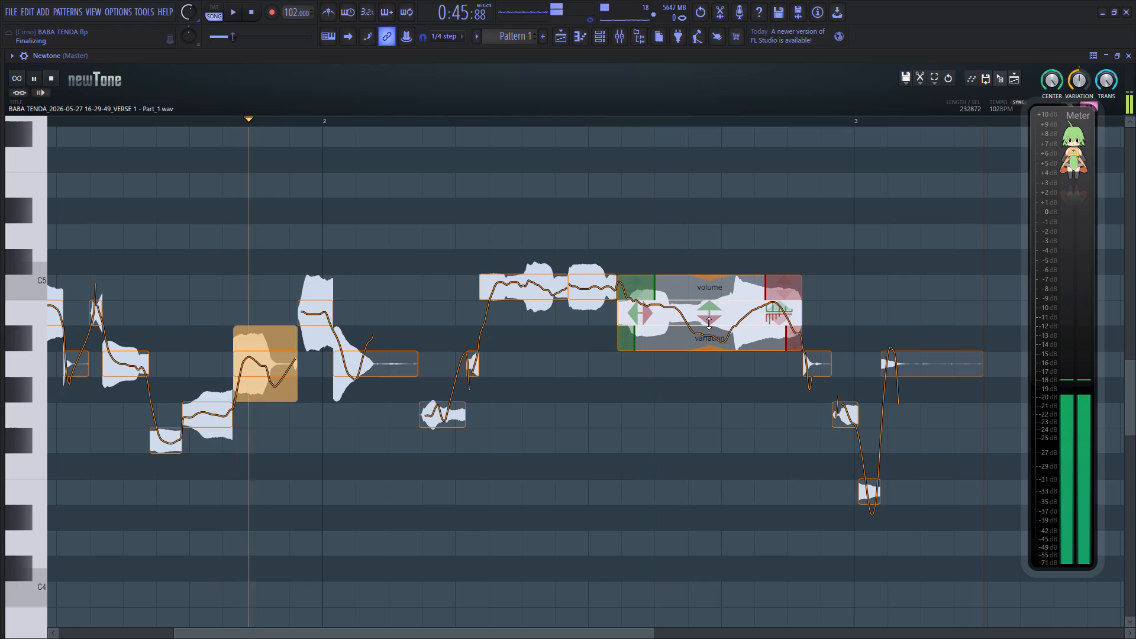
key(space)
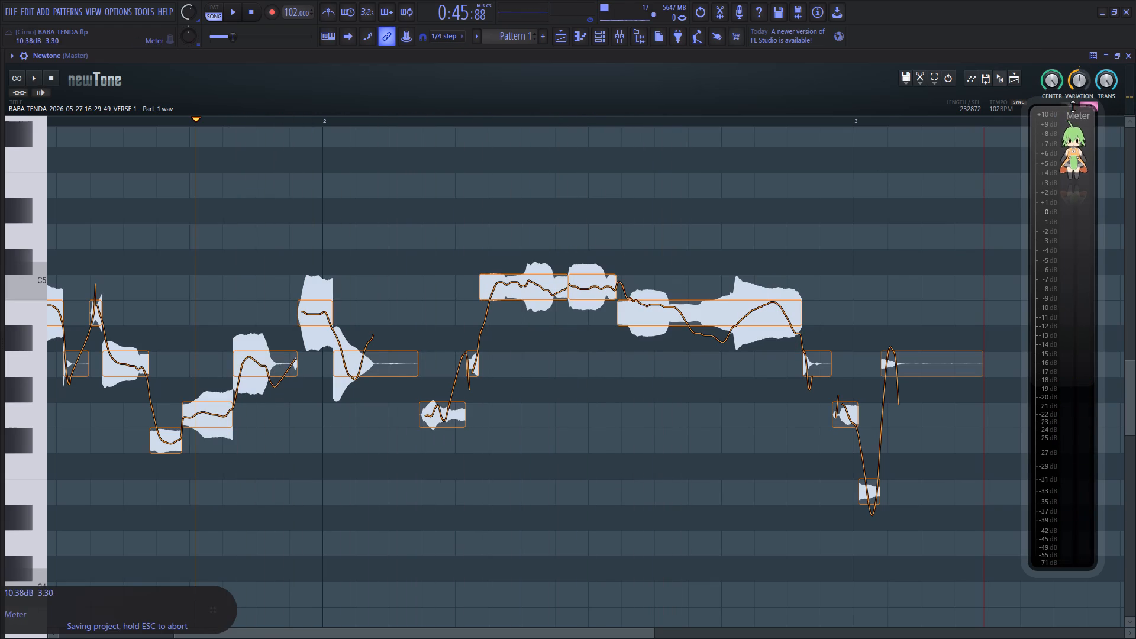
key(c)
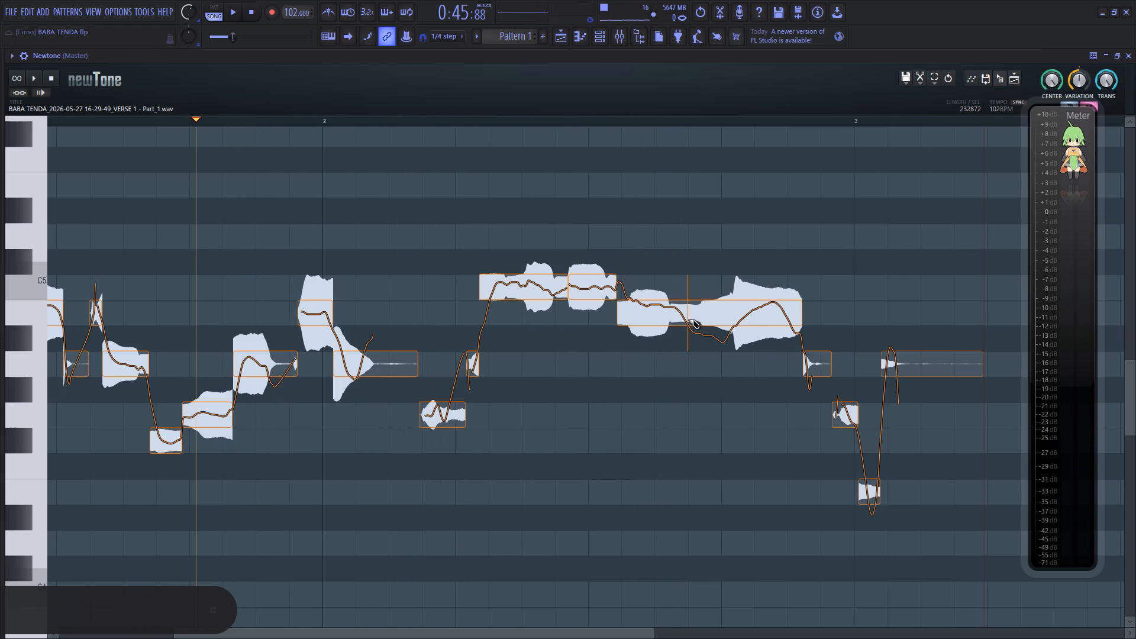
click(688, 319)
key(c)
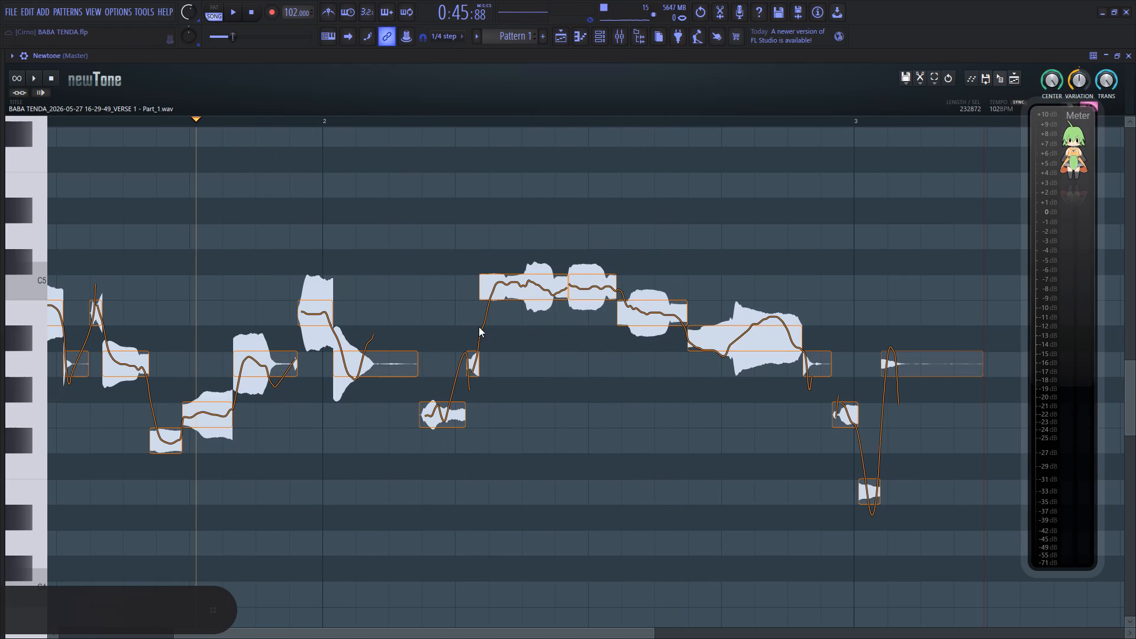
click(462, 319)
key(space)
drag(613, 637, 630, 637)
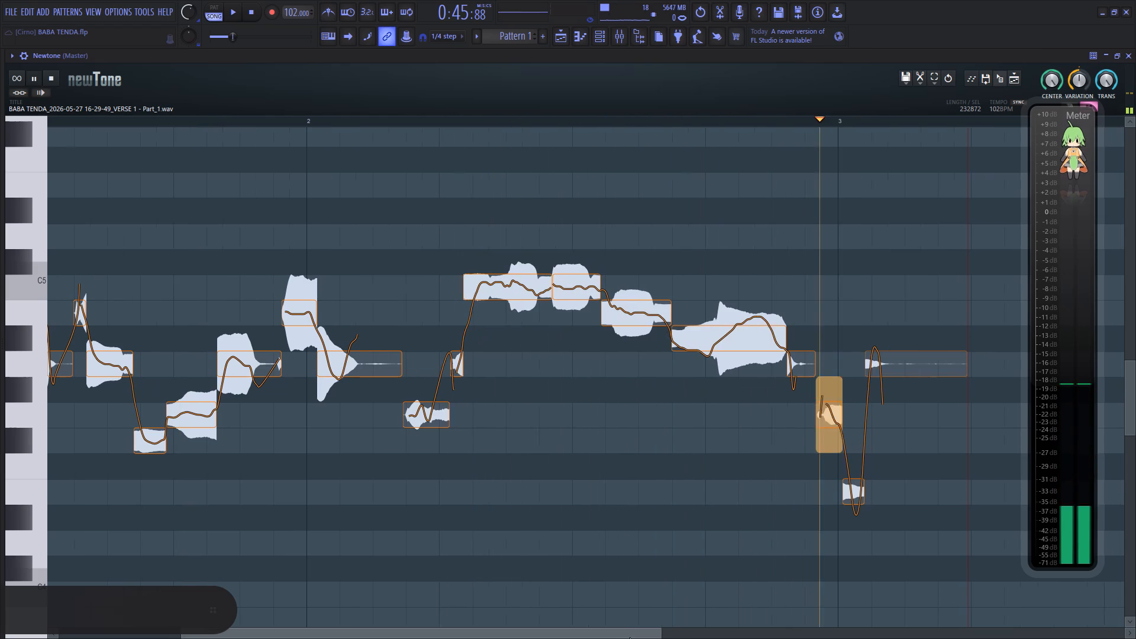
drag(630, 637, 634, 637)
key(space)
Reduce pitch variation on the new A#4 slice, set the B4 slice's variation to about 58%, and play them back.
click(711, 337)
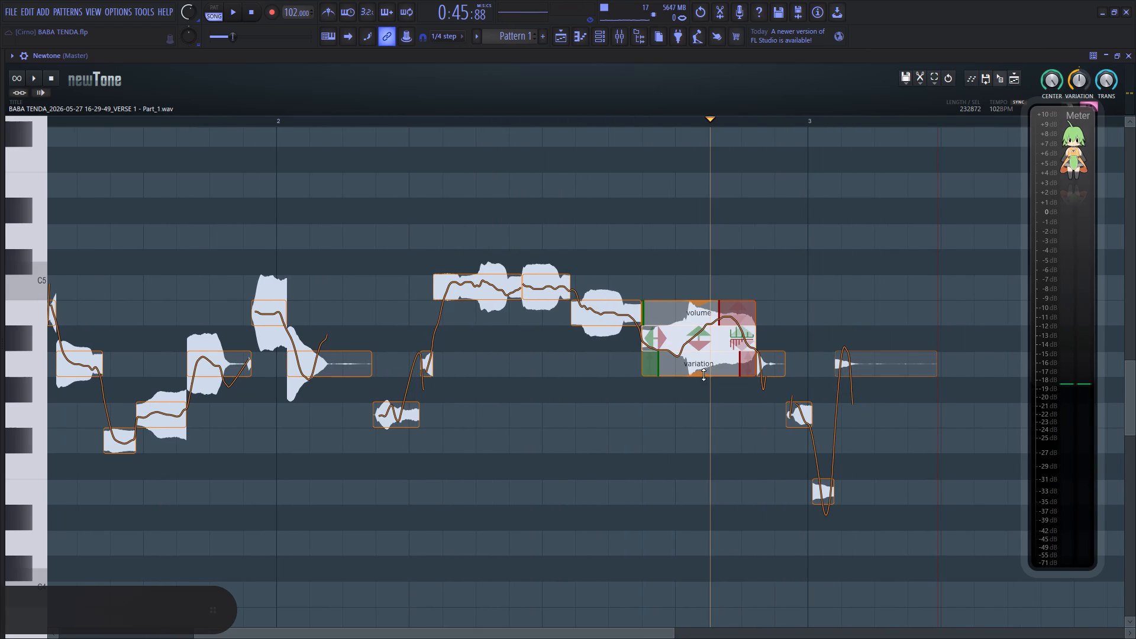
drag(703, 375, 715, 325)
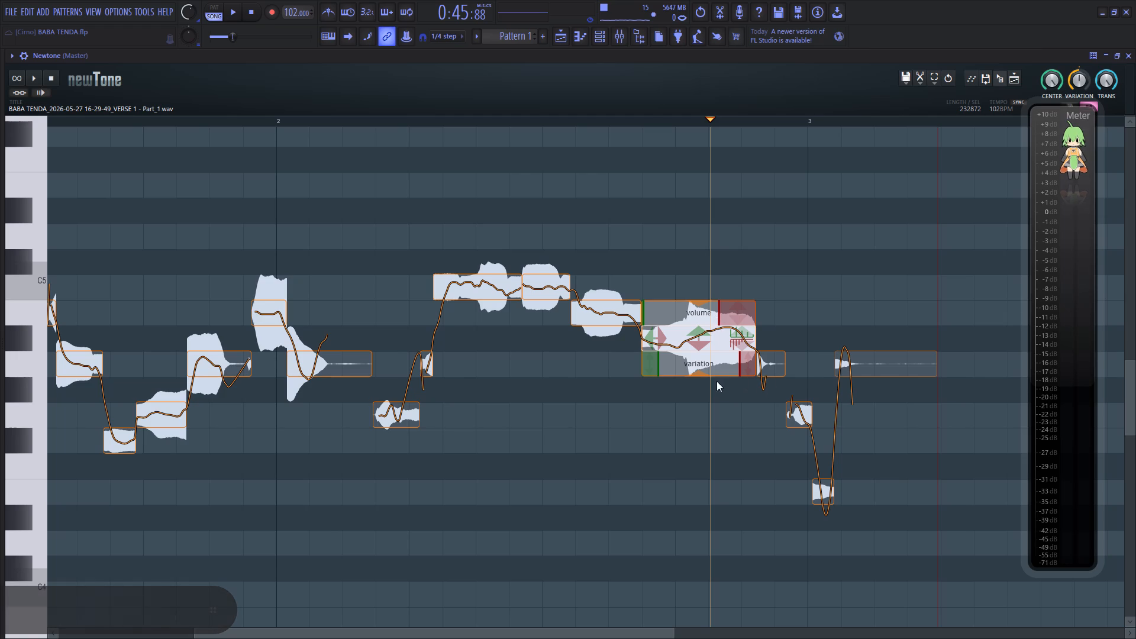
click(609, 311)
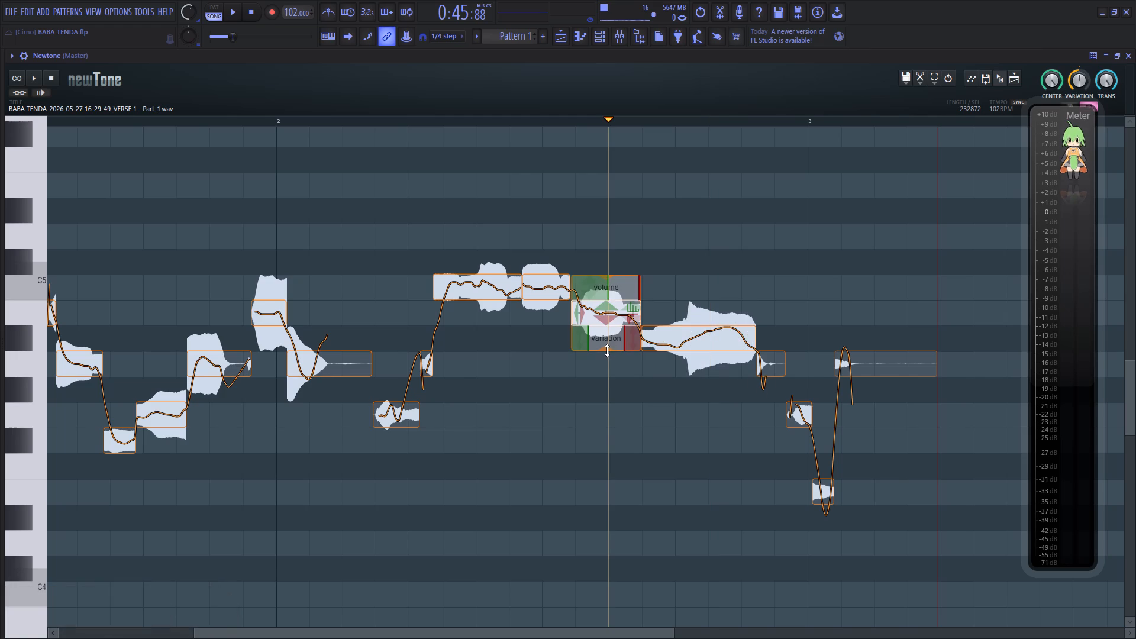
drag(607, 350, 615, 307)
click(385, 312)
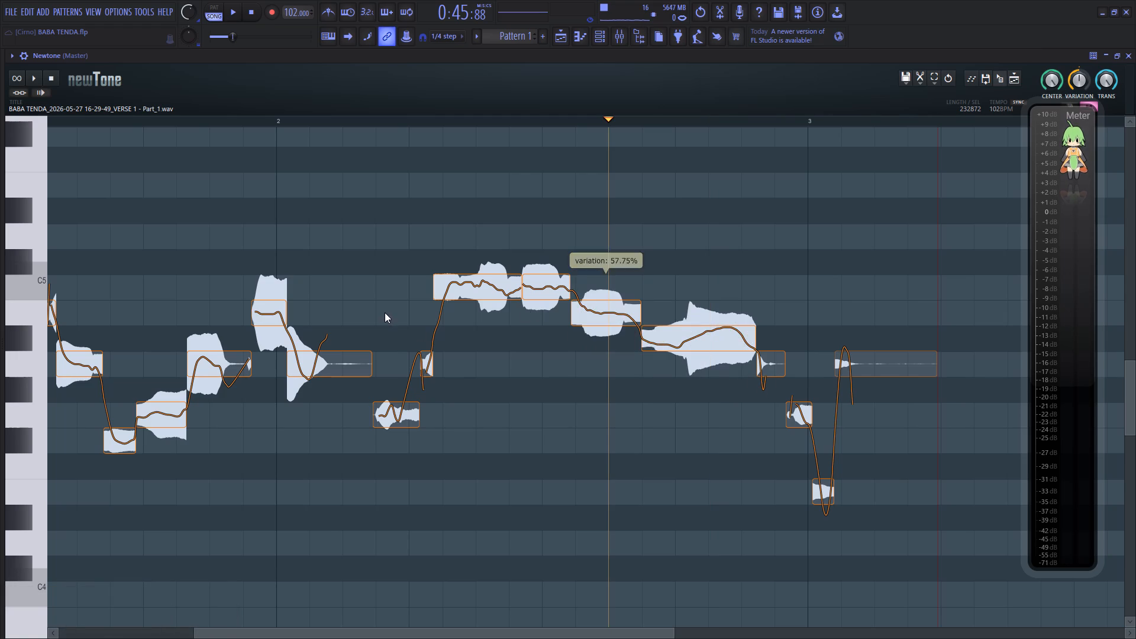
key(space)
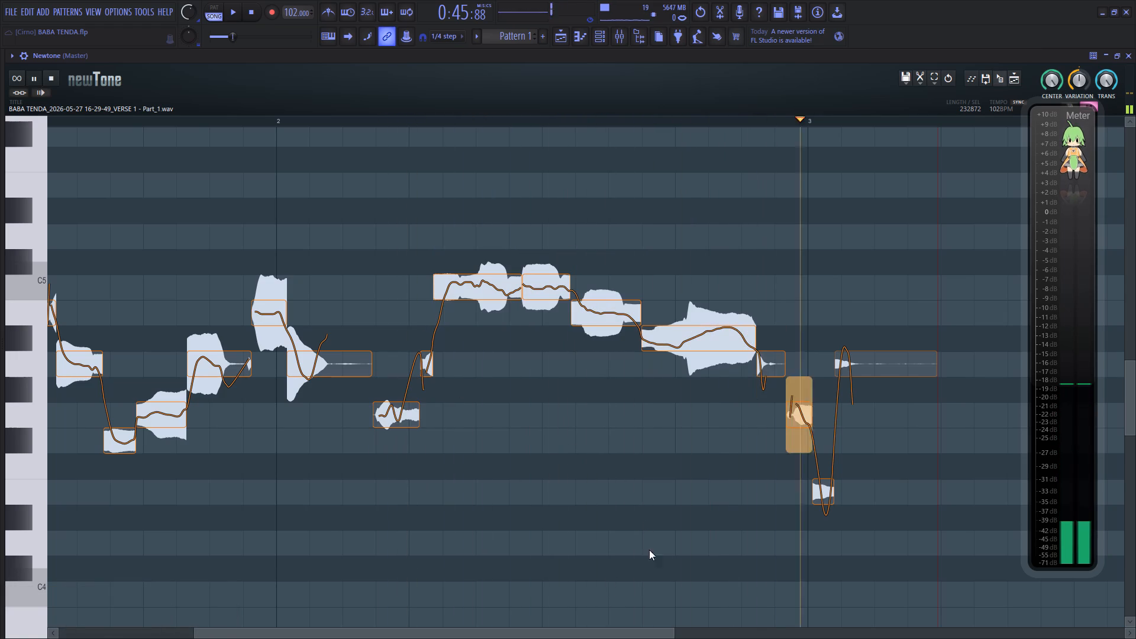
key(space)
key(space)
key(space)
Lower the A#4 slice in bar 2 to A4 and play back the phrase.
drag(719, 341, 721, 360)
click(436, 319)
key(space)
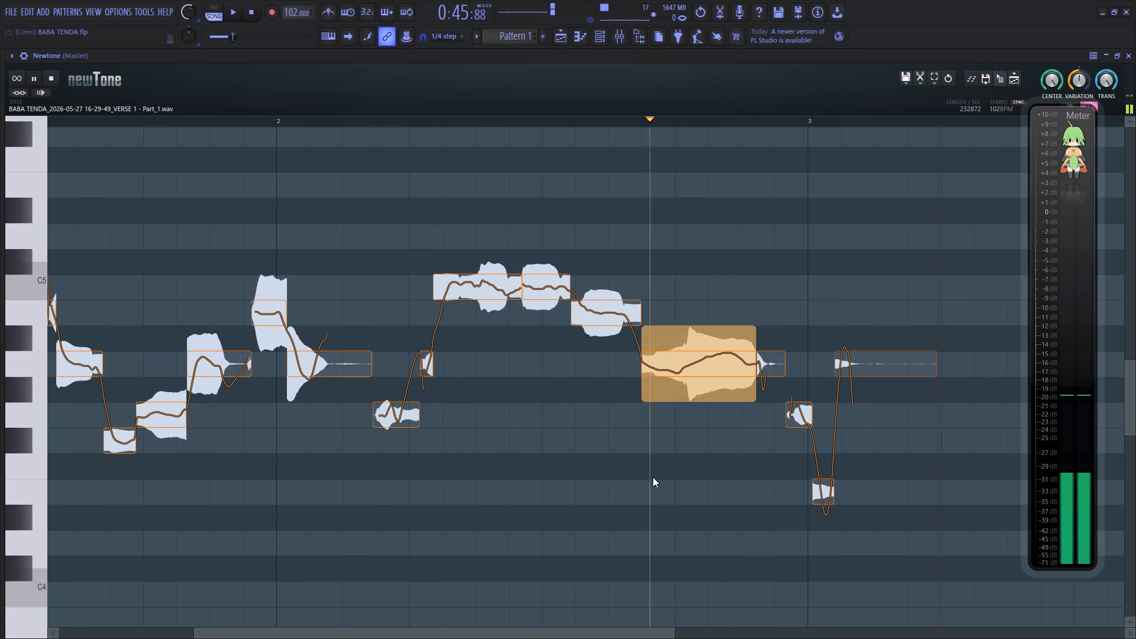
key(space)
key(space)
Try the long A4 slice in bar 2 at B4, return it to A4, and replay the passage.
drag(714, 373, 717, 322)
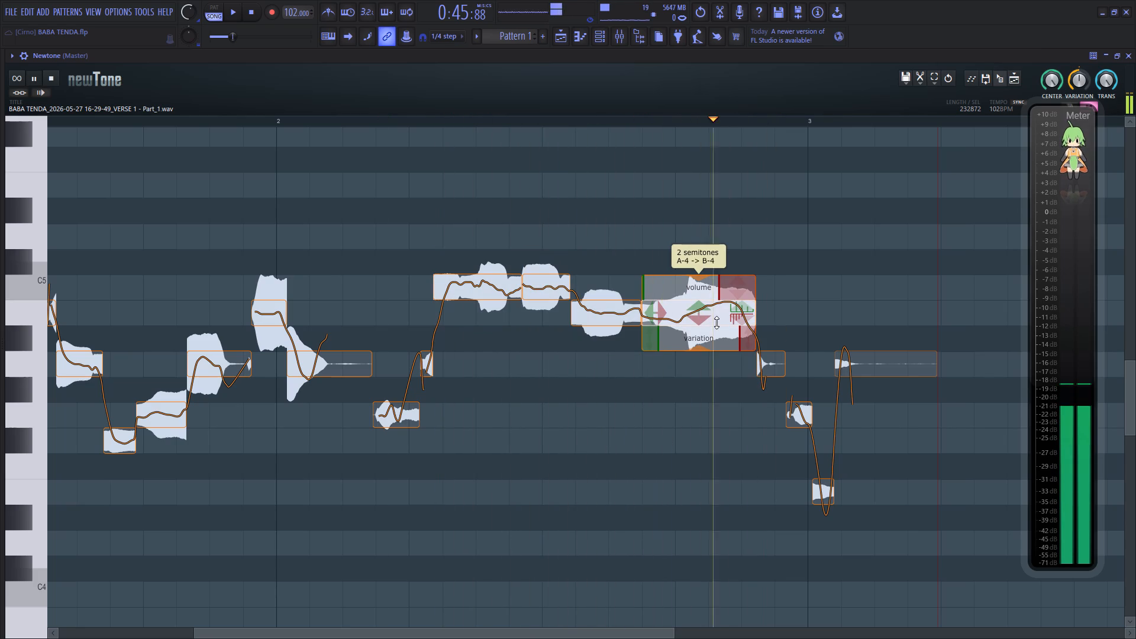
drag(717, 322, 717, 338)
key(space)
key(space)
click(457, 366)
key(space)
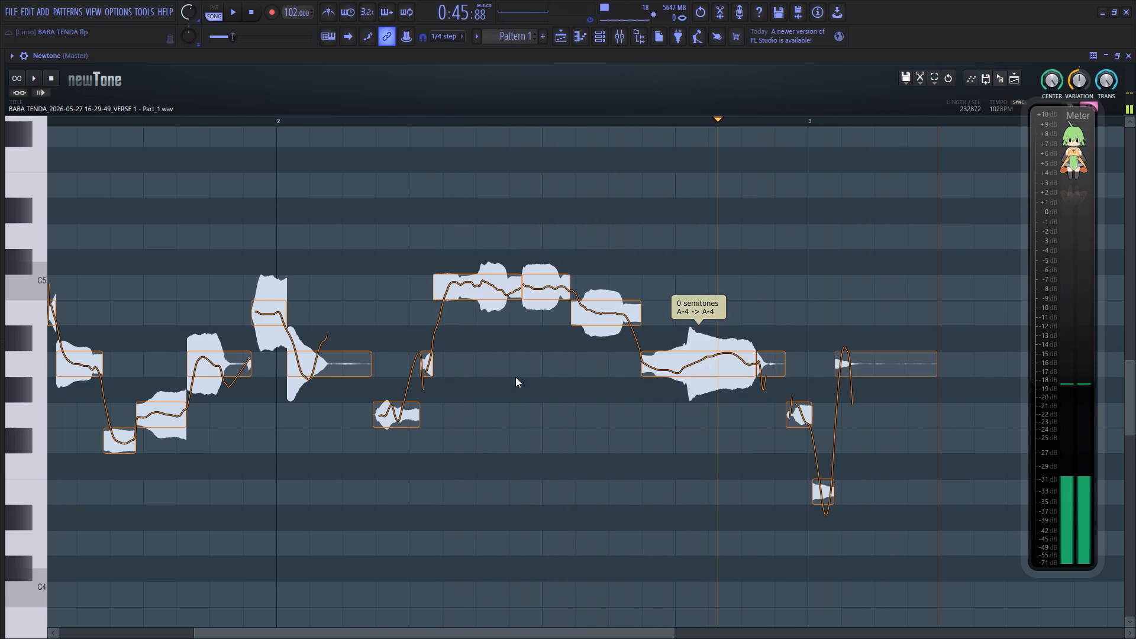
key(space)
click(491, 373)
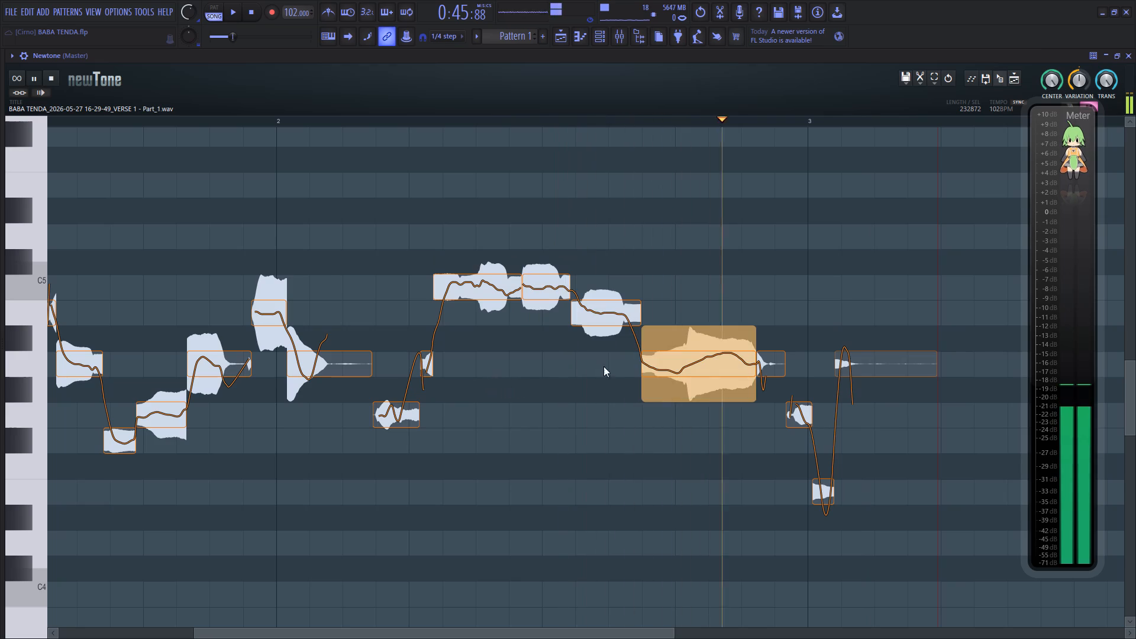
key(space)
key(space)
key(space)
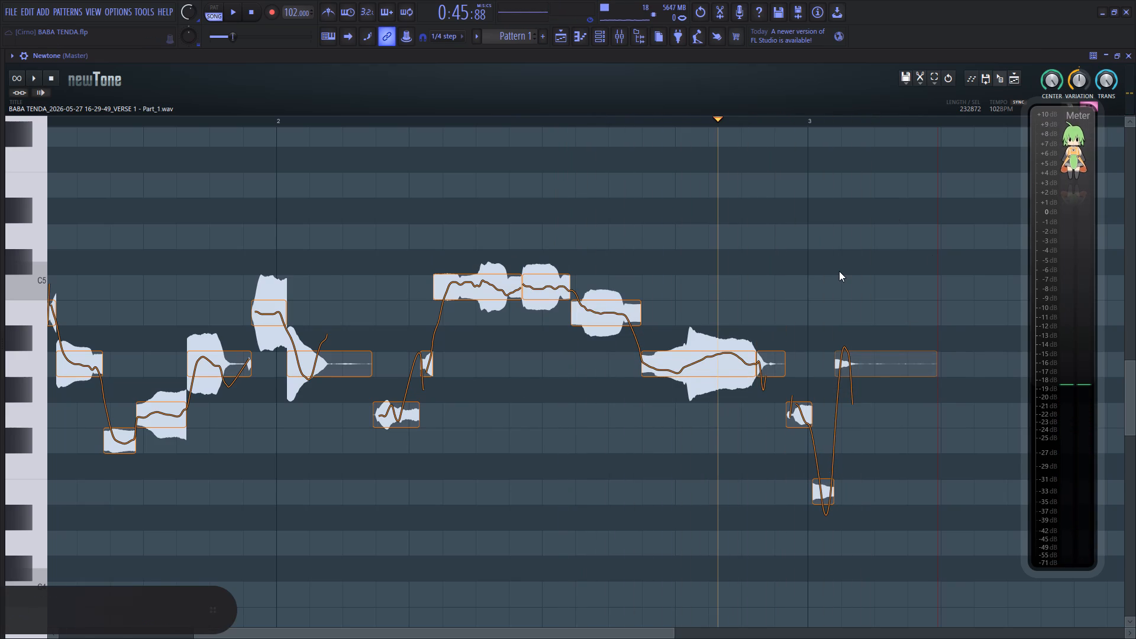
Replay the middle of bar 2, turn on Cut mode, and choose a finer snap-to-grid setting.
key(c)
click(547, 382)
key(space)
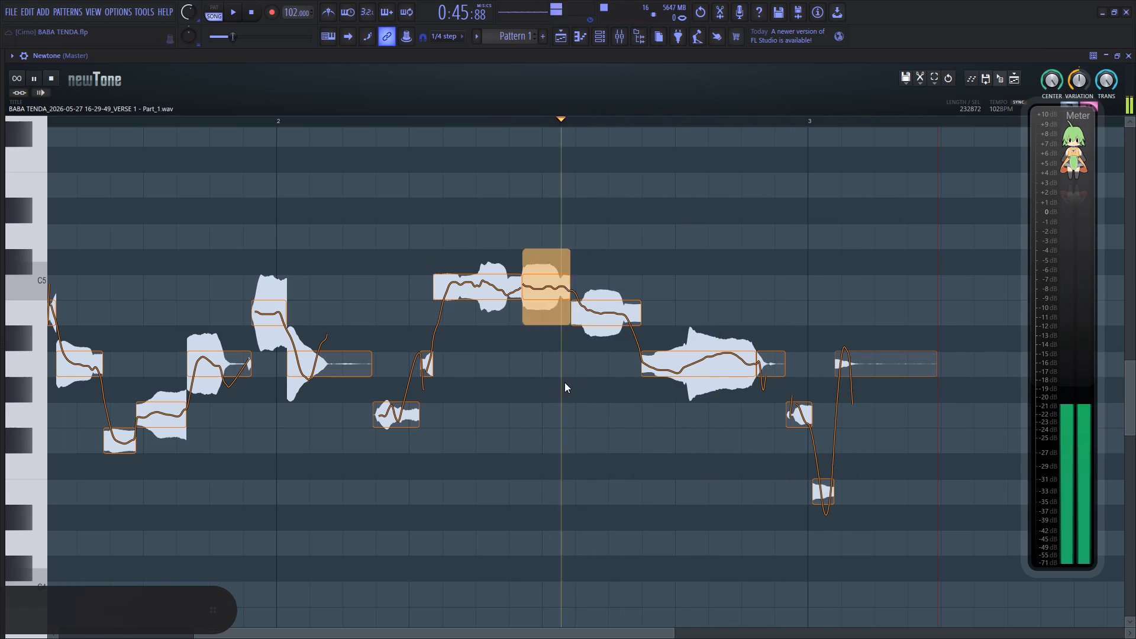
key(space)
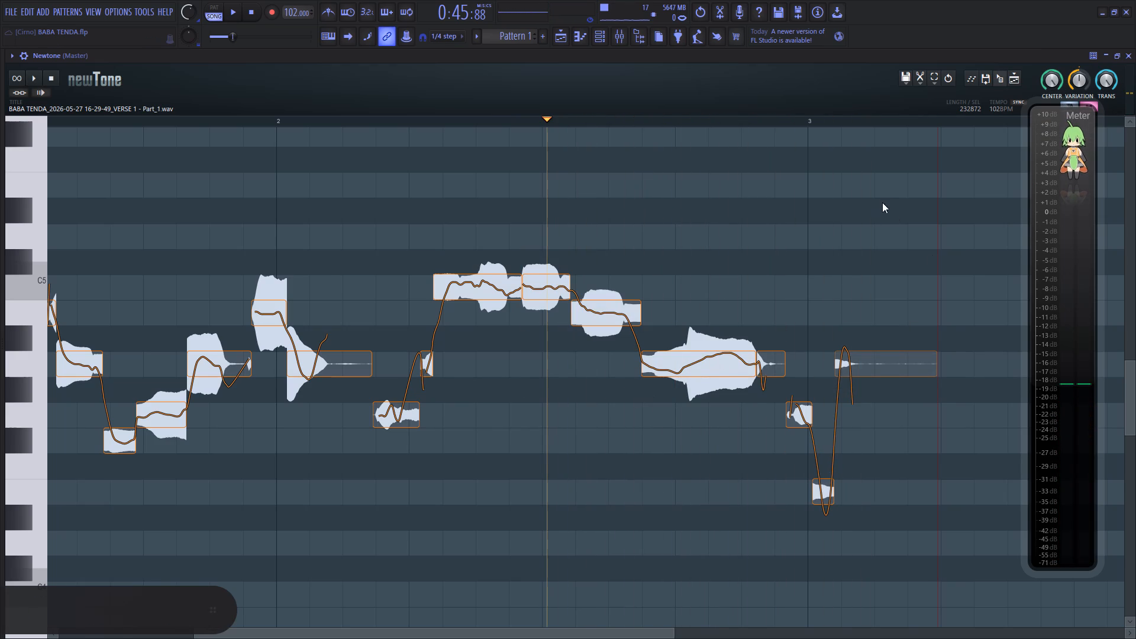
click(920, 83)
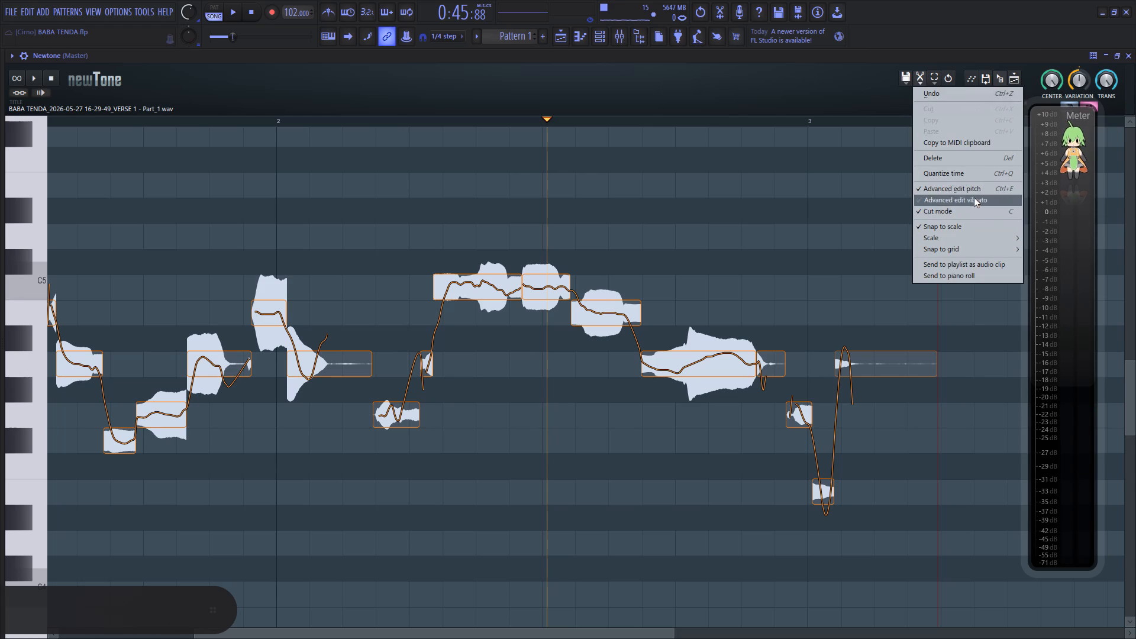
click(963, 246)
click(1040, 317)
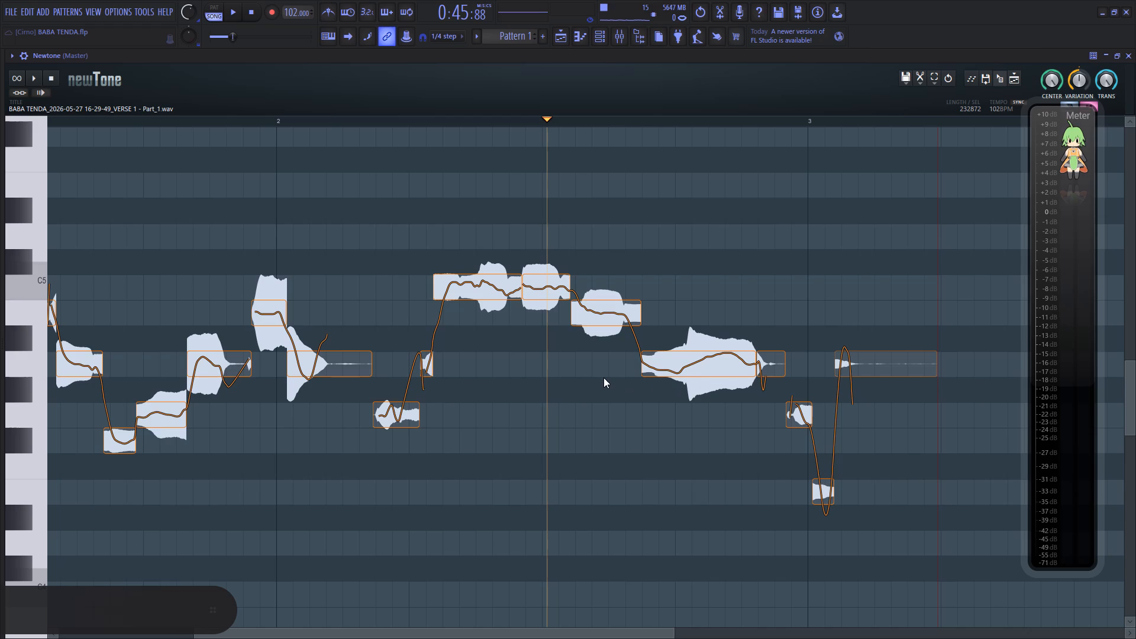
Split the long A4 slice late in bar 2 where its volume swells, leave Cut mode, and play back the phrase.
key(space)
key(space)
key(space)
key(space)
key(space)
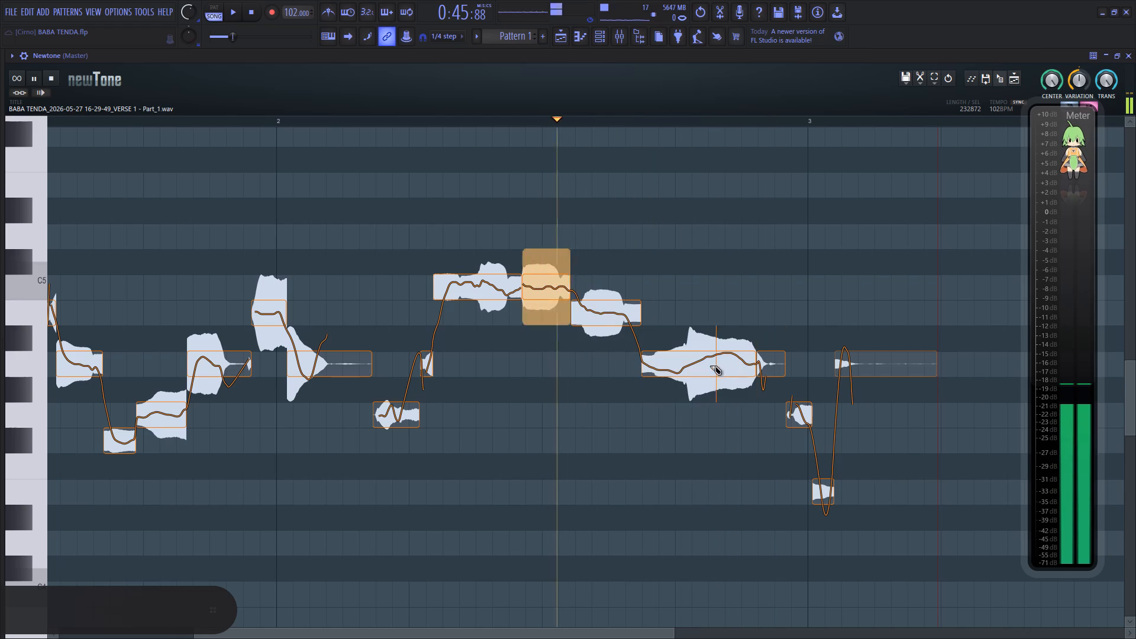
click(690, 358)
key(space)
key(space)
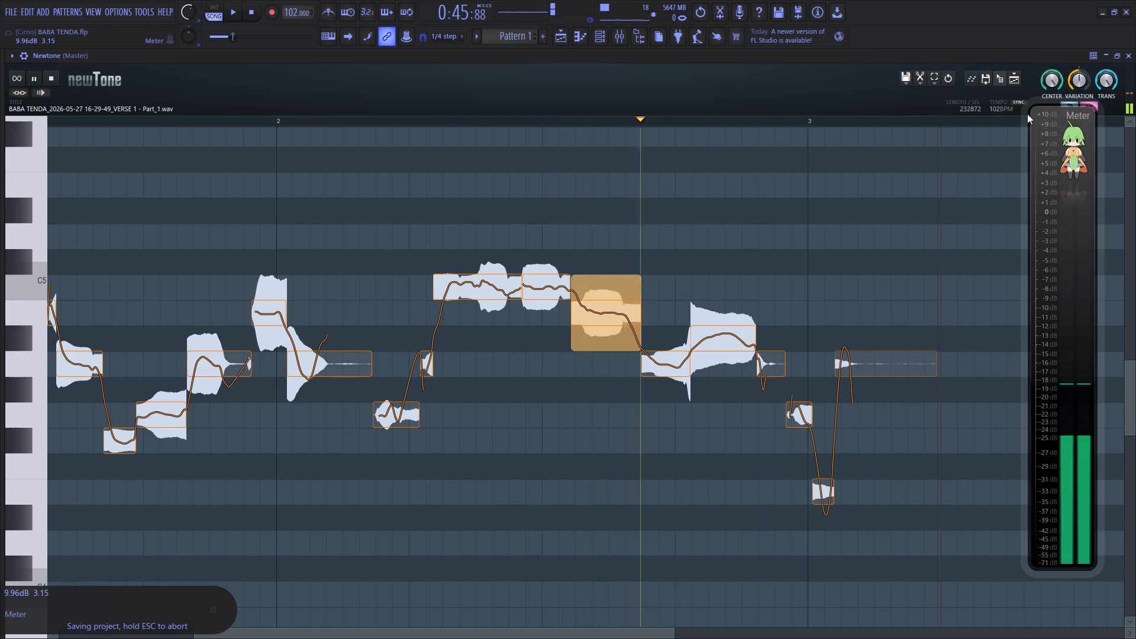
key(space)
text(c)
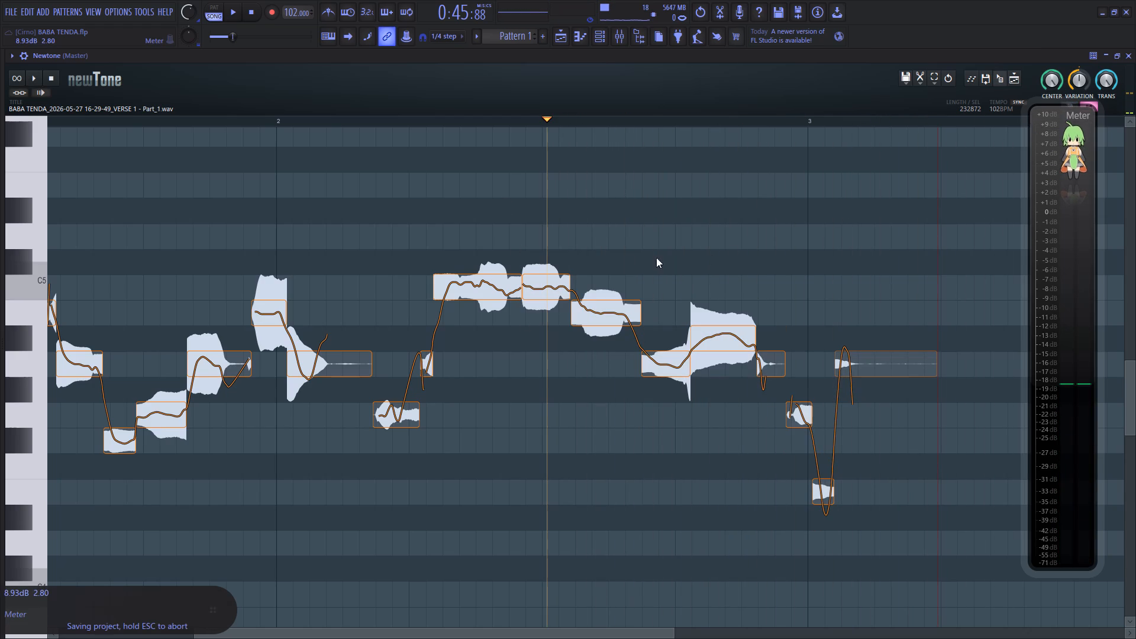
key(space)
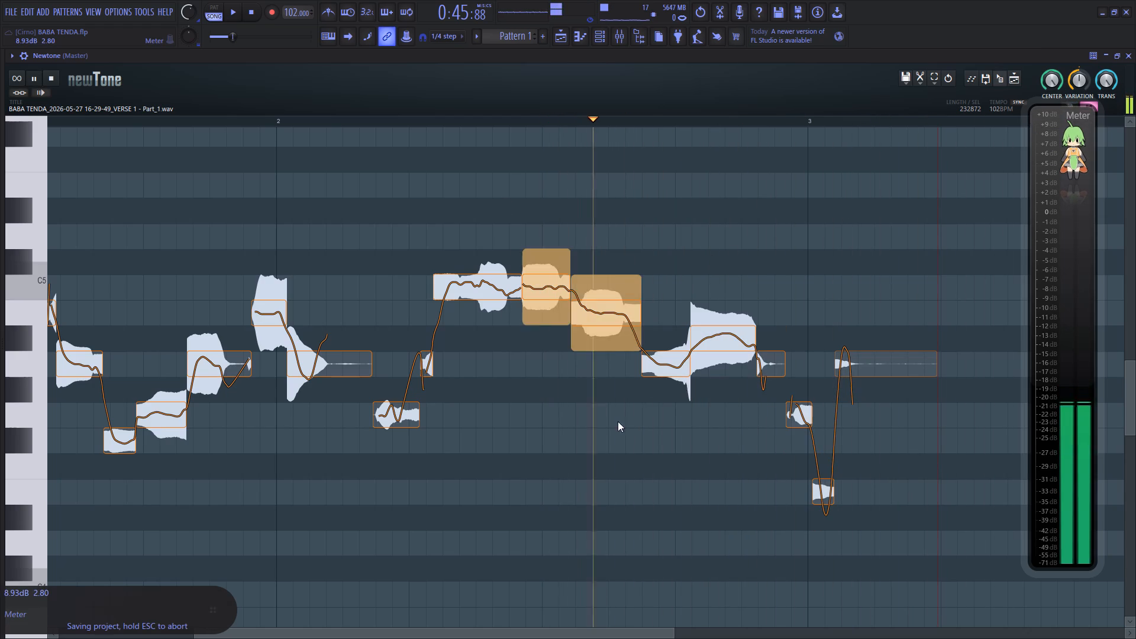
click(486, 397)
key(space)
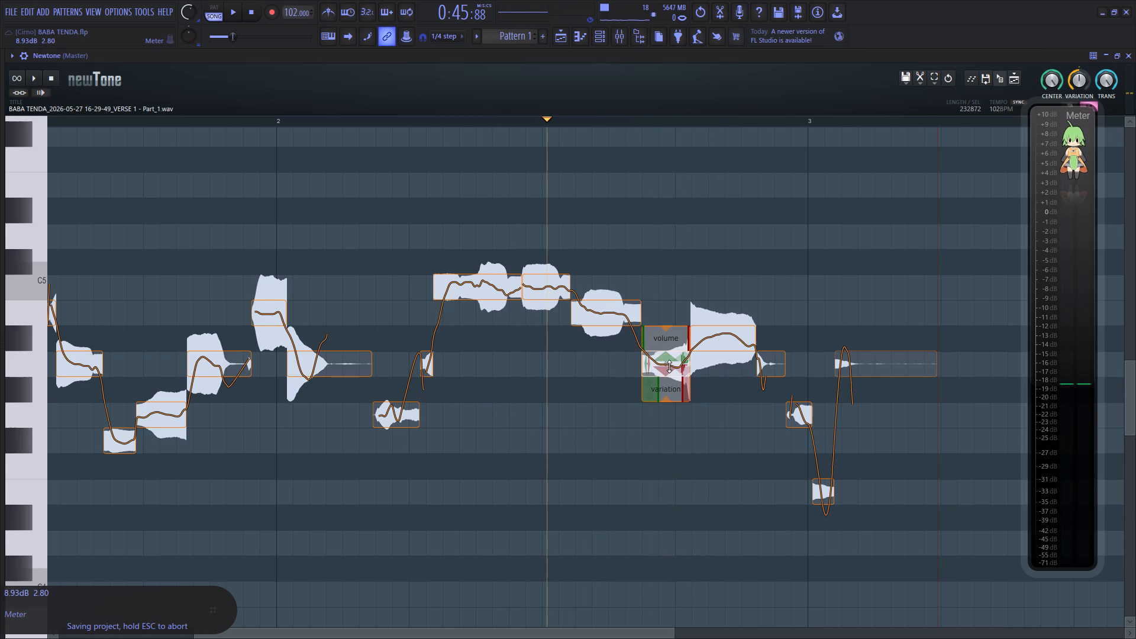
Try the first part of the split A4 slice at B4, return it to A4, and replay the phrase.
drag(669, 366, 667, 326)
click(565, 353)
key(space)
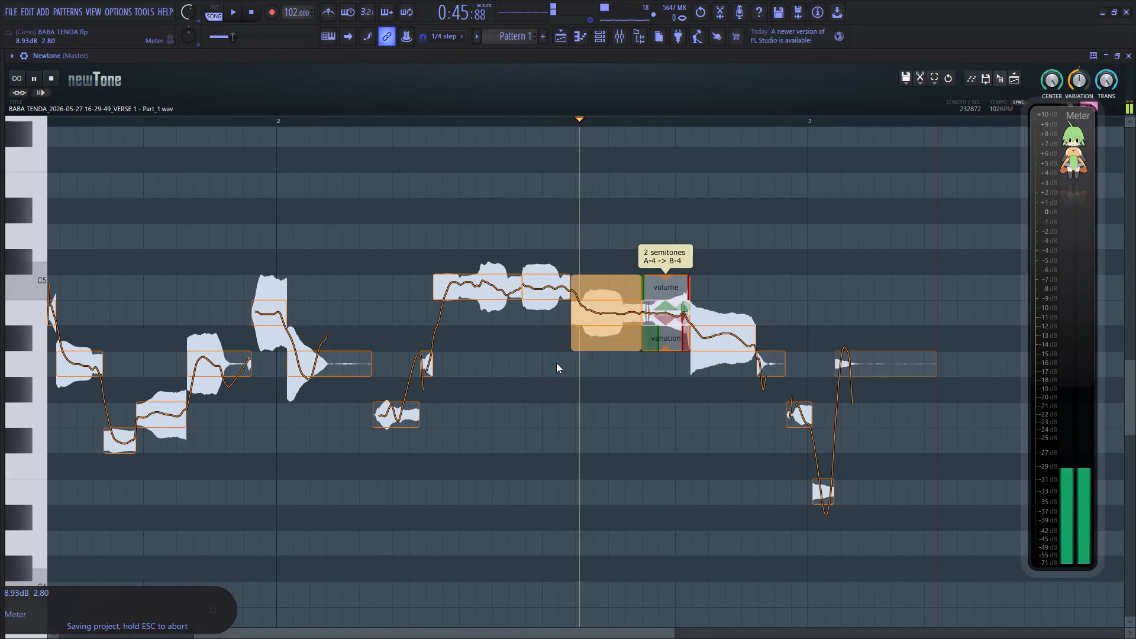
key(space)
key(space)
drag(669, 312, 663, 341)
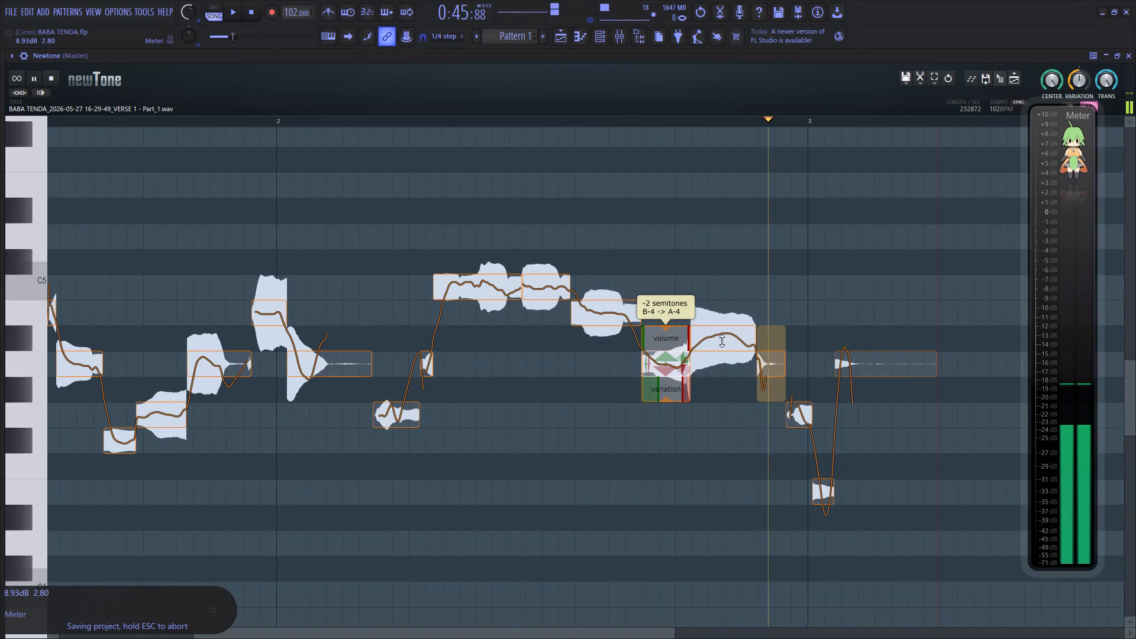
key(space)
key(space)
Raise the A#4 slice late in bar 2 to B4, reduce its pitch variation, and play back the phrase.
drag(722, 340, 719, 318)
key(space)
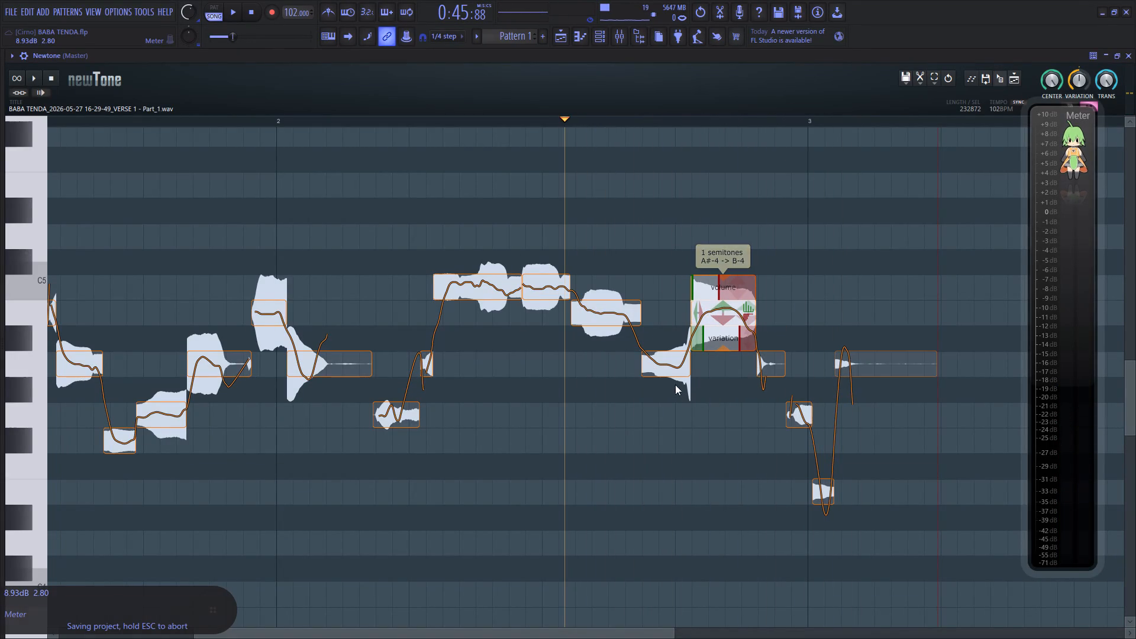
key(space)
drag(725, 350, 734, 309)
click(389, 407)
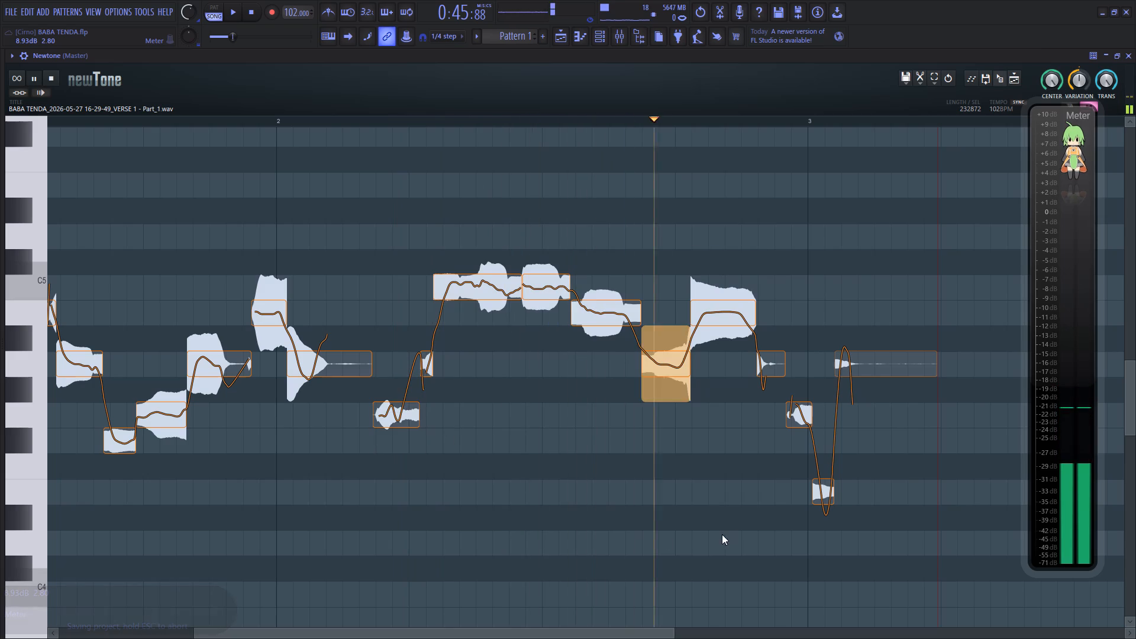
key(space)
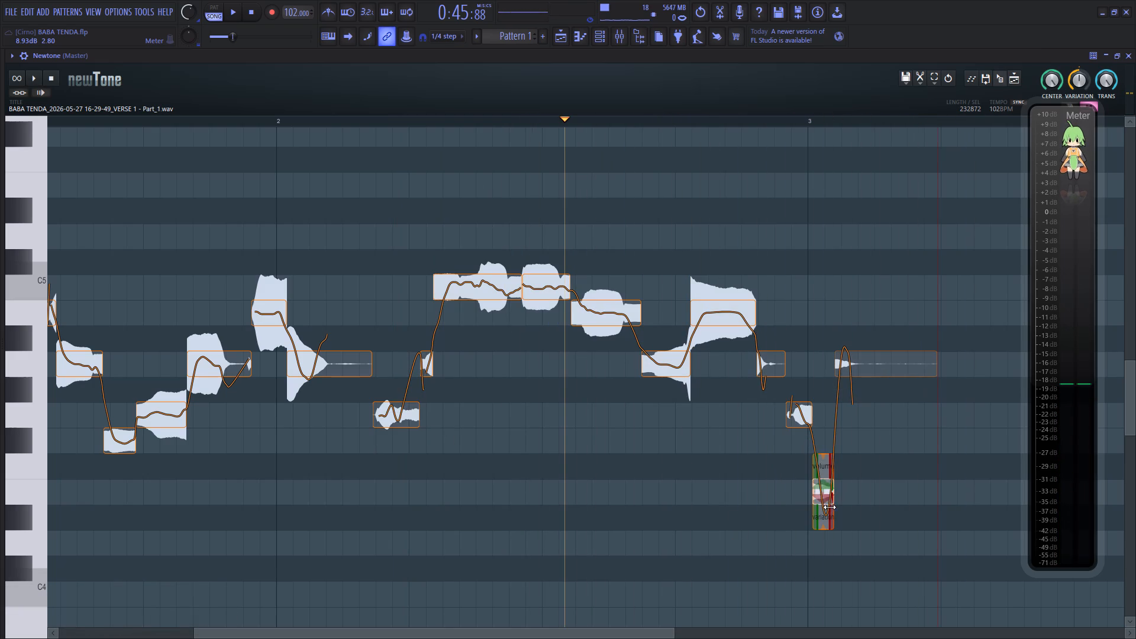
Reduce the pitch variation of the short low E4 slice at the start of bar 3.
drag(824, 529, 831, 479)
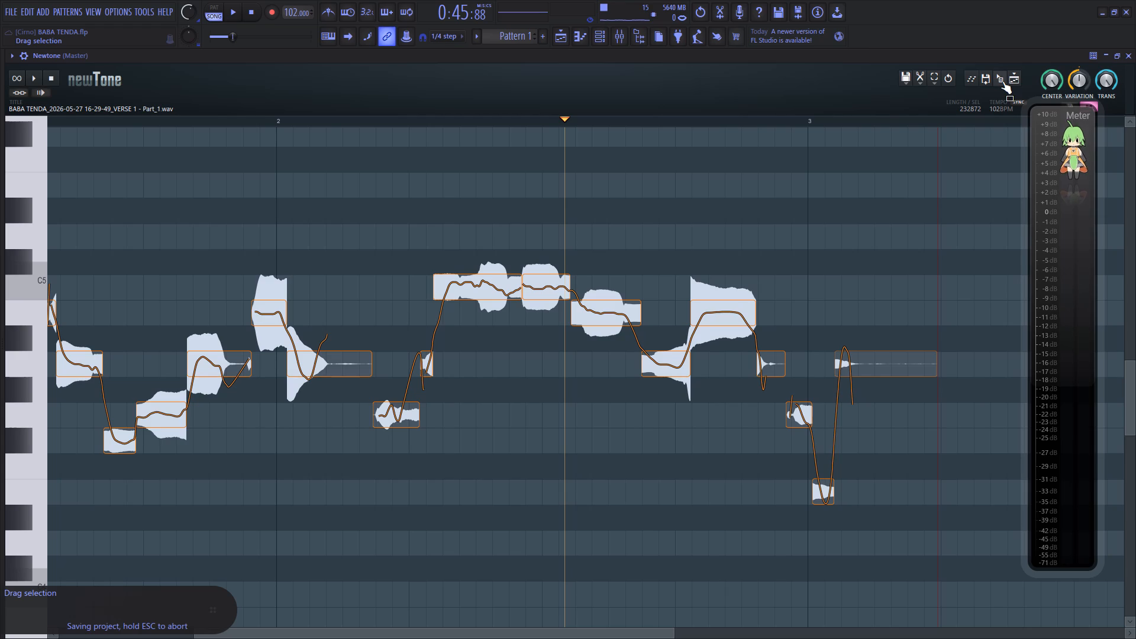
Send the corrected 16-29-49 vocal to the playlist's VERSE 3 track, aligned with the original clip's start, and close Newtone.
drag(997, 82, 590, 420)
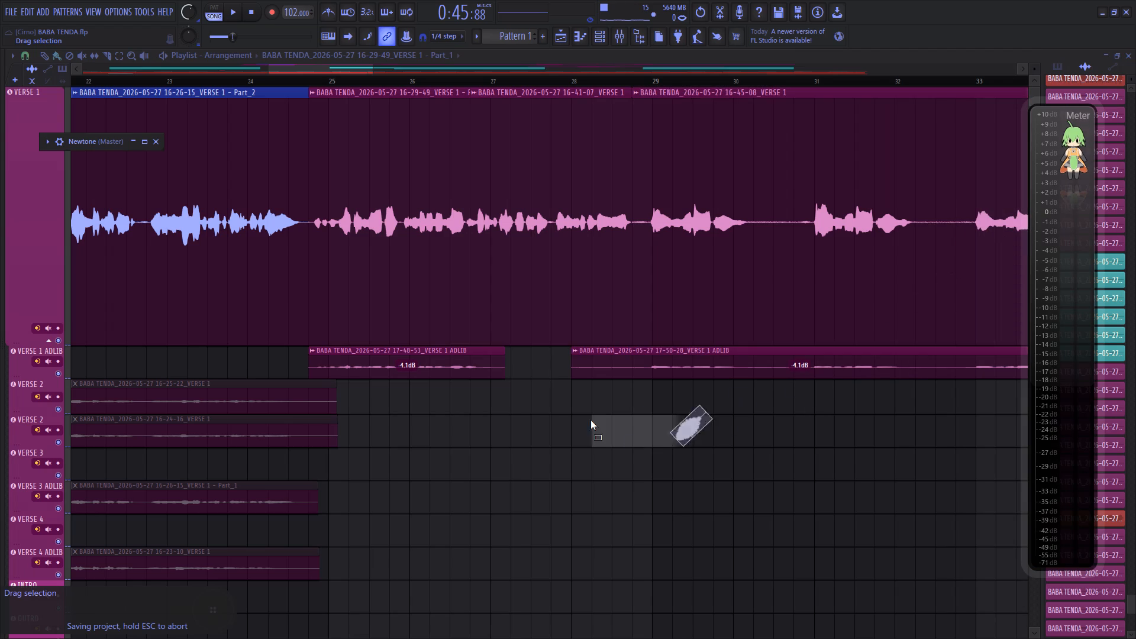
drag(590, 420, 312, 476)
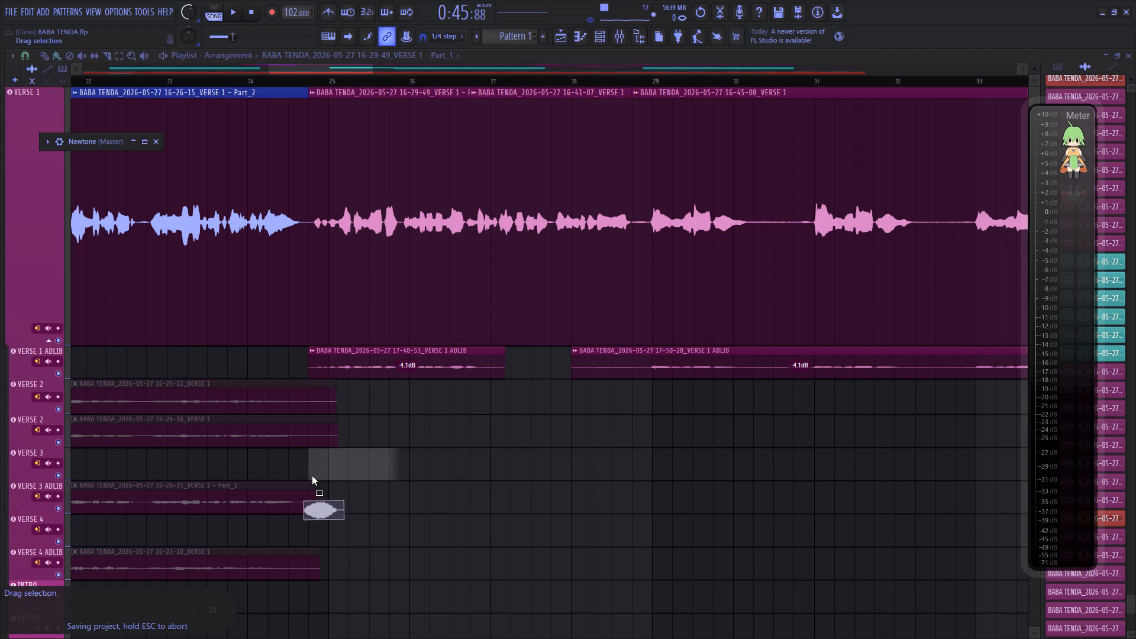
drag(312, 476, 312, 475)
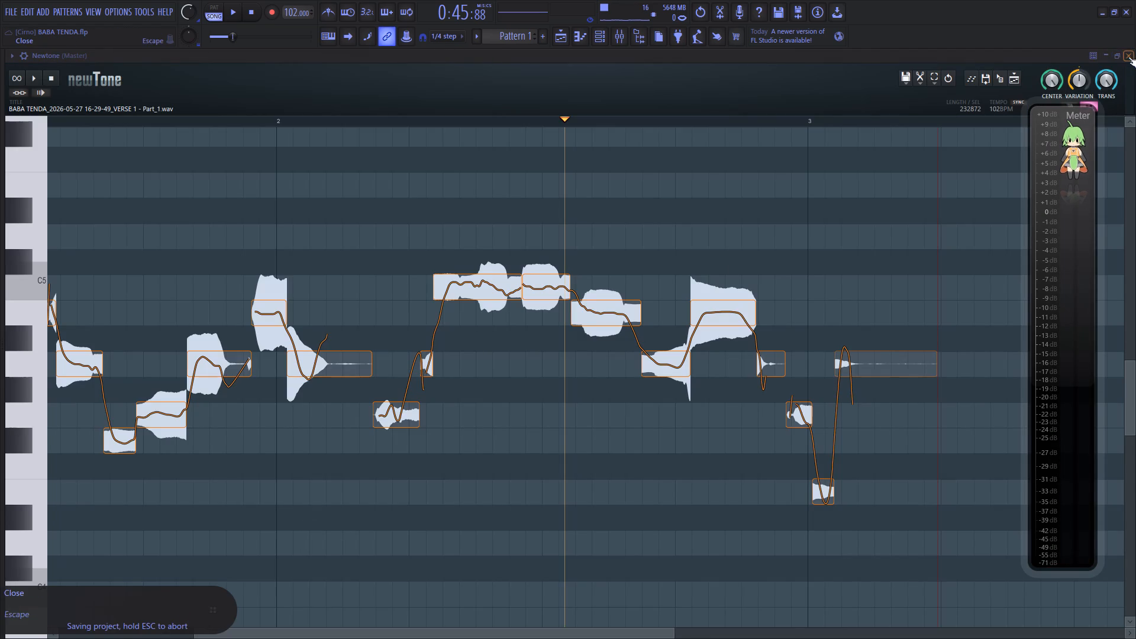
click(1128, 57)
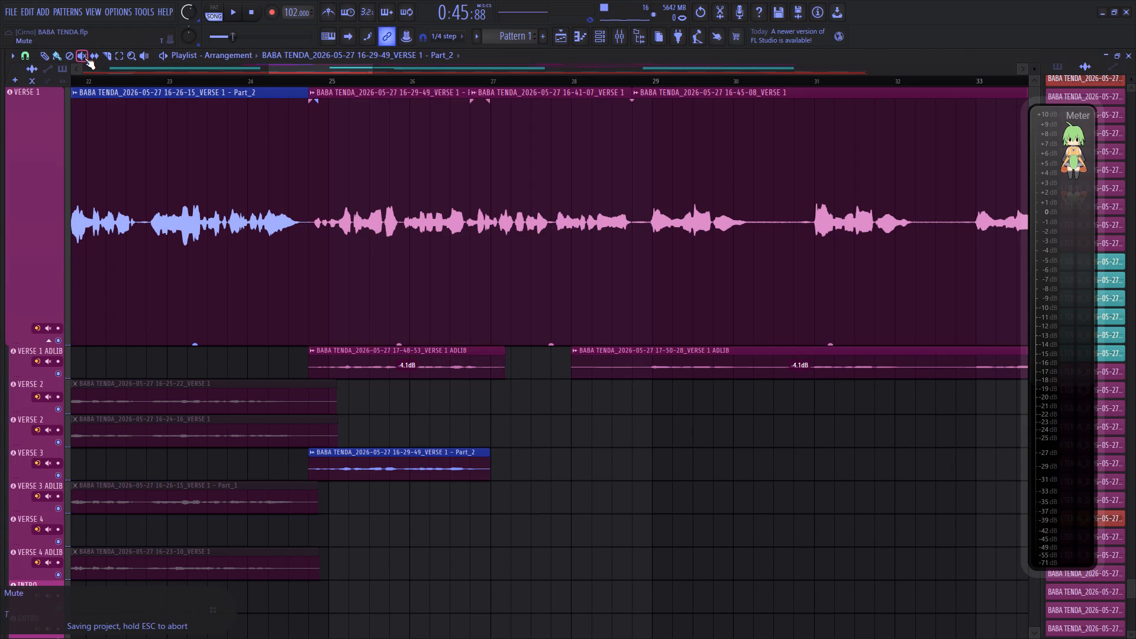
Mute the original 16-29-49 Part_1 clip, move it to the VERSE 4 track, and put the corrected Part_2 clip on VERSE 1.
click(85, 58)
click(396, 210)
click(59, 54)
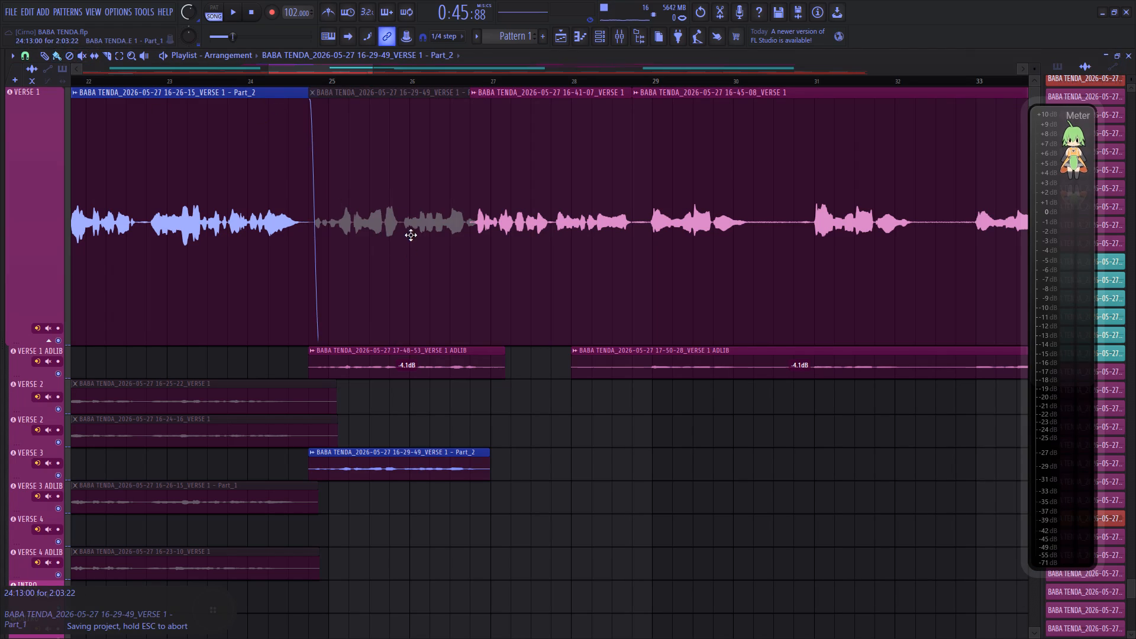
drag(402, 215, 399, 545)
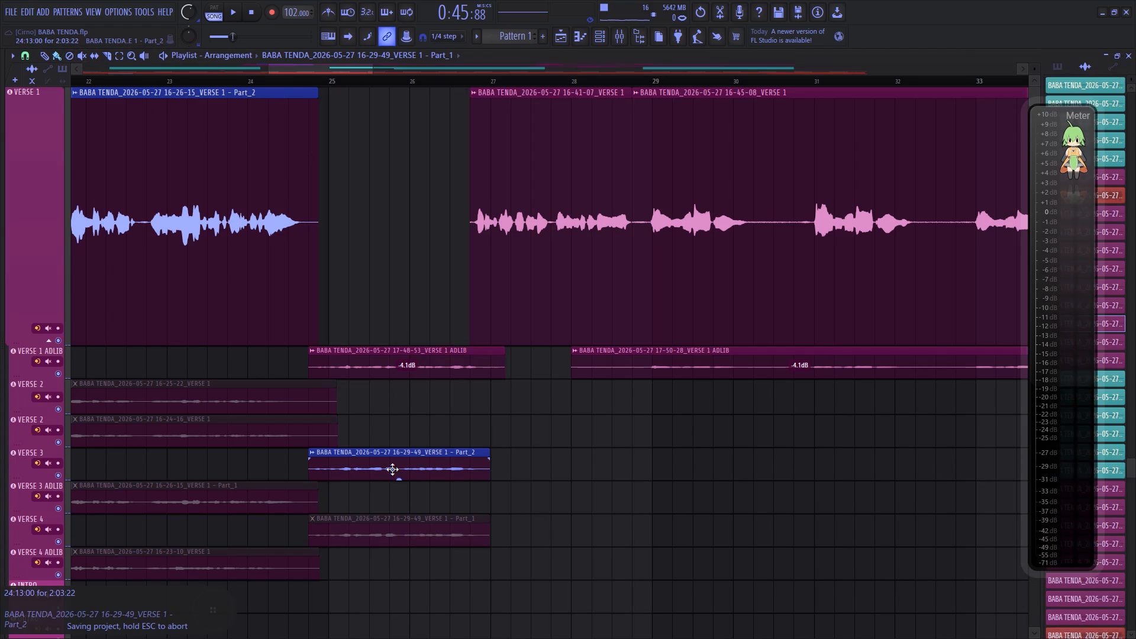
drag(391, 468, 395, 202)
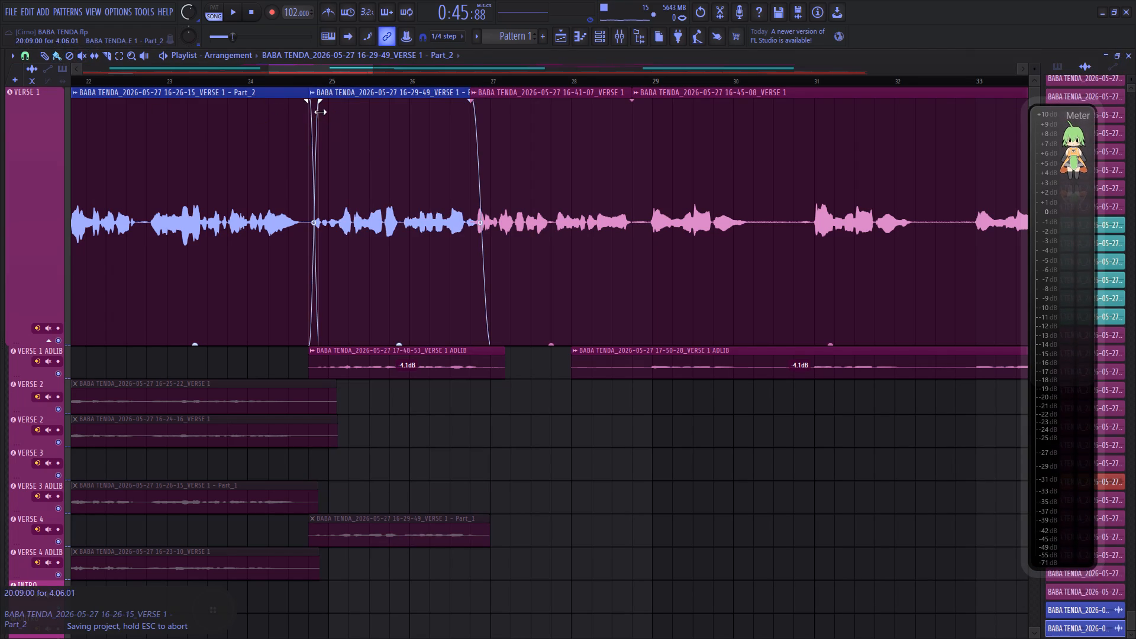
Remove the fades where the corrected 16-29-49 clip overlaps its neighbouring clips on the VERSE 1 track.
drag(318, 105, 250, 138)
drag(305, 105, 349, 125)
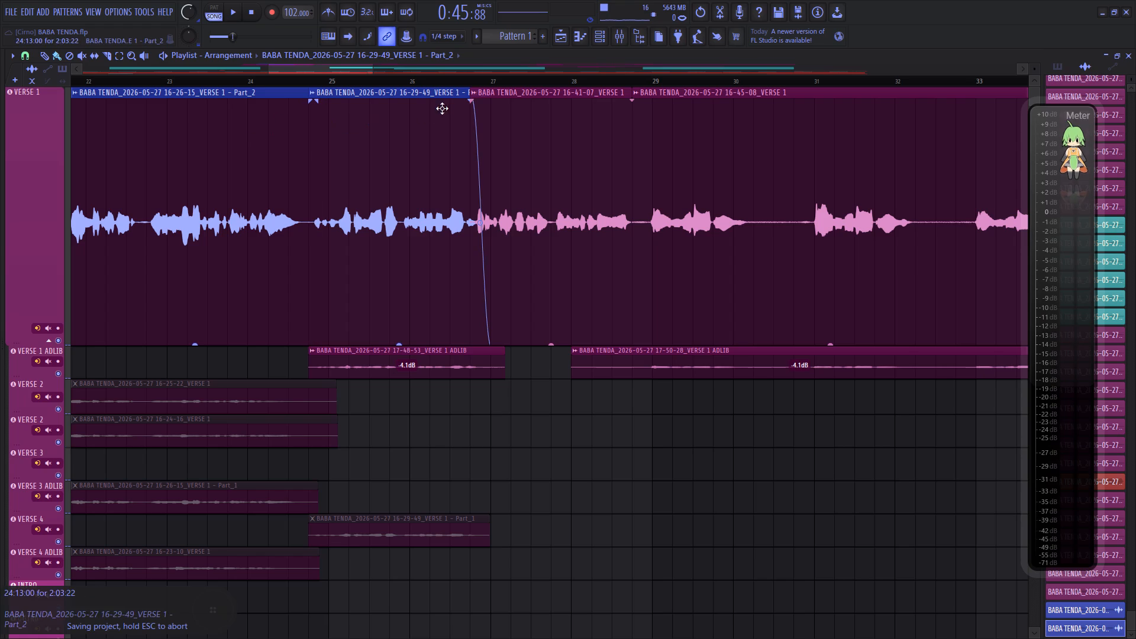
drag(465, 101, 509, 101)
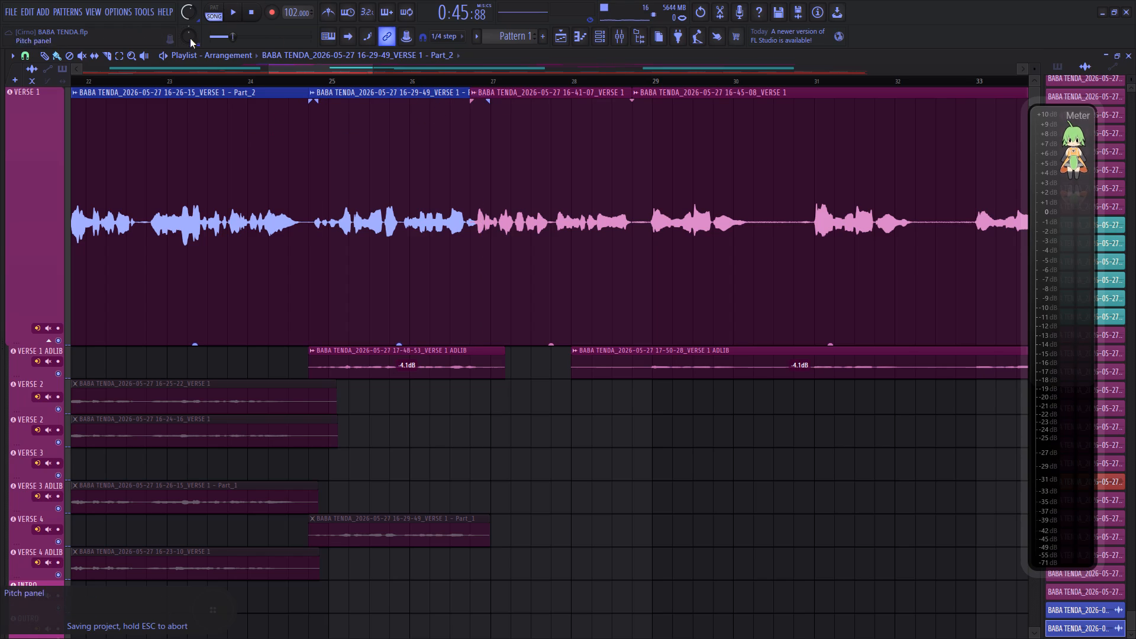
Play the song from just before the corrected 16-29-49 clip into the following clip, lowering the main volume.
click(197, 84)
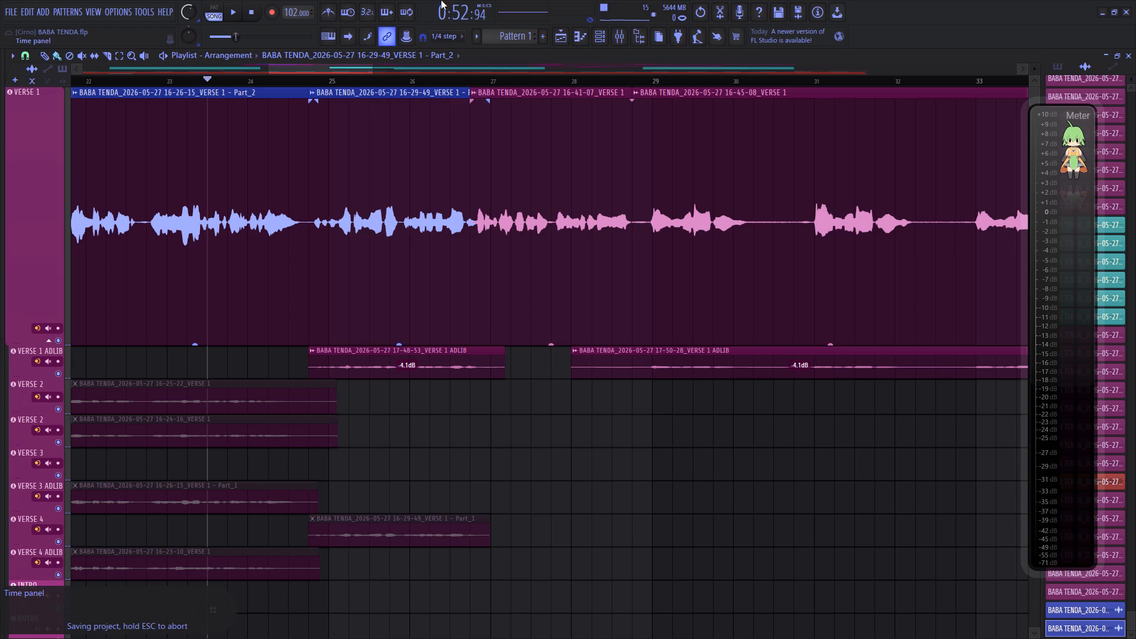
key(space)
key(space)
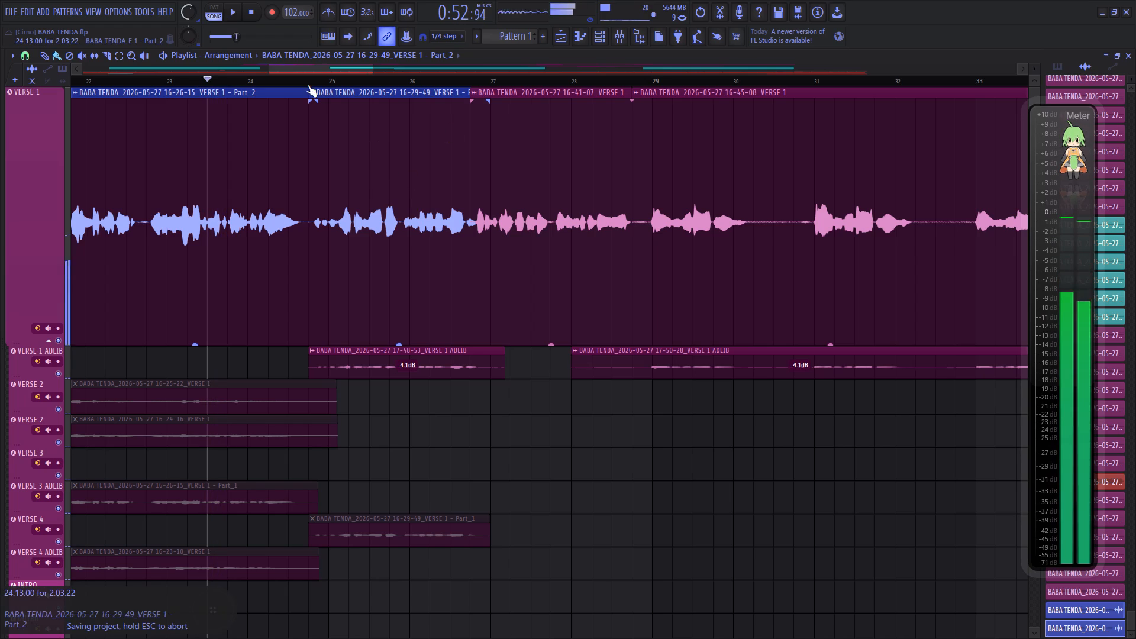
click(276, 79)
key(space)
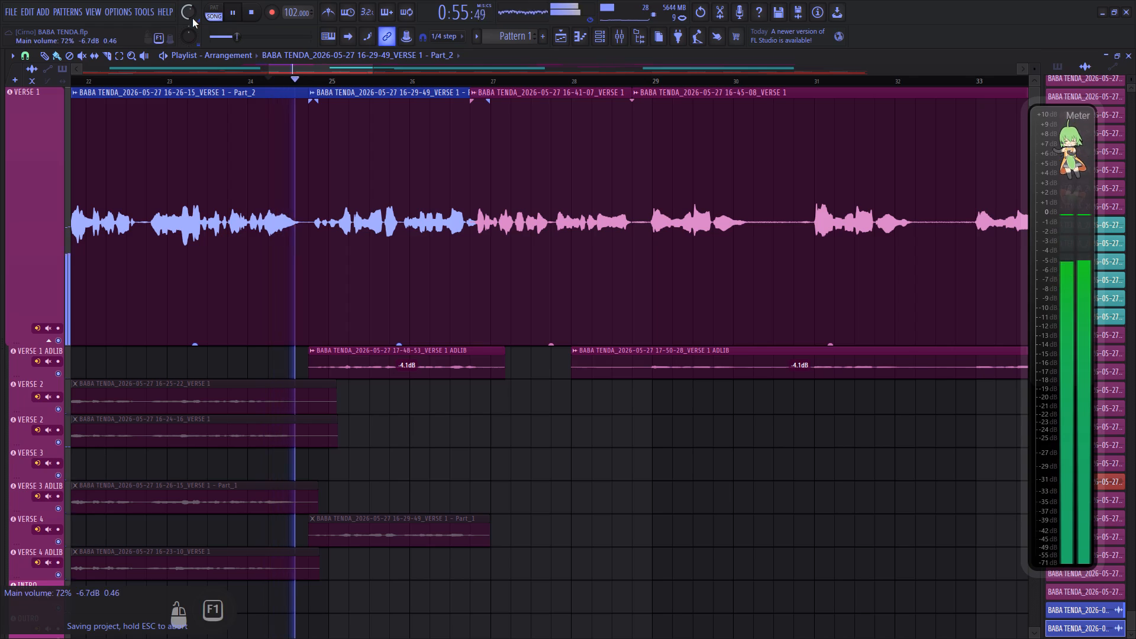
scroll(192, 12, down, 15)
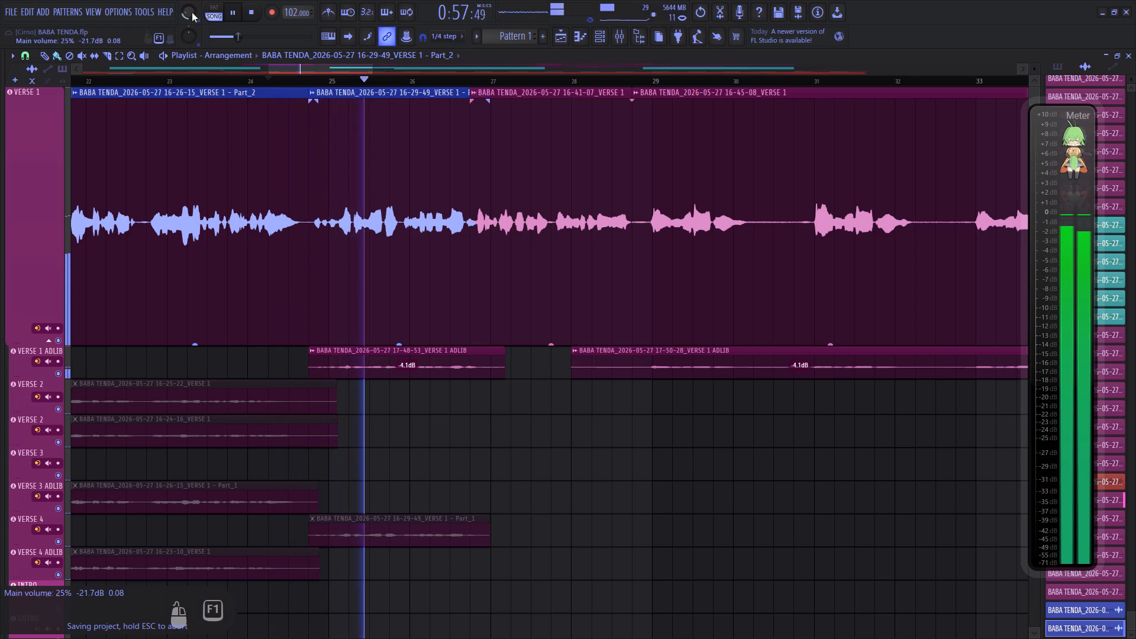
scroll(192, 12, down, 1)
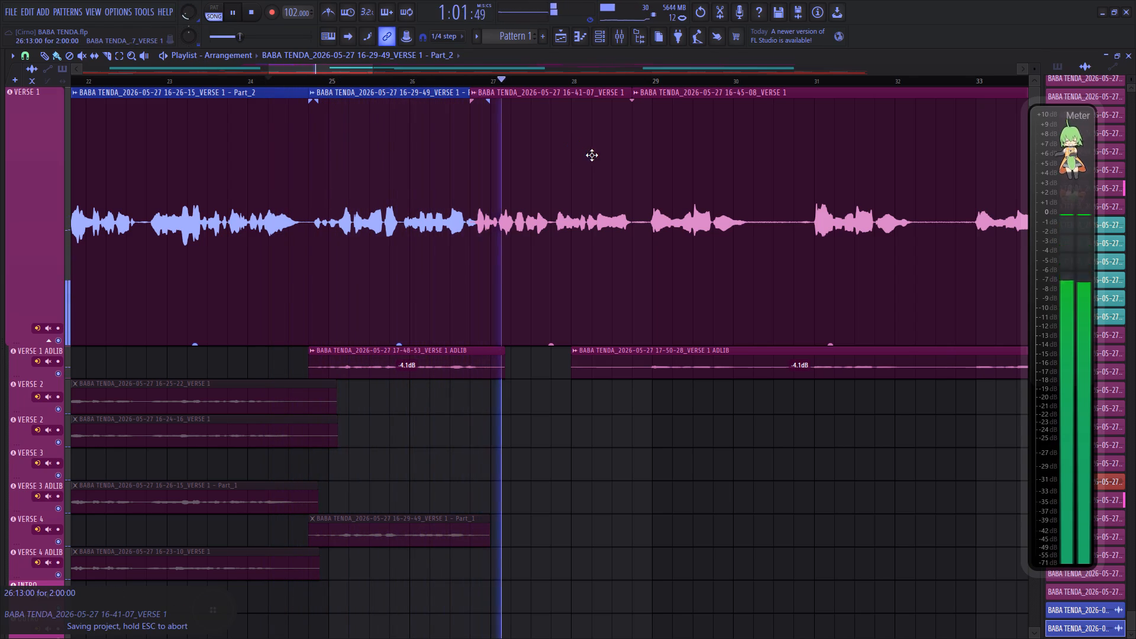
key(space)
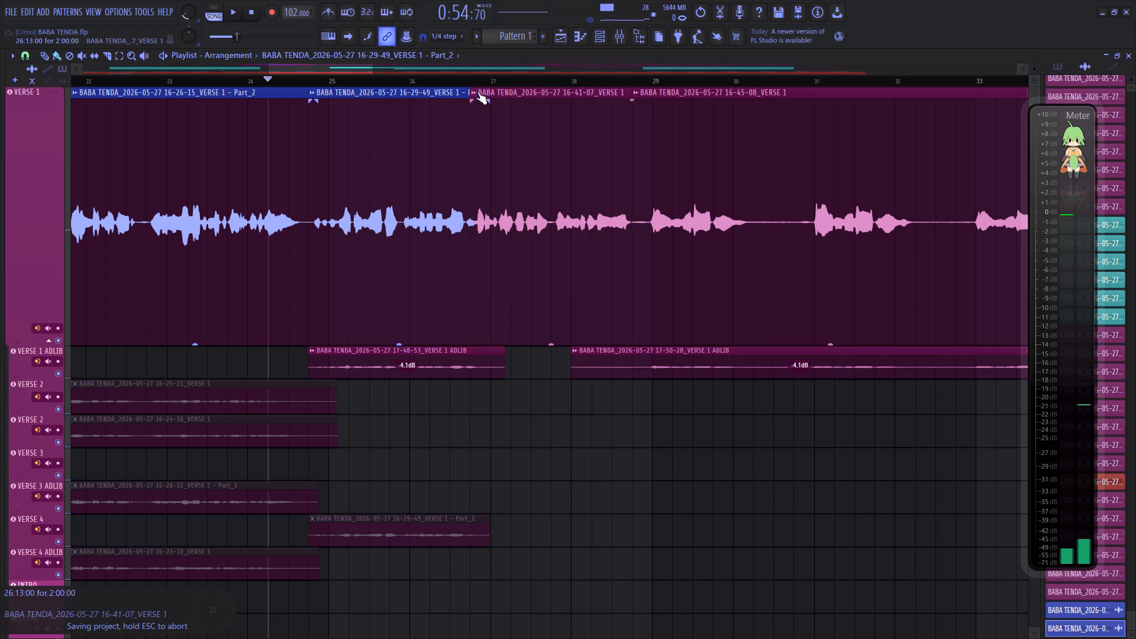
Load the 16-41-07 VERSE 1 clip into Newtone for pitch correction and enable Snap to scale.
click(477, 92)
click(603, 138)
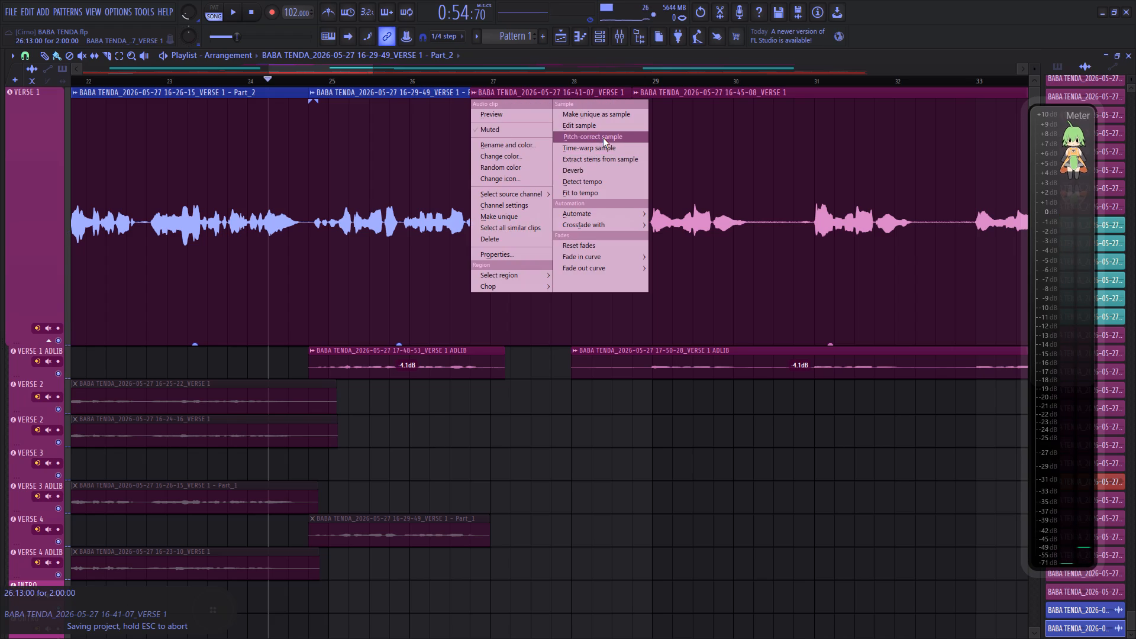
click(919, 85)
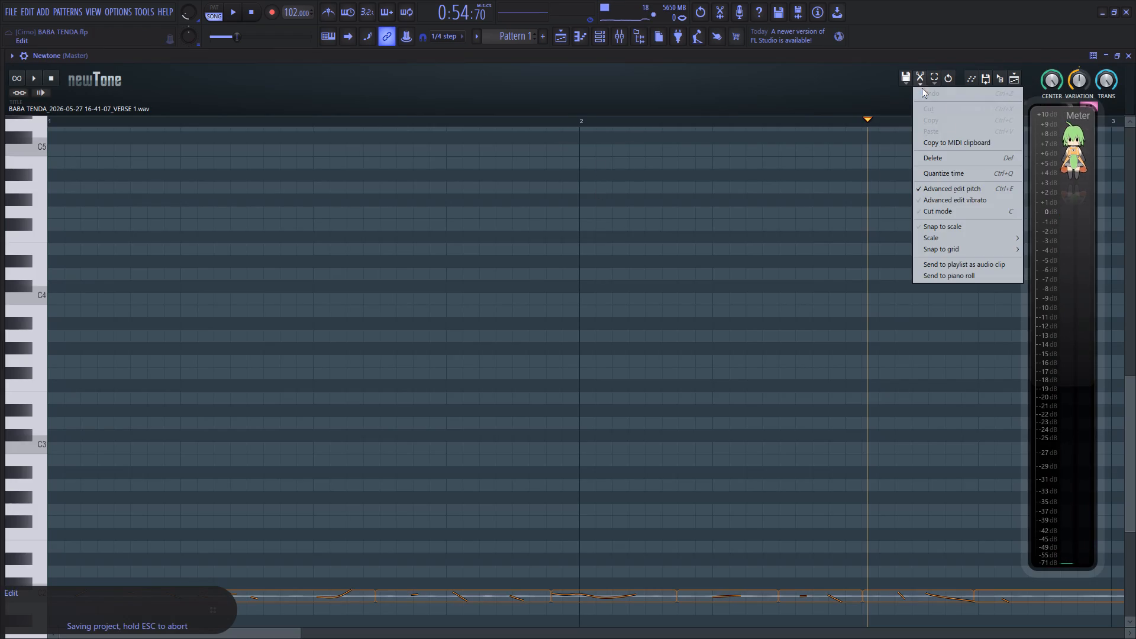
click(951, 223)
scroll(359, 326, up, 8)
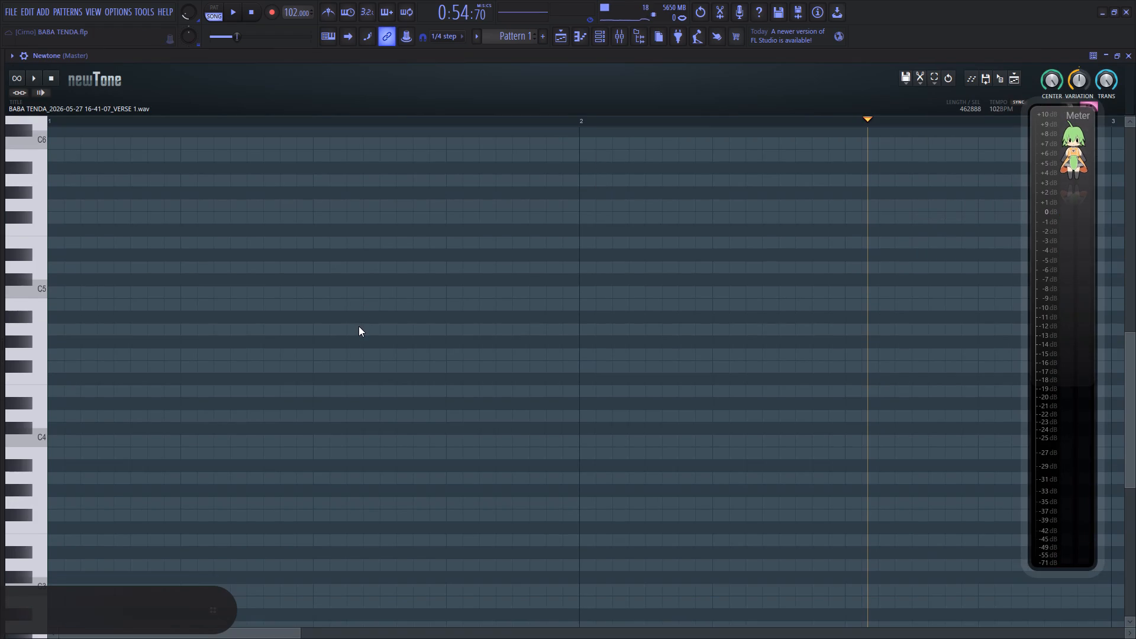
scroll(359, 327, down, 16)
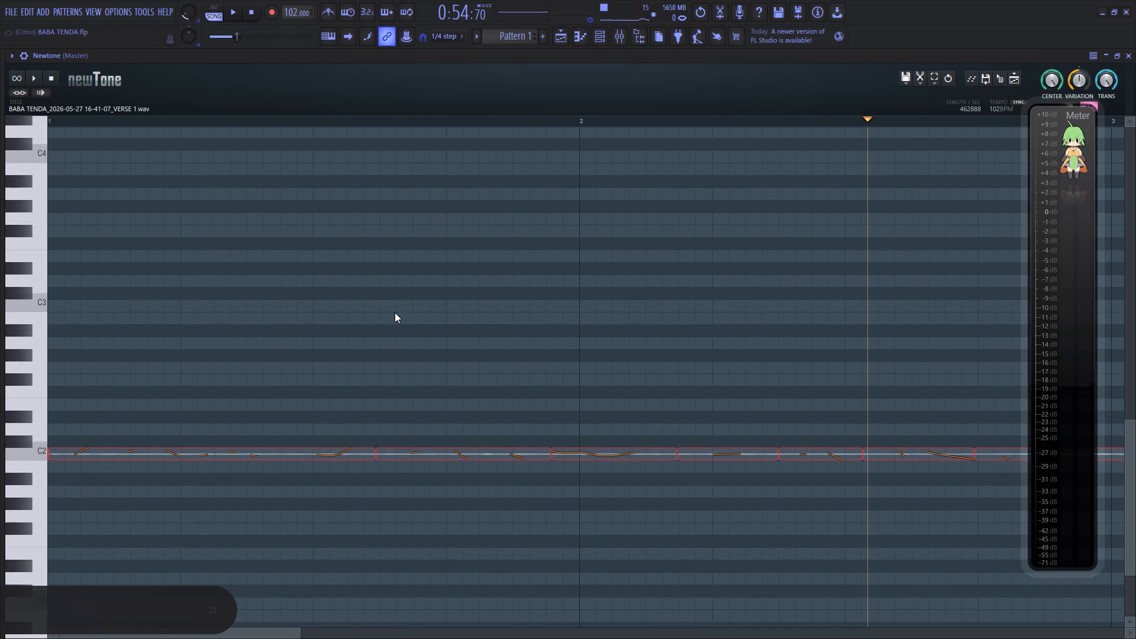
alt+scroll(395, 312, down, 6)
alt+scroll(395, 312, up, 6)
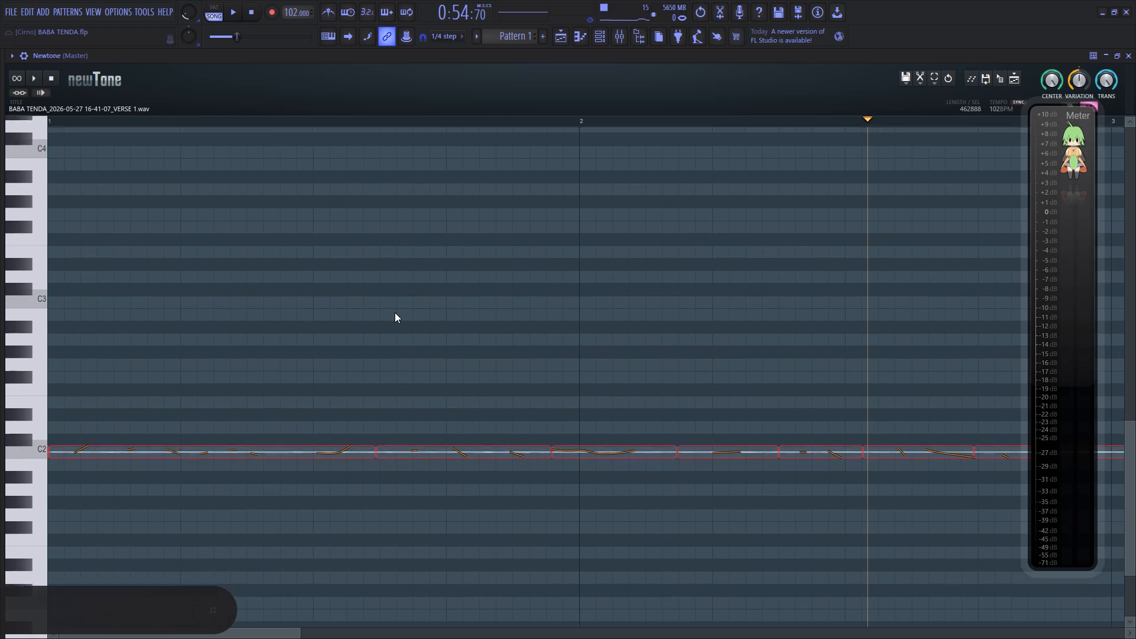
Play the opening phrase of the 16-41-07 VERSE 1 clip around bar 3 to judge its pitch.
alt+scroll(395, 312, up, 4)
drag(267, 632, 269, 634)
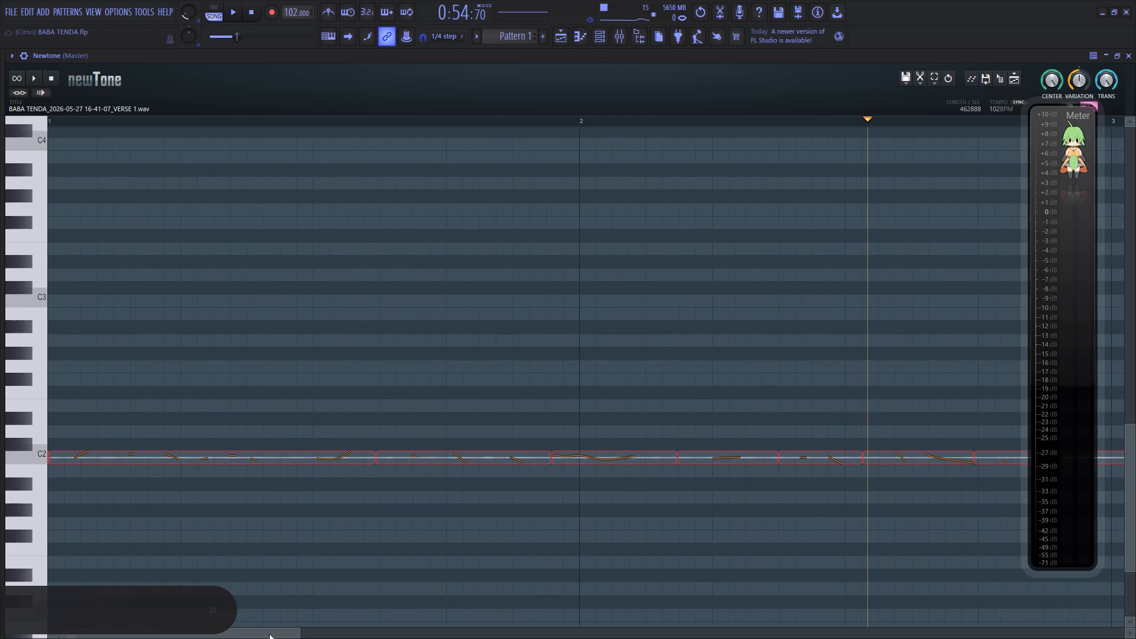
drag(269, 634, 435, 638)
scroll(390, 626, up, 12)
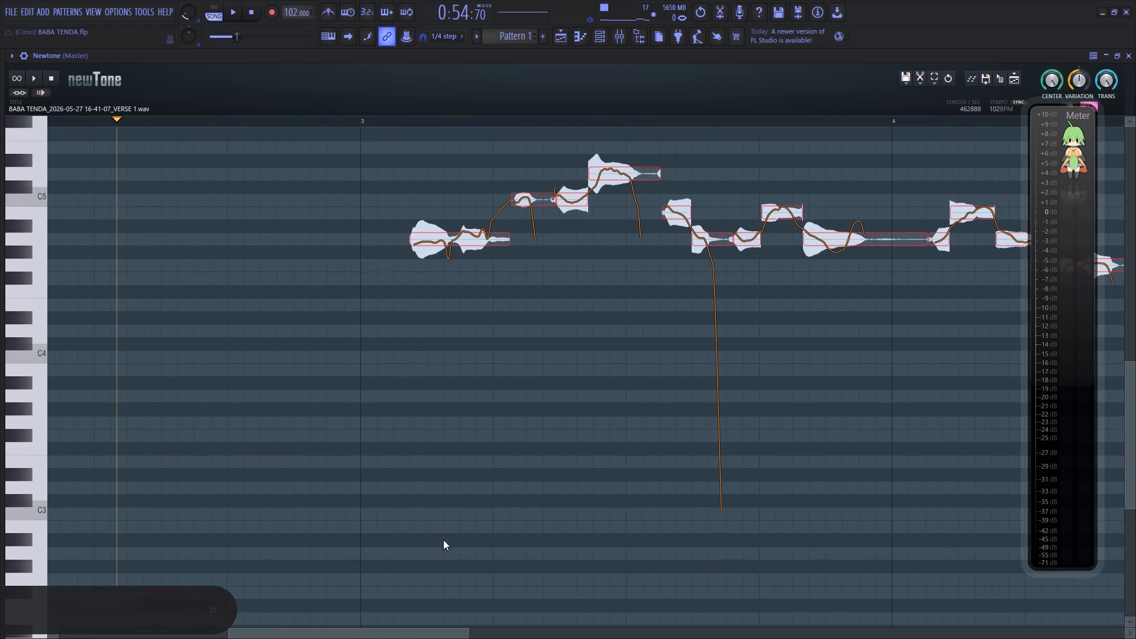
click(275, 353)
key(space)
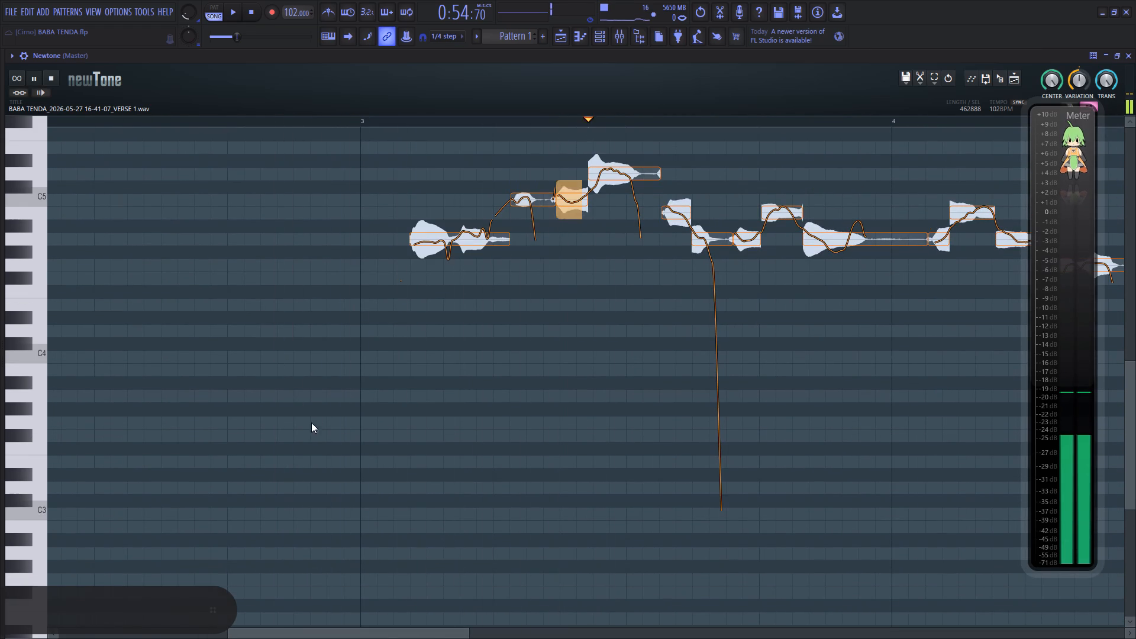
key(space)
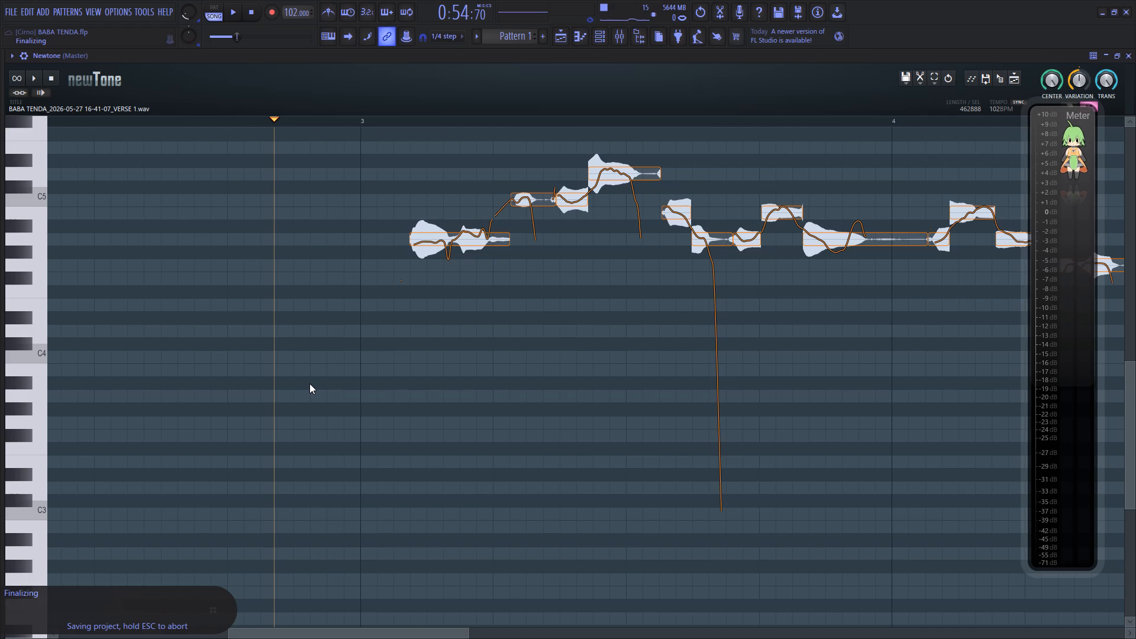
scroll(661, 392, up, 6)
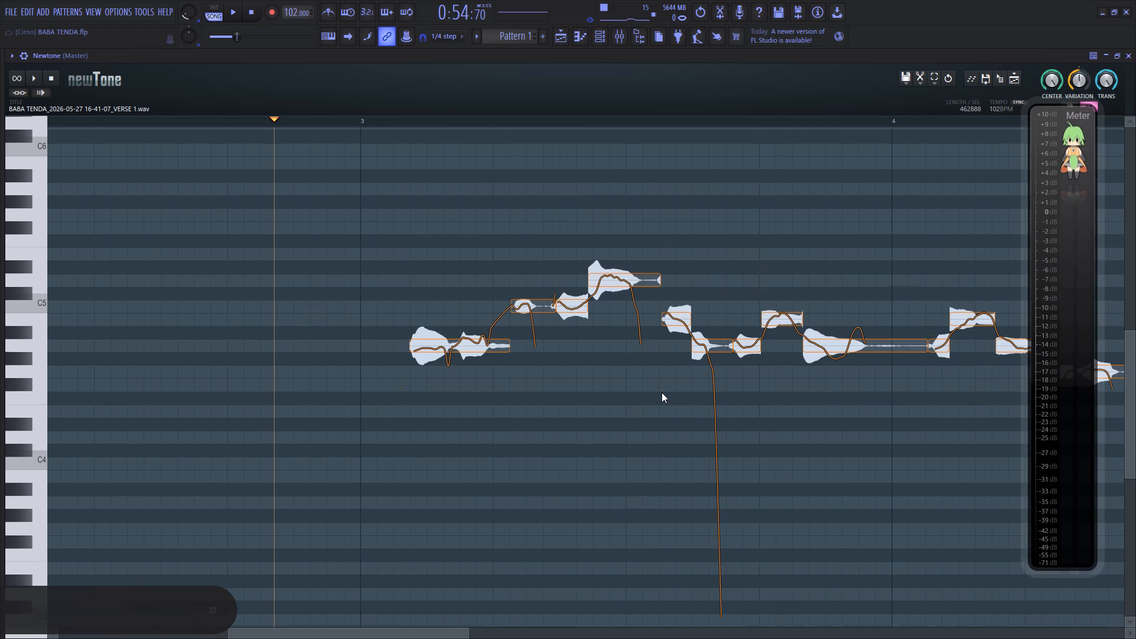
alt+scroll(544, 437, up, 15)
key(space)
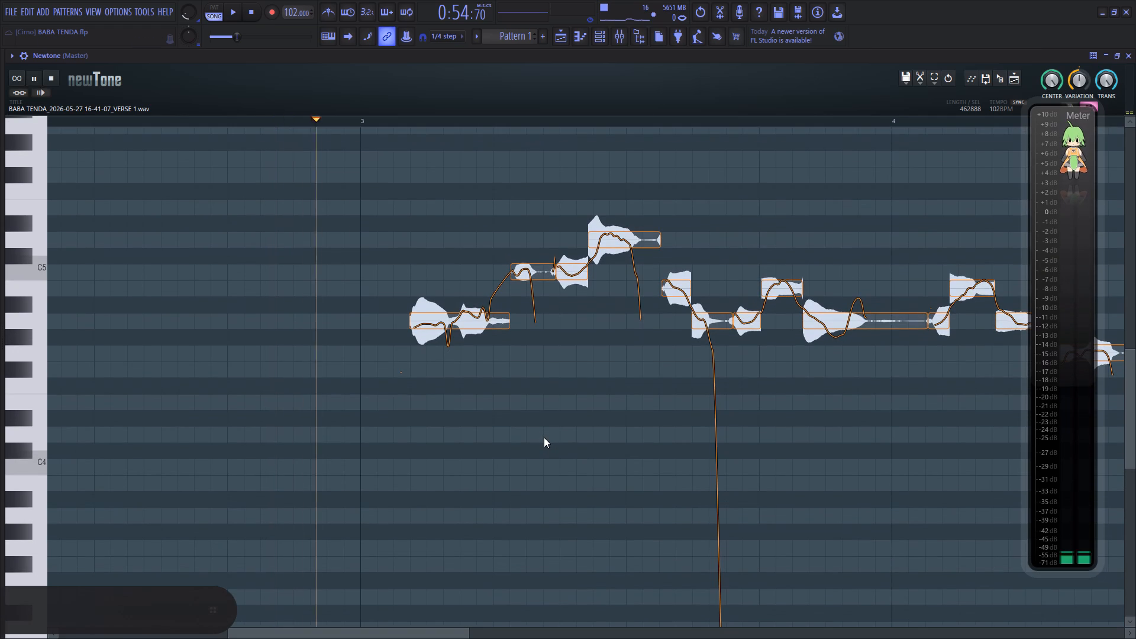
key(space)
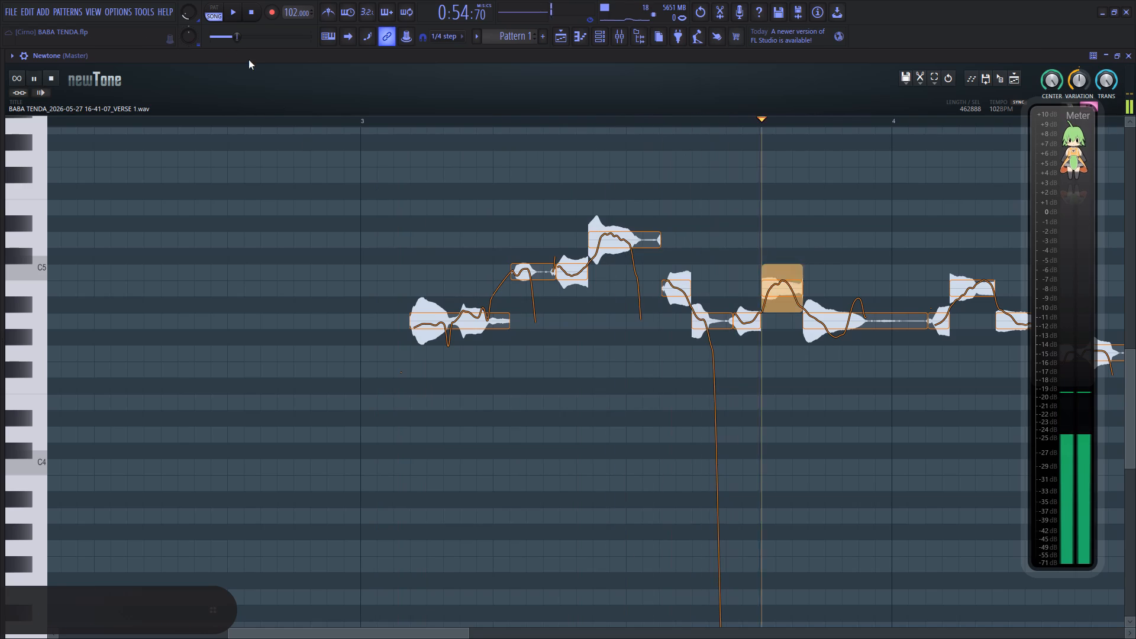
Reset the main volume to its default level.
right_click(188, 11)
click(210, 16)
Play from before bar 3 and raise the phrase's first note two semitones, from A-4 to B-4.
key(space)
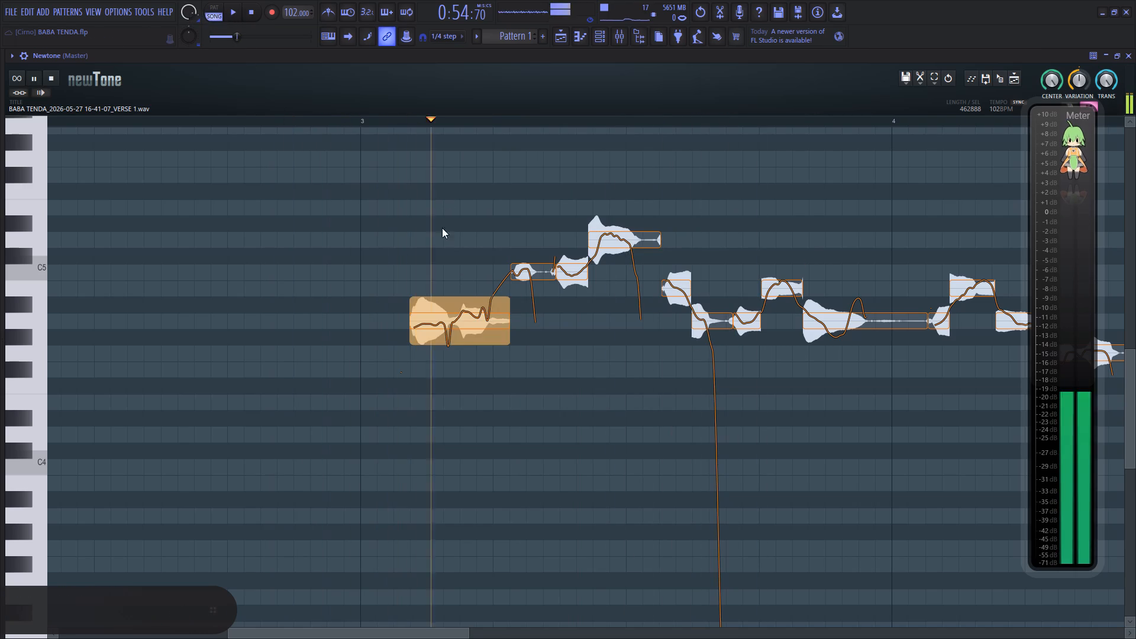
key(space)
key(space)
drag(456, 317, 454, 285)
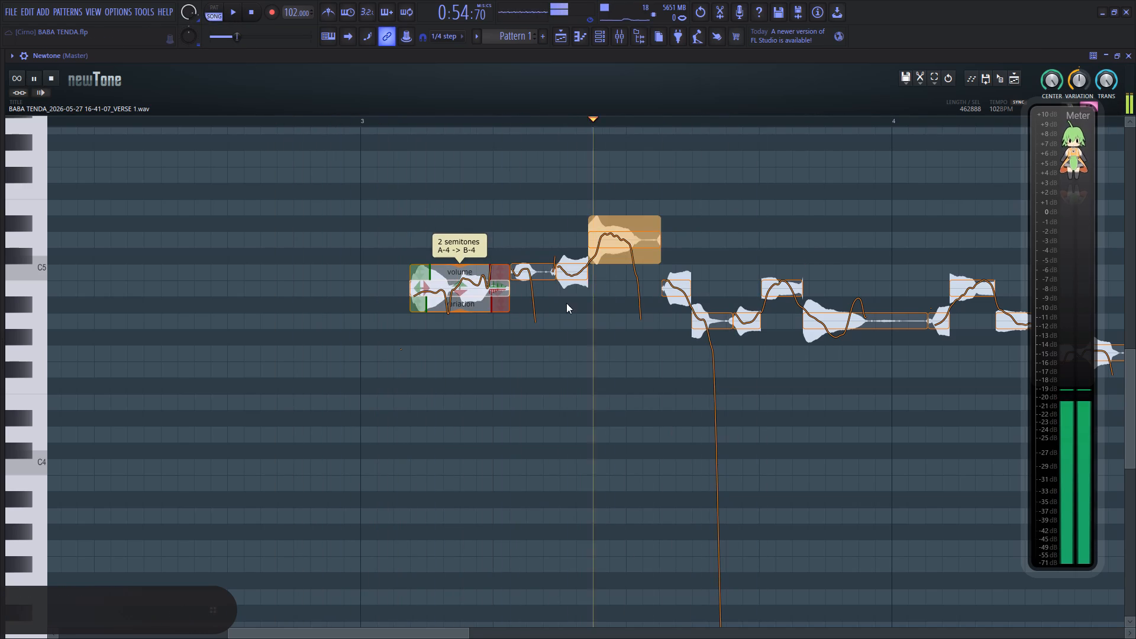
Replay the phrase and raise its third note two semitones, from C-5 to D-5.
key(space)
key(space)
drag(572, 273, 568, 237)
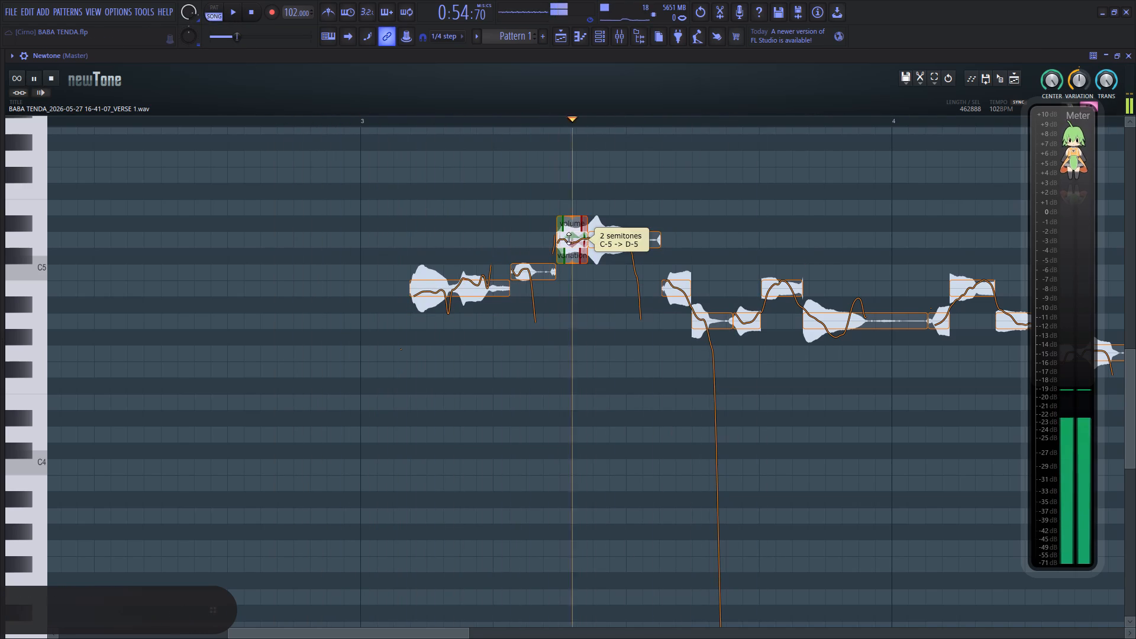
key(space)
Partly flatten the pitch variation of the first note at B-4 and set the playback position to bar 3.
click(464, 280)
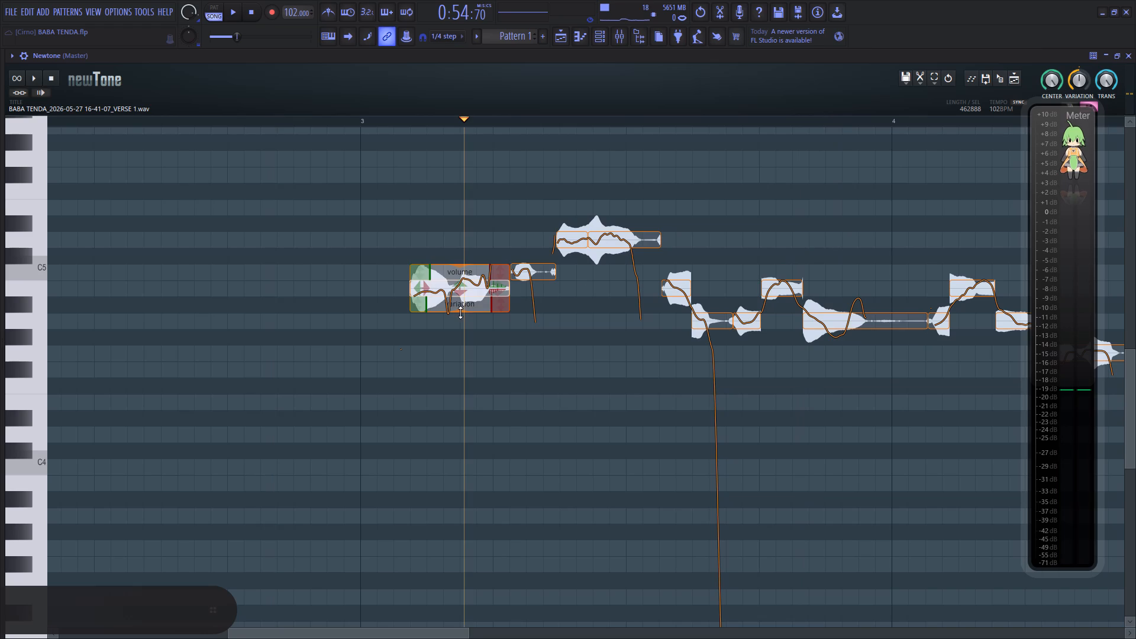
drag(461, 312, 467, 269)
click(363, 305)
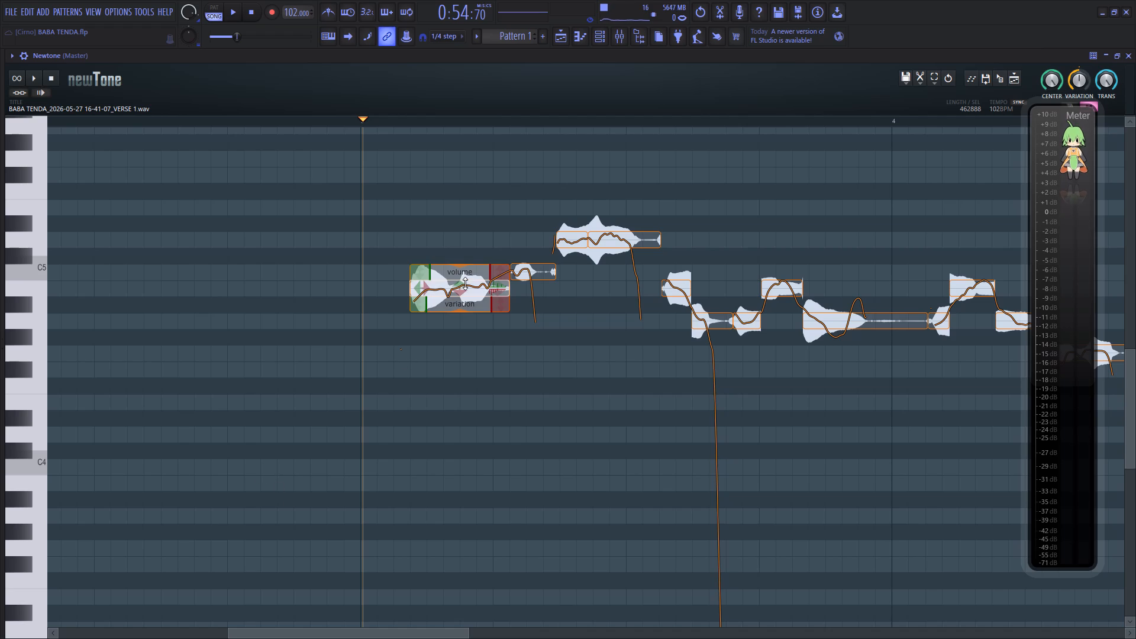
drag(461, 312, 464, 291)
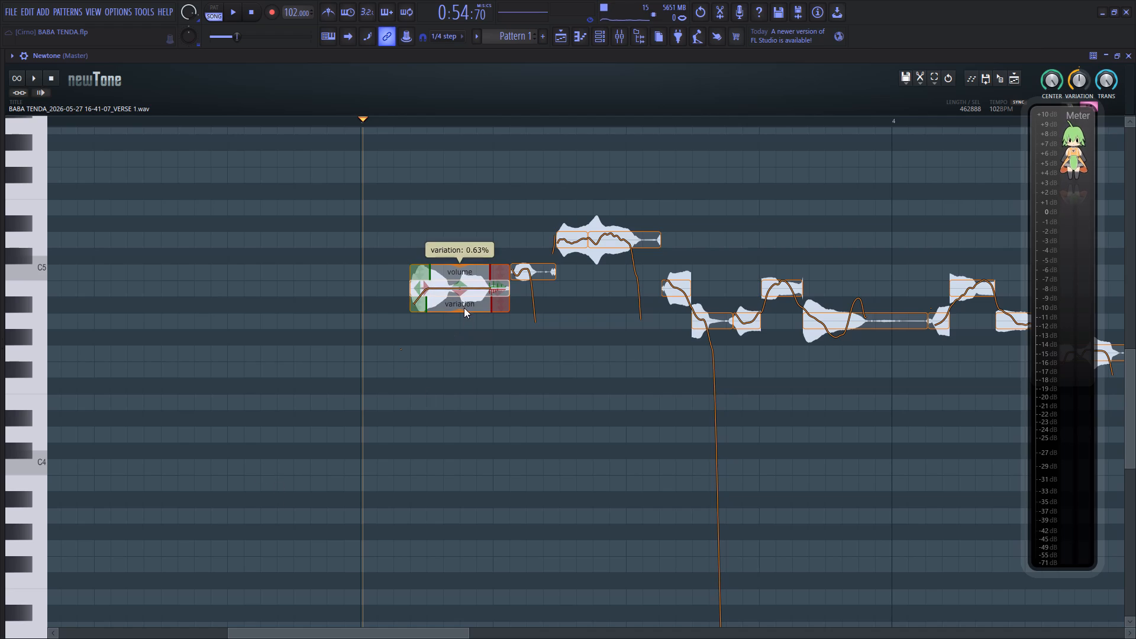
drag(461, 312, 459, 327)
Play the phrase from bar 3 and reduce the pitch variation of its fourth note, the longer one at D-5.
key(space)
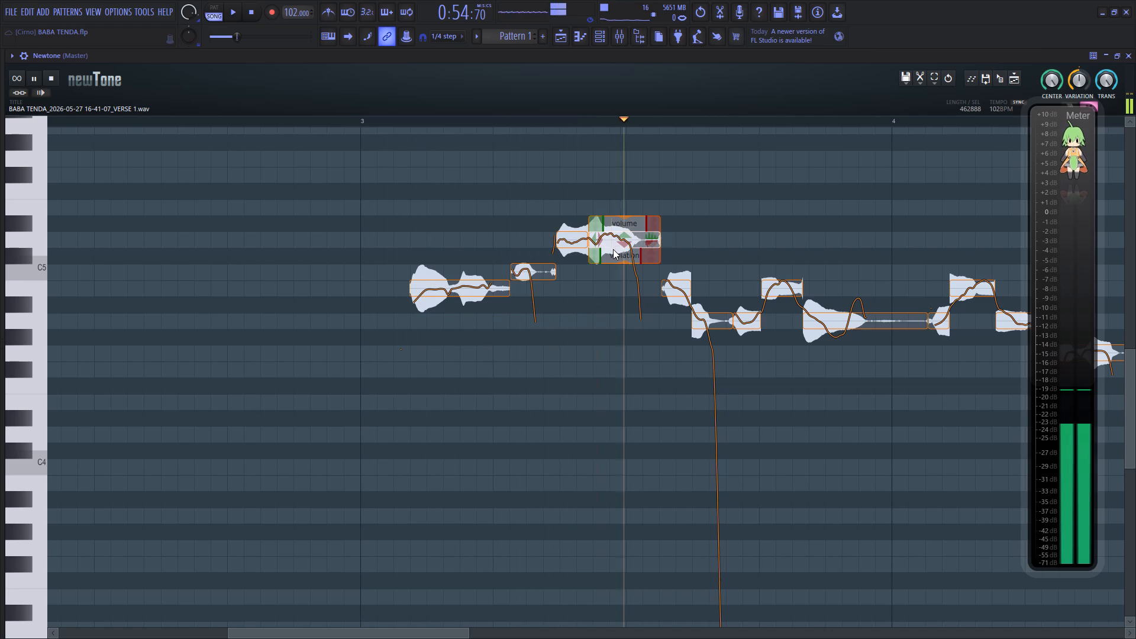
key(space)
drag(624, 262, 631, 238)
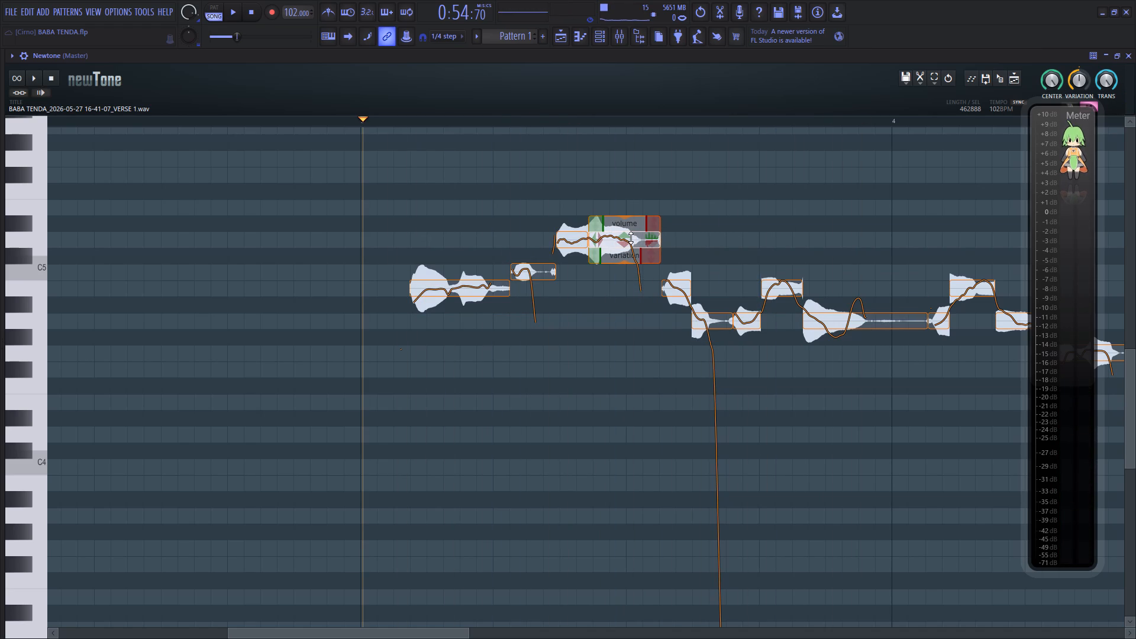
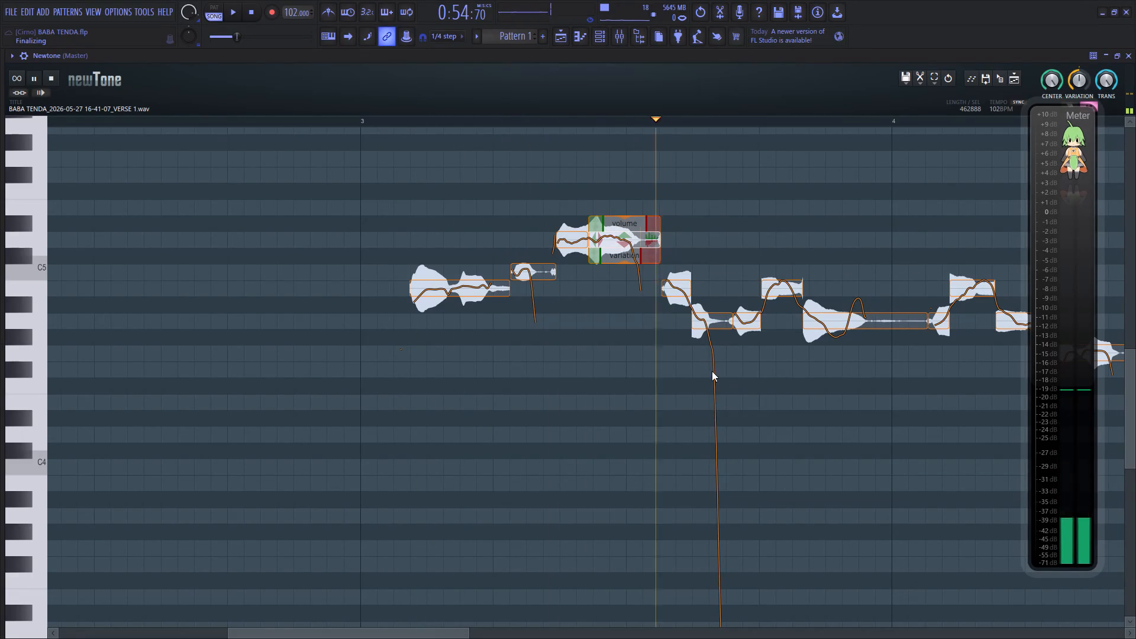
Play the phrase from bar 3 and reduce the pitch variation of the short B-4 note just before bar 4 to about 65%.
key(space)
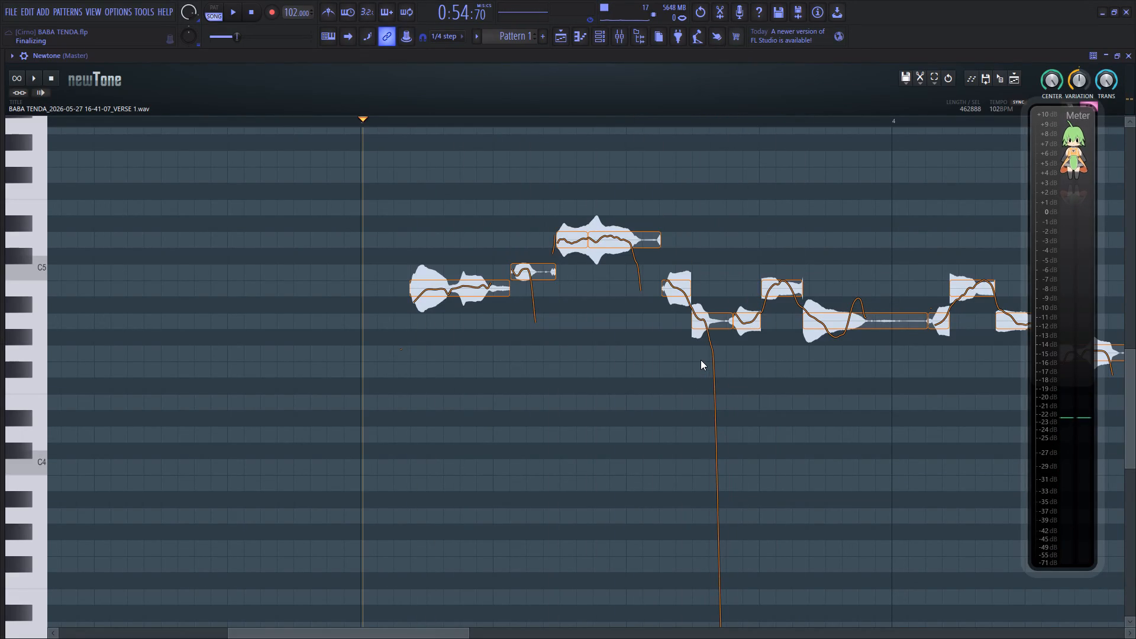
key(space)
key(space)
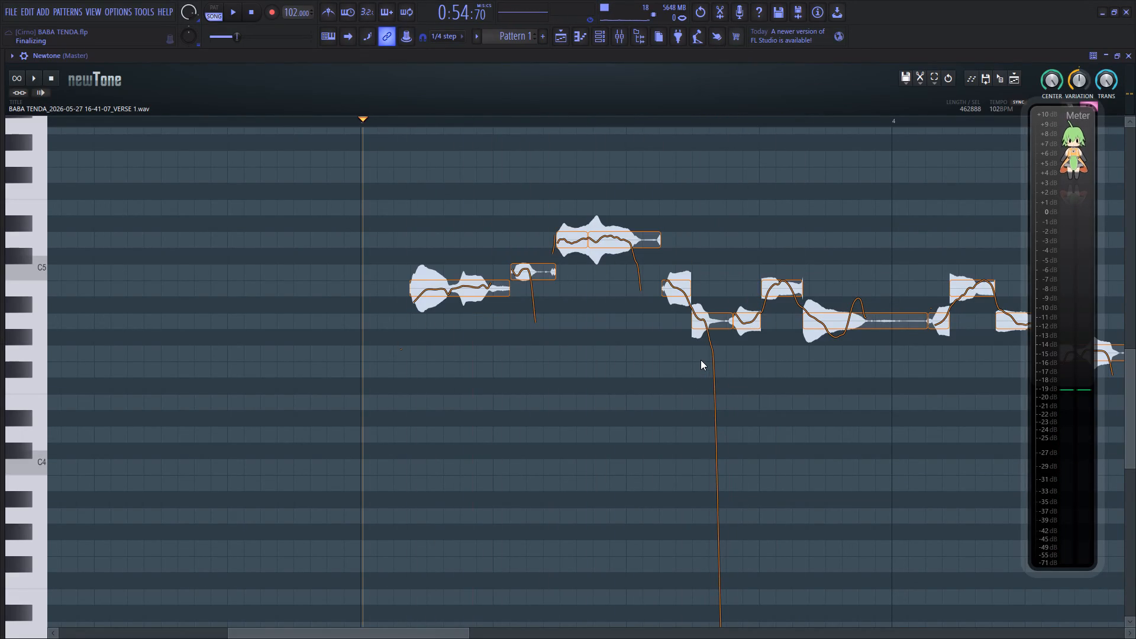
key(space)
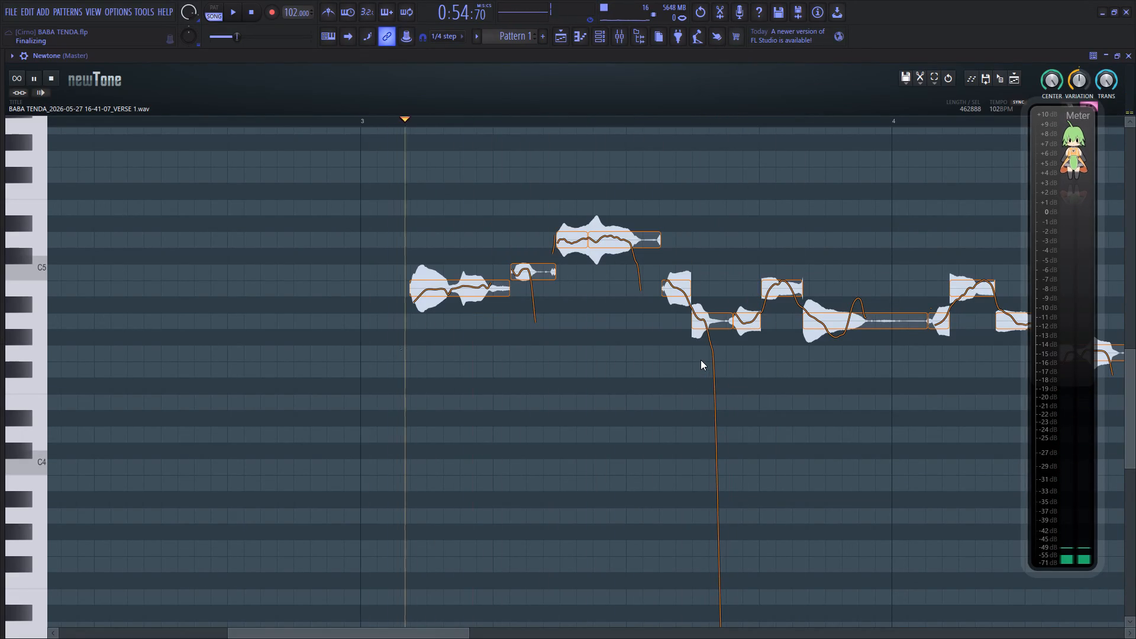
key(space)
key(space)
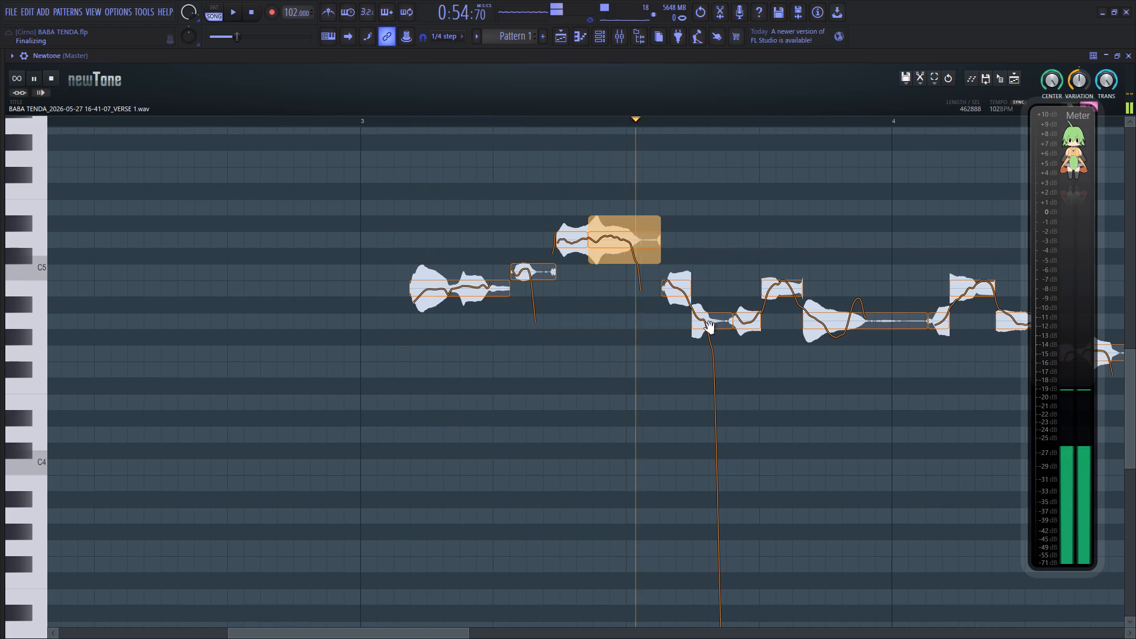
key(space)
click(780, 288)
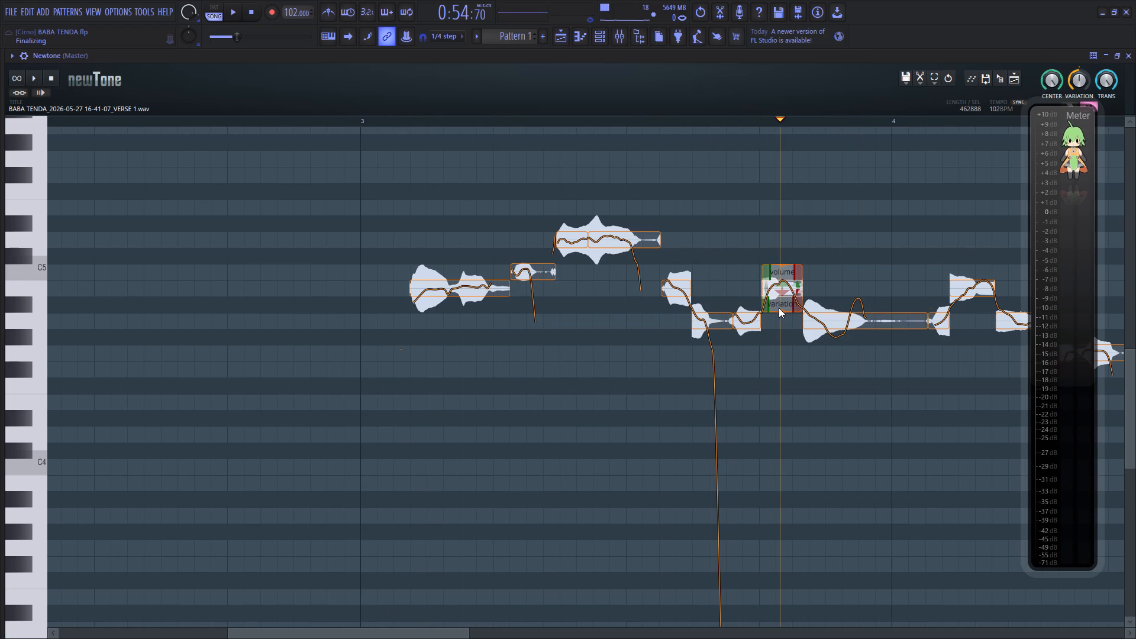
drag(778, 312, 780, 289)
Play from the middle of bar 3 and flatten the pitch variation of the long A-4 note that spans bar 4.
click(608, 360)
key(space)
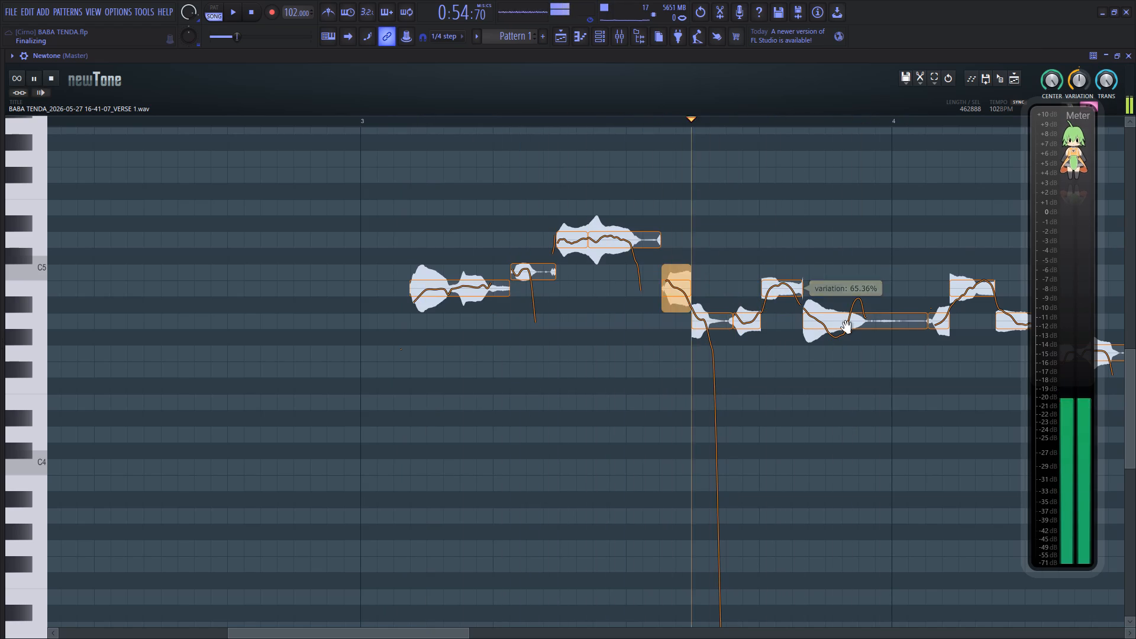
click(860, 346)
drag(858, 343, 860, 297)
Replay from the phrase's start and reduce the pitch variation of the B-4 note after bar 4 and the A-4 note following it.
click(415, 388)
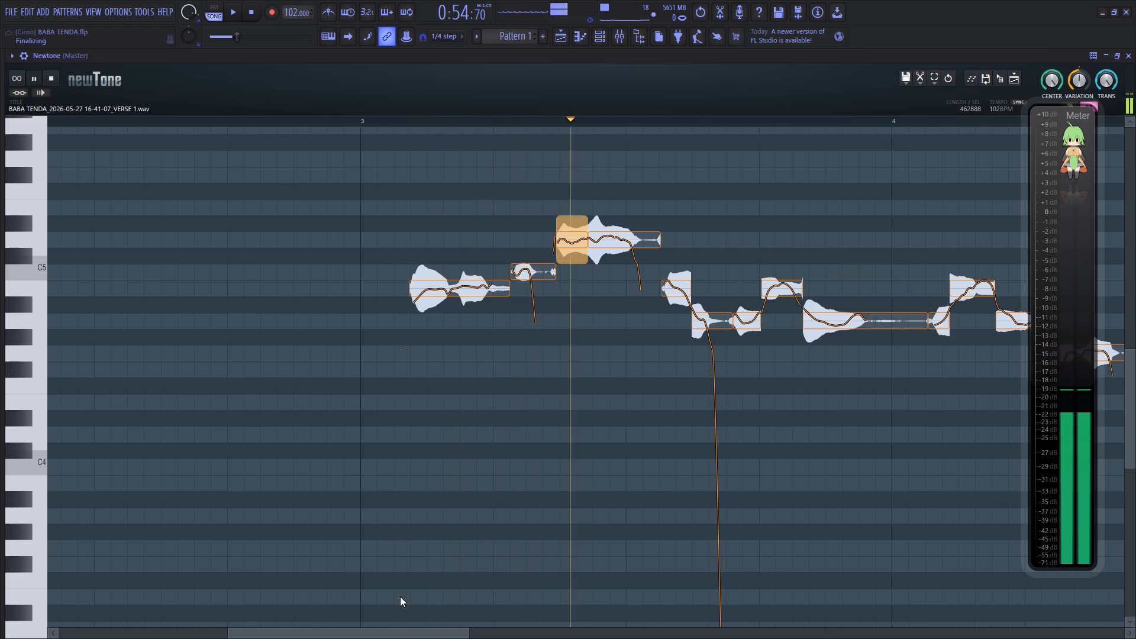
drag(400, 629, 496, 621)
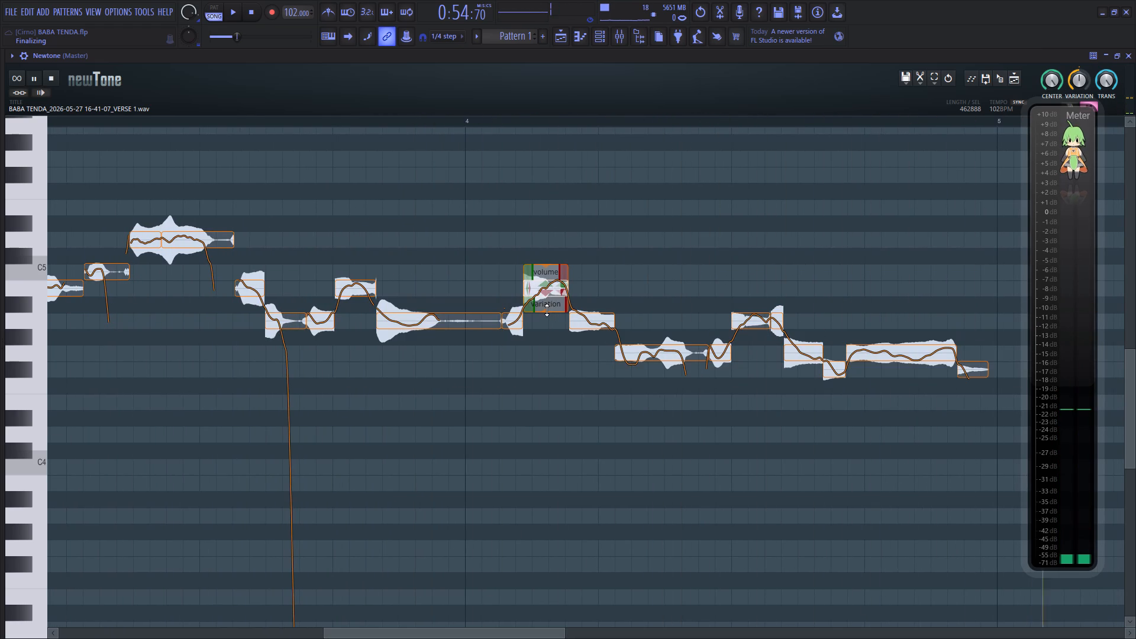
drag(547, 310, 557, 277)
drag(592, 344, 596, 333)
Replay the line from around bar 4 and raise the short F#-4 note before bar 5 one semitone to G-4.
click(456, 366)
key(space)
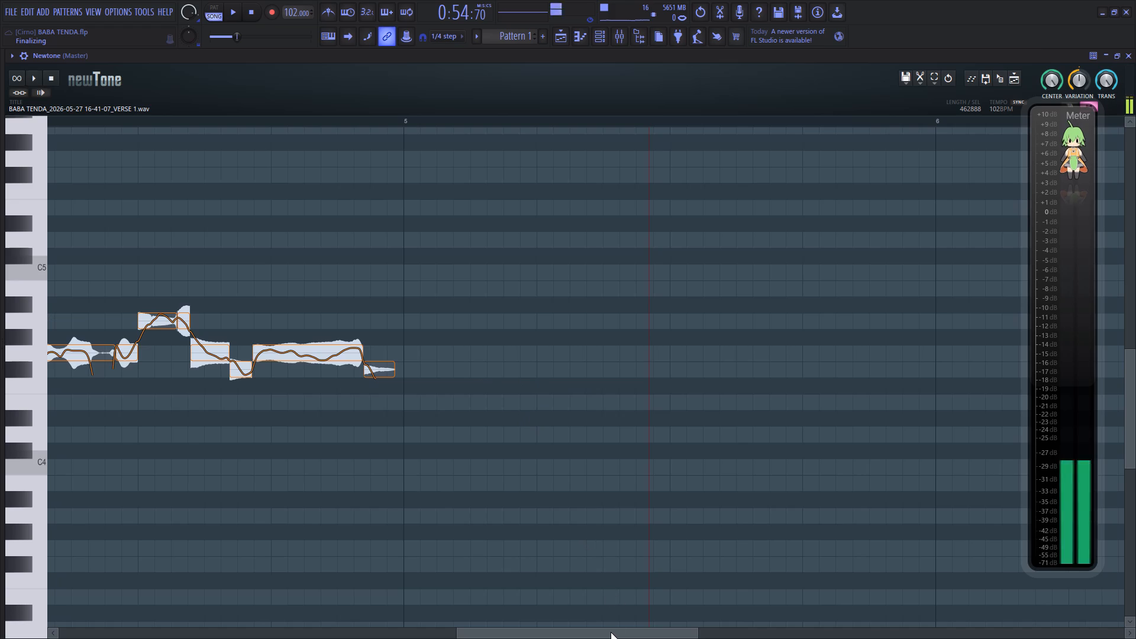
drag(610, 633, 408, 624)
key(space)
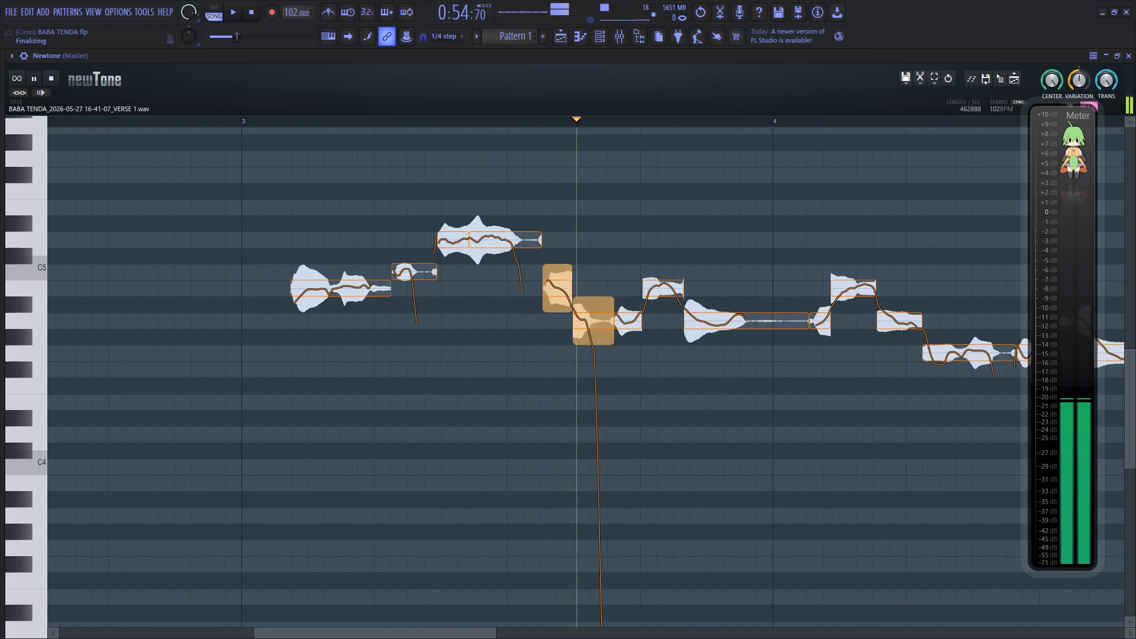
drag(427, 635, 535, 608)
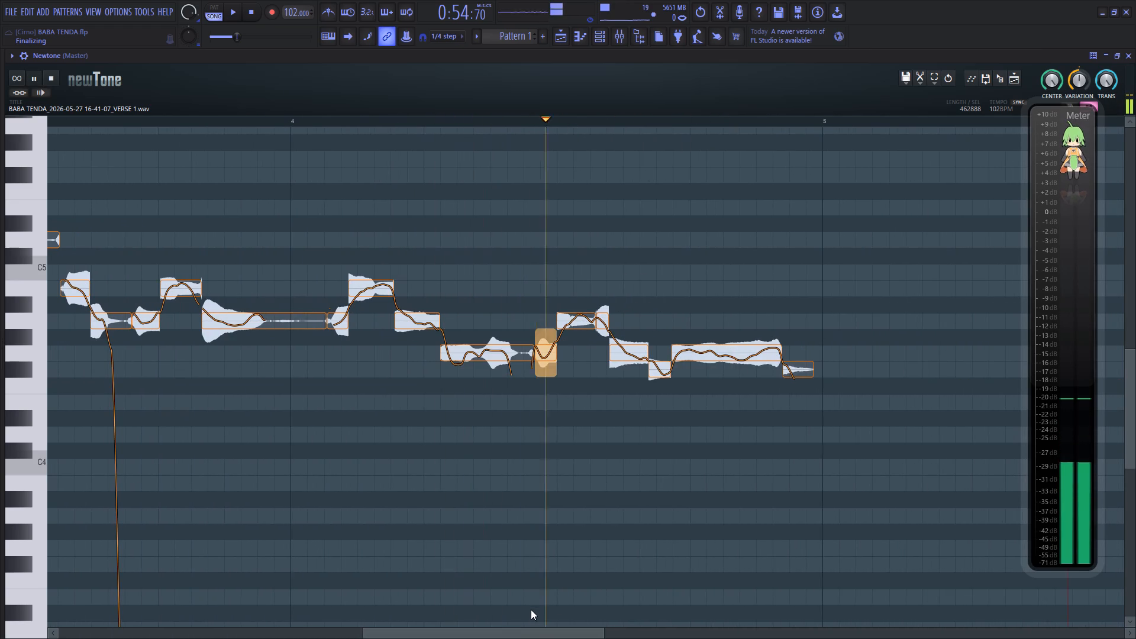
key(space)
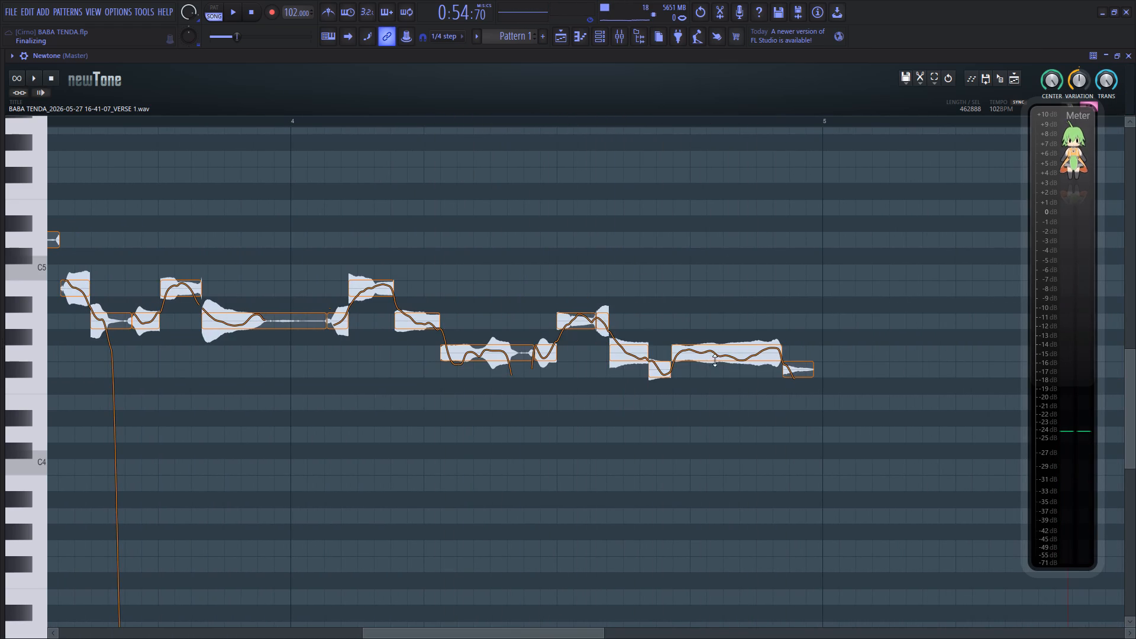
drag(659, 372, 662, 351)
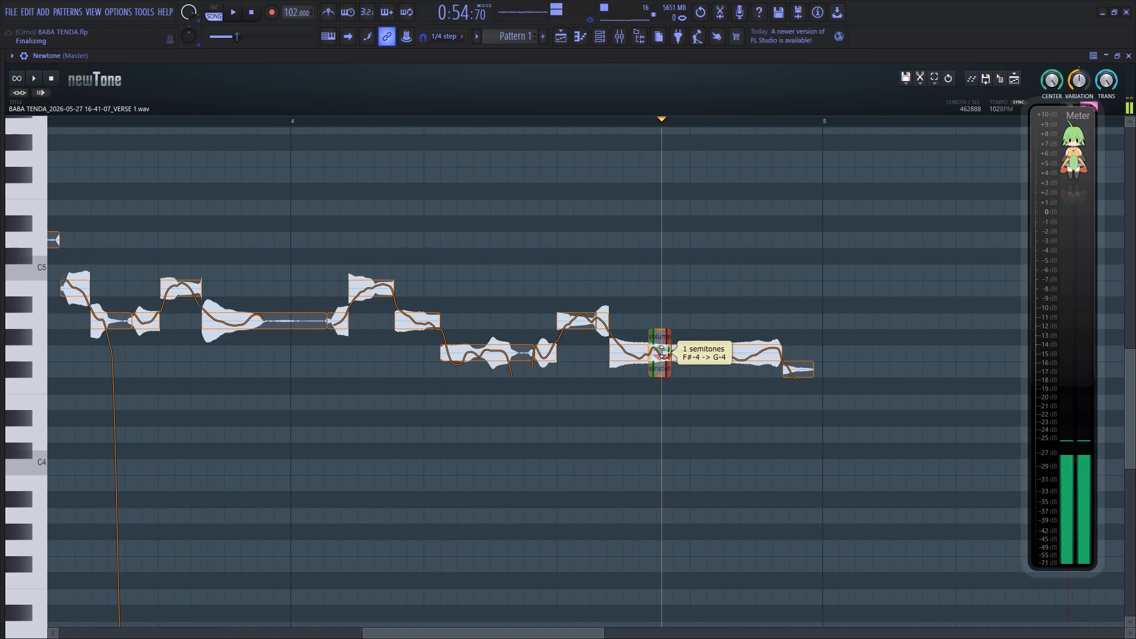
Play the second half of bar 4 and flatten the pitch variation of its first, longer G-4 note.
click(477, 396)
key(space)
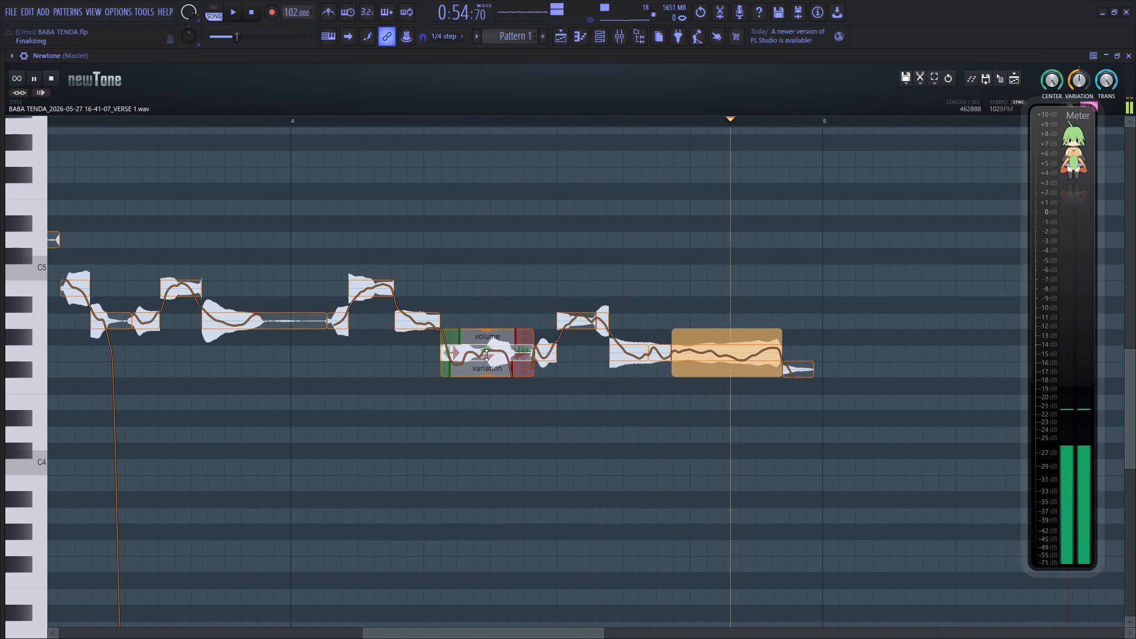
click(486, 355)
drag(486, 376, 497, 337)
key(space)
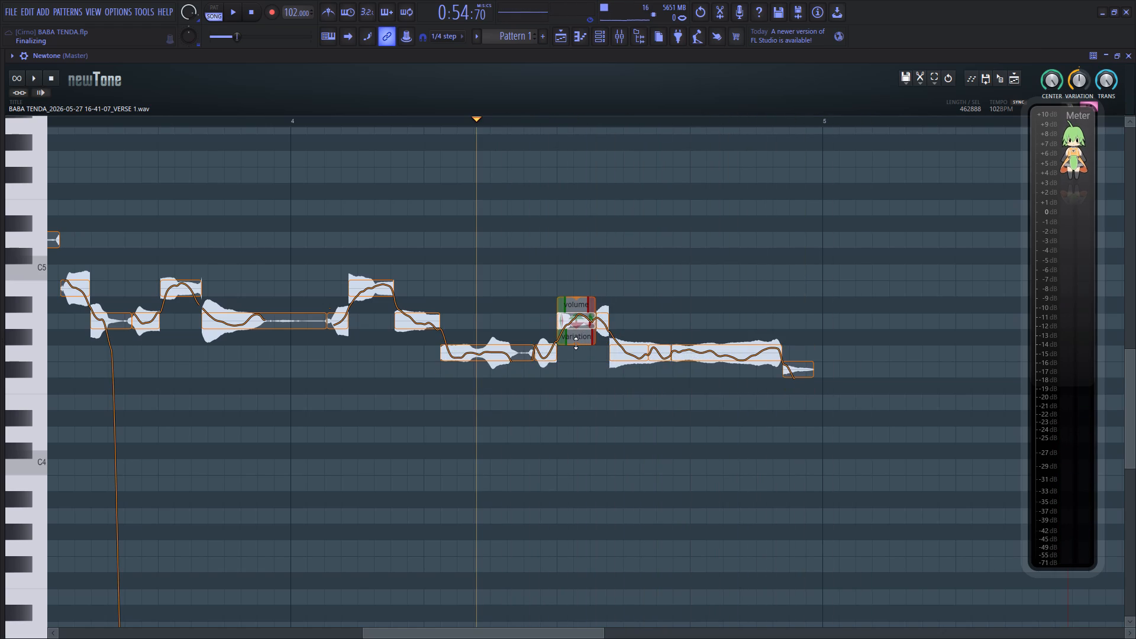
Reduce the pitch variation of the A-4 note and the three G-4 notes after it, setting the longest one to about 71%.
drag(576, 343, 579, 316)
drag(631, 375, 633, 347)
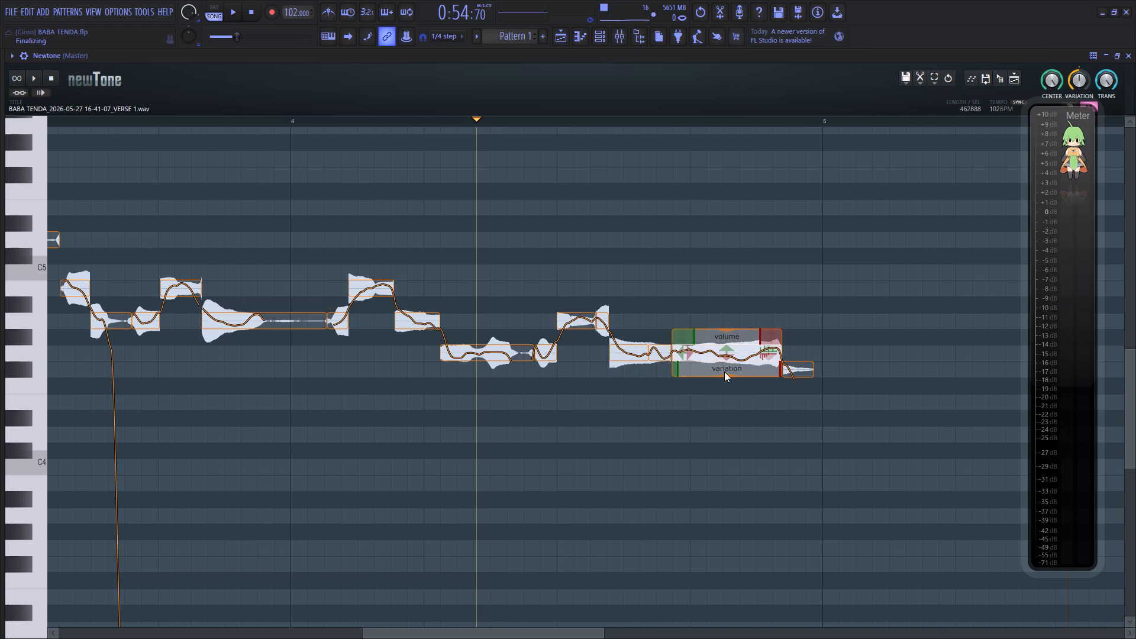
drag(724, 377, 725, 372)
click(727, 356)
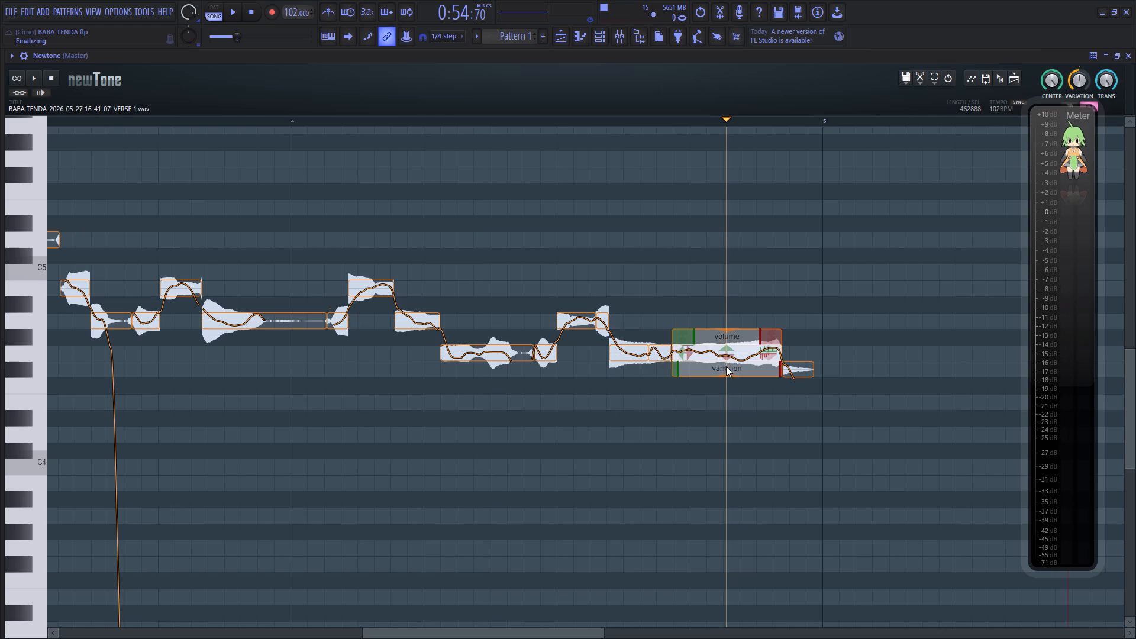
drag(723, 377, 728, 358)
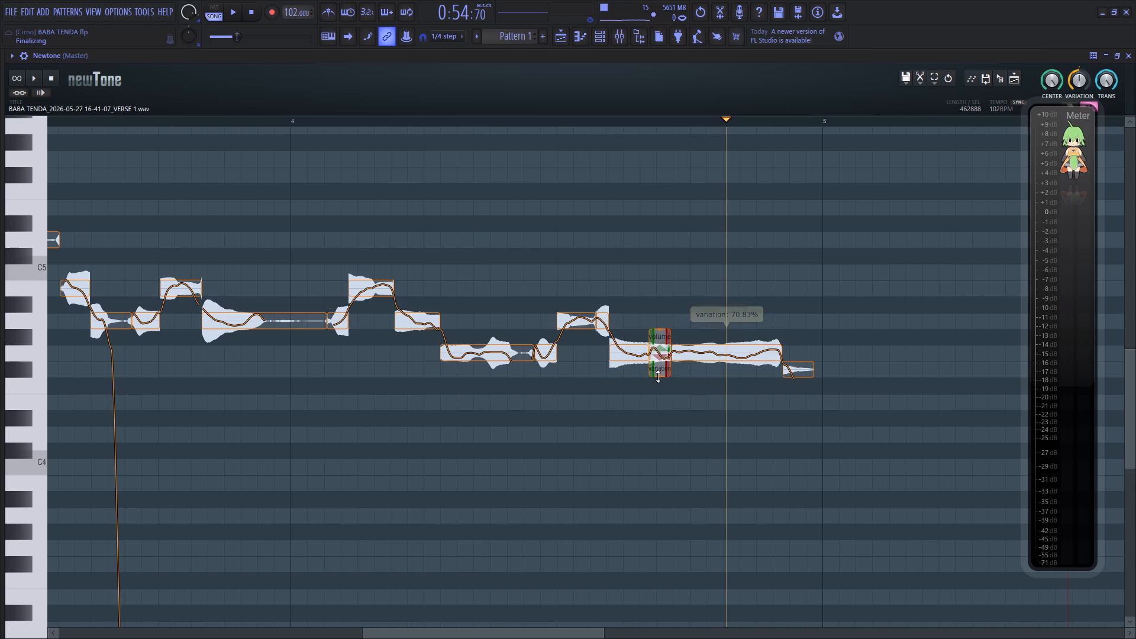
drag(658, 376, 669, 337)
Play the end of the phrase from the first longer G-4 note in bar 4 to check the corrections.
click(459, 389)
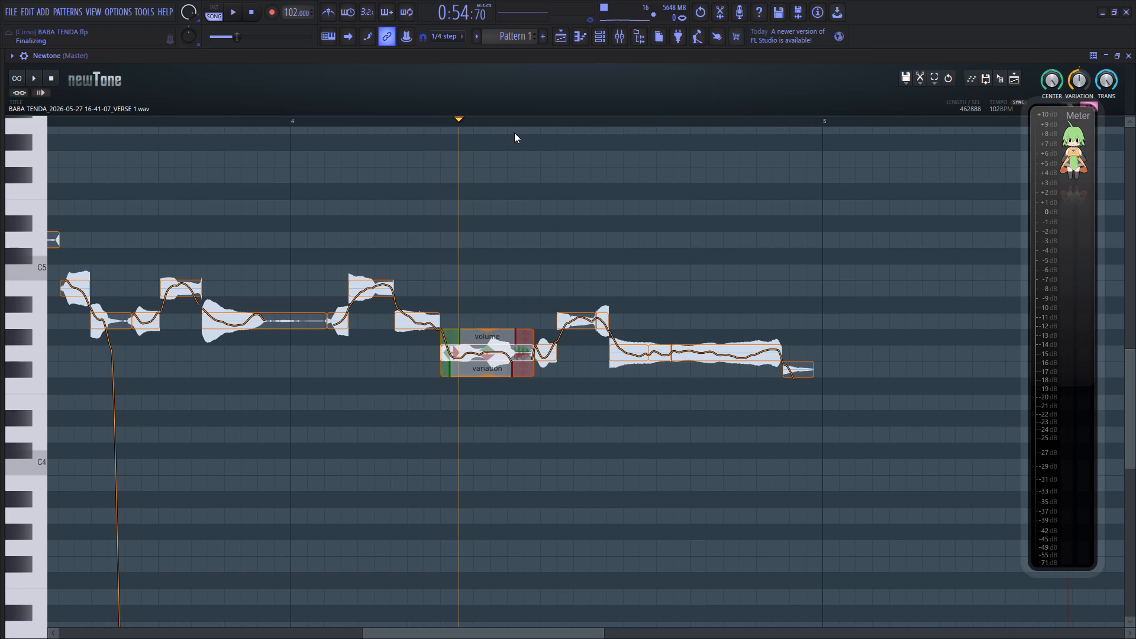
scroll(537, 121, down, 2)
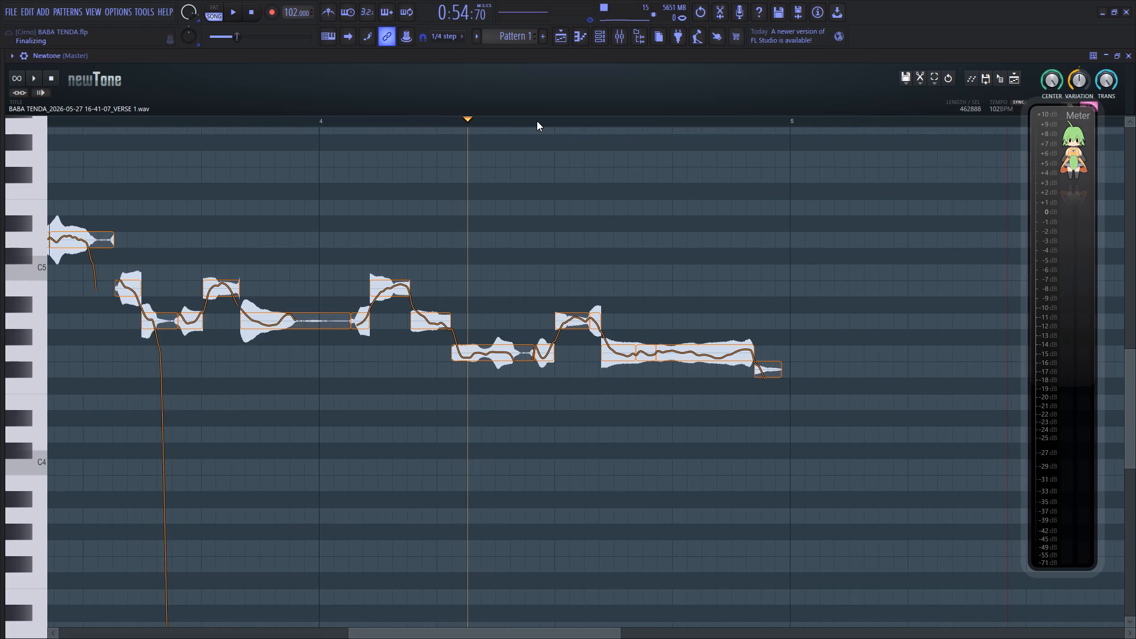
scroll(537, 121, down, 1)
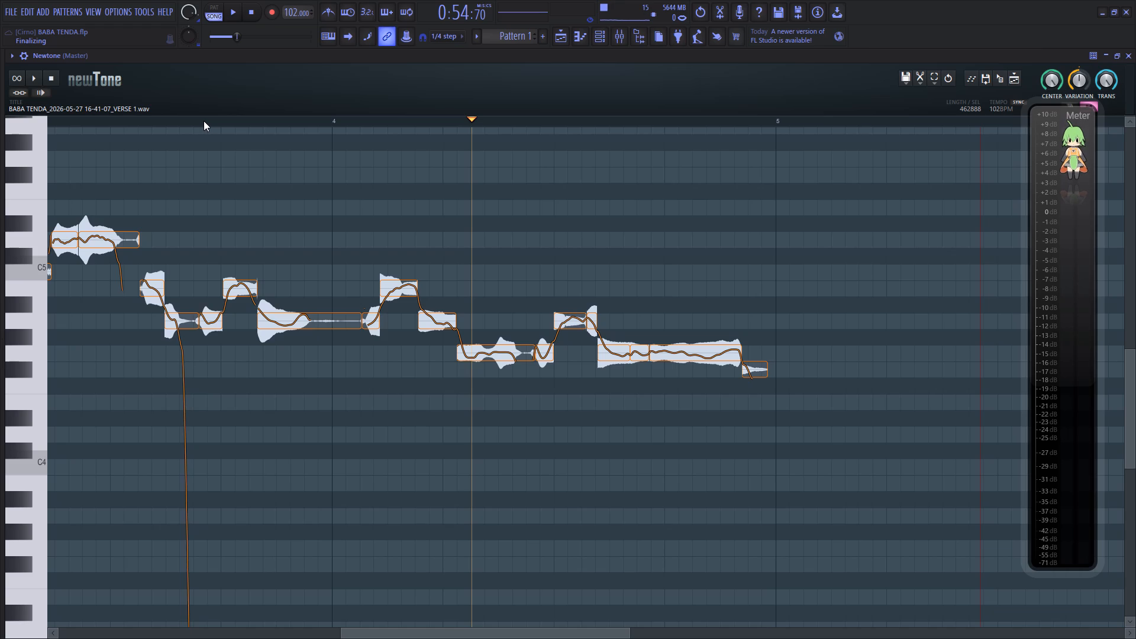
key(space)
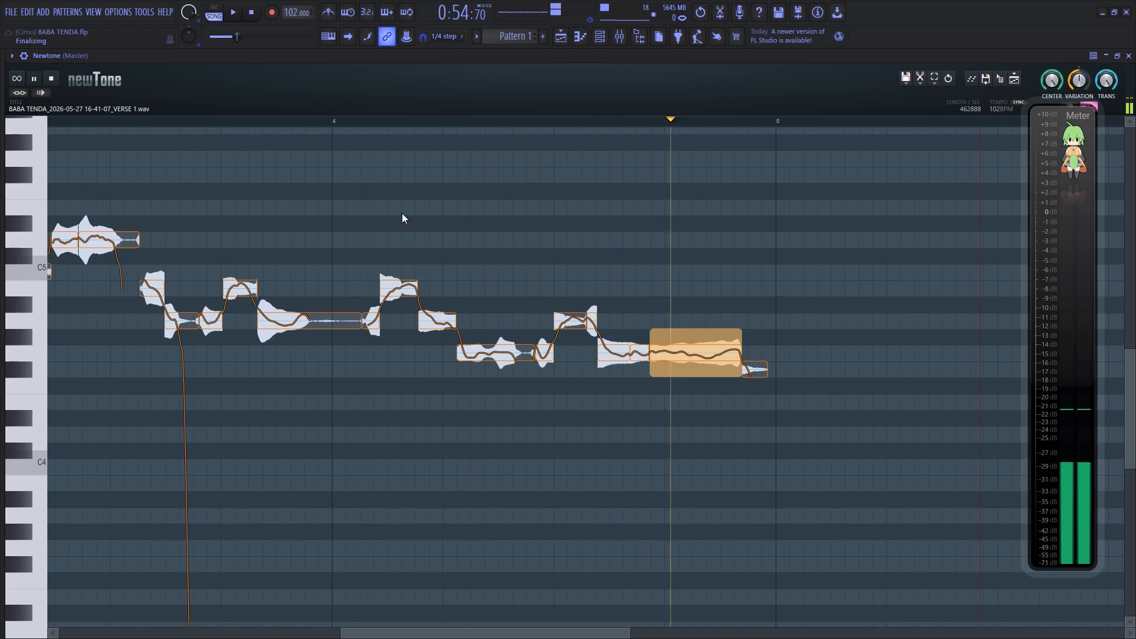
key(space)
Send the corrected 16-41-07 vocal to the upper VERSE 2 playlist track and close Newtone.
drag(995, 79, 986, 103)
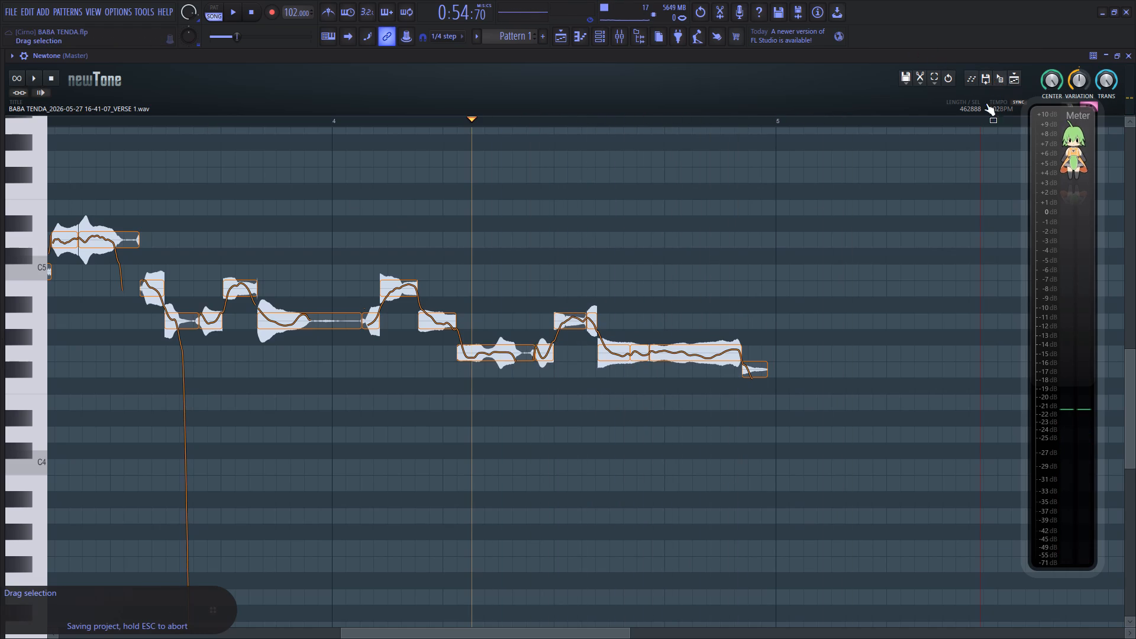
drag(986, 103, 519, 443)
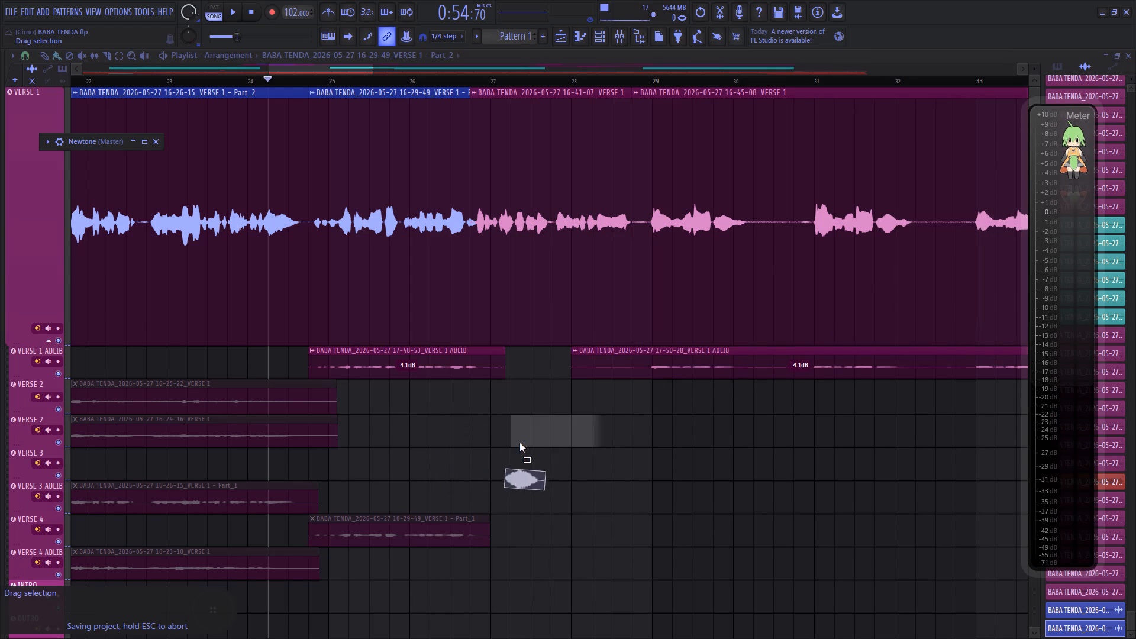
drag(519, 443, 475, 409)
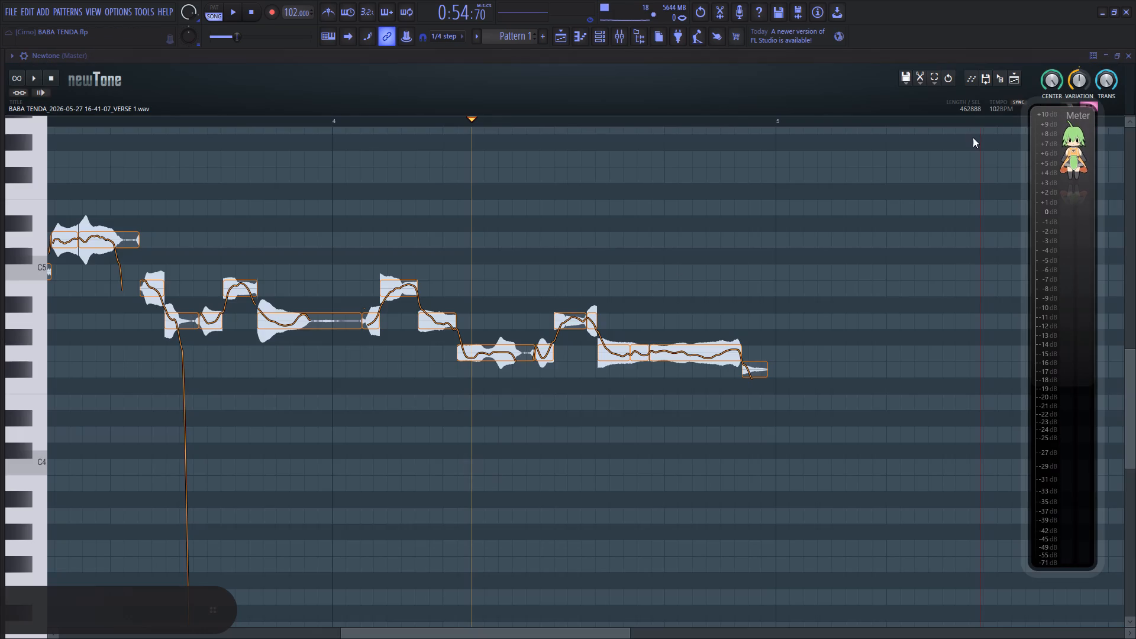
click(1127, 49)
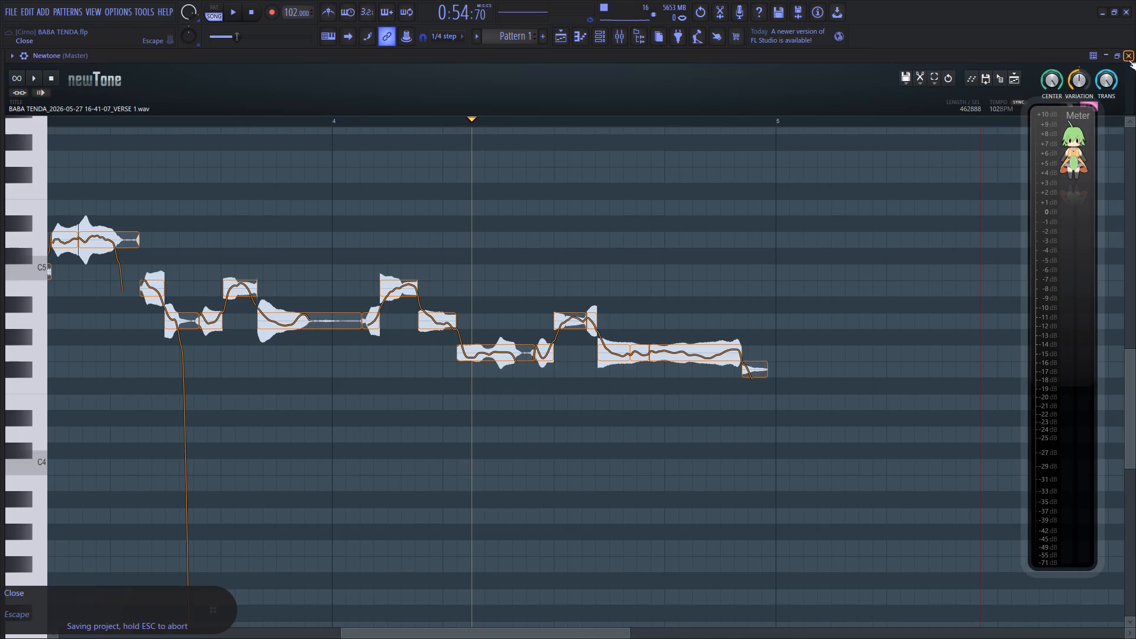
click(1128, 60)
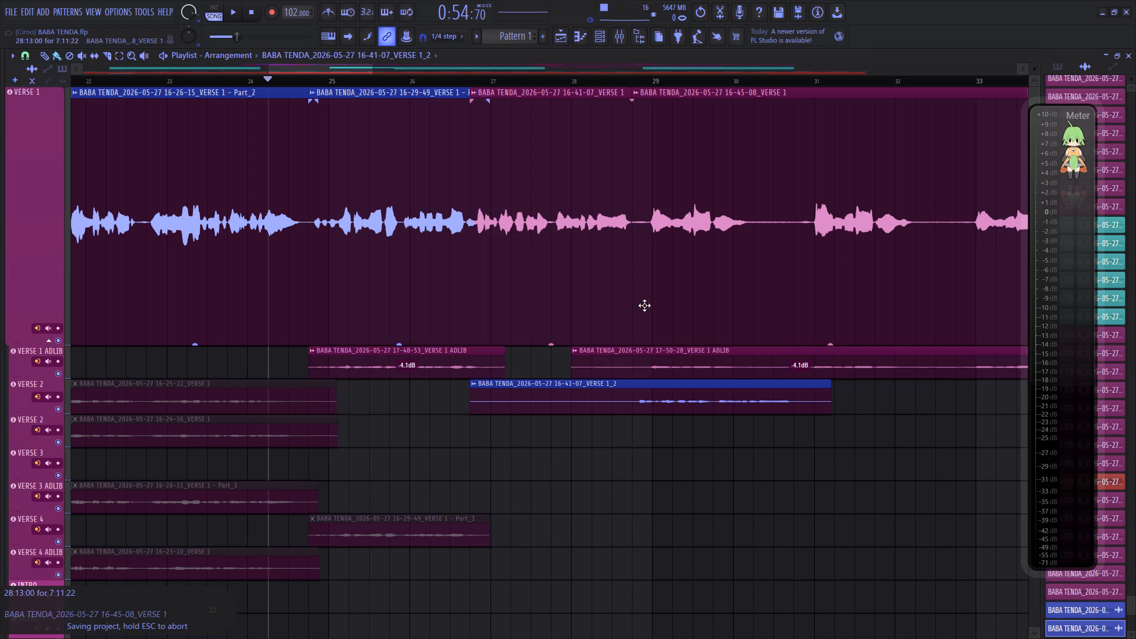
Move the new 16-41-07_VERSE 1_2 clip to start at 24:13 and cut it down to the 2-bar part starting at 26:13.
drag(644, 408, 528, 409)
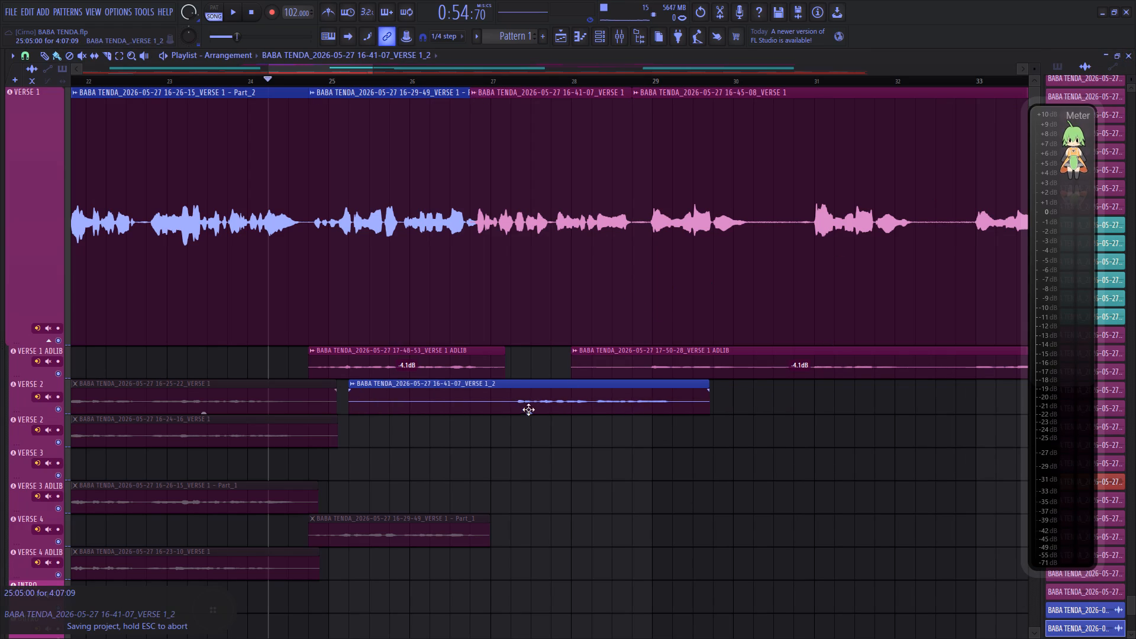
drag(528, 409, 489, 412)
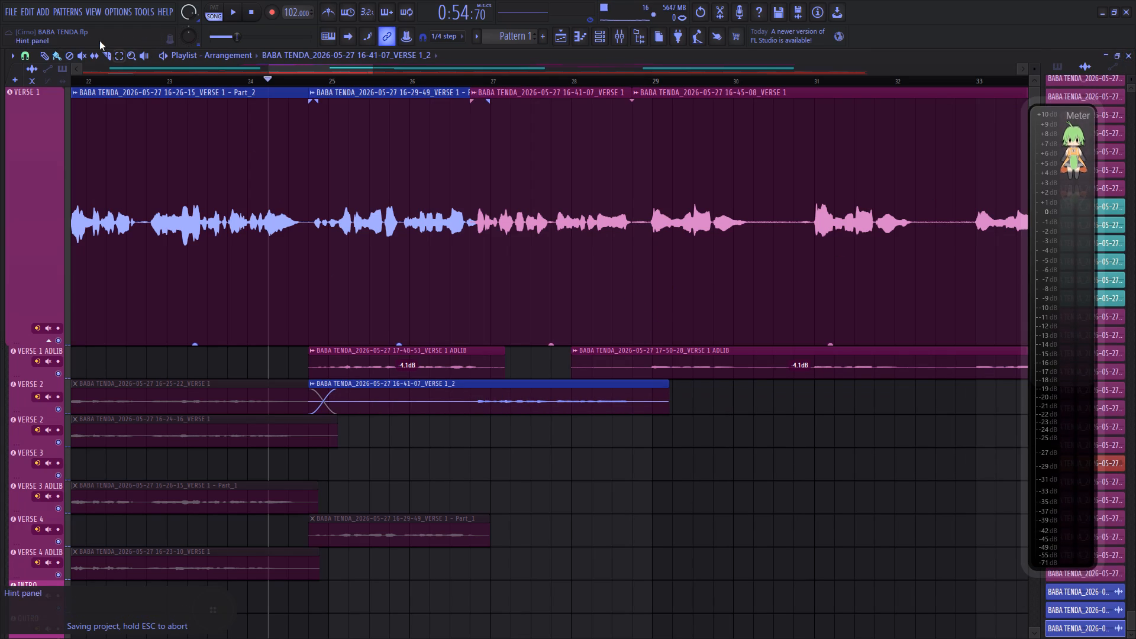
click(105, 52)
right_click(449, 407)
right_click(468, 410)
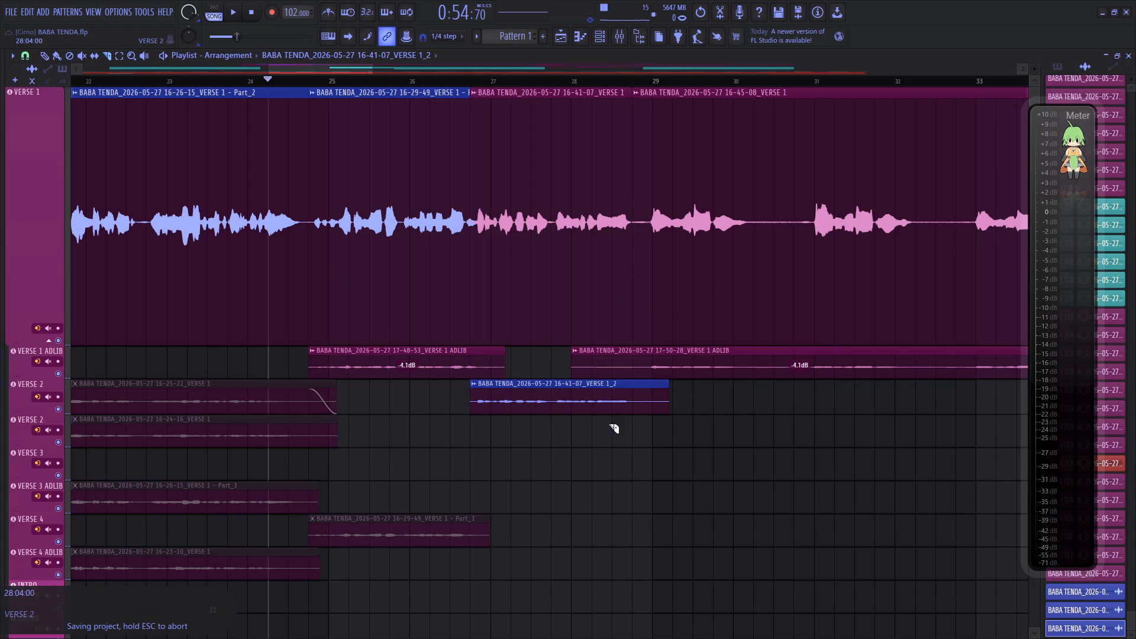
right_click(634, 403)
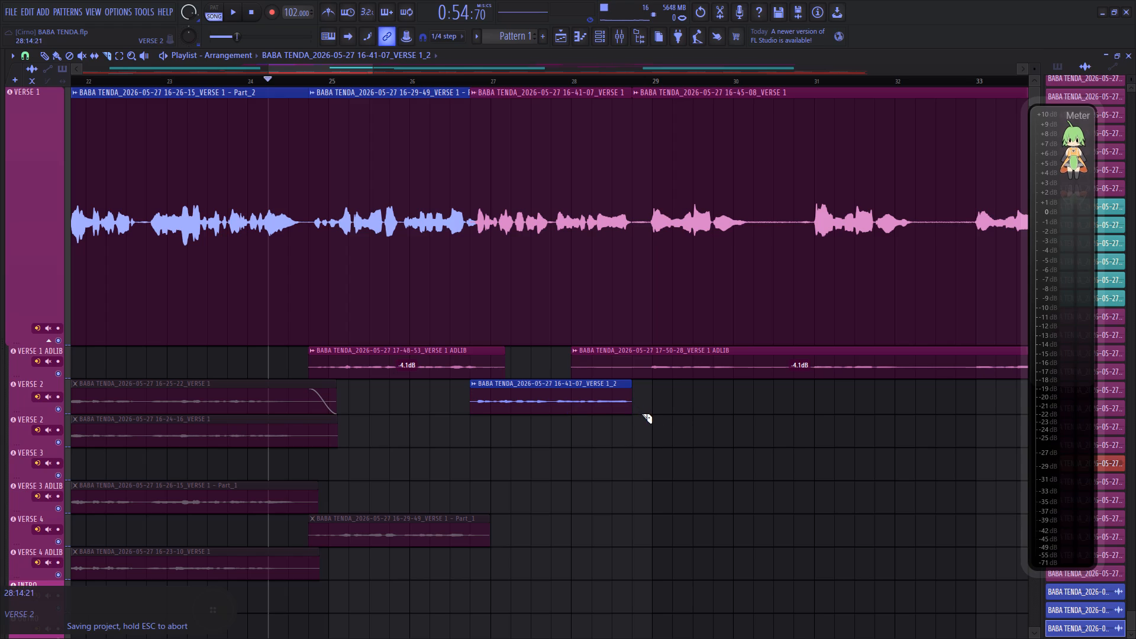
Mute the original 16-41-07_VERSE 1 clip on the VERSE 1 track.
click(86, 62)
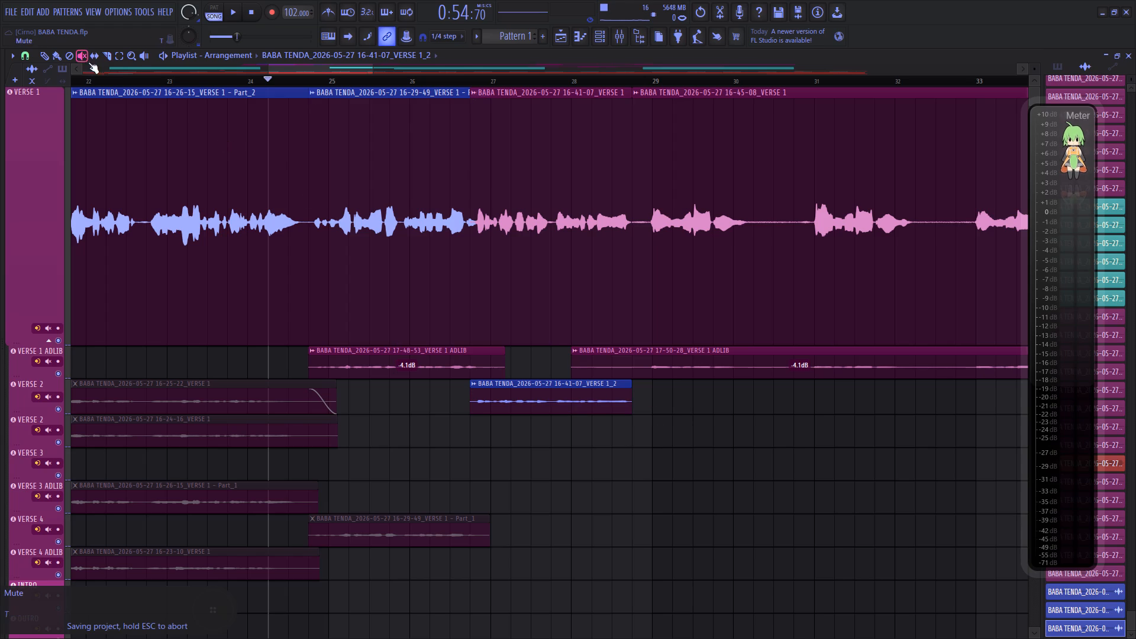
click(480, 189)
click(404, 162)
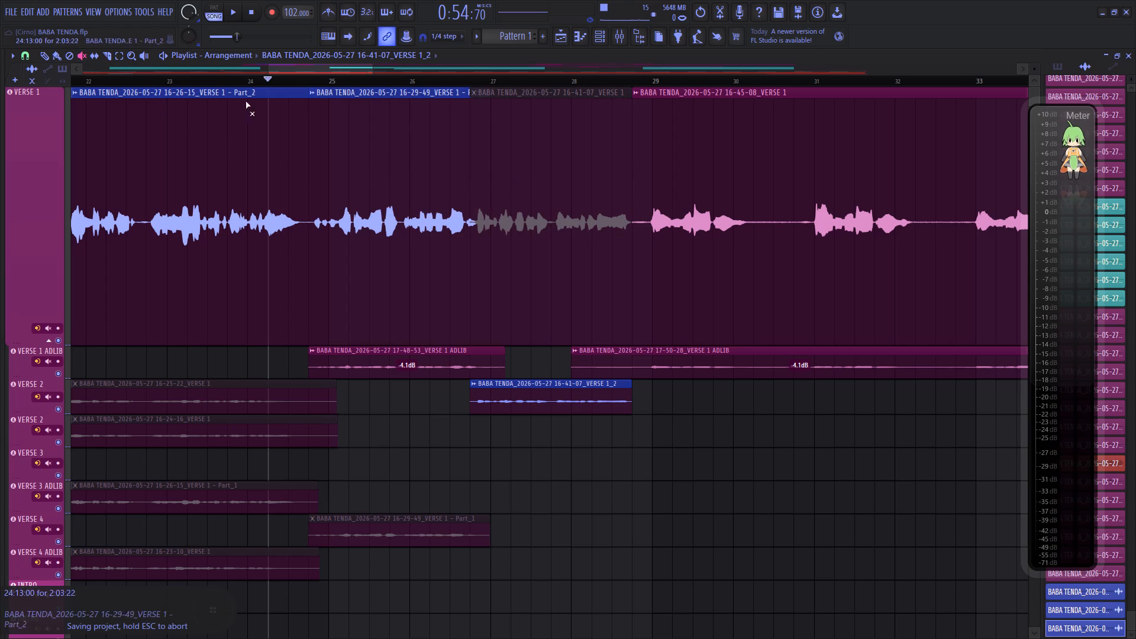
Move the muted original 16-41-07 clip to the lower VERSE 2 track and the corrected clip into its place on VERSE 1.
click(57, 54)
drag(572, 213, 569, 441)
drag(551, 399, 551, 376)
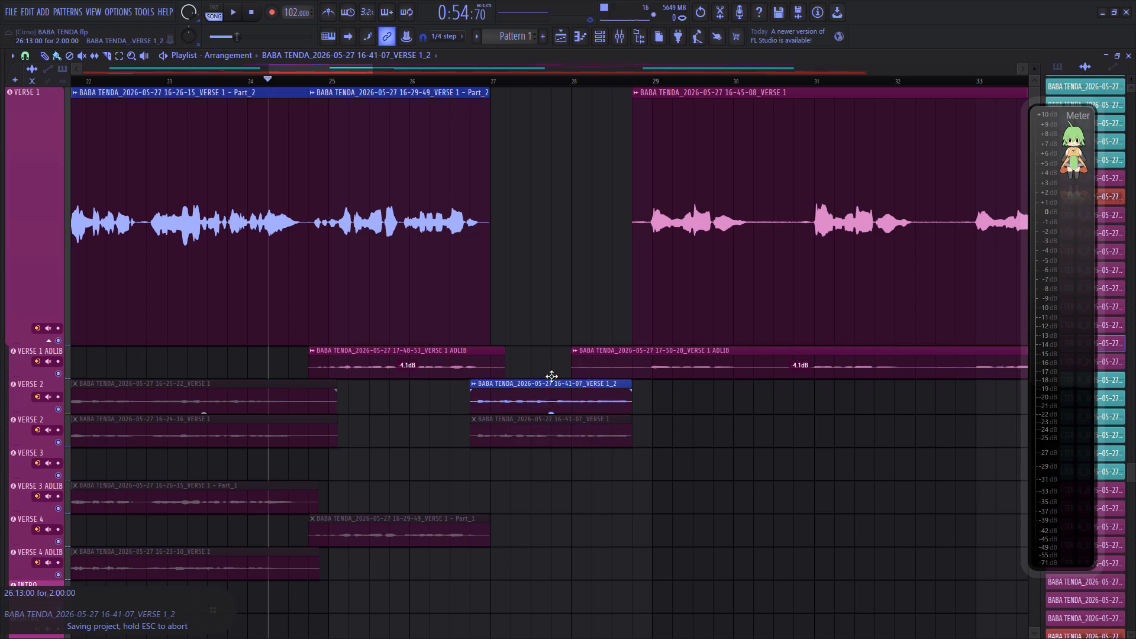
drag(551, 376, 556, 220)
Set the fade-in at the start of the corrected 16-41-07_VERSE 1_2 clip to 0'00.000".
drag(493, 104, 430, 114)
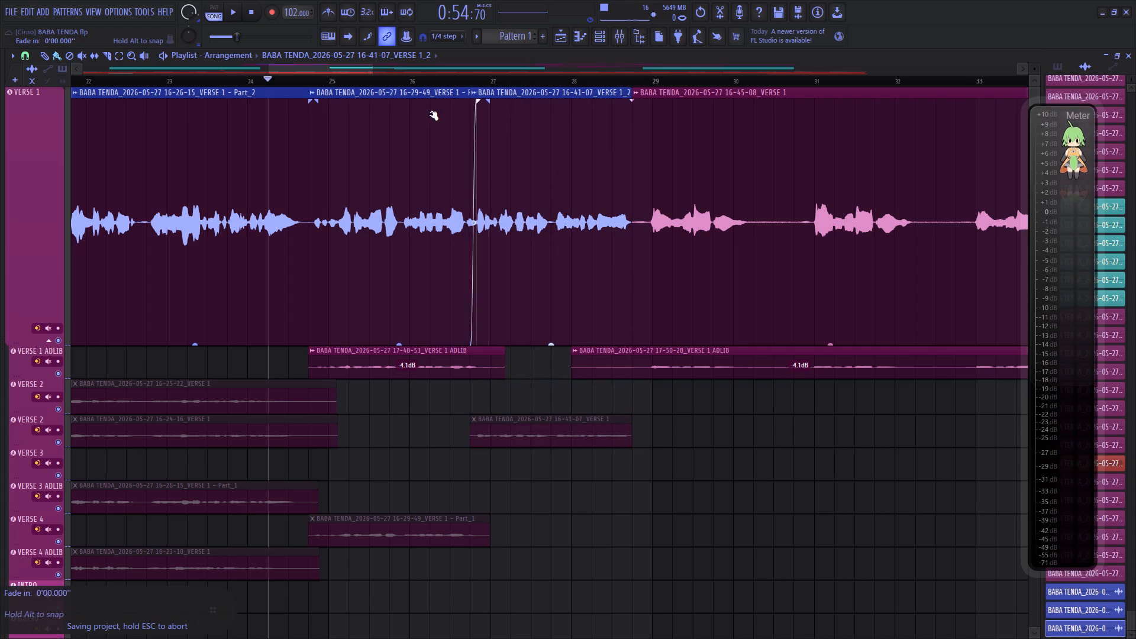
Play the song from the start of the corrected 16-41-07_VERSE 1_2 clip, lowering the main volume while it plays.
drag(430, 114, 425, 115)
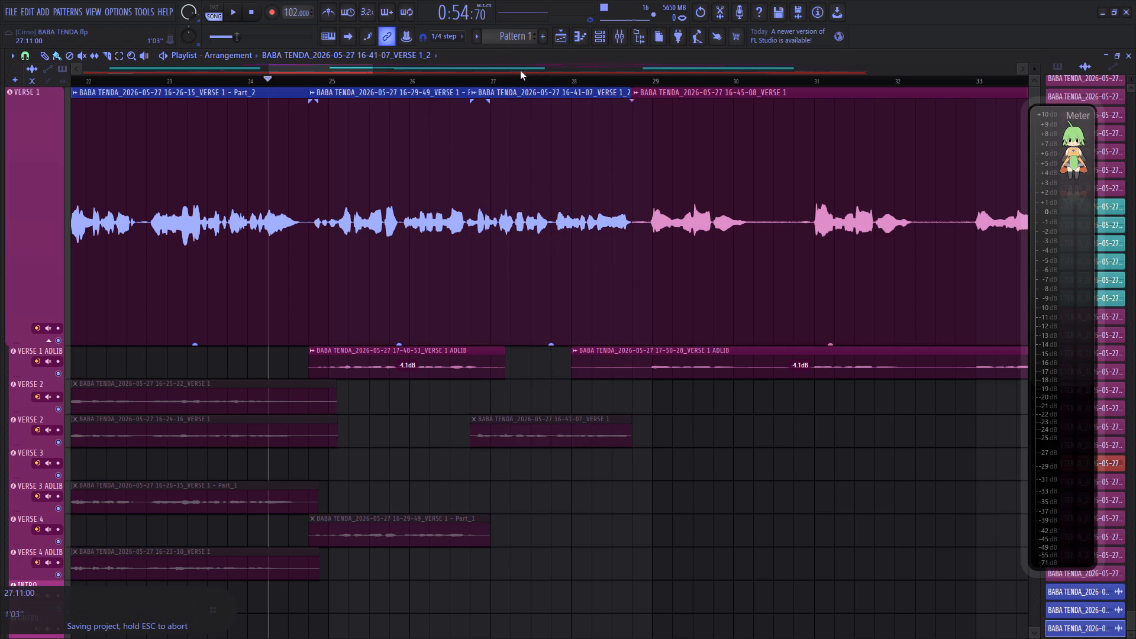
click(477, 81)
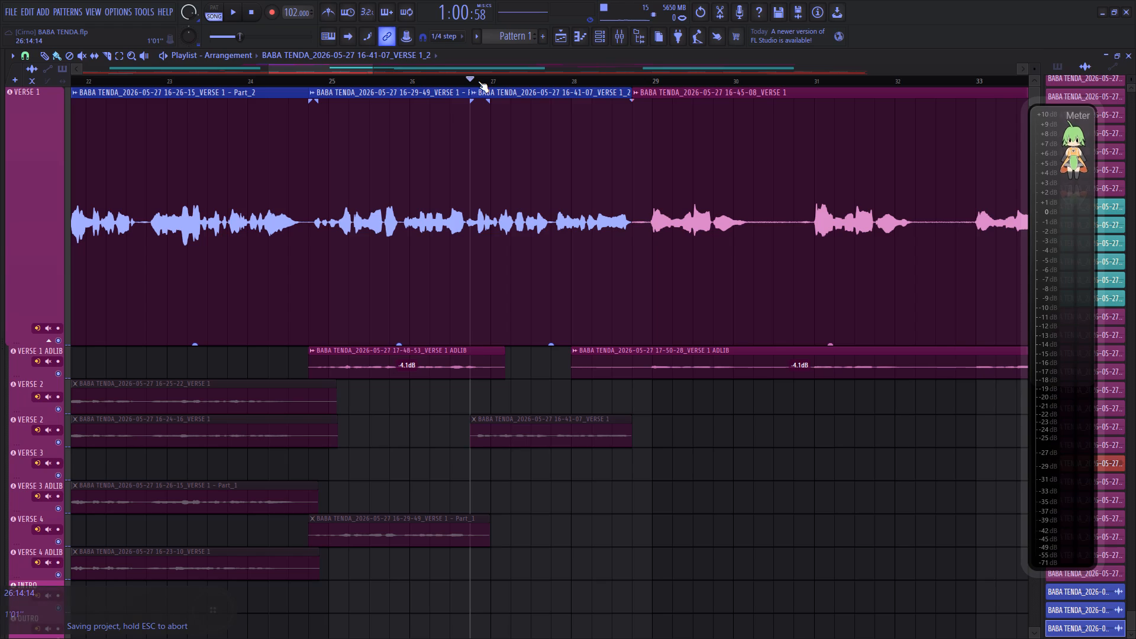
key(space)
key(space)
scroll(196, 10, down, 4)
key(space)
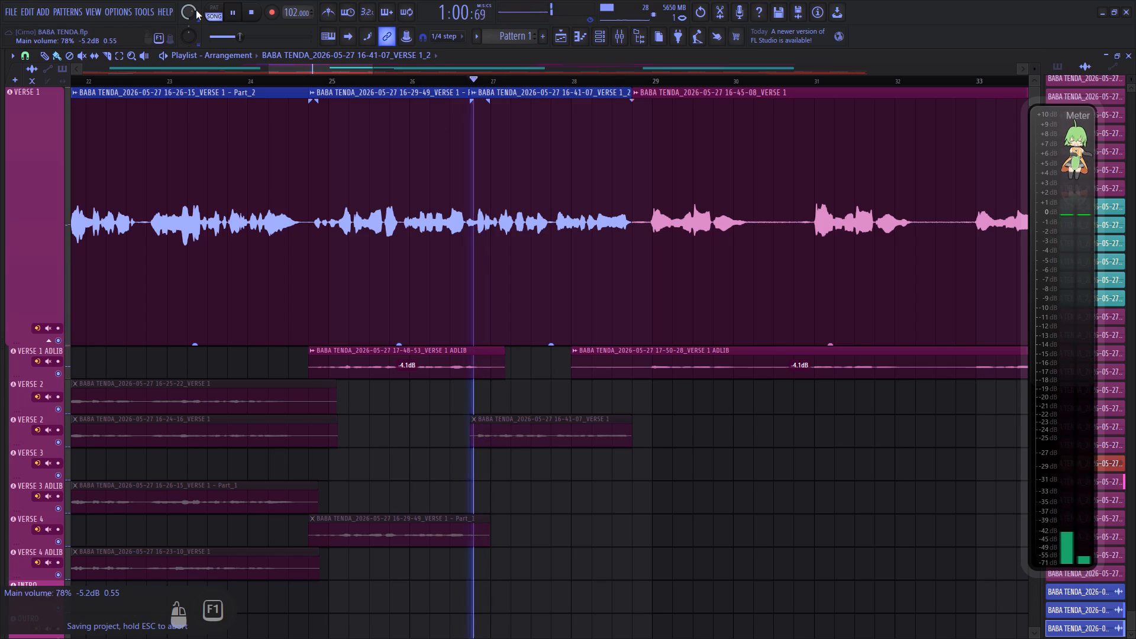
scroll(196, 10, down, 10)
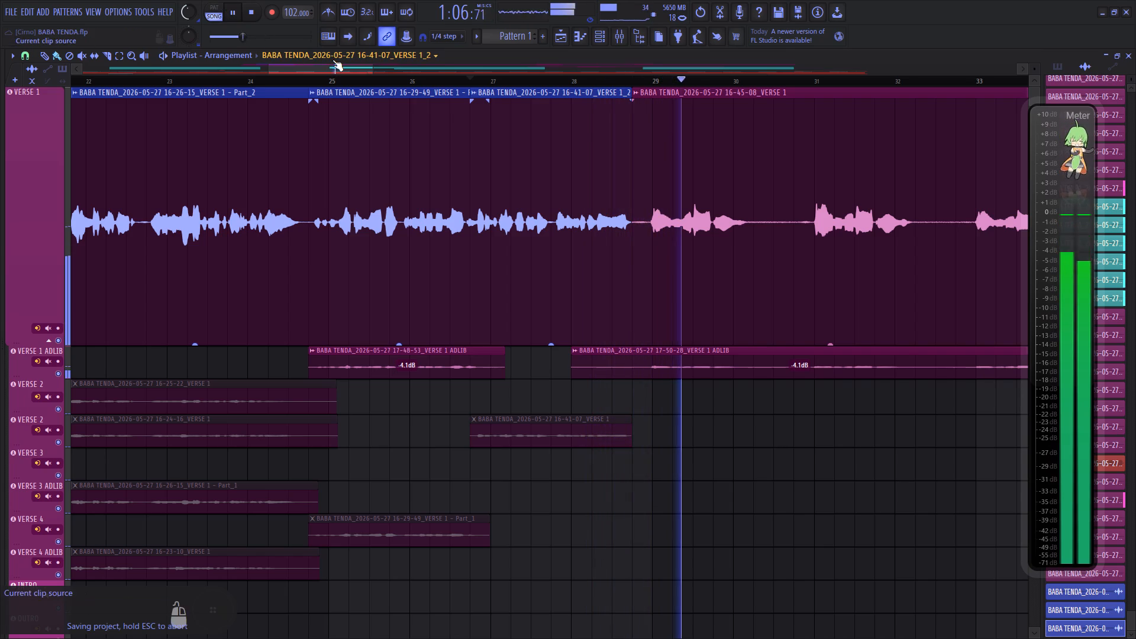
drag(332, 64, 394, 66)
key(space)
Make the 16-45-08_VERSE 1 clip on the VERSE 1 track unique as a sample.
drag(360, 67, 348, 70)
click(173, 95)
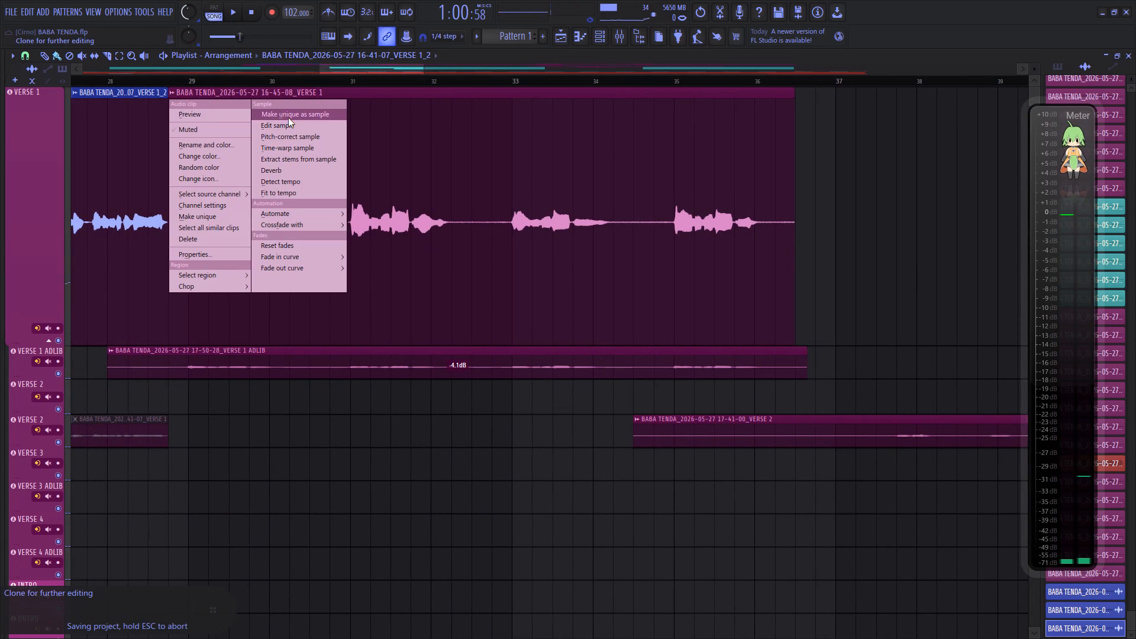
click(288, 118)
click(647, 369)
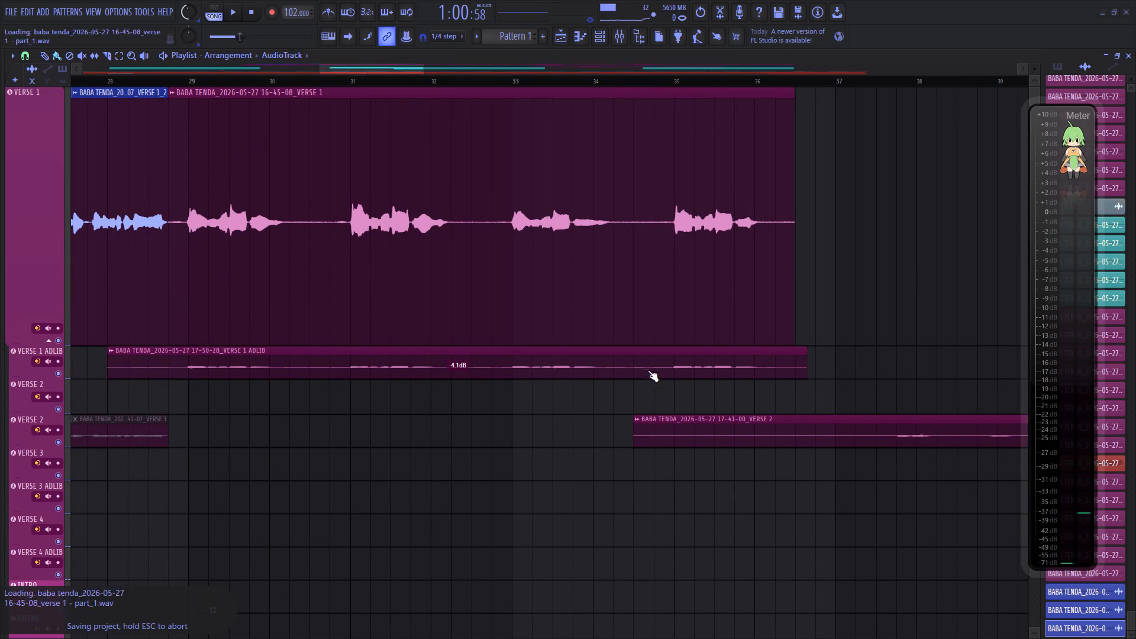
Open the 16-45-08_VERSE 1 - Part_1 clip for pitch correction in Newtone and shift its off-scale notes, moving the F-4 notes down to E-4.
click(172, 92)
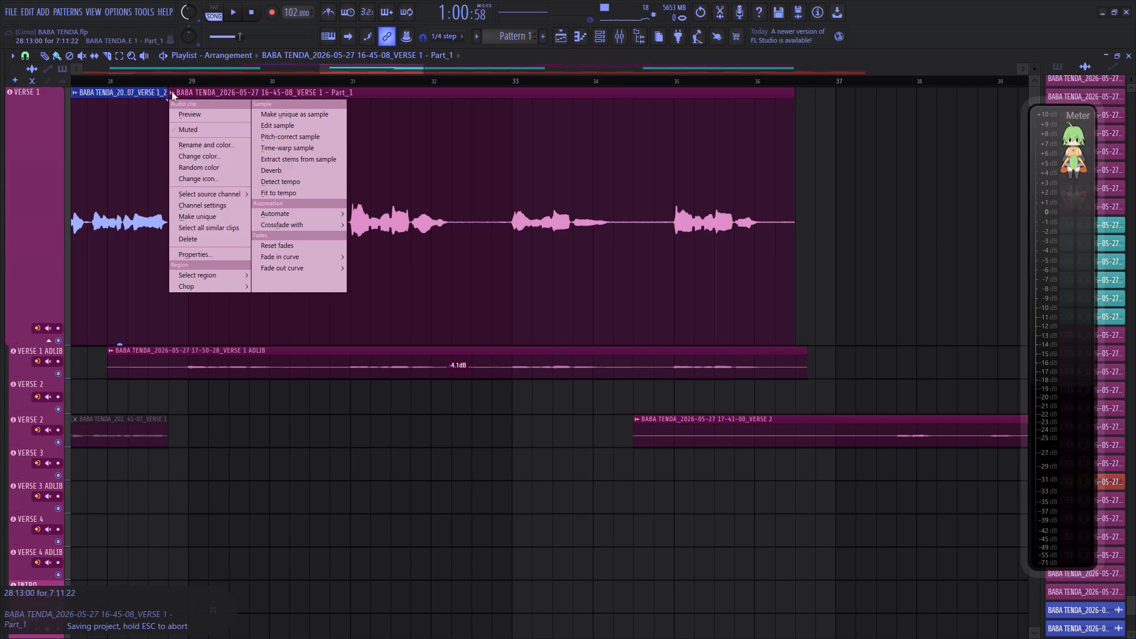
click(296, 138)
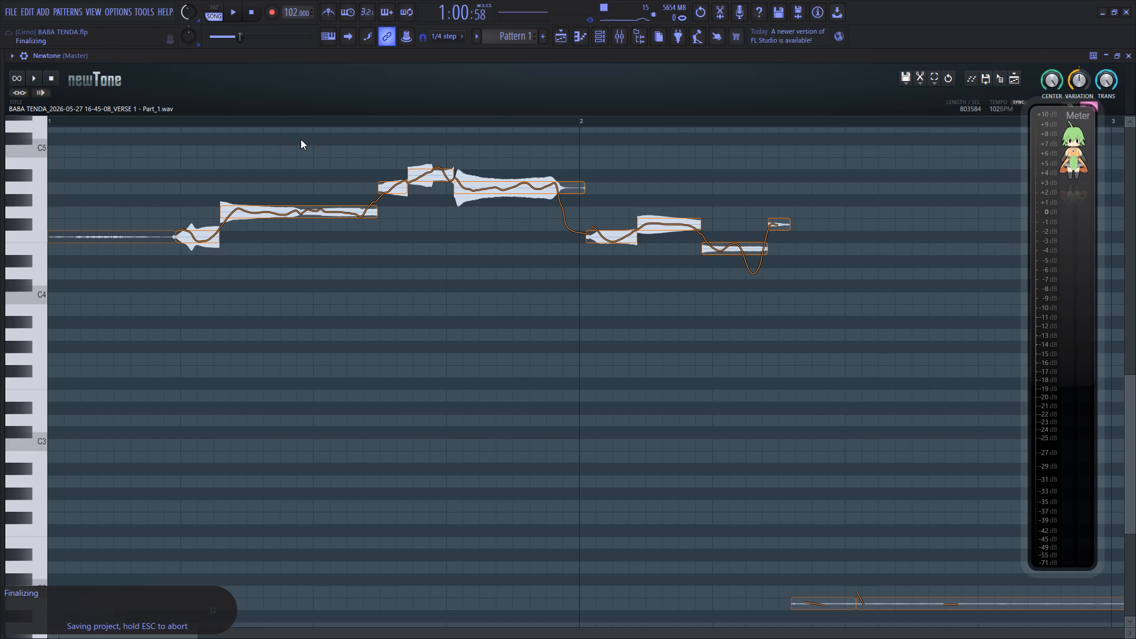
click(916, 85)
click(940, 230)
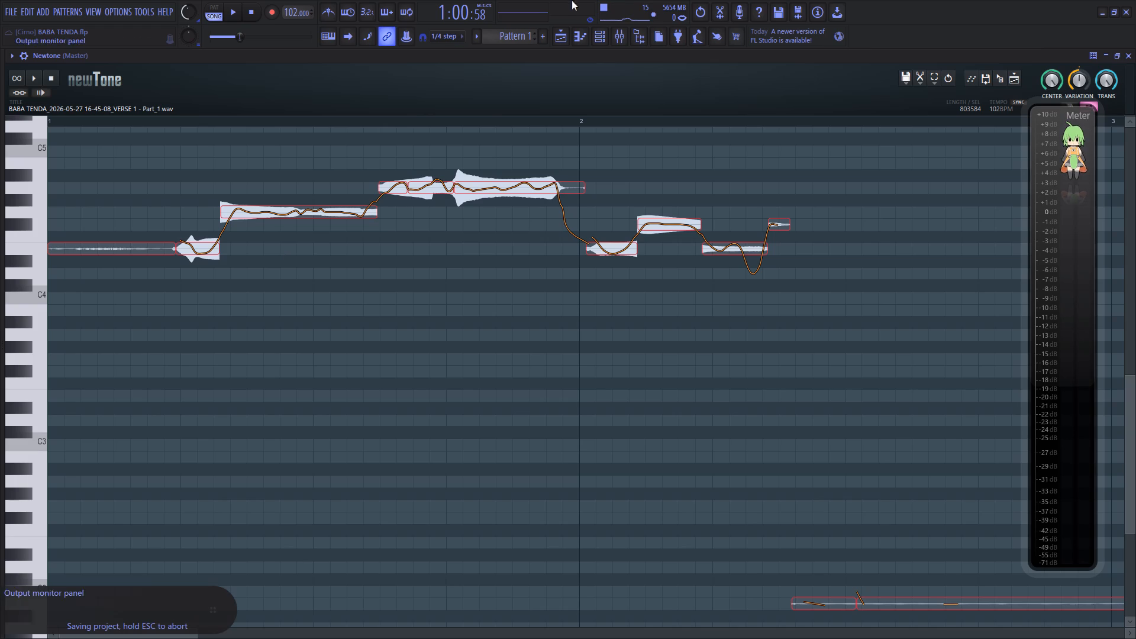
click(142, 211)
Listen repeatedly to the first vocal phrase from just before its opening note up to bar 2 and check its pitches.
key(space)
click(163, 330)
key(space)
scroll(217, 310, up, 3)
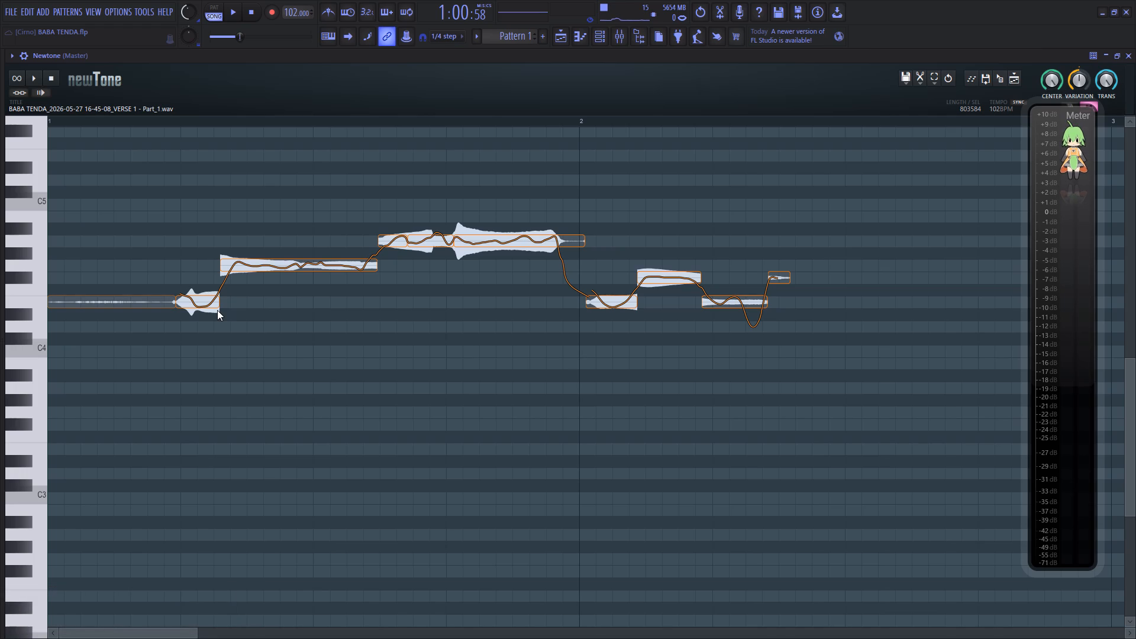
click(138, 318)
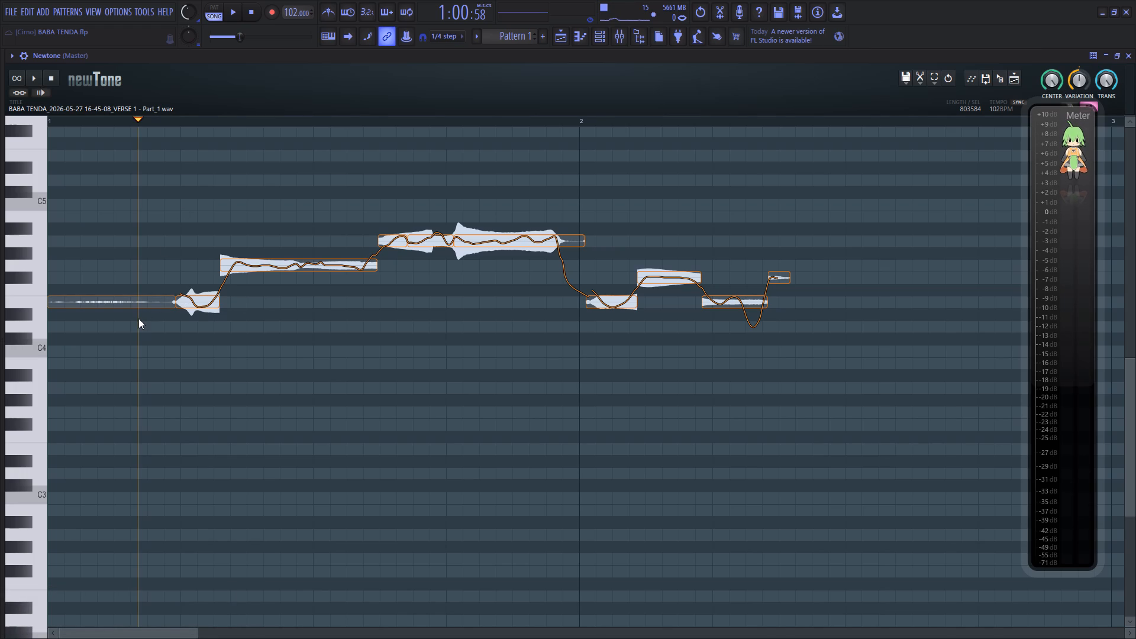
key(space)
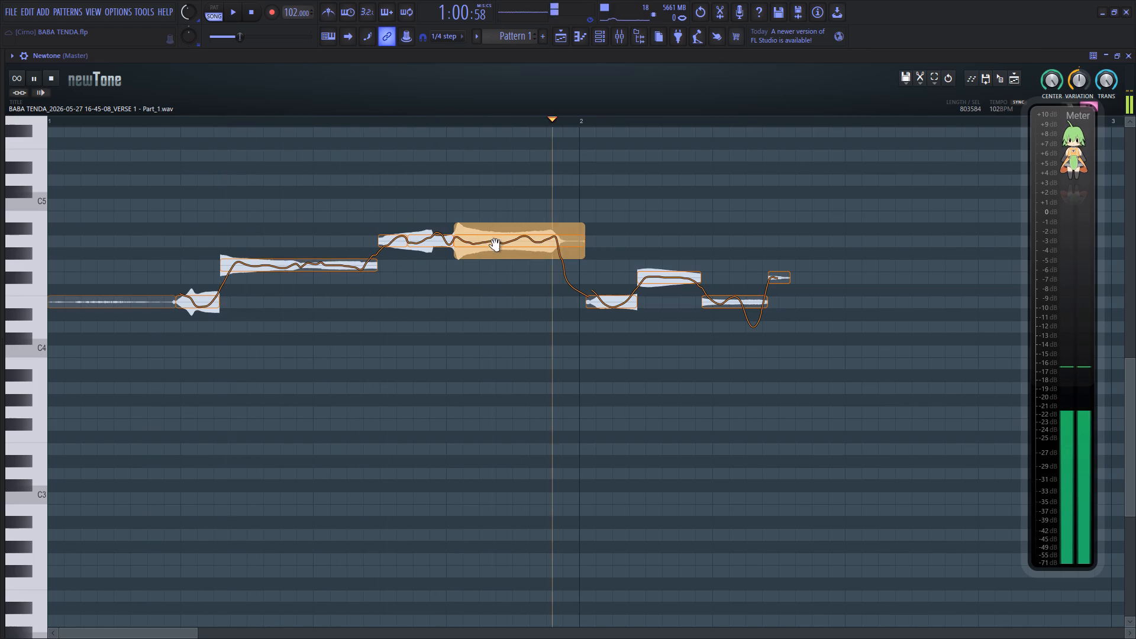
key(space)
key(space)
key(space)
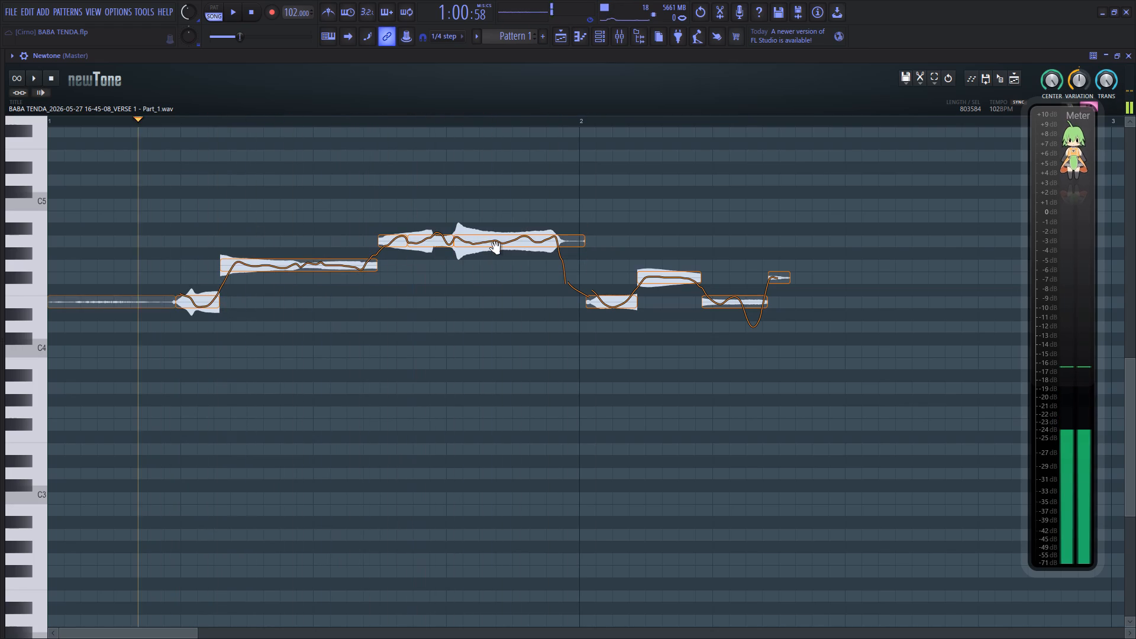
key(space)
key(space)
key(space)
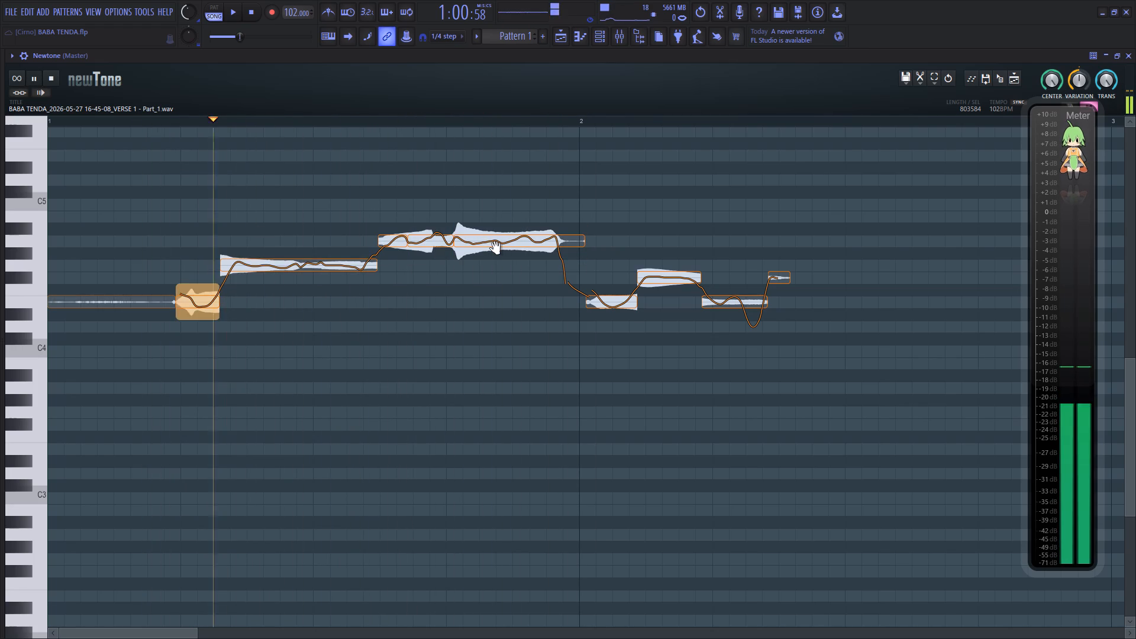
key(space)
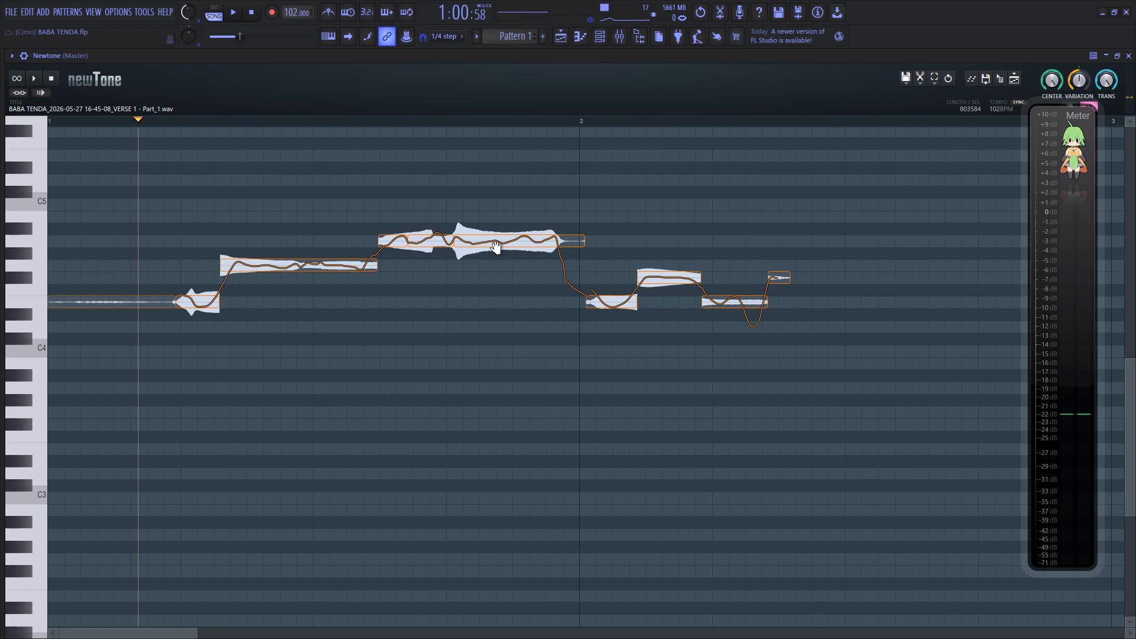
Slice the held A-4 notes before bar 2 at two points to isolate the short peak slice, and audition the phrase.
key(c)
key(space)
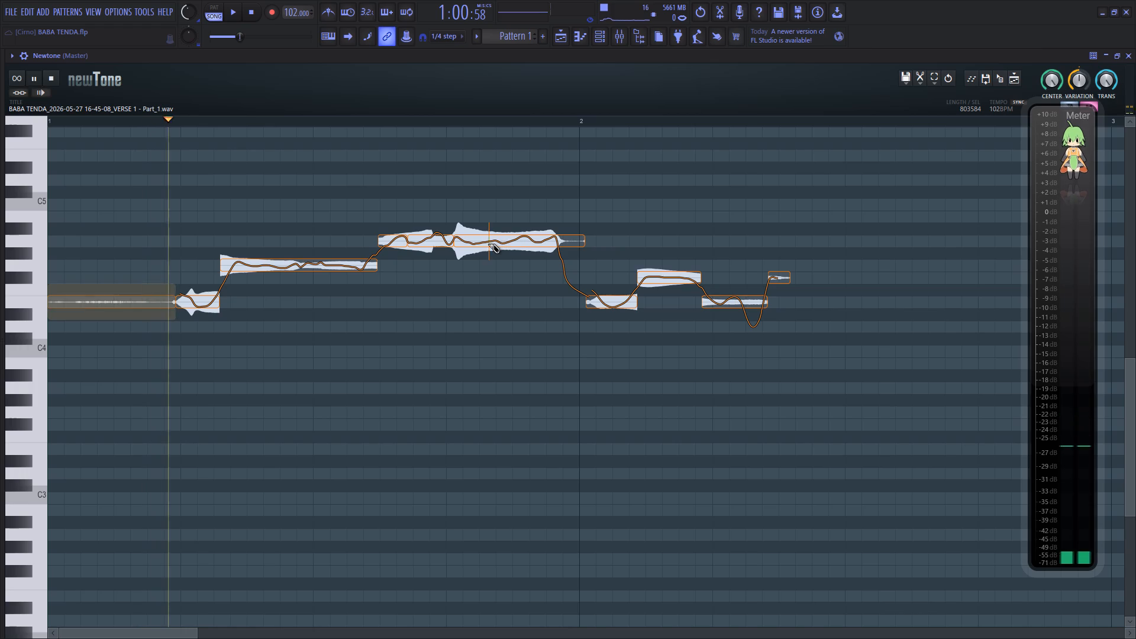
key(space)
key(space)
click(445, 243)
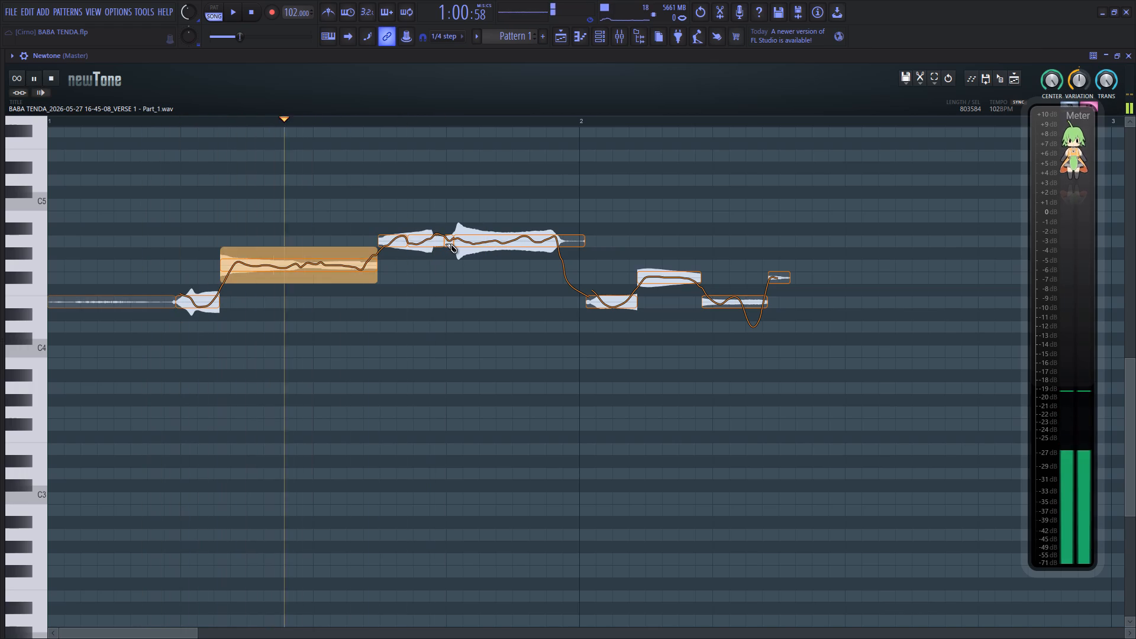
key(space)
key(space)
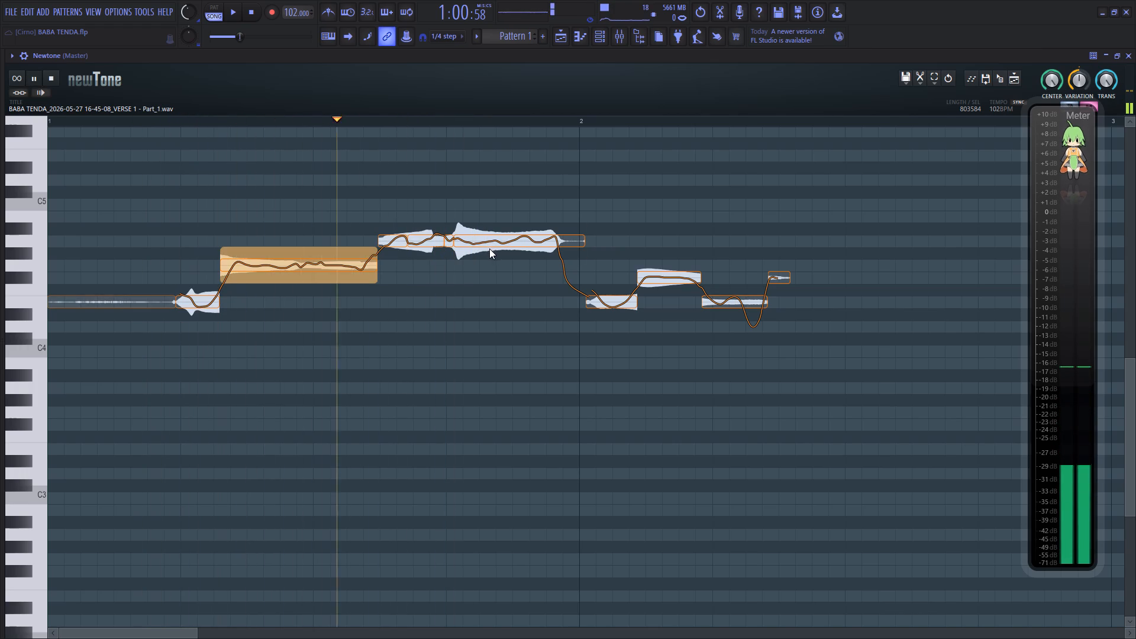
key(space)
key(space)
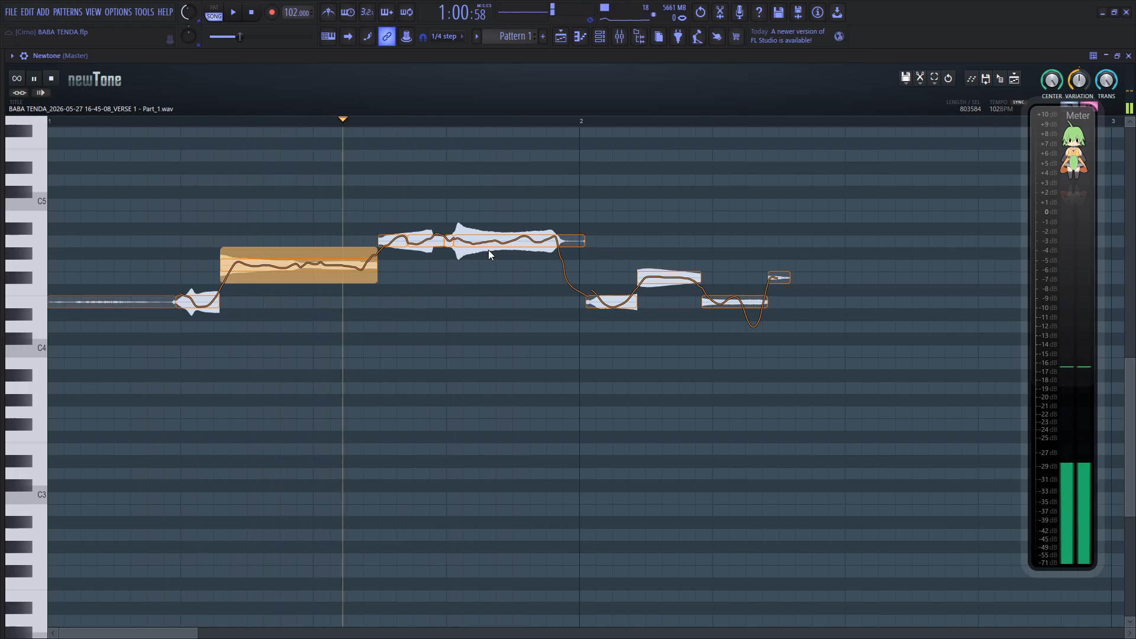
key(space)
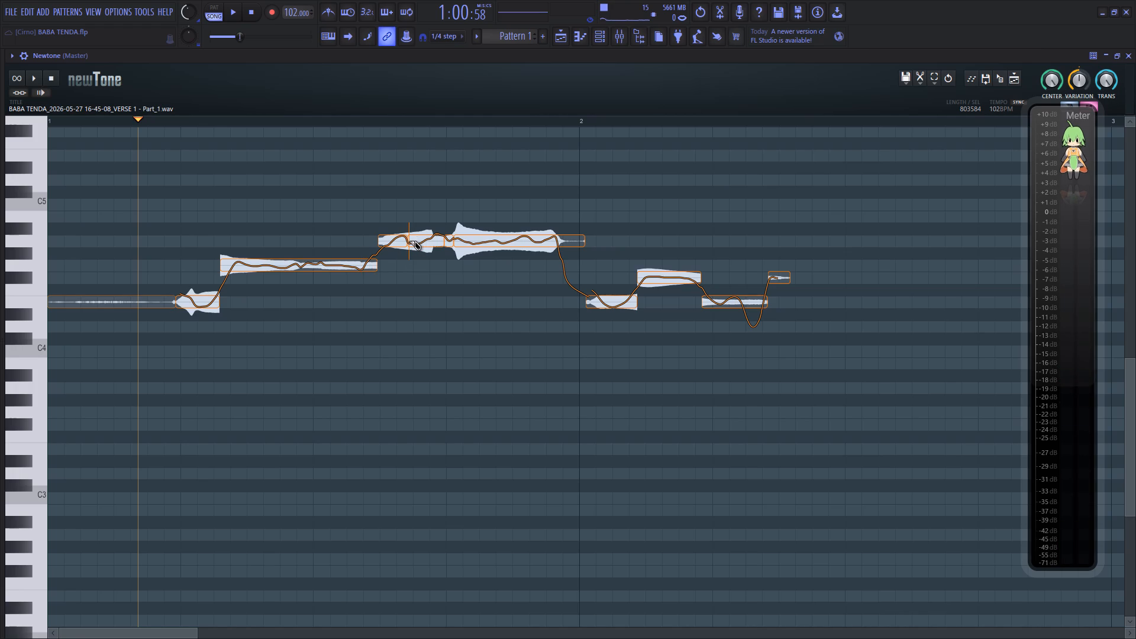
click(408, 240)
key(space)
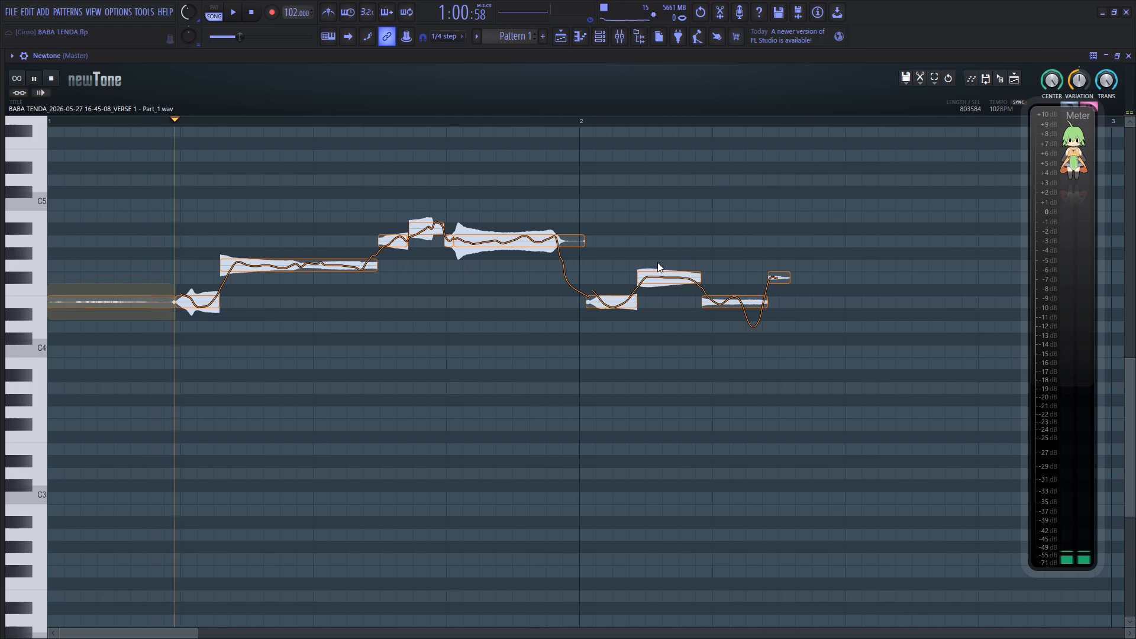
key(space)
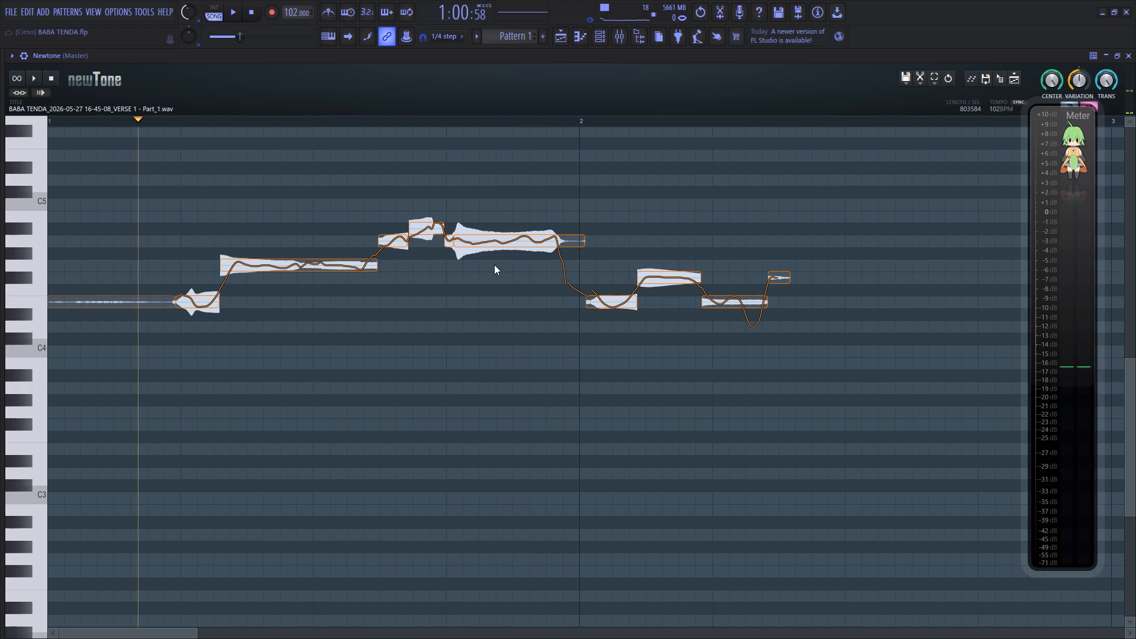
text(c)
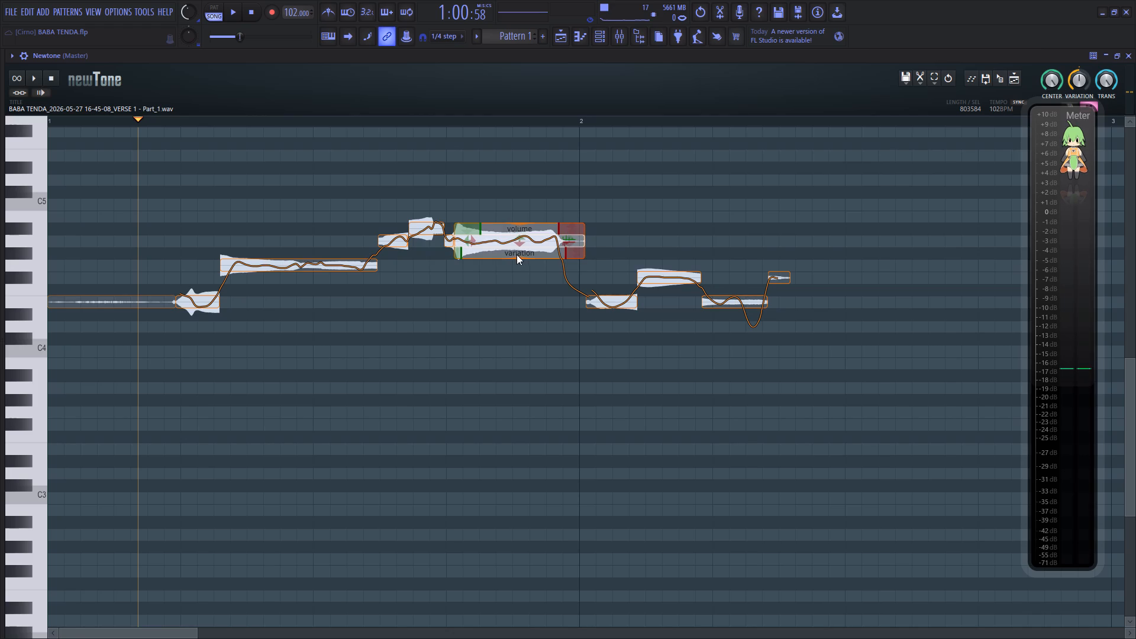
Reduce the pitch variation to 22.60% on the long A-4 note before bar 2 and 58.88% on the short A-4 note preceding the peak slice.
drag(518, 259, 527, 221)
key(space)
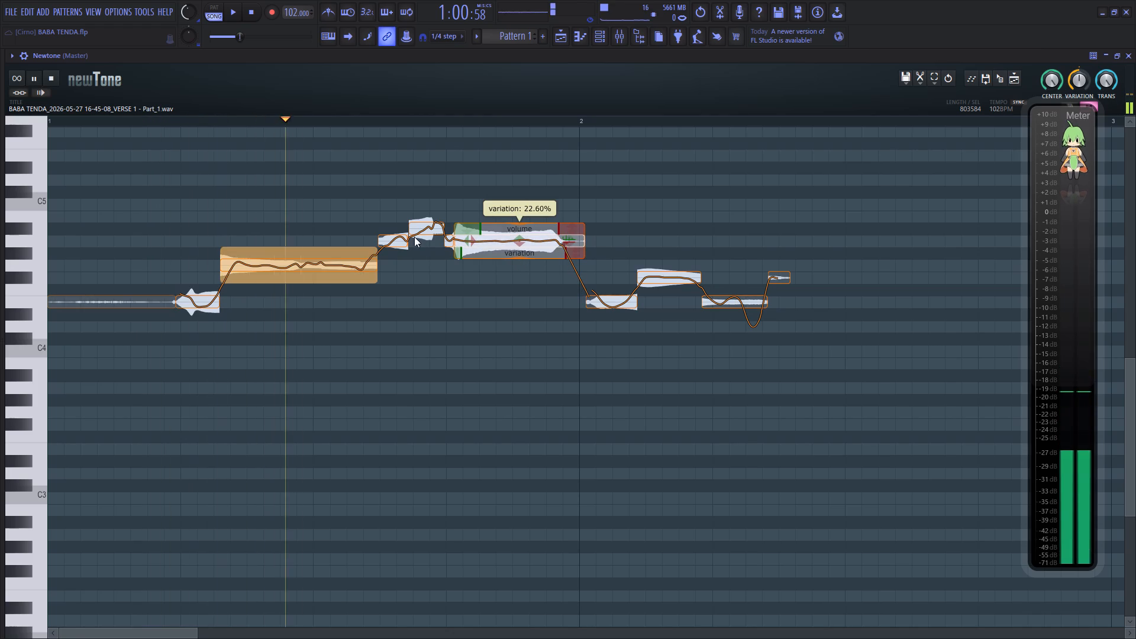
drag(395, 258, 400, 238)
key(space)
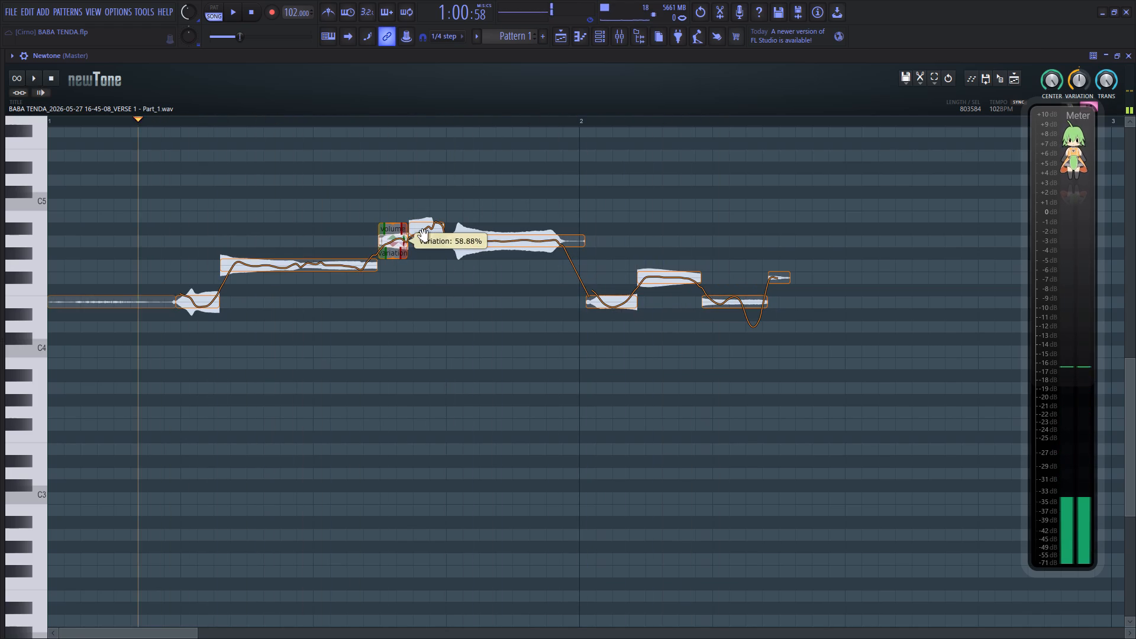
key(space)
drag(428, 245, 430, 225)
key(space)
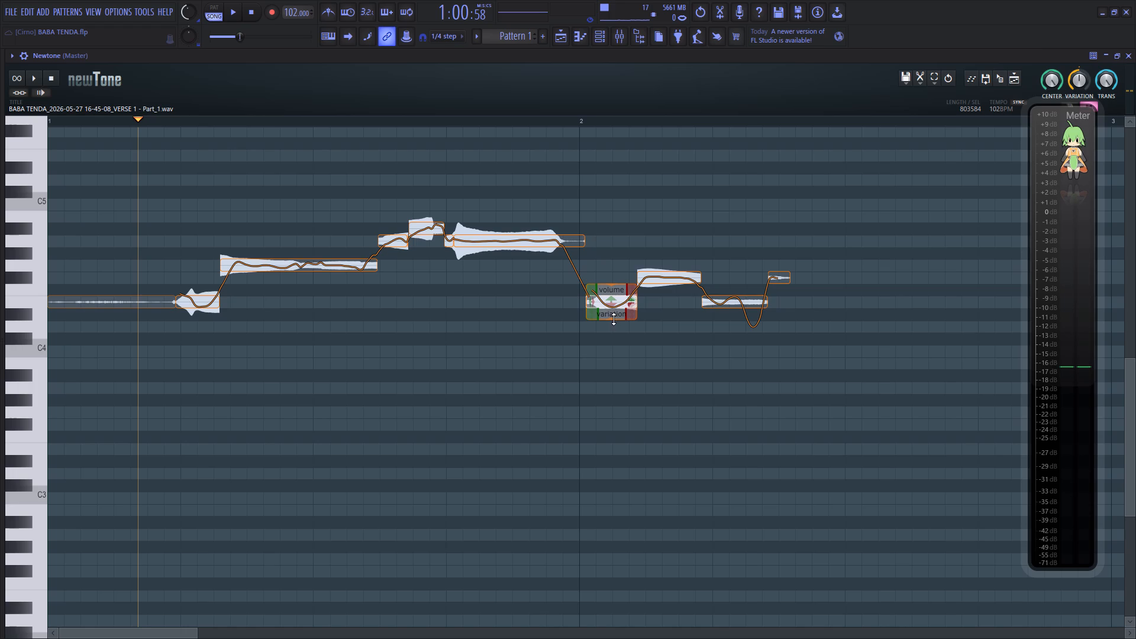
Reduce the pitch variation of the first note after bar 2 and set the low note ending that phrase to 33.48% variation.
drag(613, 319, 630, 287)
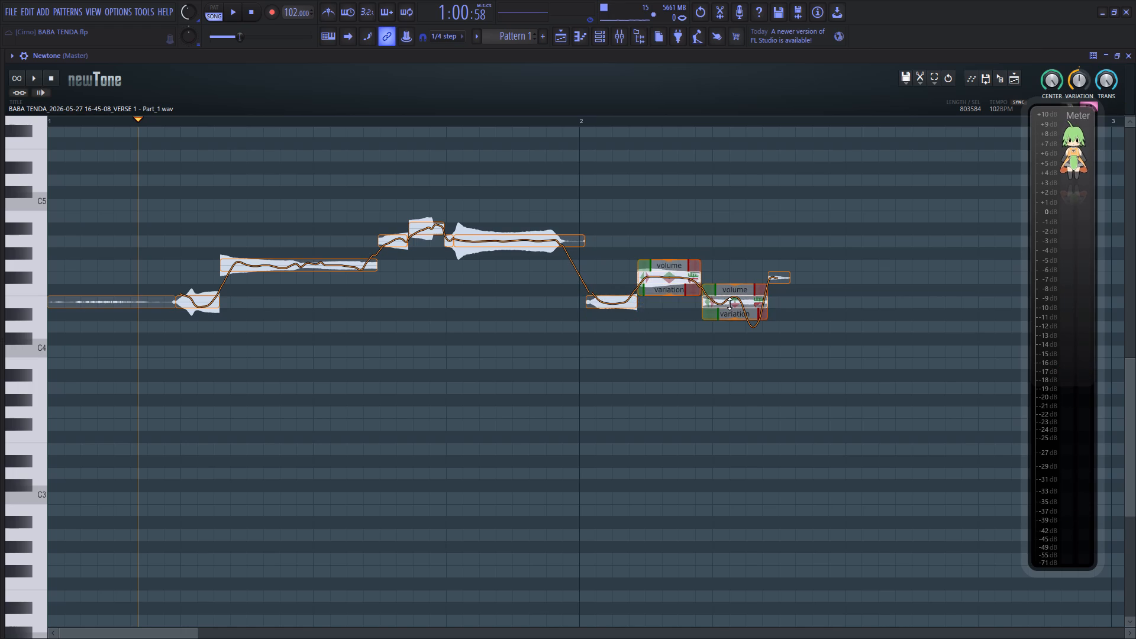
drag(735, 319, 740, 286)
key(space)
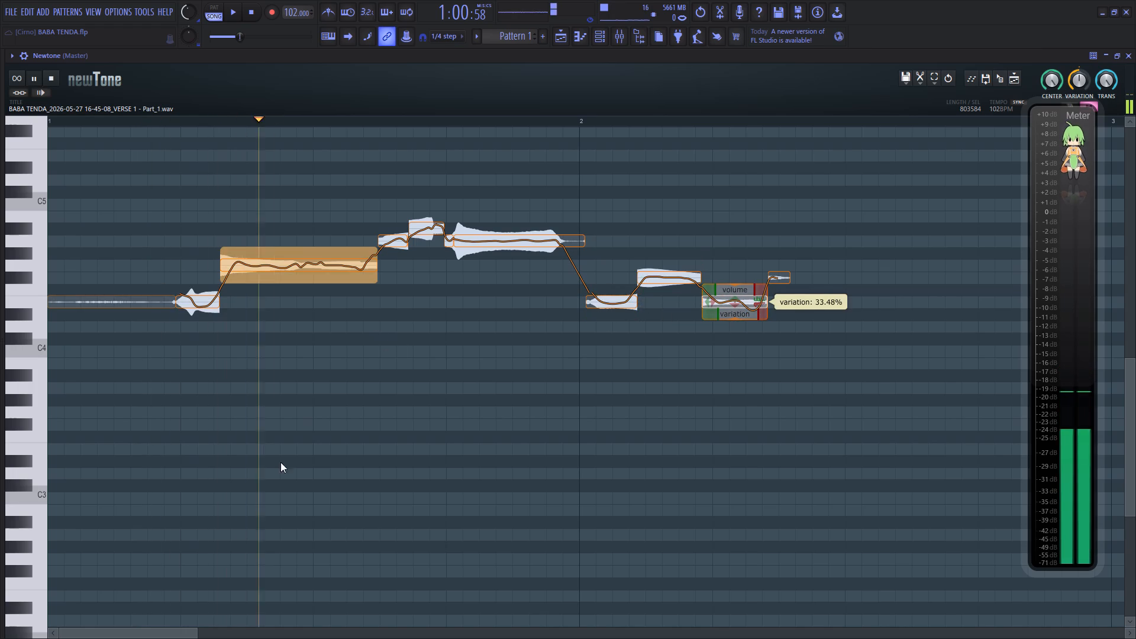
Listen to the vocal phrase that begins after bar 3, starting just before its first note.
drag(180, 631, 279, 635)
scroll(470, 431, up, 1)
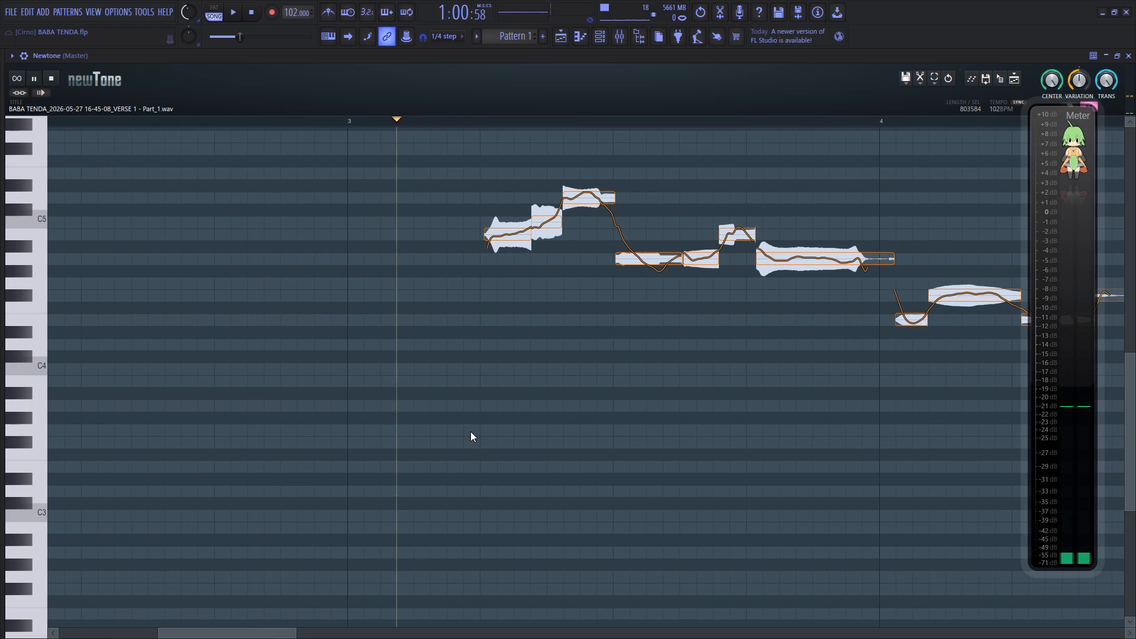
drag(274, 635, 299, 631)
click(171, 409)
key(space)
key(space)
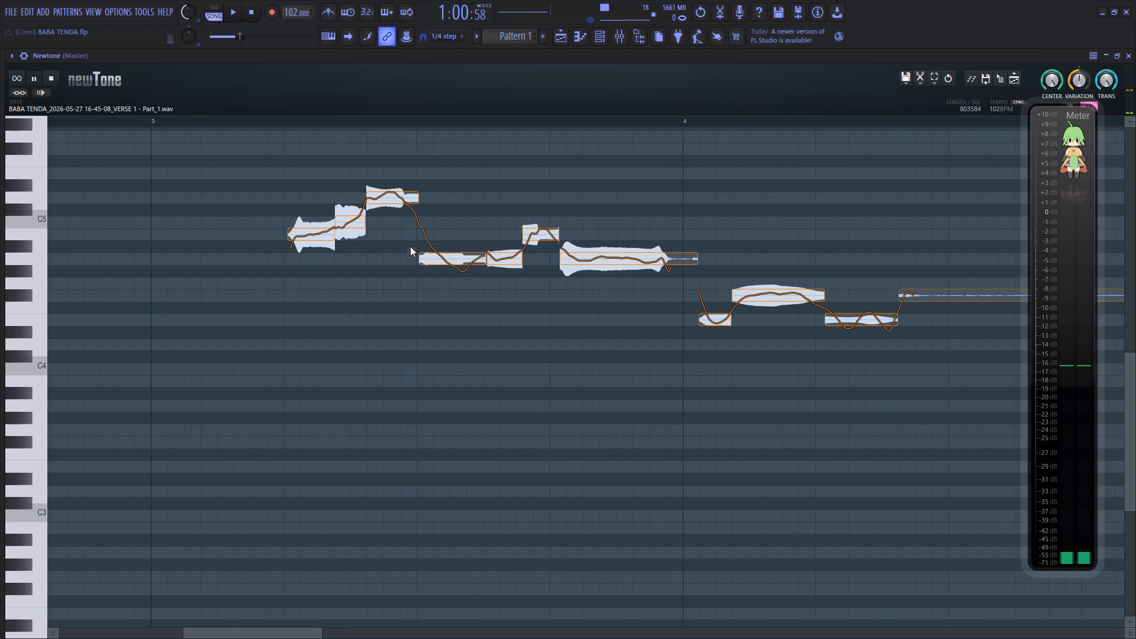
click(291, 266)
key(space)
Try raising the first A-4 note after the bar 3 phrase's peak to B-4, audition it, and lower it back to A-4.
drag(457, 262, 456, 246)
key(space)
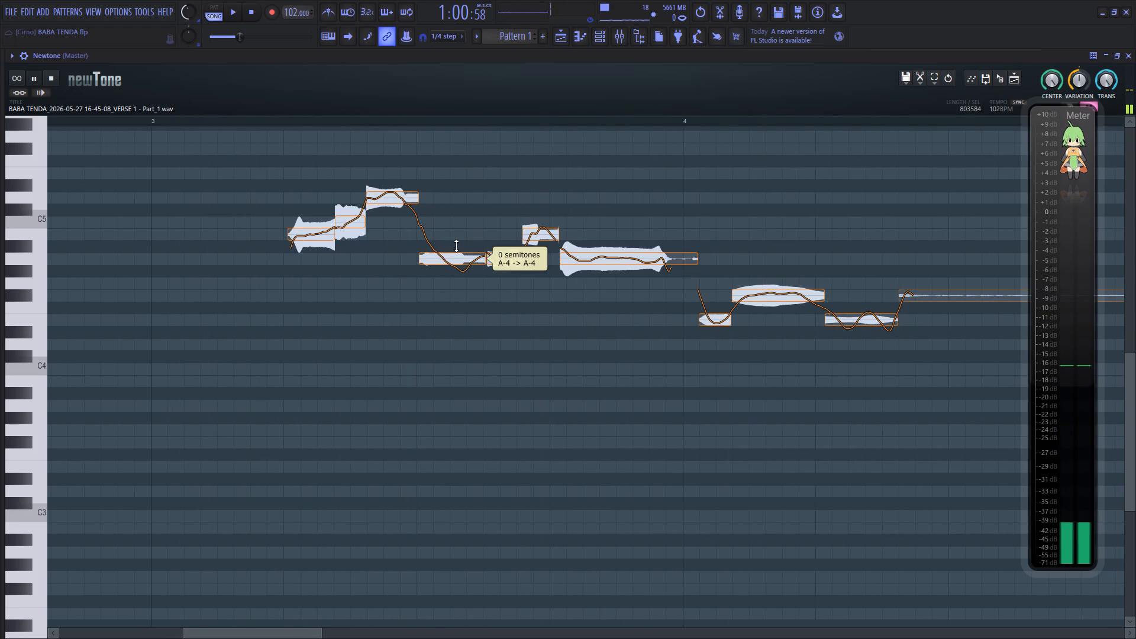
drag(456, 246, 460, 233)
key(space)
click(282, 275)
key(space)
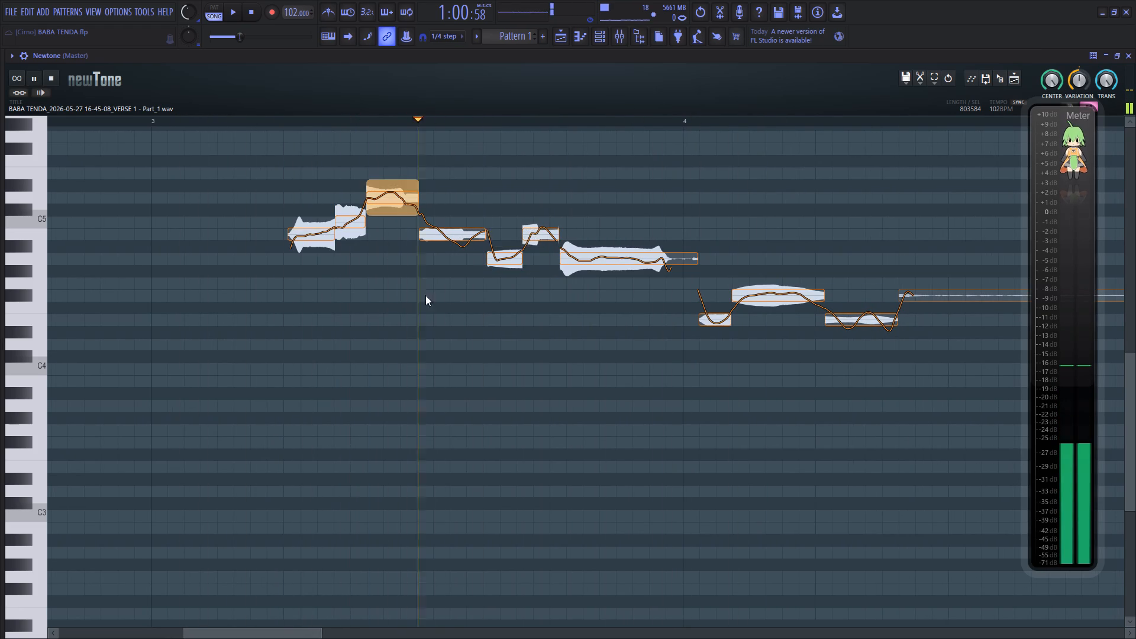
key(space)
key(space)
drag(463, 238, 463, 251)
Set the pitch variation of the peak note in the bar 3 phrase to 50.42%, auditioning the phrase before and after.
key(space)
key(space)
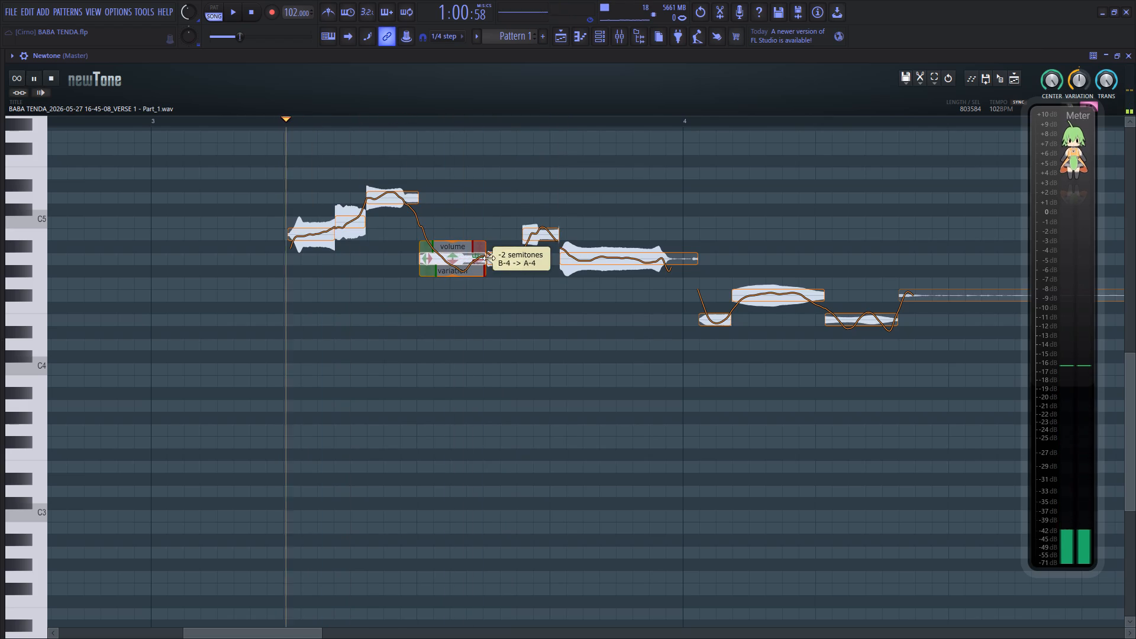
key(space)
key(space)
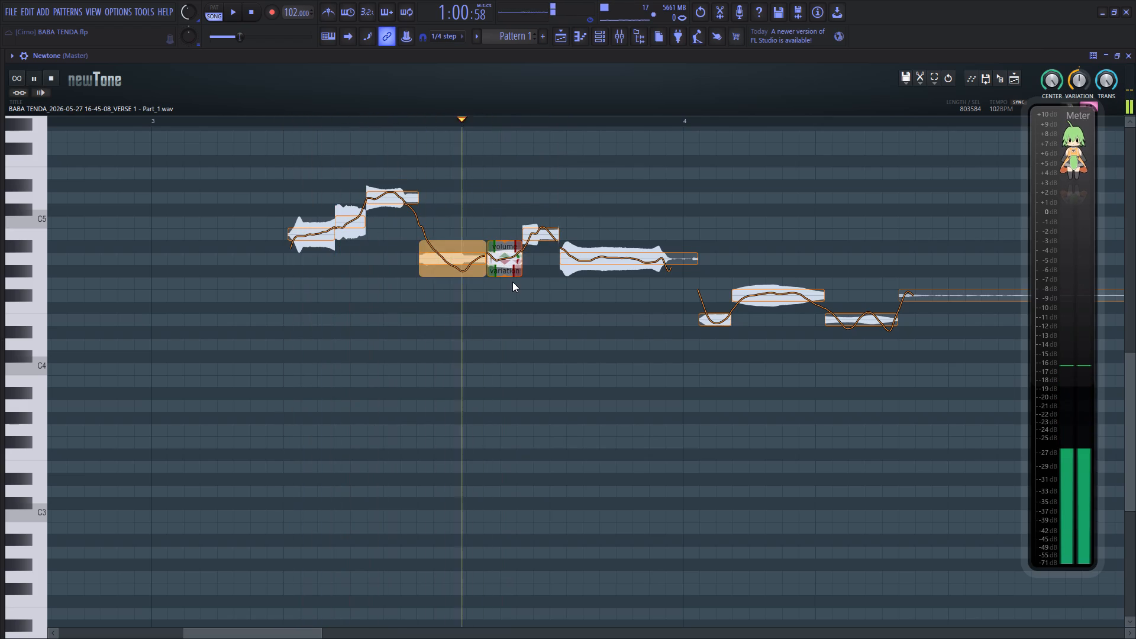
key(space)
key(space)
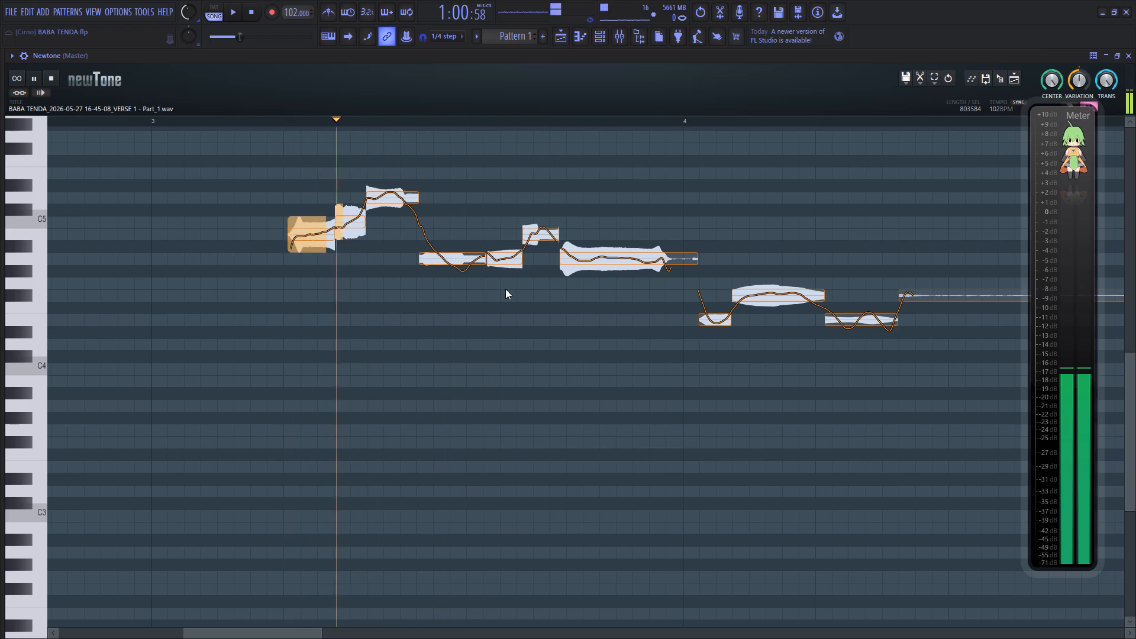
key(space)
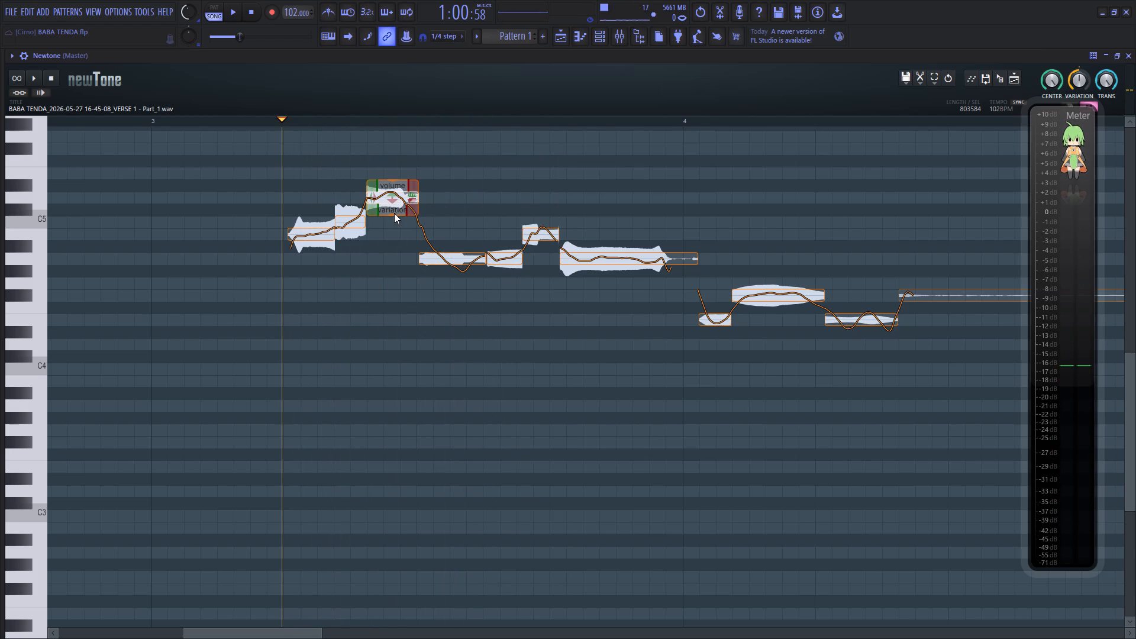
drag(392, 215, 405, 191)
key(space)
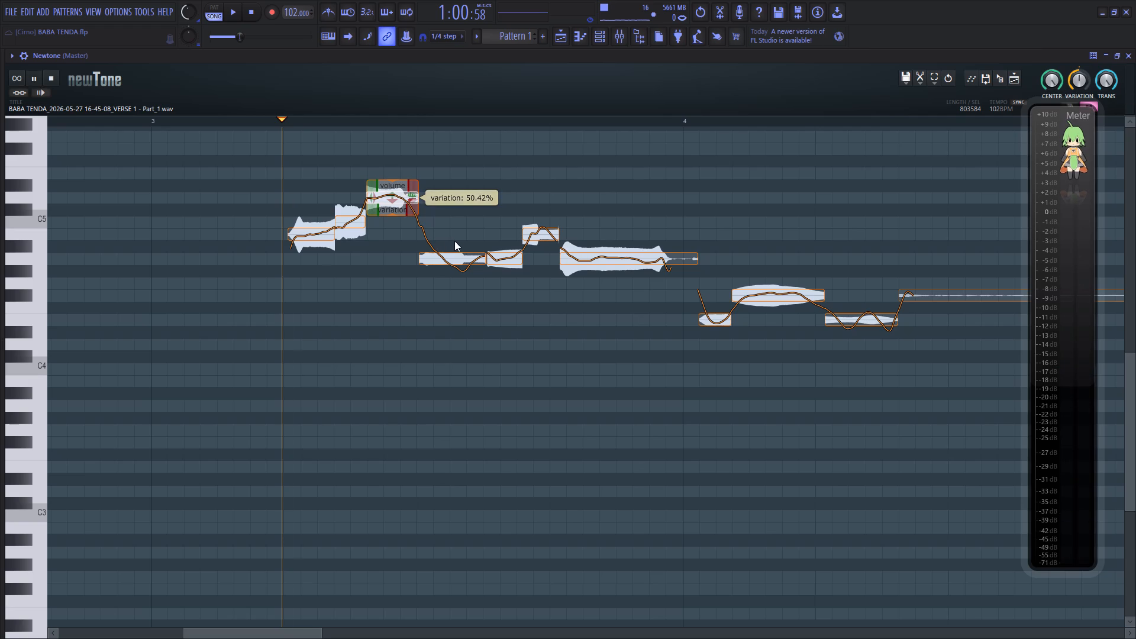
key(space)
key(space)
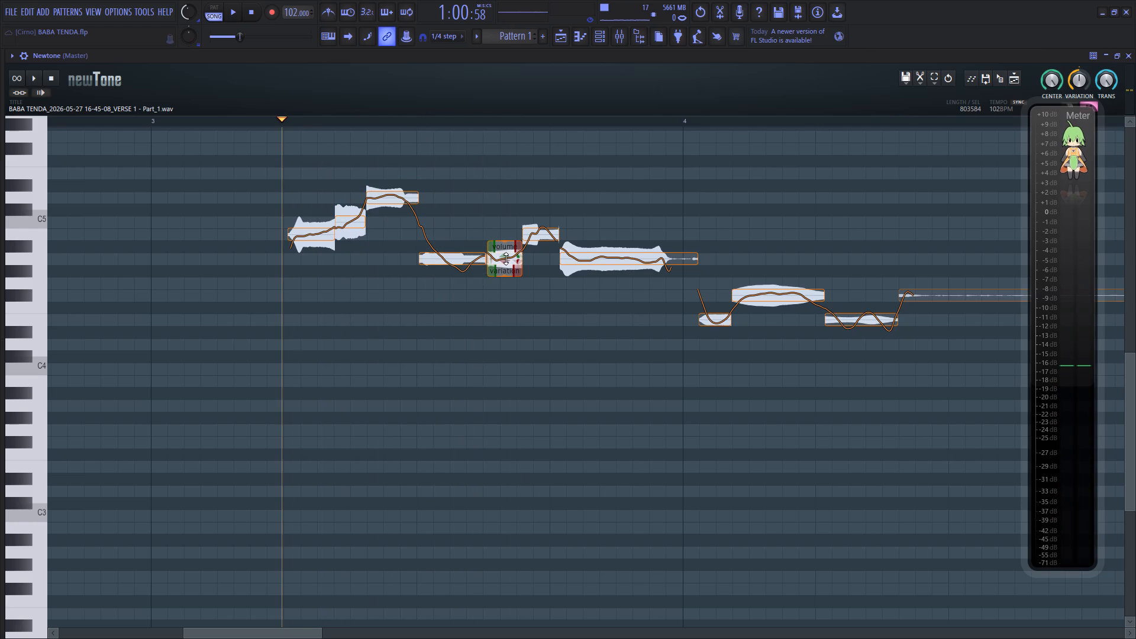
key(space)
key(space)
key(space)
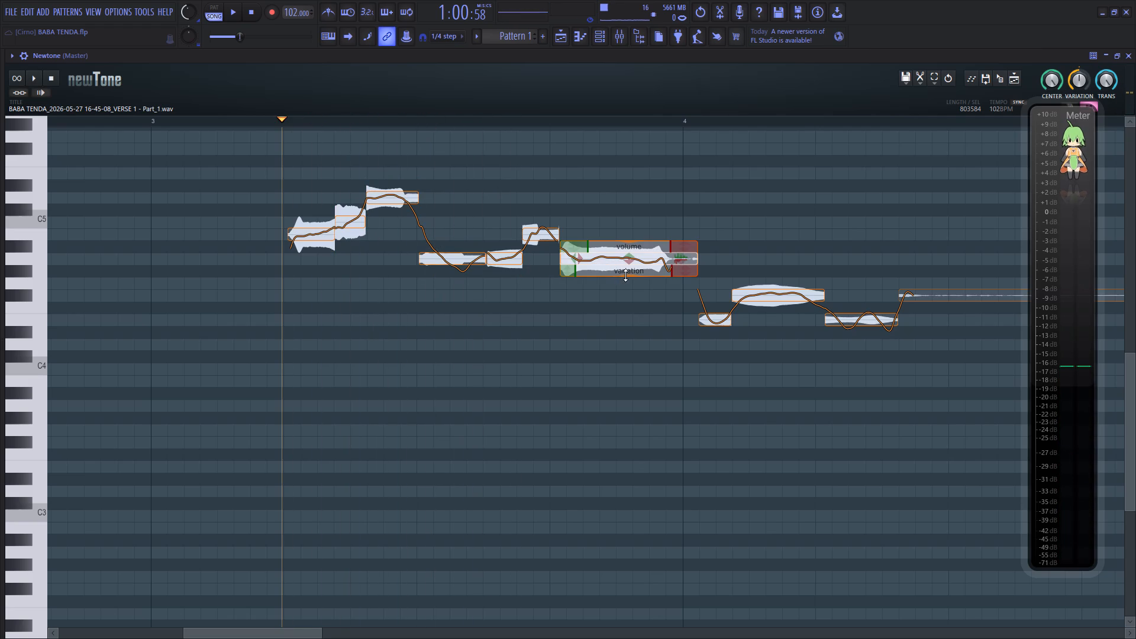
Reduce the pitch variation of the long A-4 note before bar 4 and set the second note after bar 4 to 58.88%.
drag(625, 275, 631, 262)
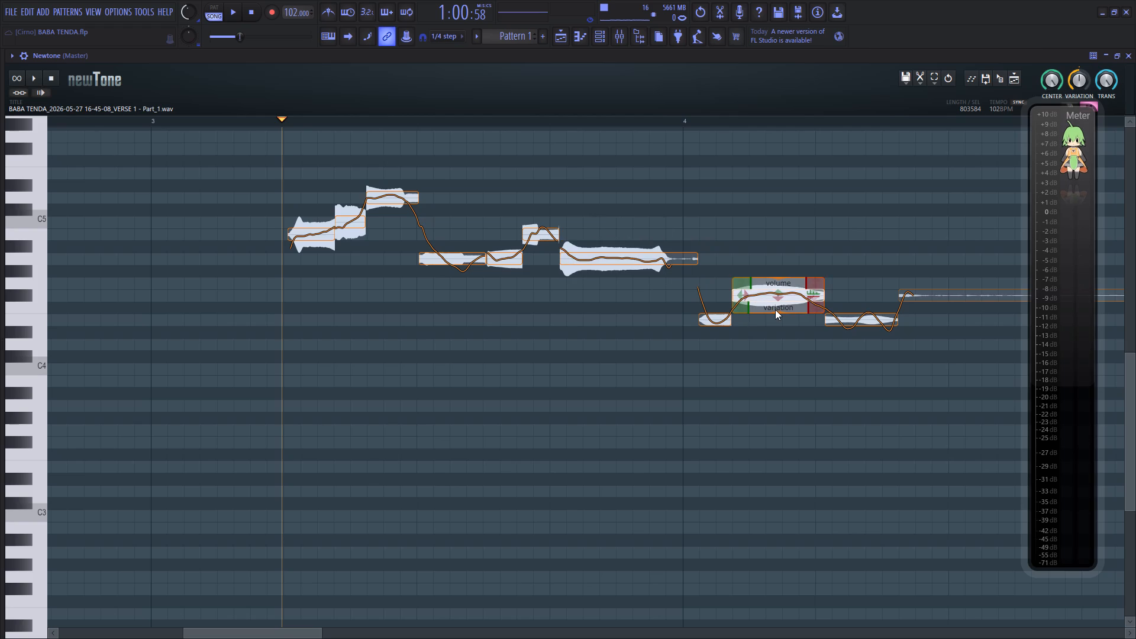
drag(777, 312, 783, 292)
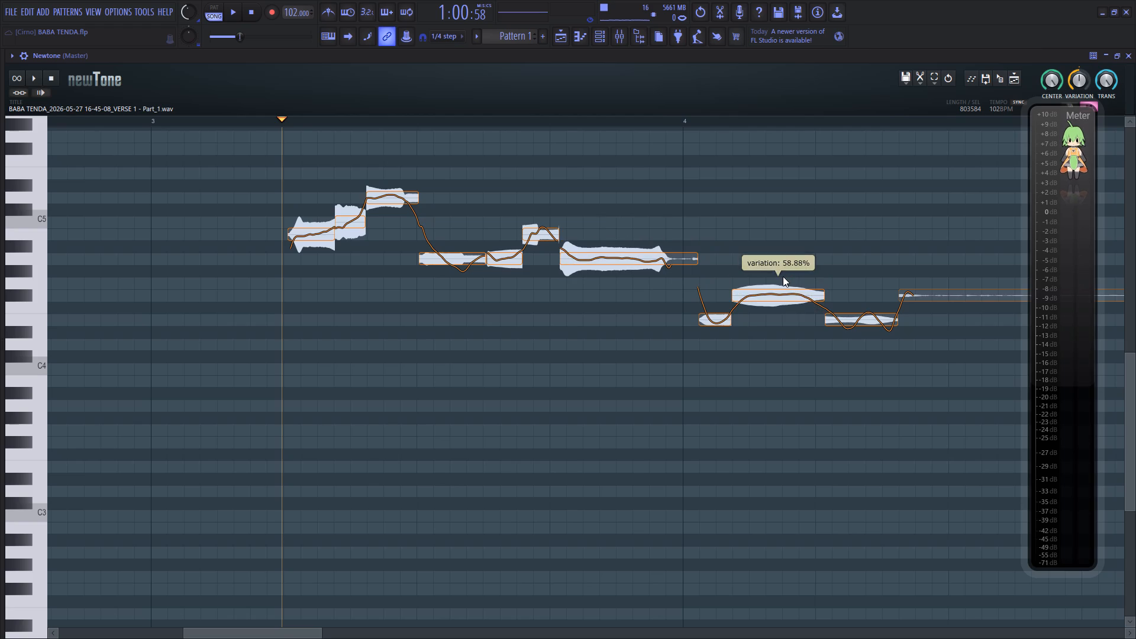
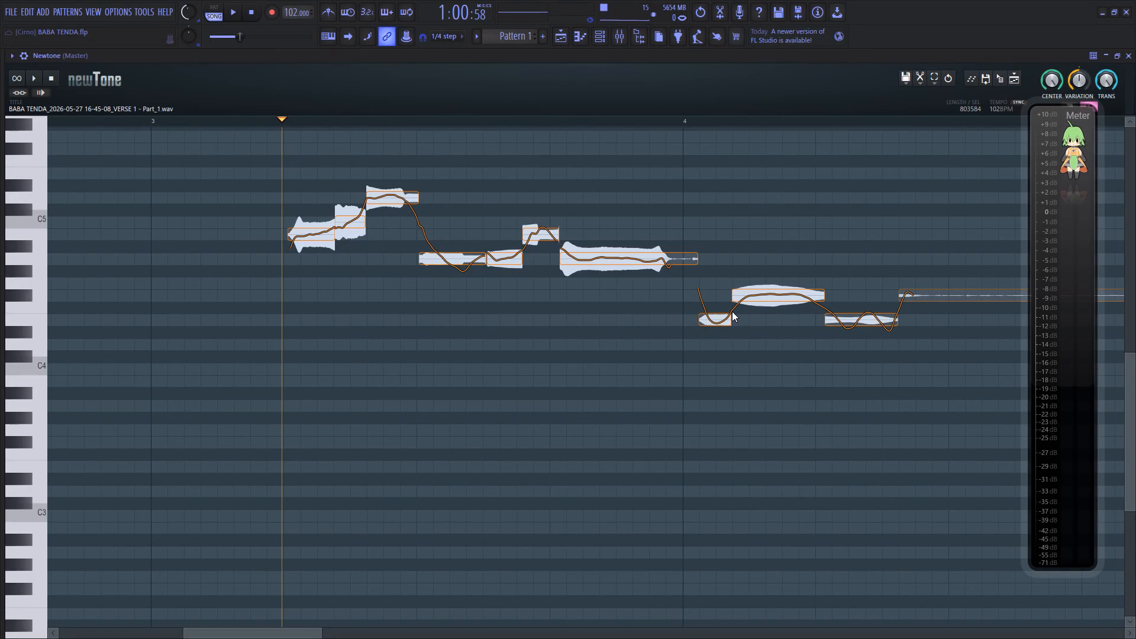
Lower the first A-4 note after the bar 3 phrase's peak to G-4, auditioning the phrase before and after.
key(space)
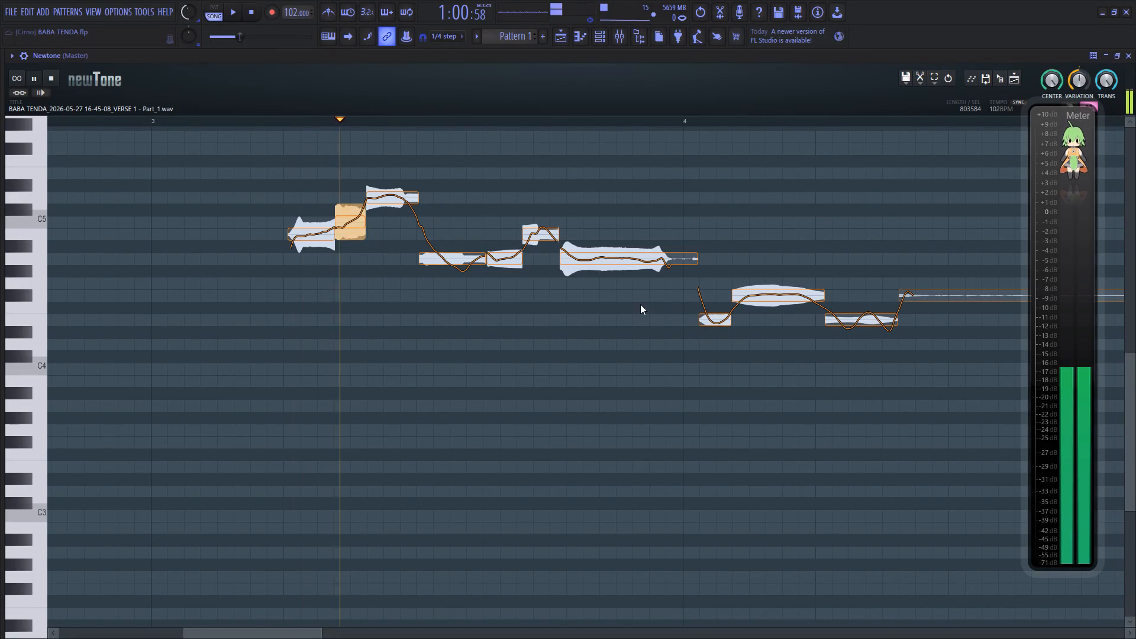
key(space)
key(space)
key(space)
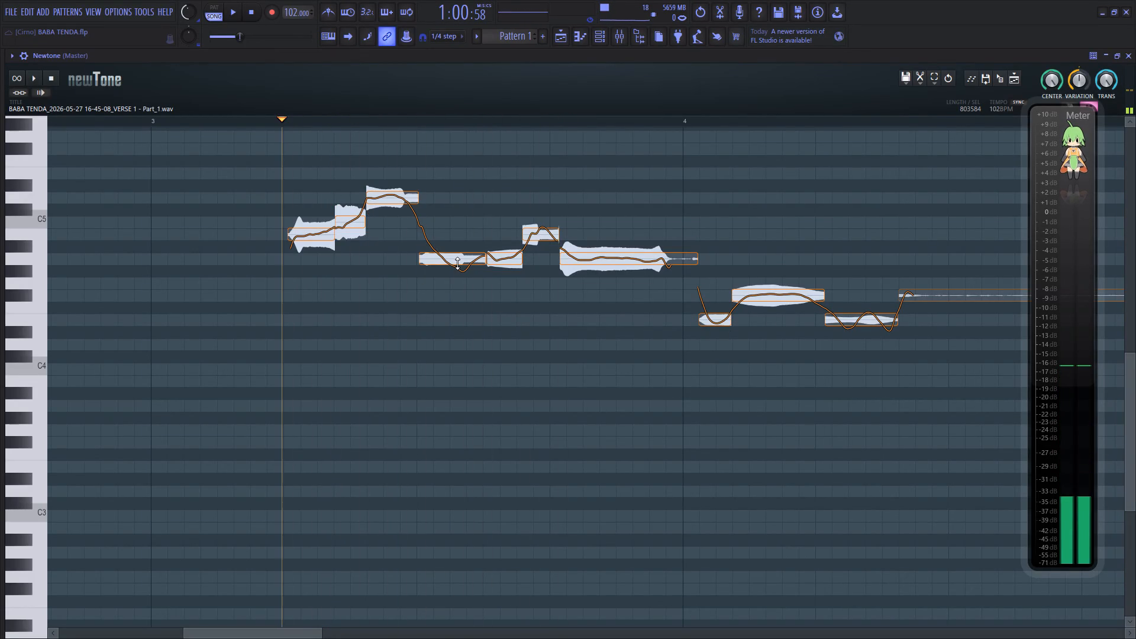
key(space)
key(space)
drag(457, 263, 457, 273)
key(space)
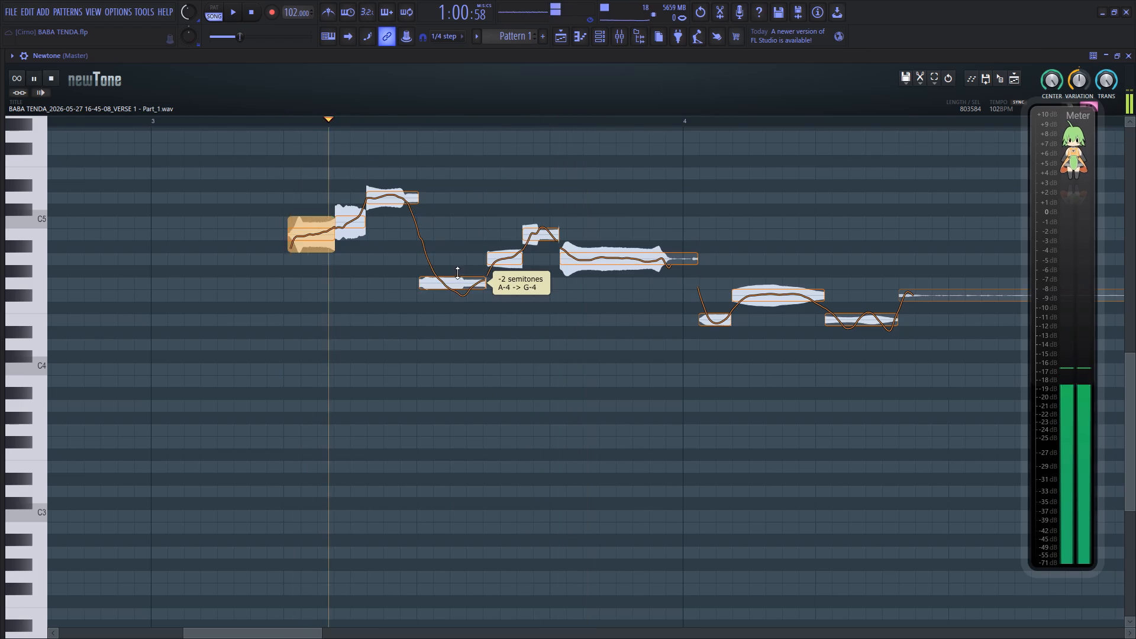
drag(457, 273, 457, 274)
click(457, 274)
key(space)
key(space)
key(space)
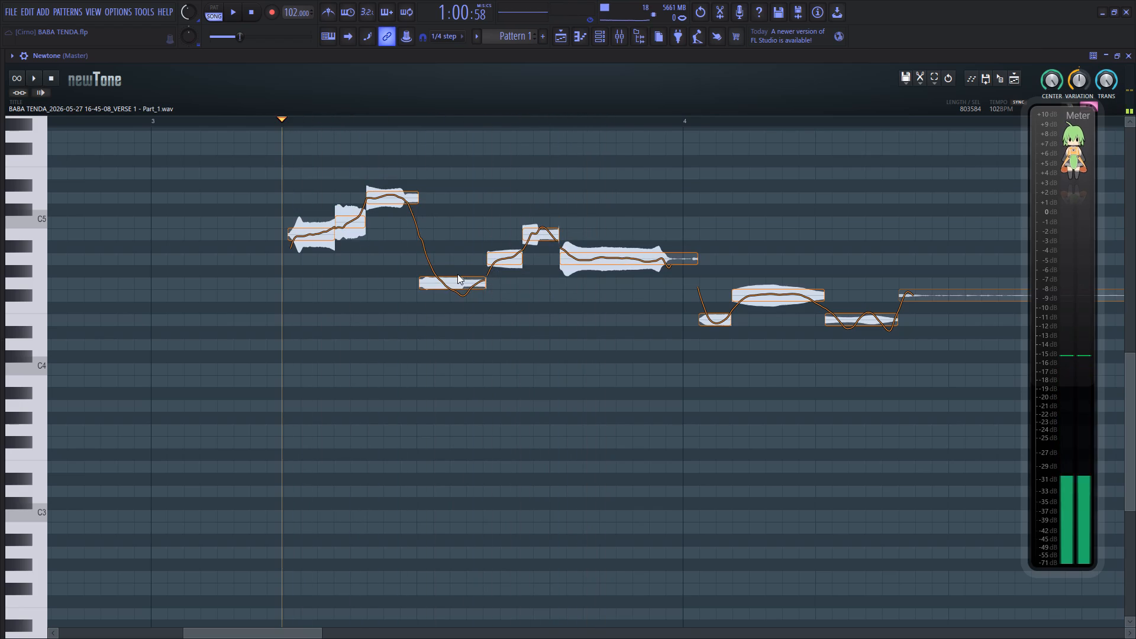
key(space)
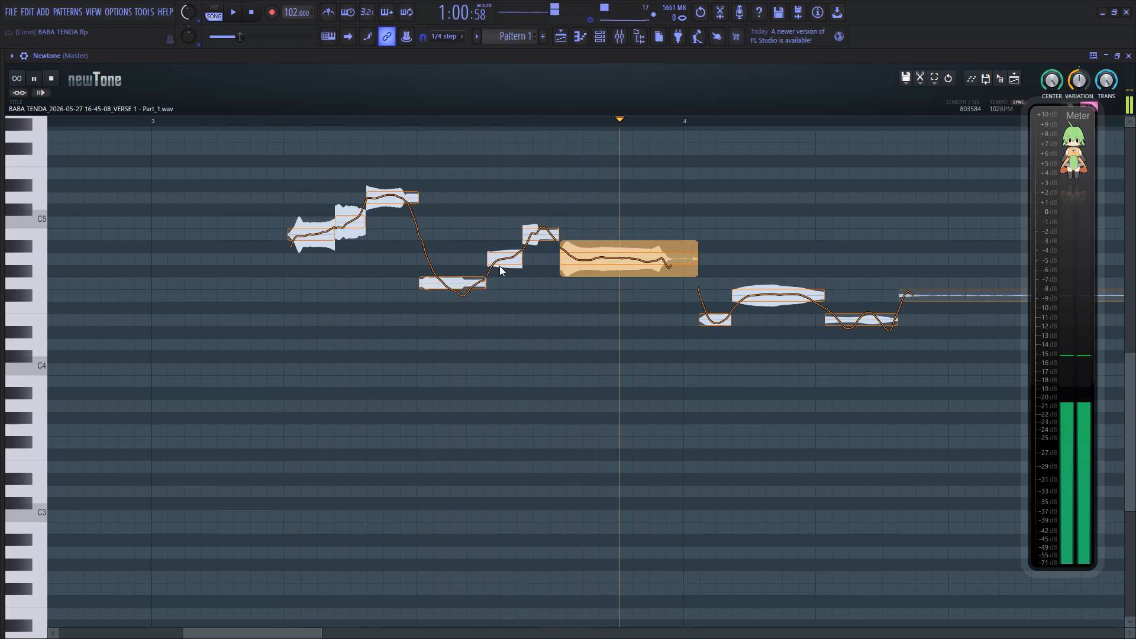
key(space)
key(space)
Reduce the pitch variation of the G-4 note after the bar 3 phrase's peak and audition the phrase.
click(459, 286)
key(space)
drag(454, 301, 457, 275)
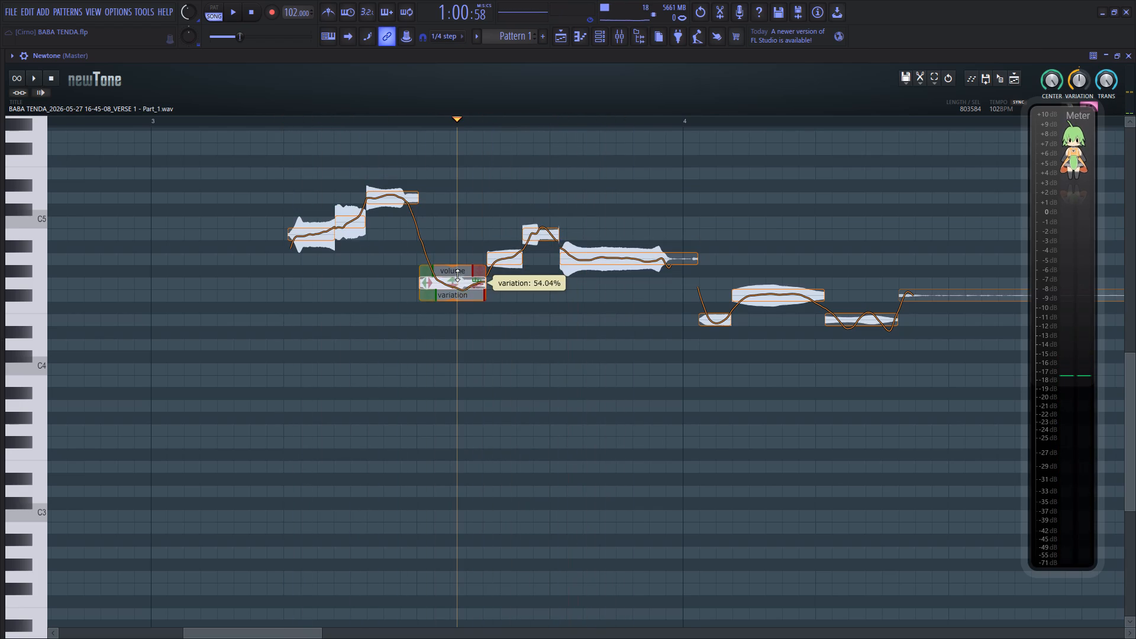
drag(457, 275, 458, 270)
click(295, 279)
key(space)
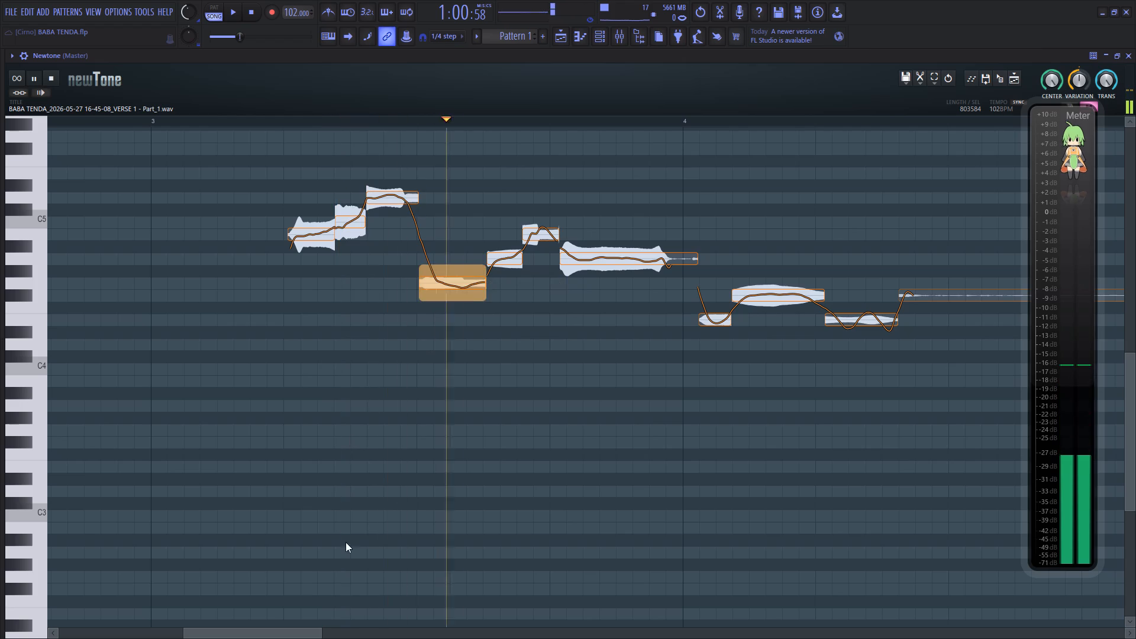
Raise the short E-4 note just after bar 4 to F#-4, auditioning the lead-in to bar 4 first.
drag(309, 629, 353, 625)
key(space)
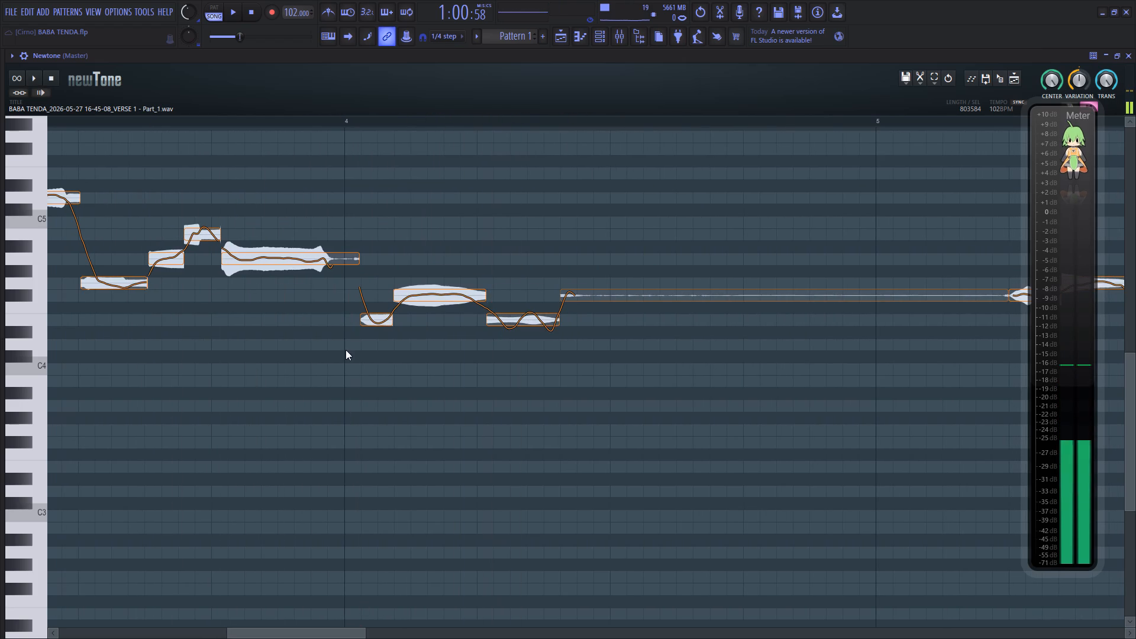
click(217, 340)
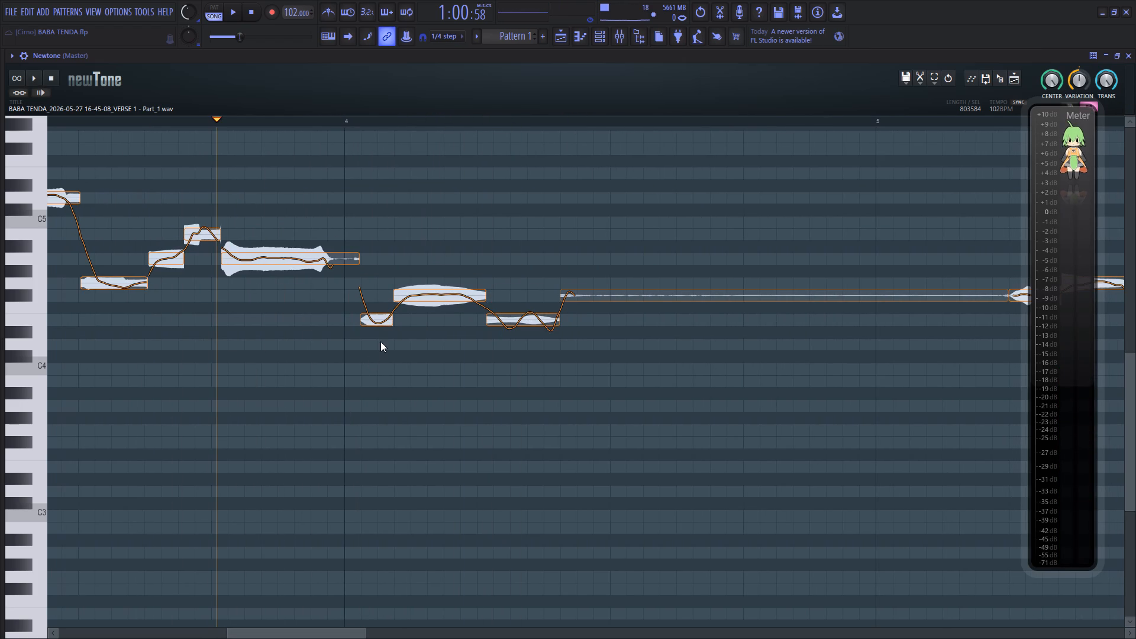
click(105, 347)
key(space)
key(space)
key(space)
key(space)
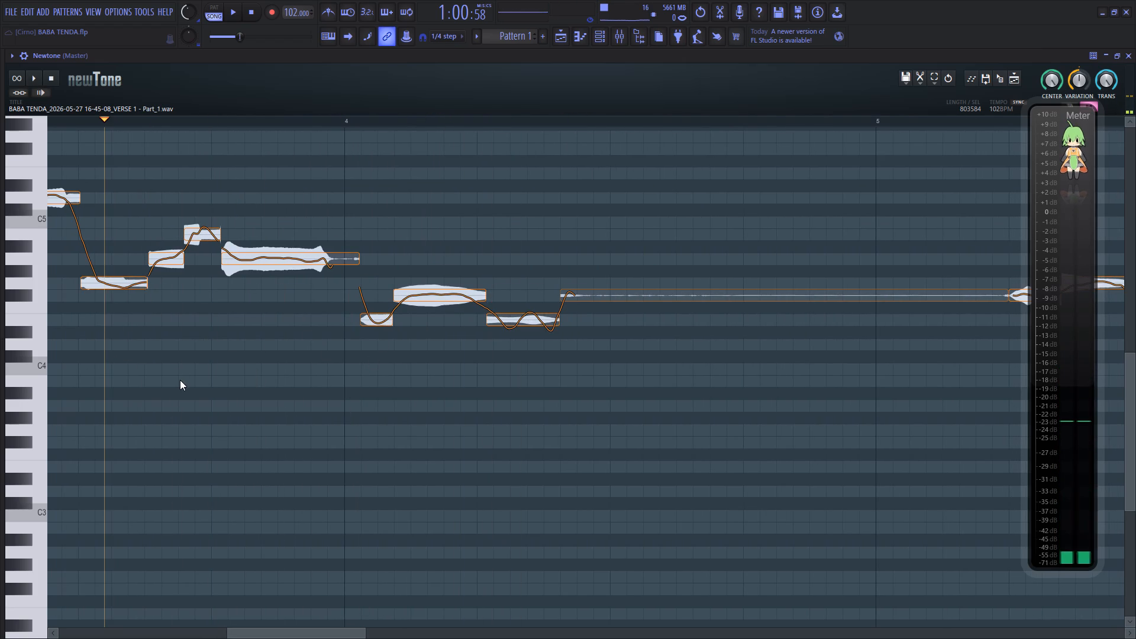
key(space)
key(space)
key(space)
drag(377, 322, 377, 306)
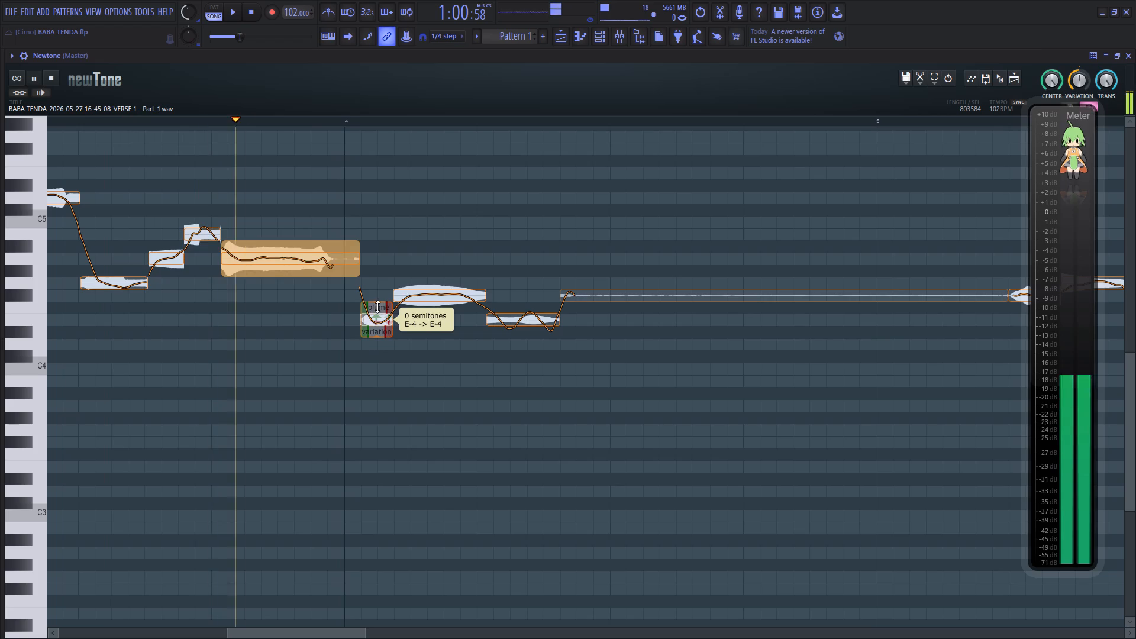
drag(377, 306, 378, 297)
key(space)
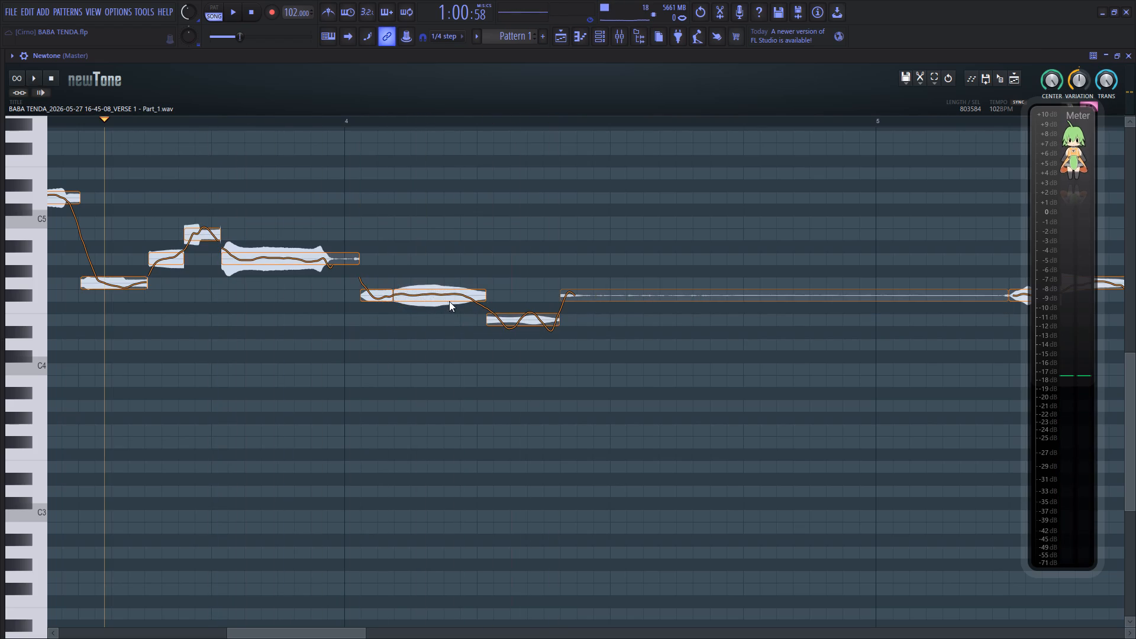
Reduce the pitch variation of the E-4 note that ends the bar 4 phrase and audition it.
drag(524, 337, 534, 308)
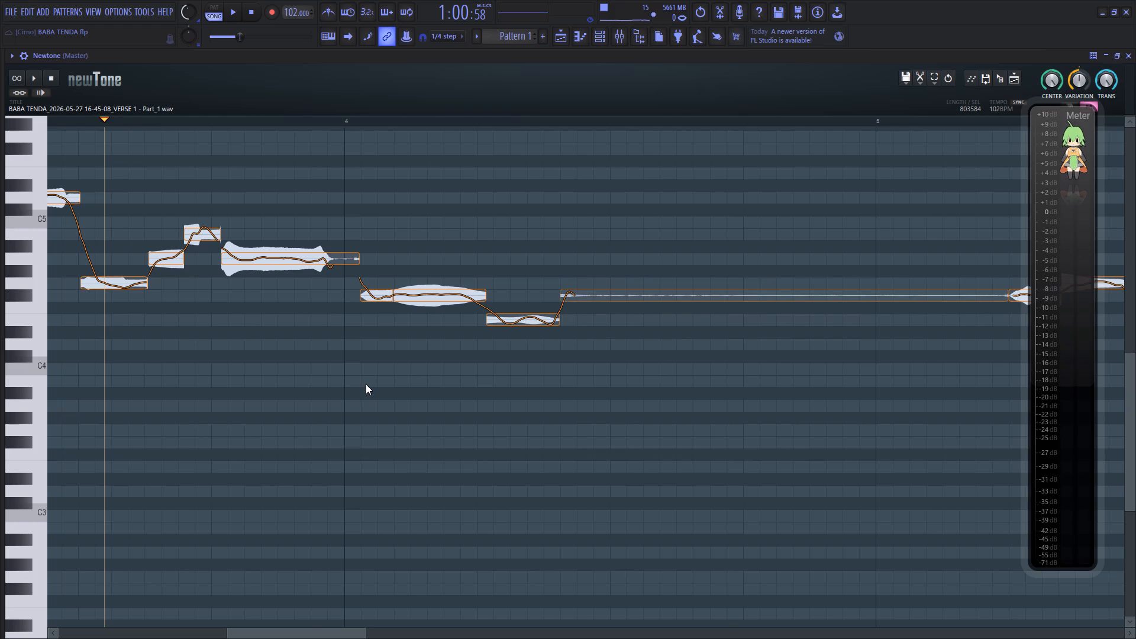
key(space)
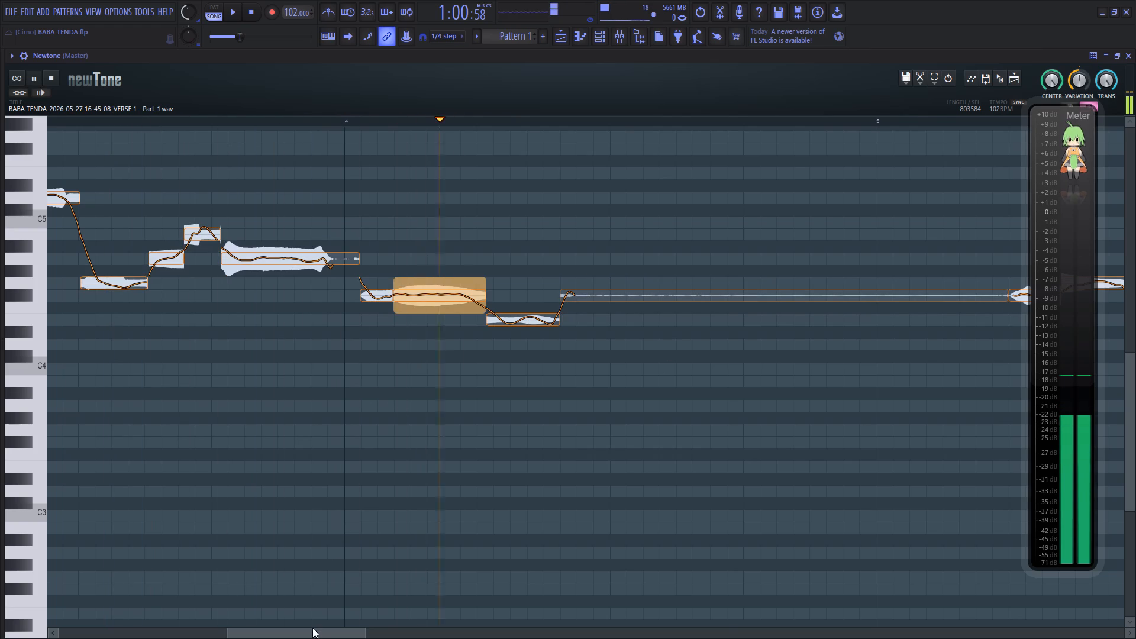
Reduce the pitch variation of the long G-4 note in the bar 5 phrase, auditioning the phrase before and after.
drag(314, 632, 409, 638)
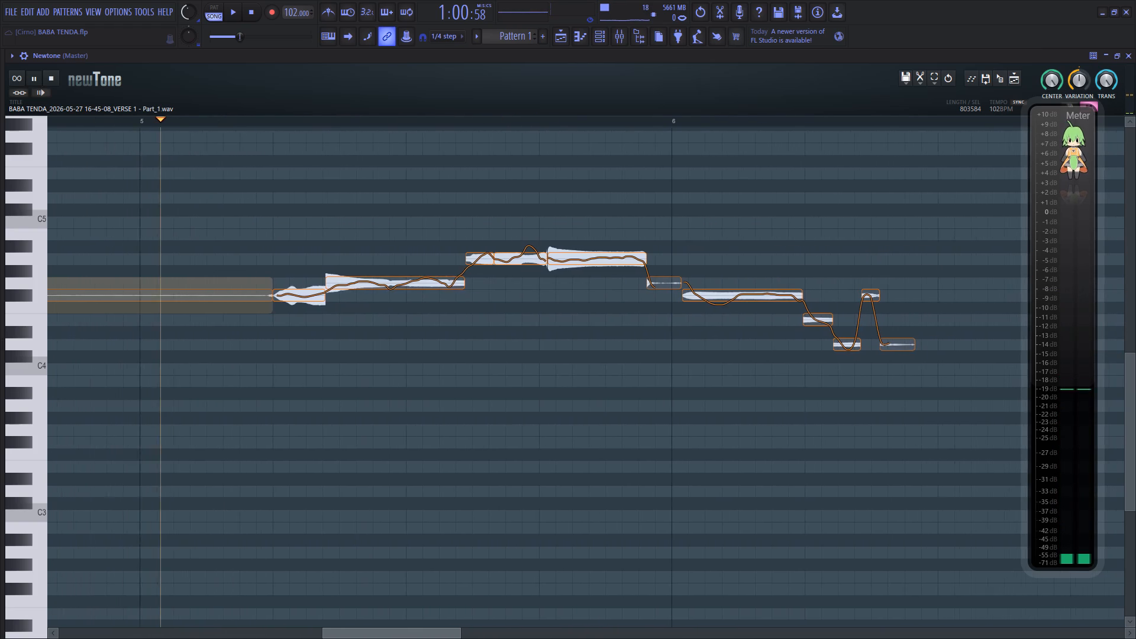
drag(409, 638, 411, 637)
key(space)
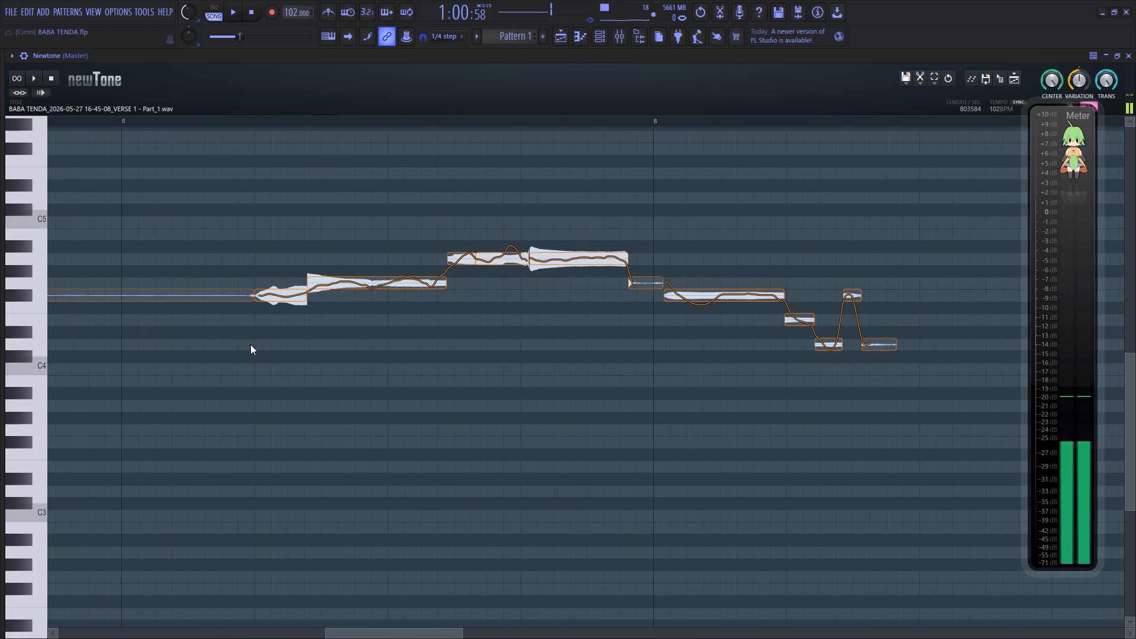
click(250, 344)
key(space)
key(space)
click(366, 285)
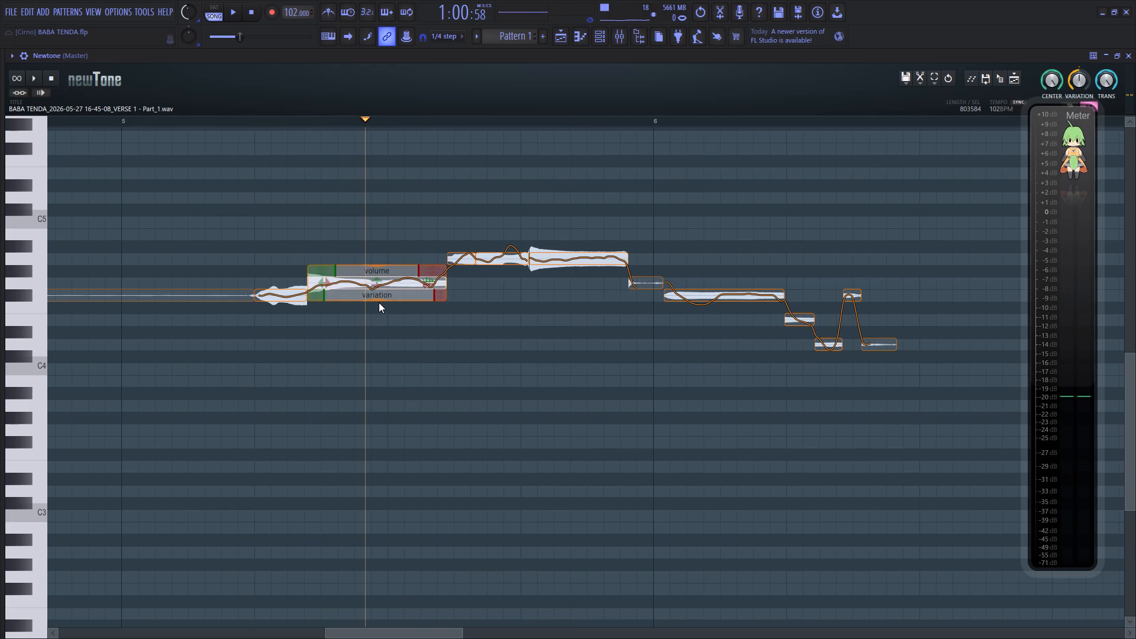
drag(379, 301, 379, 281)
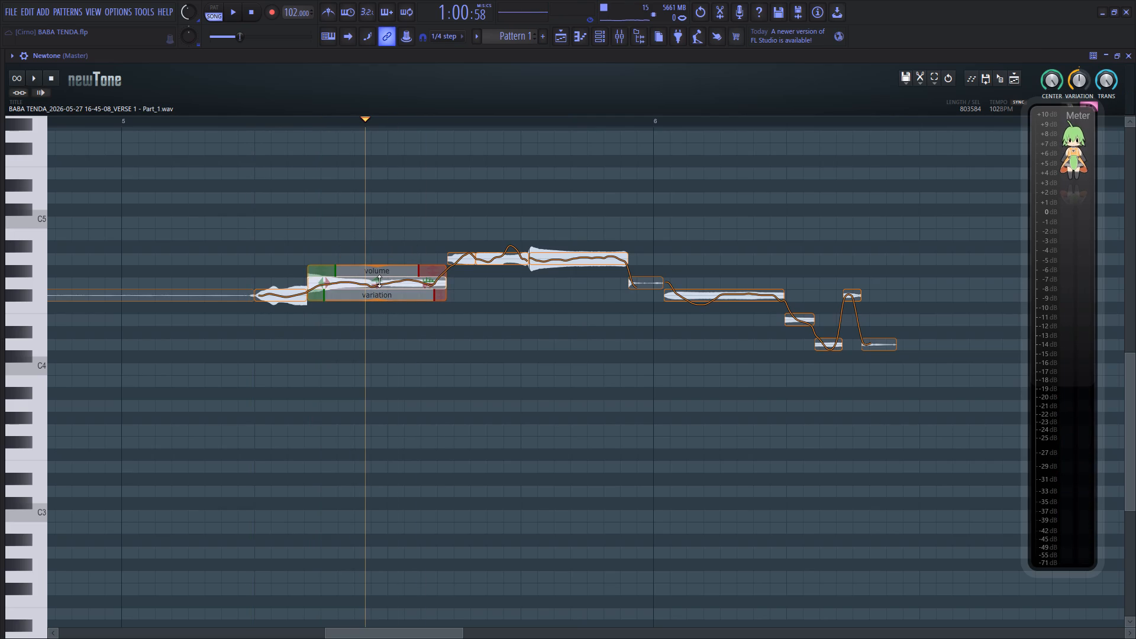
click(224, 362)
key(space)
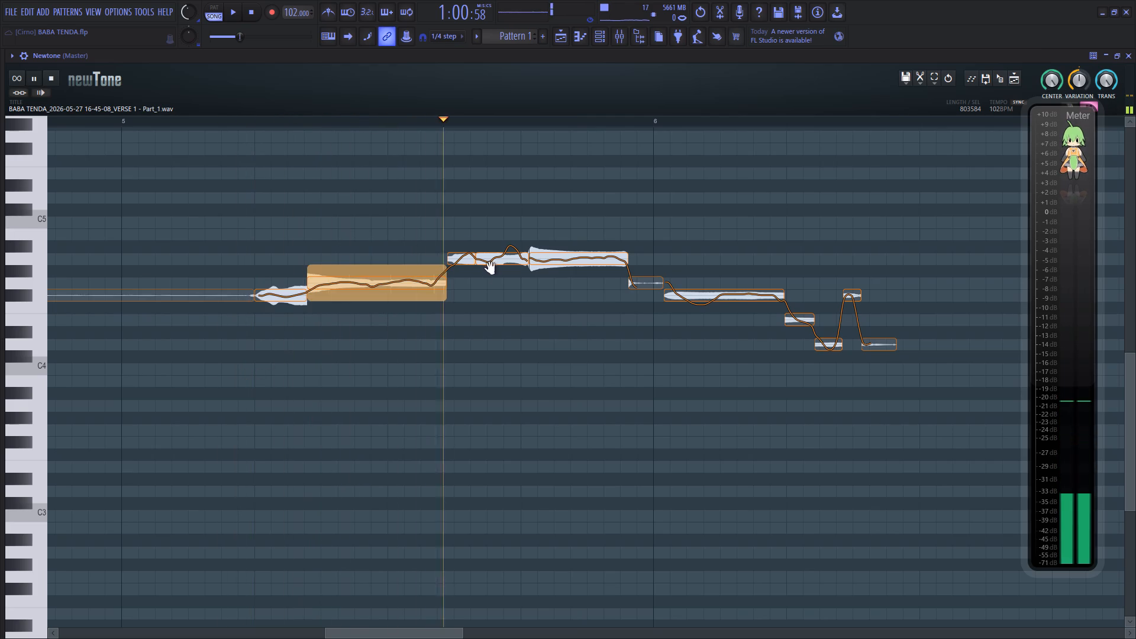
Set the pitch variation of the second A-4 note in the bar 5 phrase to 50.42% and audition it.
click(499, 263)
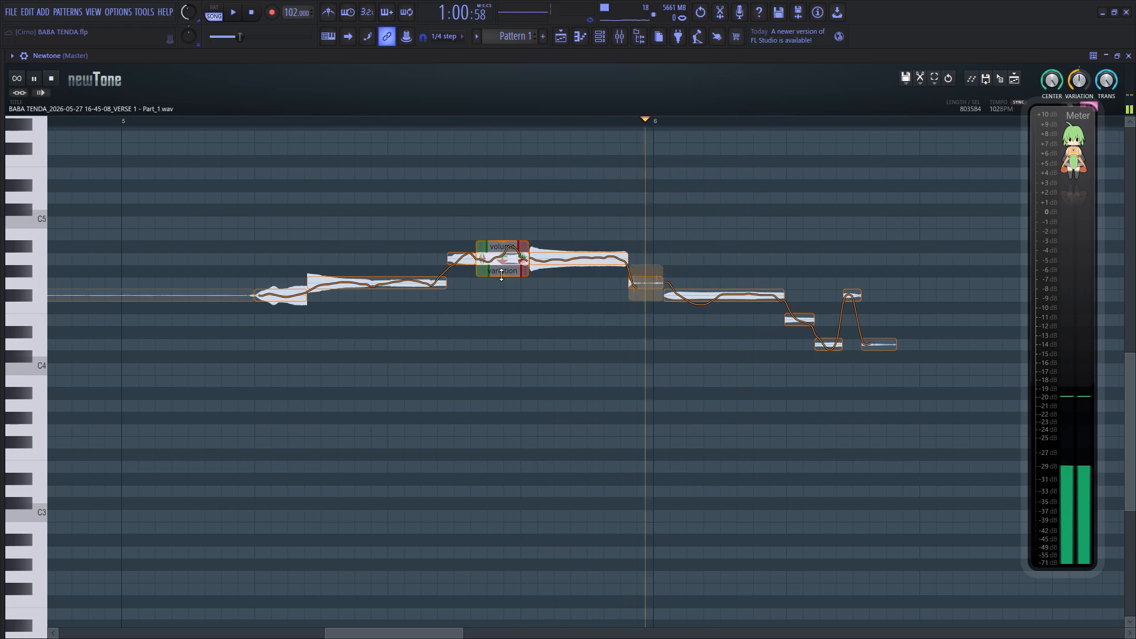
drag(501, 275, 508, 250)
key(space)
click(302, 360)
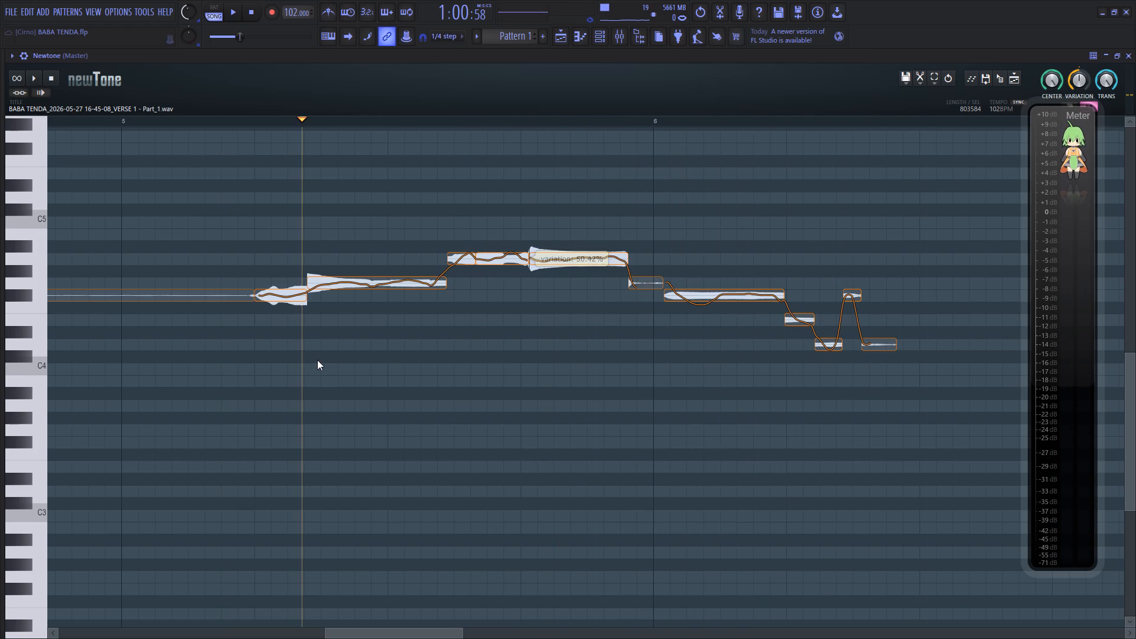
key(space)
Lower the short F#-4 note near the end of the bar 6 phrase to E-4.
drag(416, 627, 451, 632)
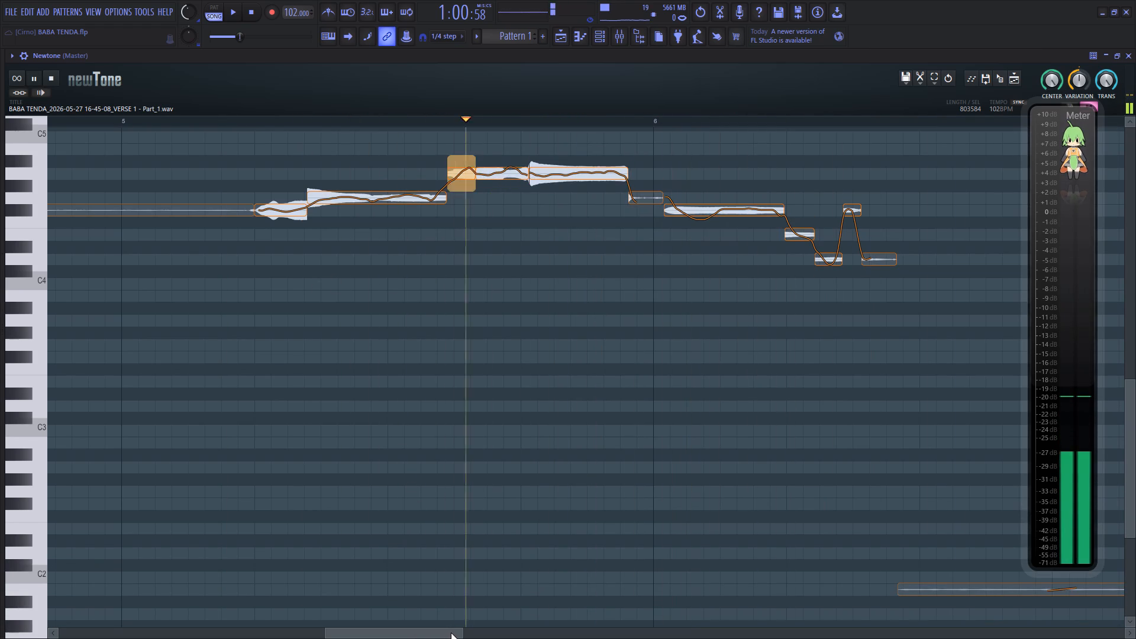
drag(426, 637, 454, 635)
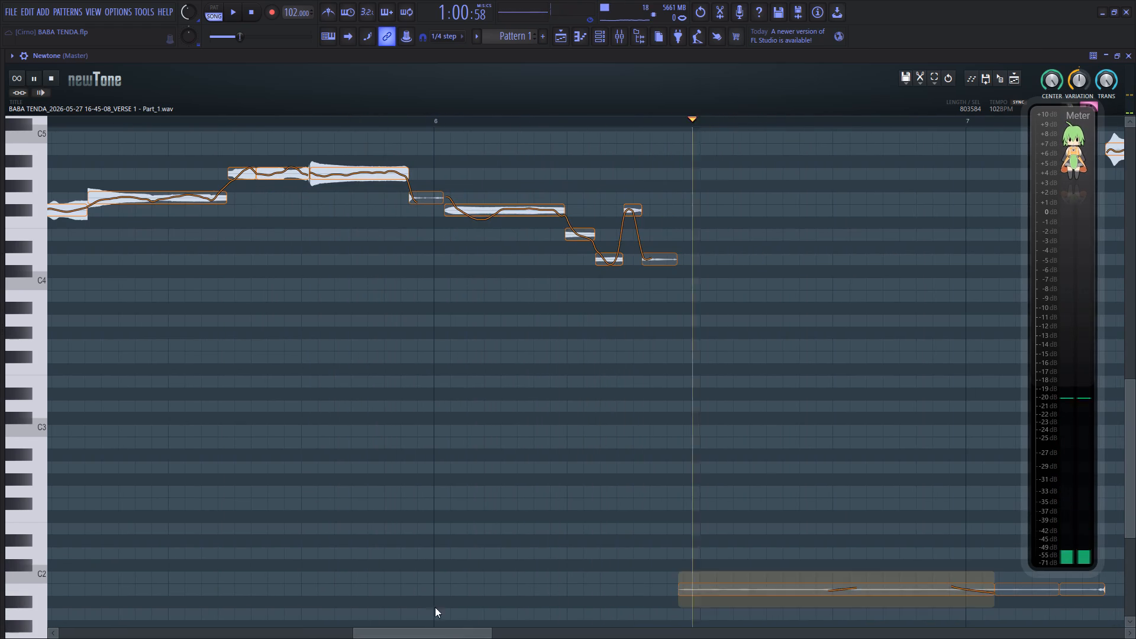
key(space)
drag(634, 210, 634, 229)
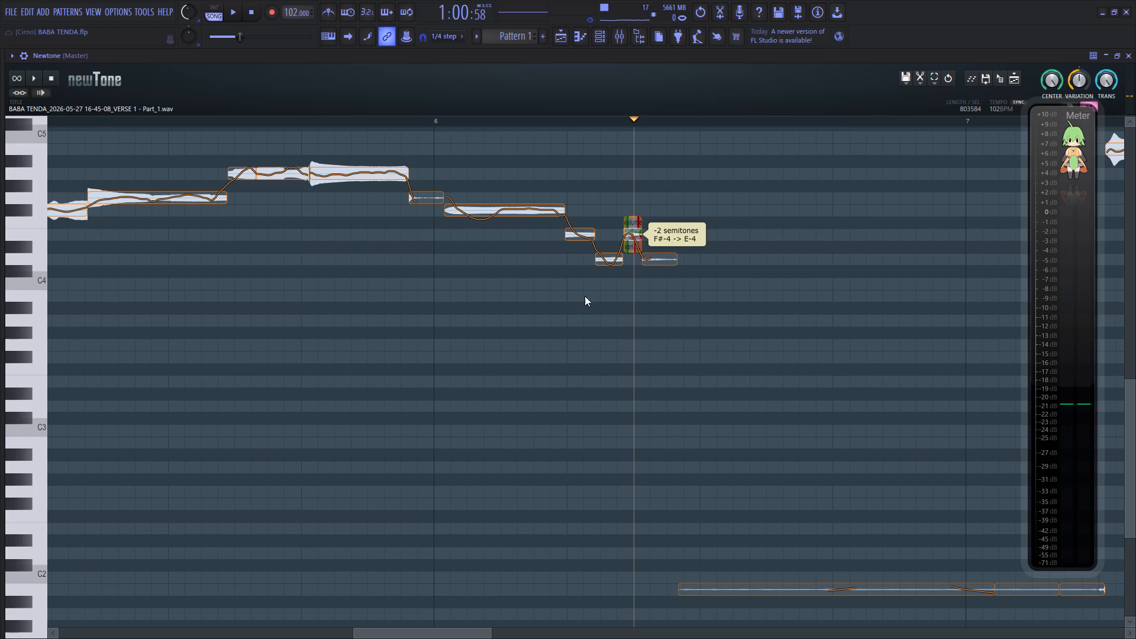
Reduce the pitch variation of the short D-4 note just before that E-4 note in the bar 6 phrase.
click(609, 263)
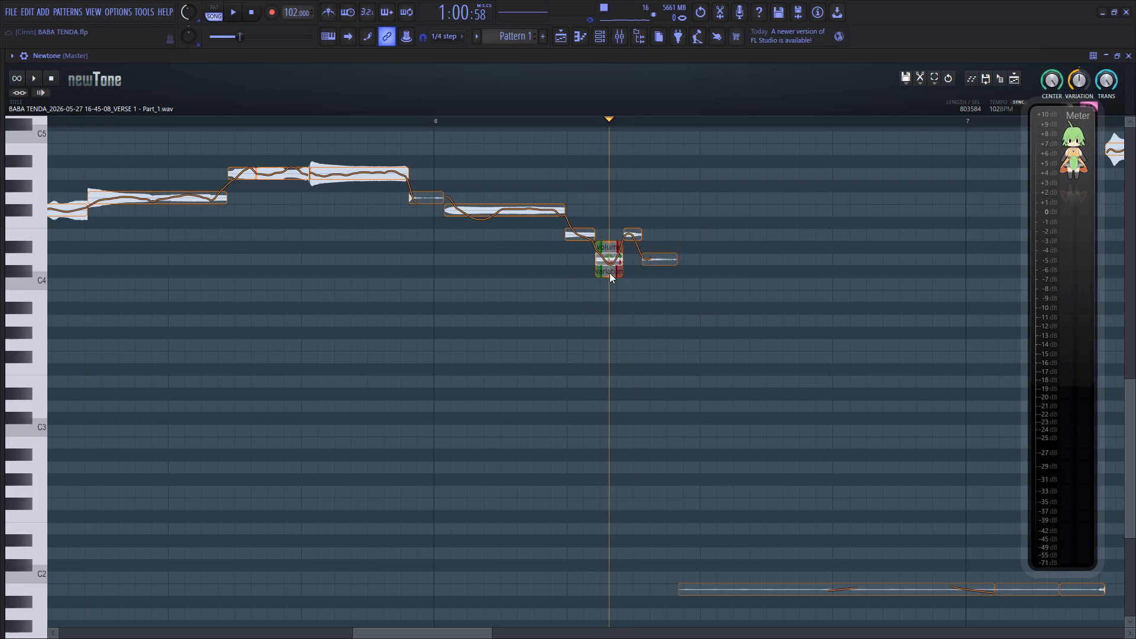
drag(609, 276, 608, 254)
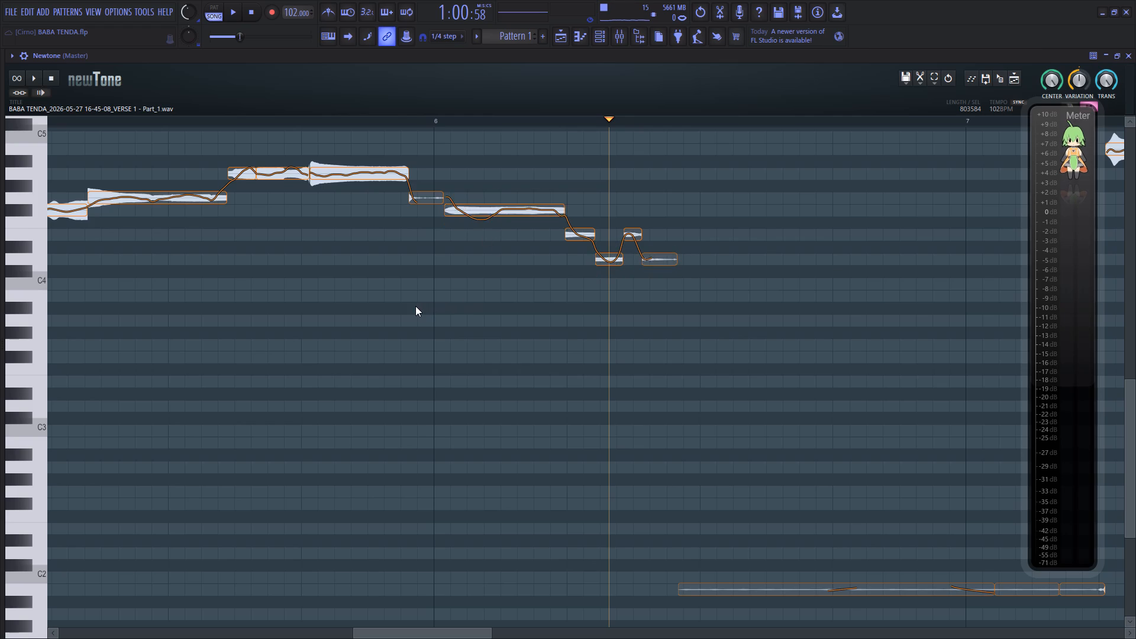
Set the pitch variation of the long F#-4 note just after bar 6 to about 52% and audition the phrase.
alt+scroll(415, 306, up, 20)
alt+scroll(415, 306, up, 2)
click(517, 175)
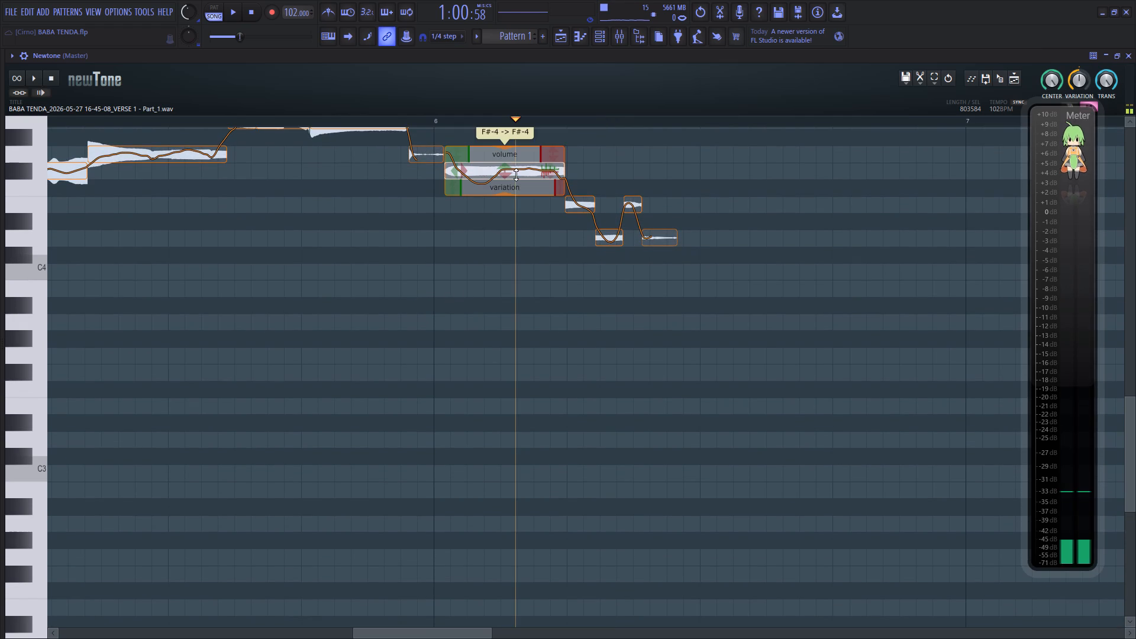
drag(501, 196, 506, 164)
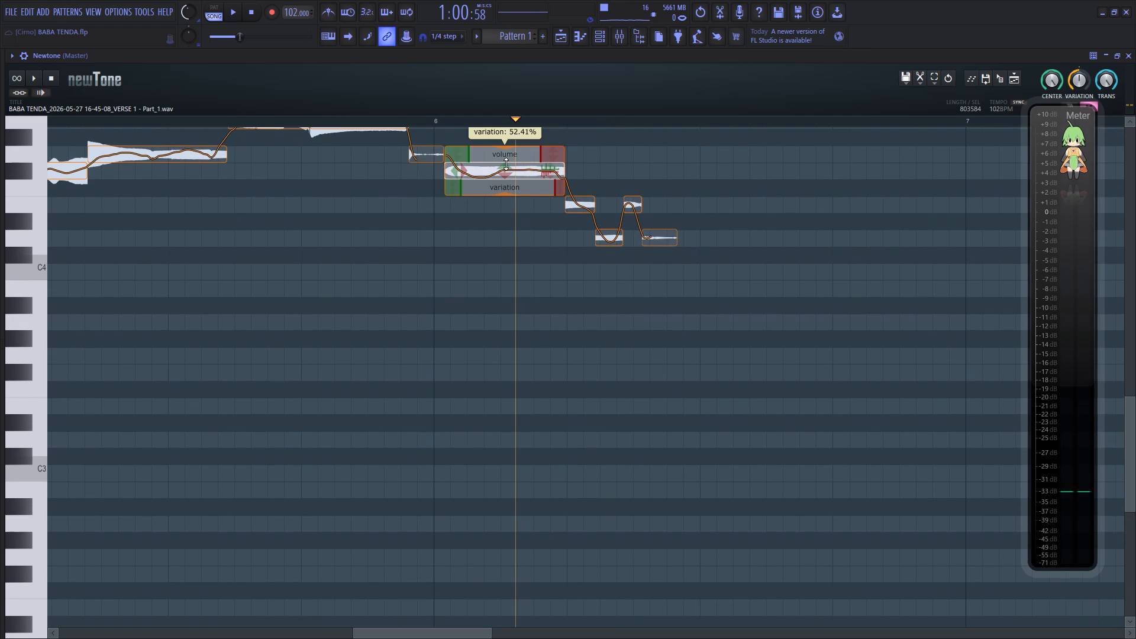
drag(506, 164, 506, 163)
click(317, 230)
key(space)
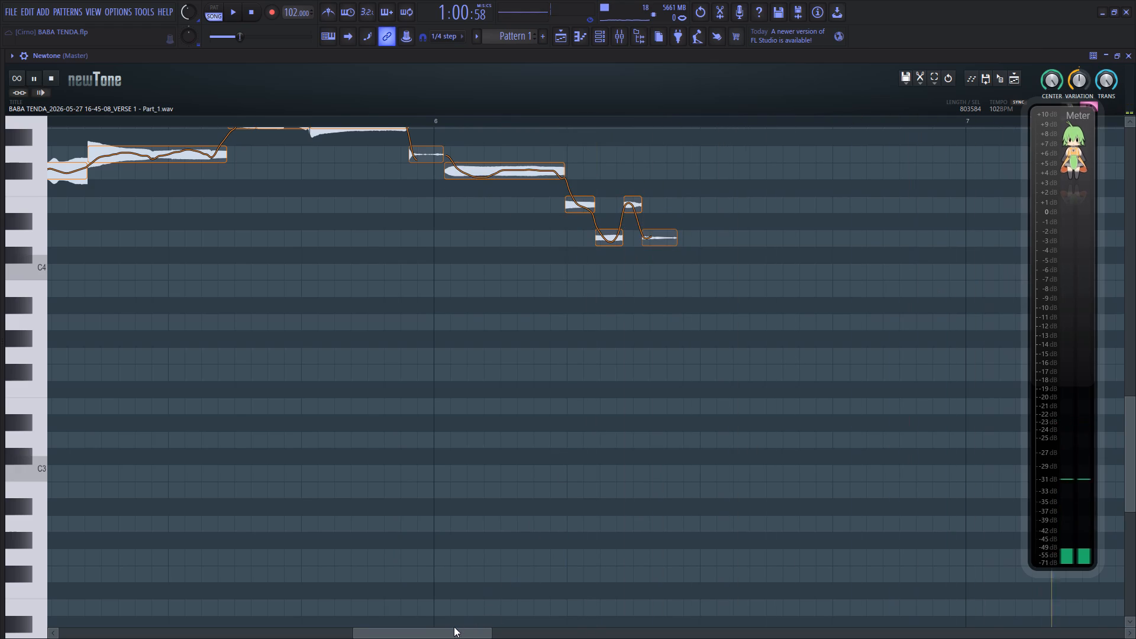
Set the pitch variation of the first long A-4 note in the bar 7 phrase to about 44%, auditioning the phrase before and after.
drag(451, 635, 547, 630)
scroll(544, 514, up, 10)
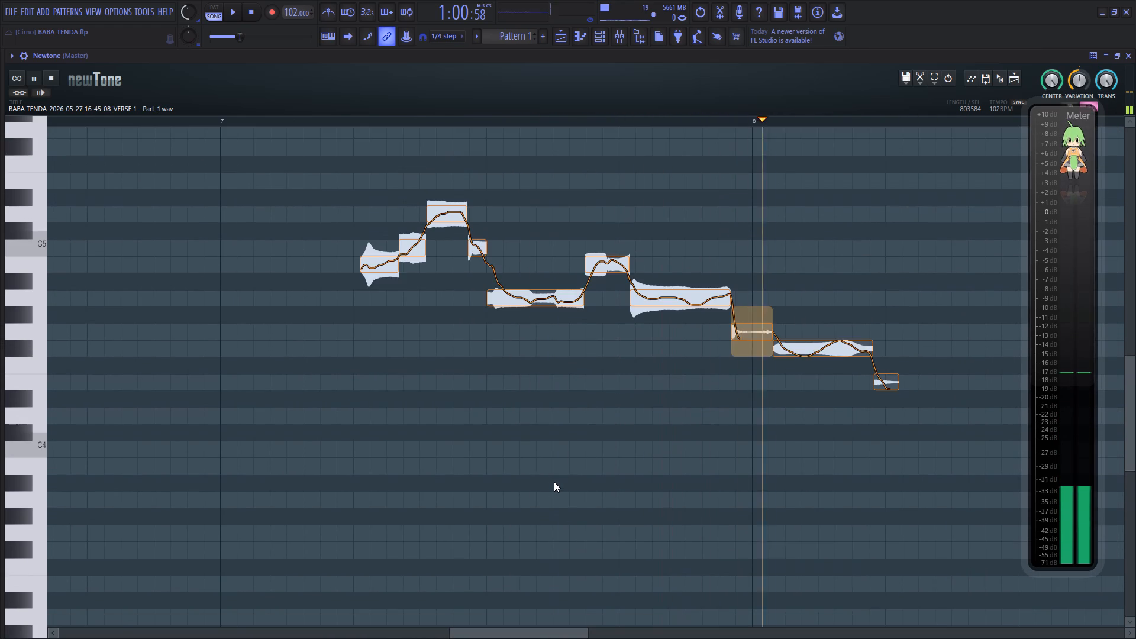
click(342, 348)
key(space)
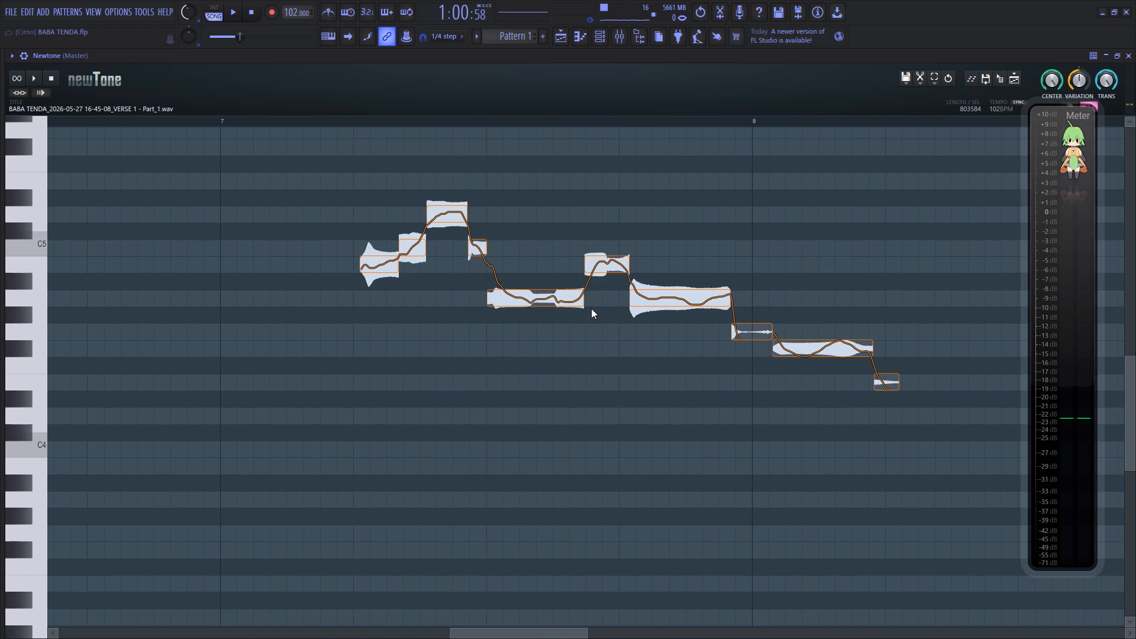
click(324, 331)
key(space)
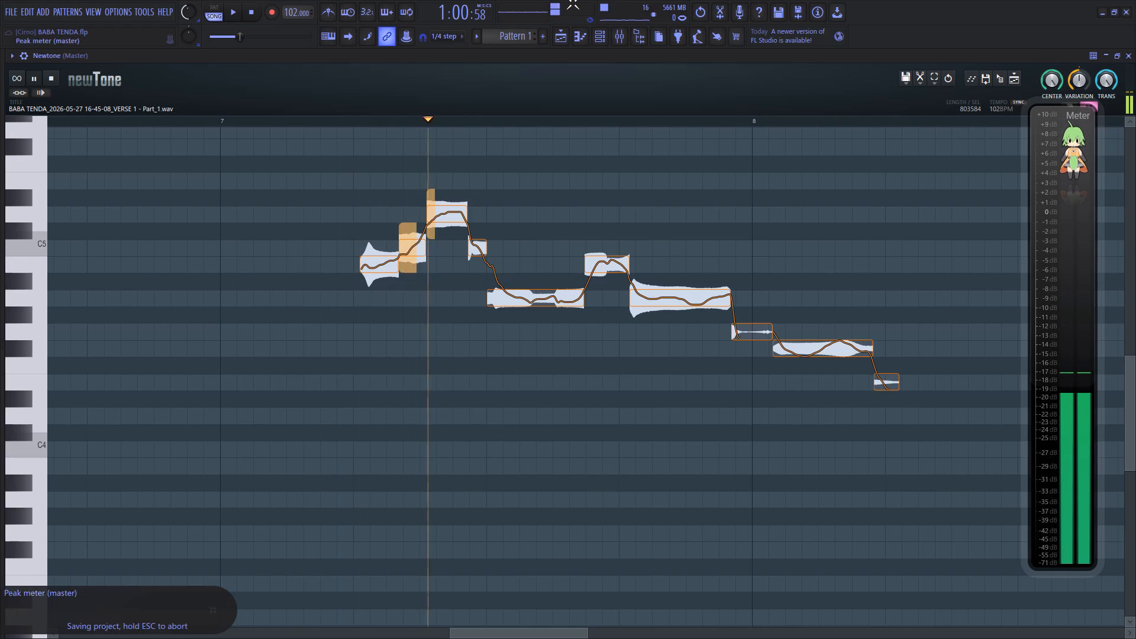
key(space)
click(552, 304)
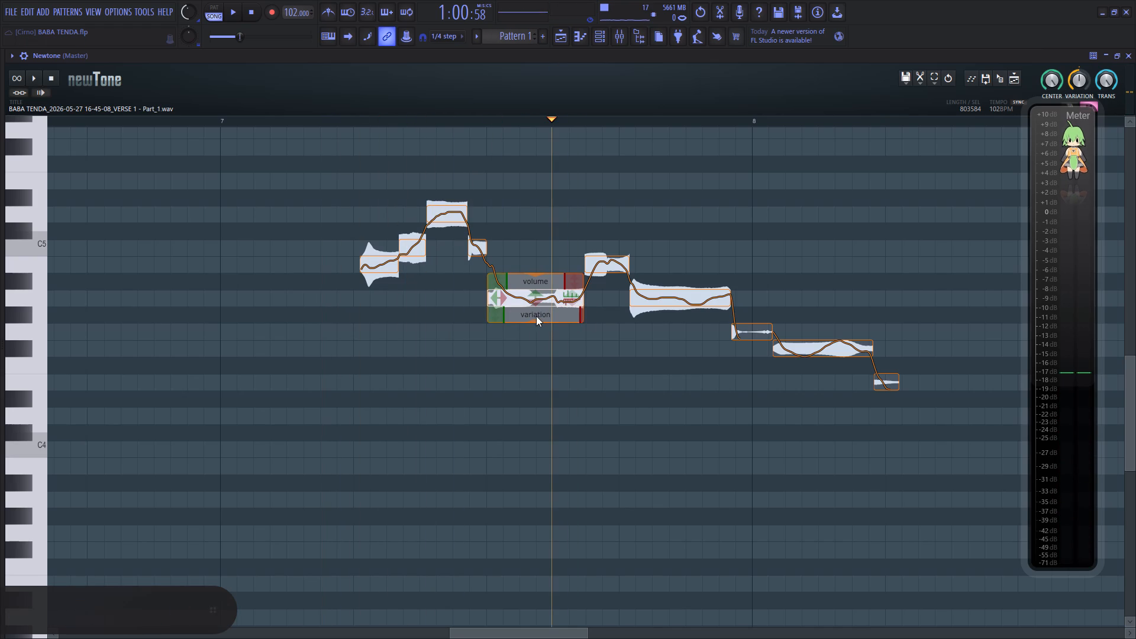
drag(533, 322, 534, 285)
click(353, 302)
key(space)
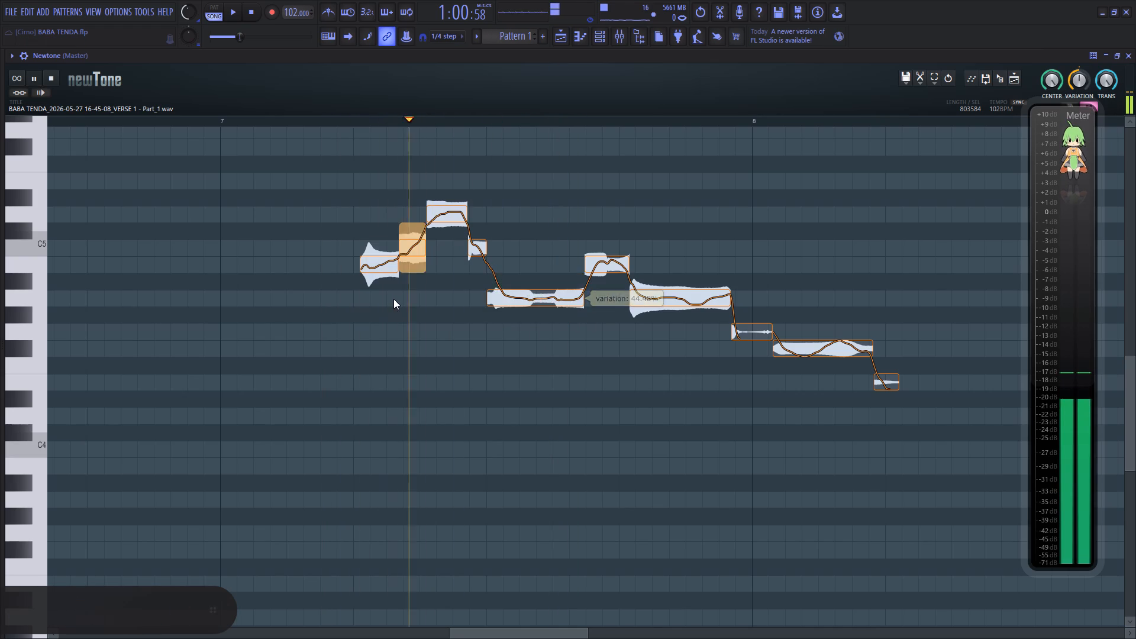
key(space)
key(space)
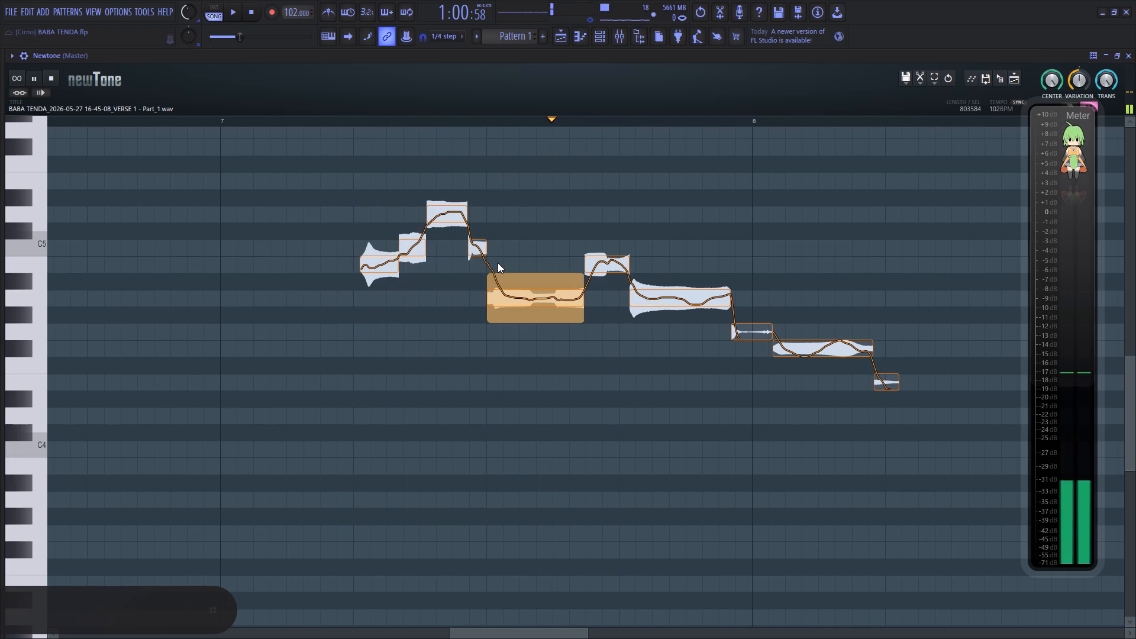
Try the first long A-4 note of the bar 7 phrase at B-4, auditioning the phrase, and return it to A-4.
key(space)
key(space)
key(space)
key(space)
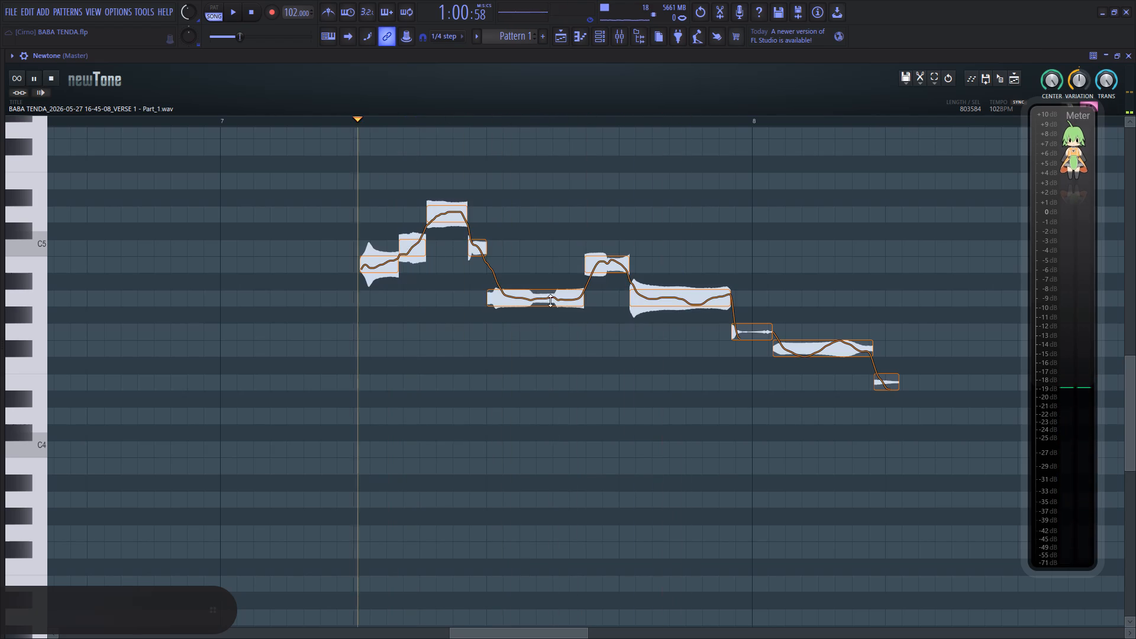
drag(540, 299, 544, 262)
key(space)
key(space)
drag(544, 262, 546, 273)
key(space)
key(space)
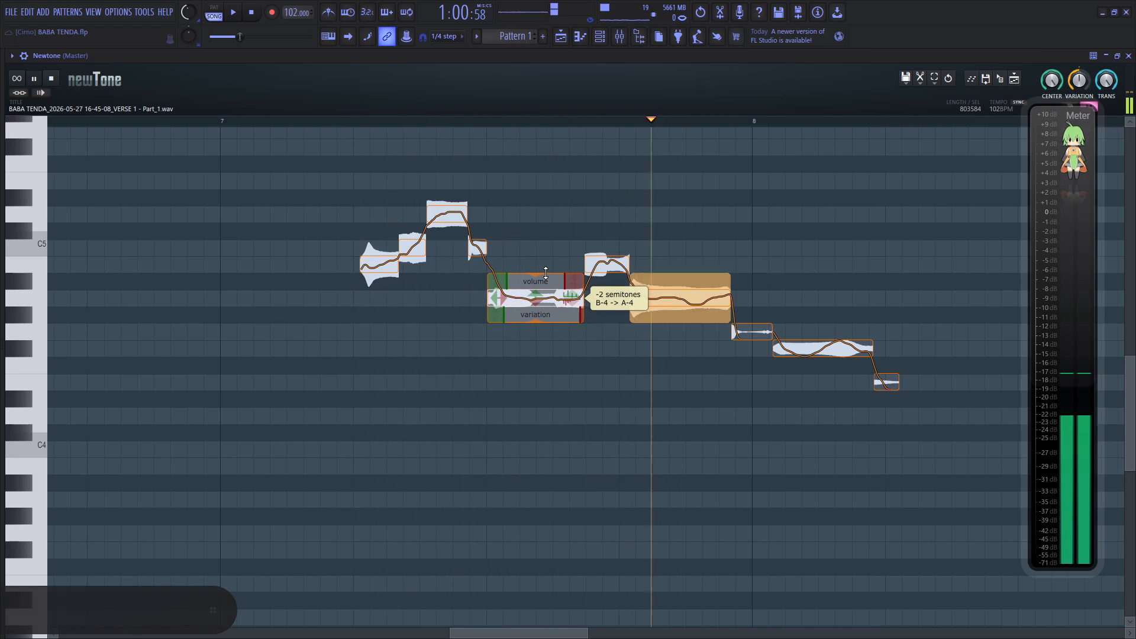
Raise the first long A-4 note of the bar 7 phrase to C-5, trying B-4 on the way, and audition the phrase.
key(space)
drag(546, 273, 545, 253)
key(space)
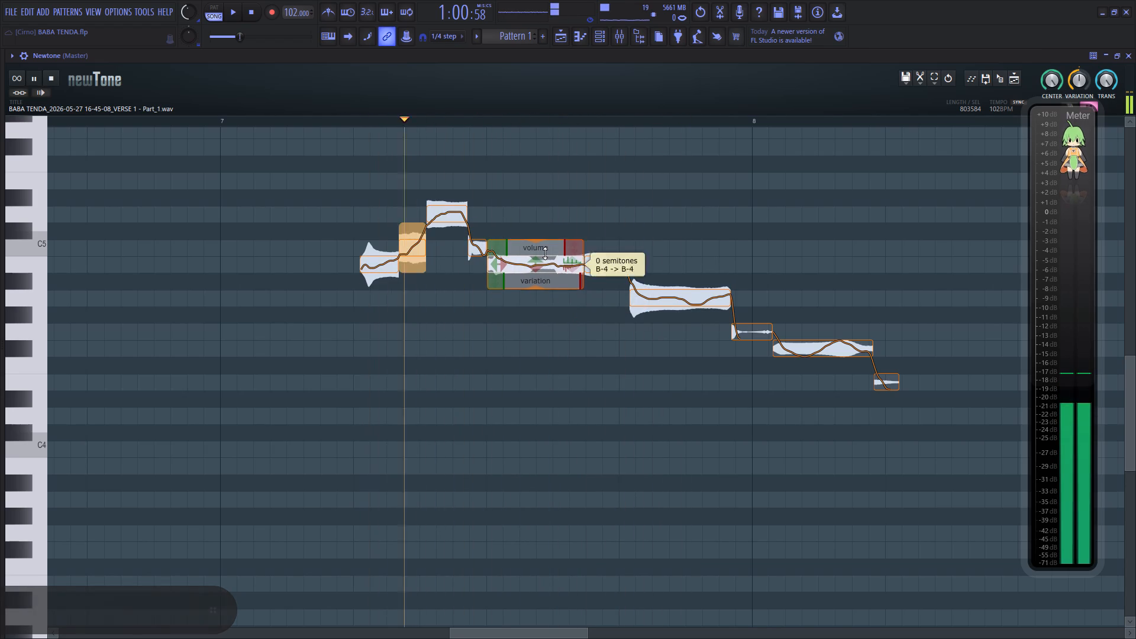
drag(545, 253, 546, 240)
key(space)
key(space)
key(space)
key(space)
key(space)
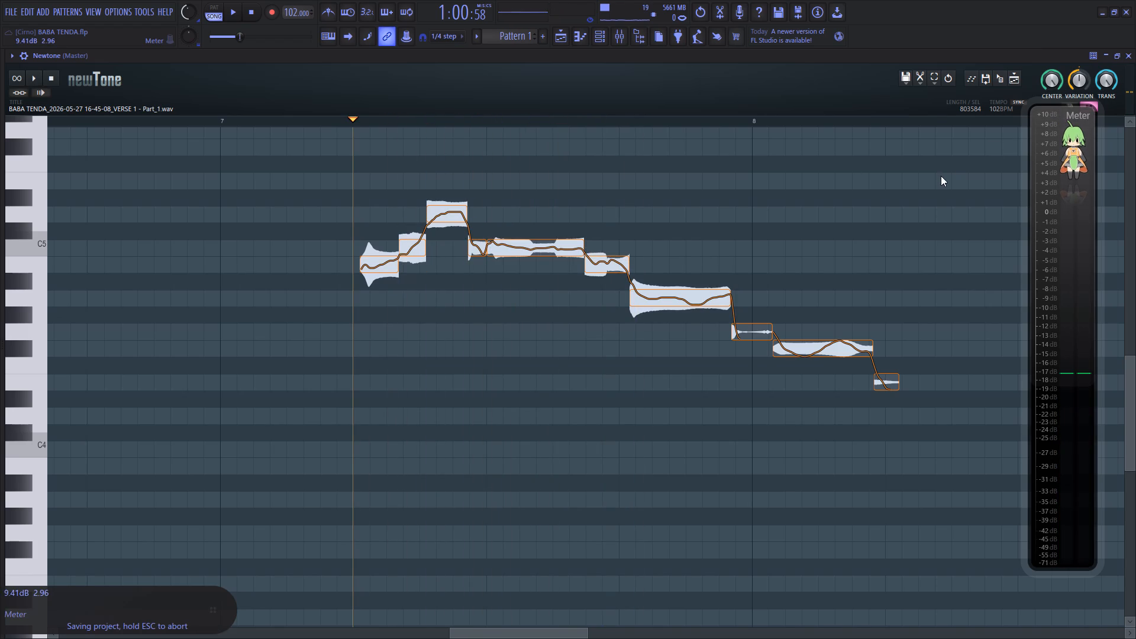
Slice the long C-5 note in the bar 7 phrase about two-thirds of the way through and audition the phrase.
key(c)
click(552, 250)
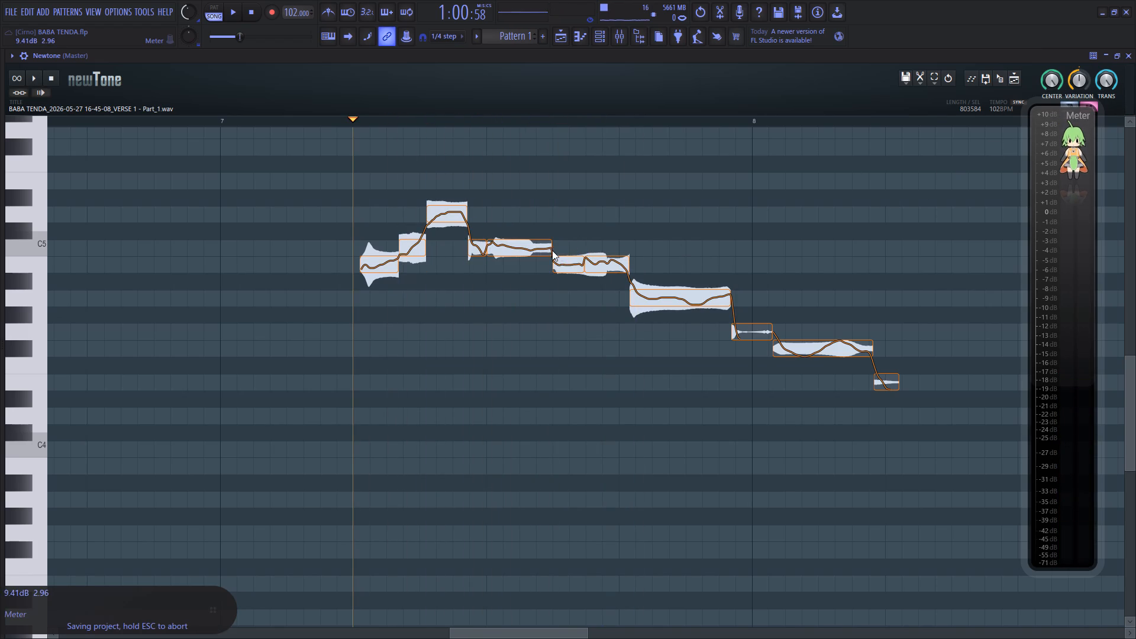
key(c)
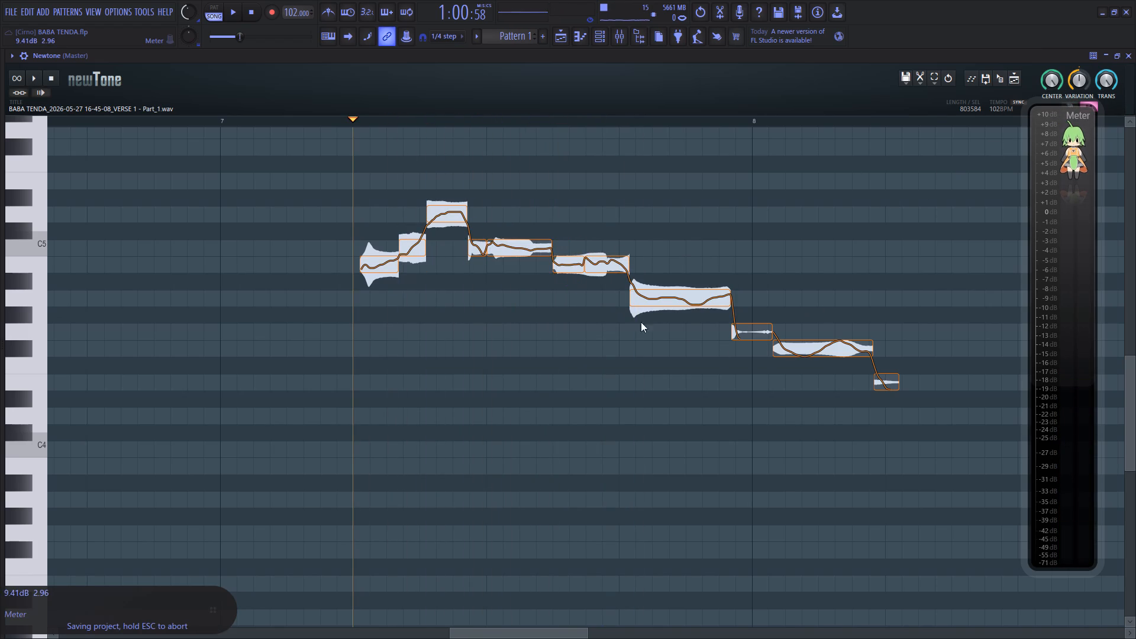
key(space)
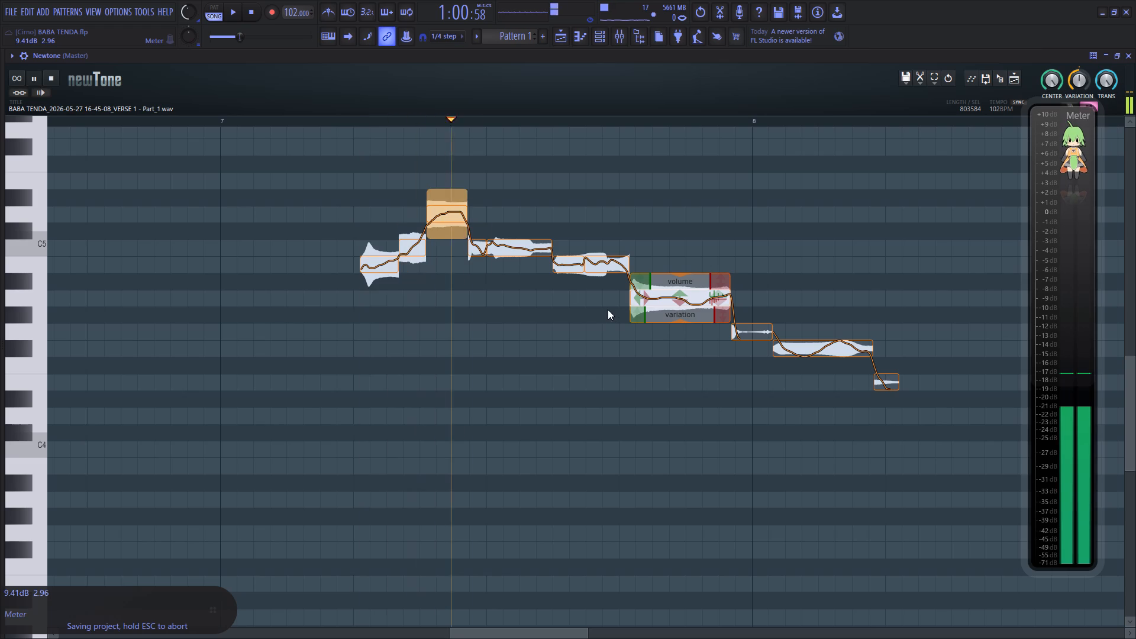
key(space)
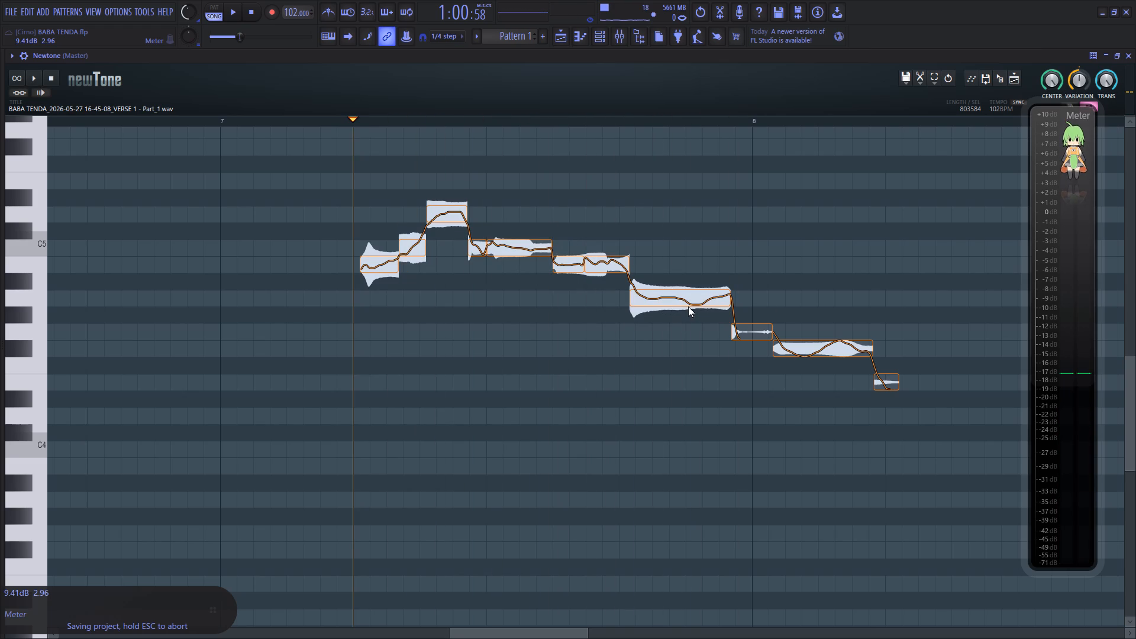
Reduce the pitch variation of the long A-4 and F#-4 notes around bar 8 and audition the phrase.
click(674, 302)
drag(682, 322, 689, 298)
drag(825, 371, 827, 344)
click(330, 302)
key(space)
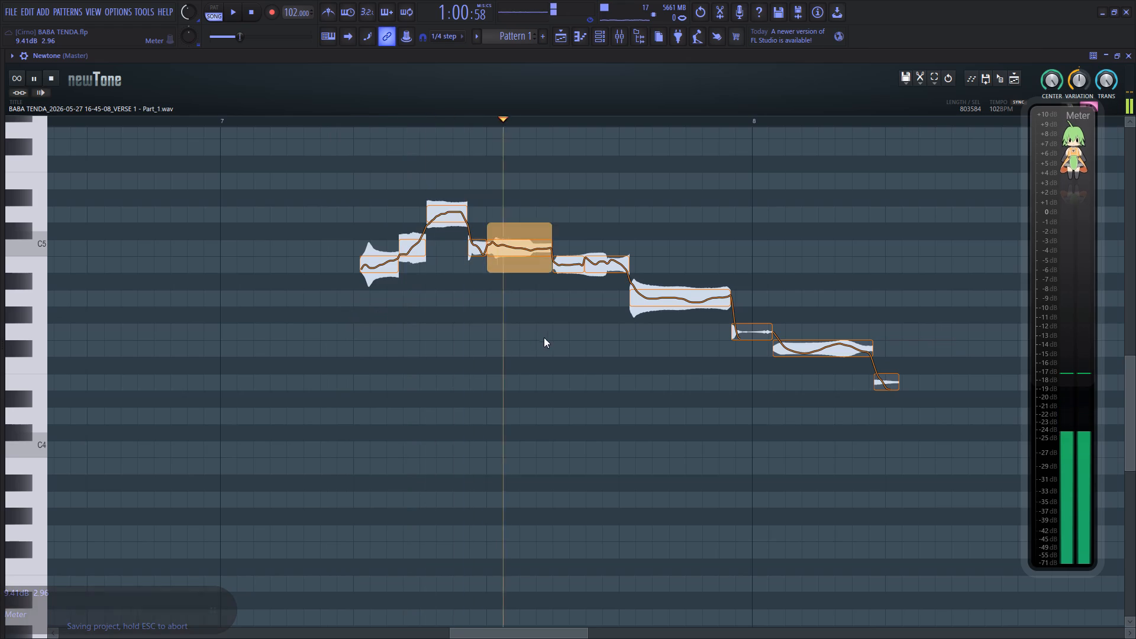
key(space)
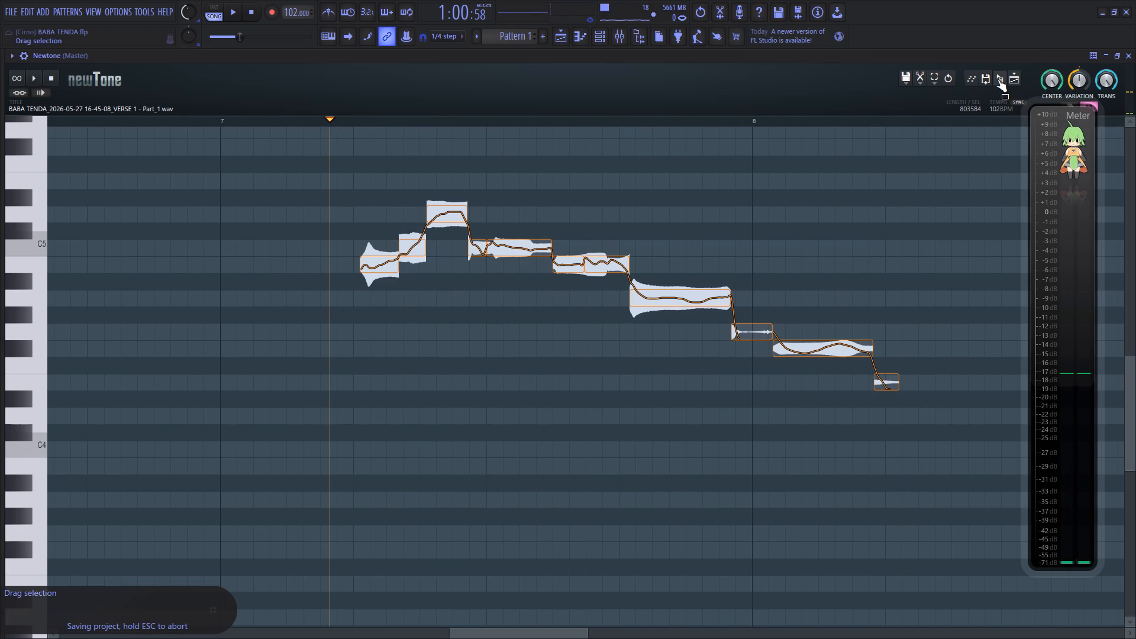
key(space)
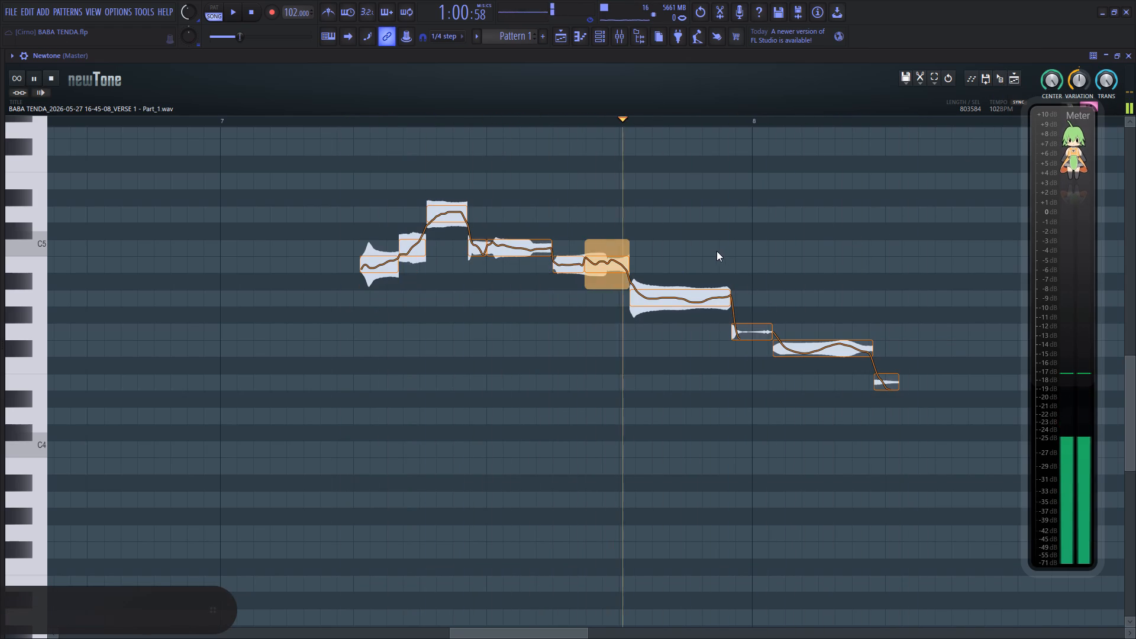
key(space)
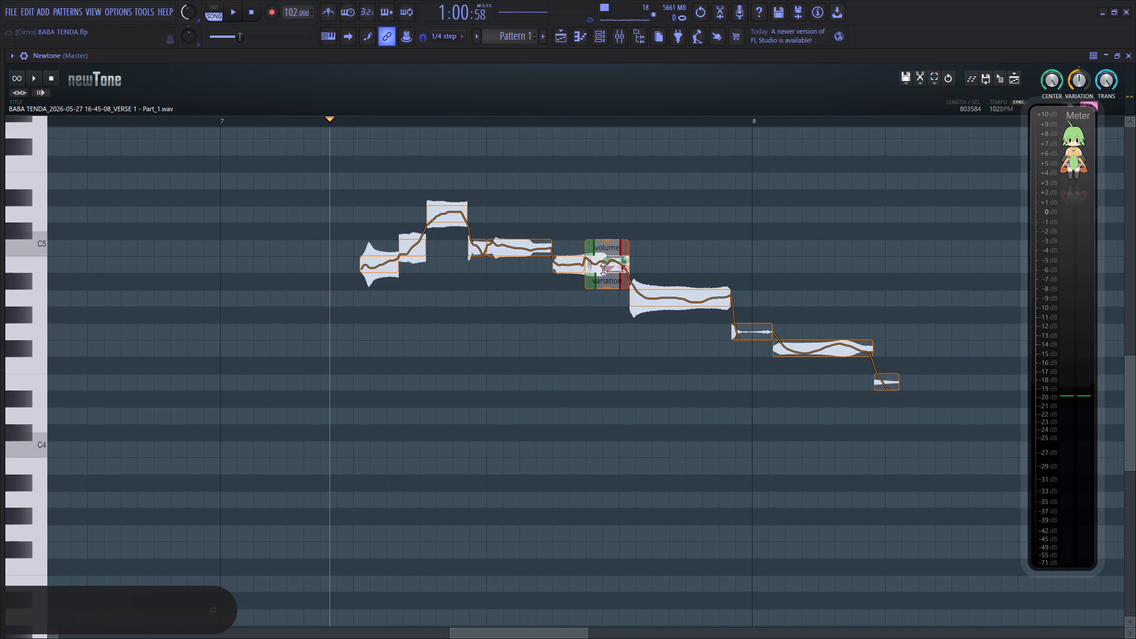
Smooth the pitch curve at the start of the short B-4 note just before the long A-4 note and audition the phrase.
drag(605, 291, 610, 280)
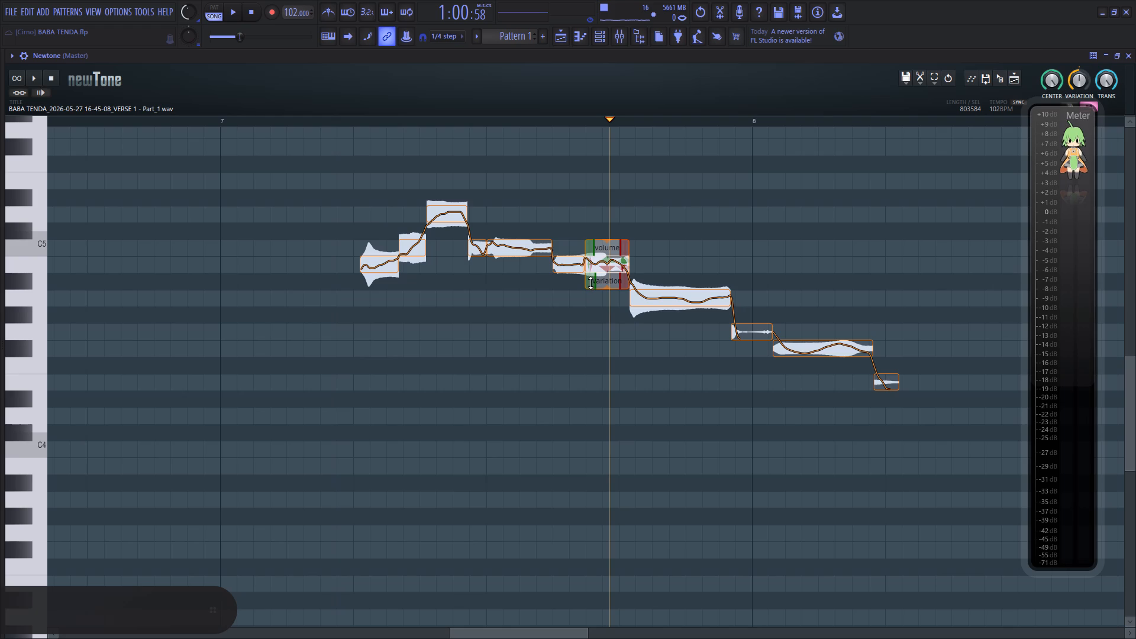
drag(590, 283, 589, 292)
key(space)
click(422, 298)
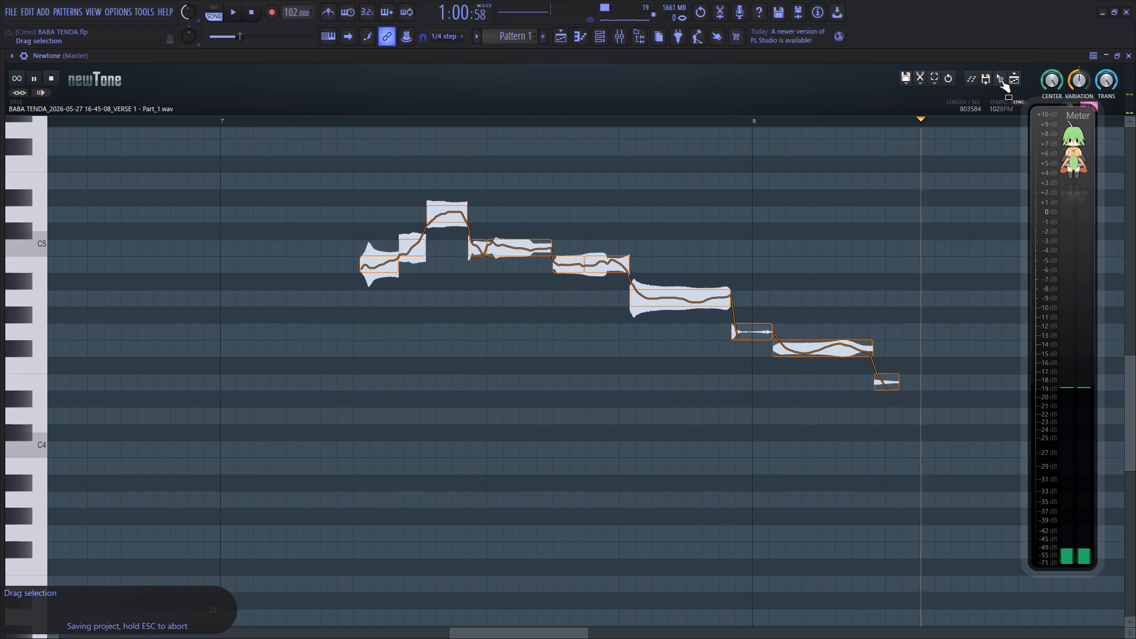
key(space)
Send the corrected 16-45-08 audio to the upper VERSE 2 playlist track, aligned with the original clip's start, and close Newtone.
drag(1001, 78, 235, 443)
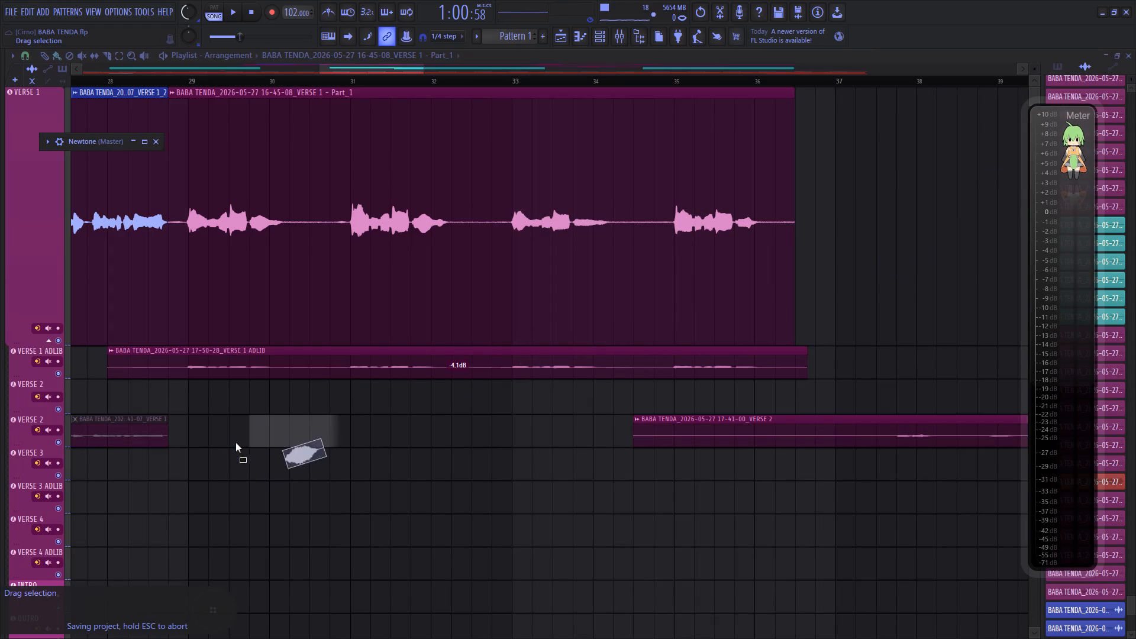
drag(235, 443, 168, 413)
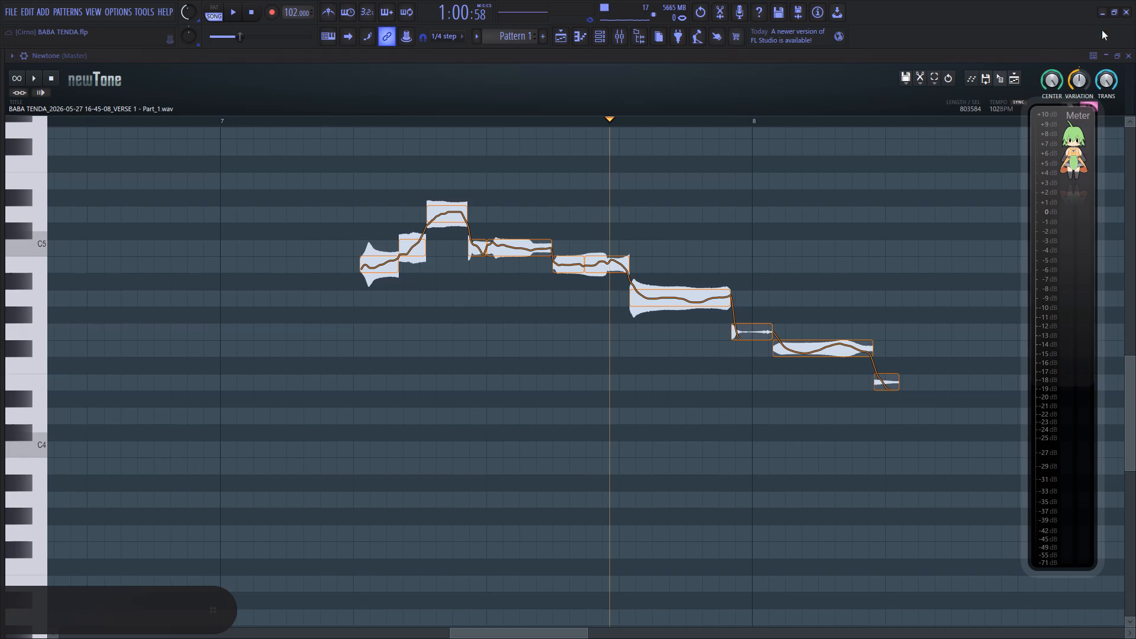
click(1128, 58)
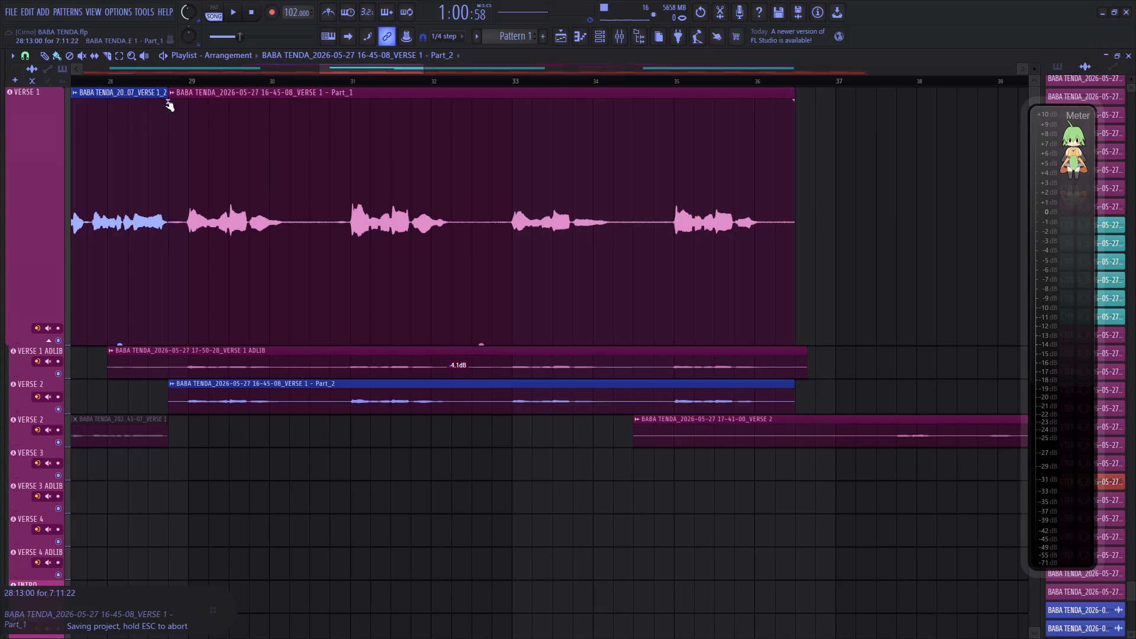
Mute the original 16-45-08 Part_1 clip and move it straight down from VERSE 1 to the VERSE 3 track.
click(83, 57)
click(269, 215)
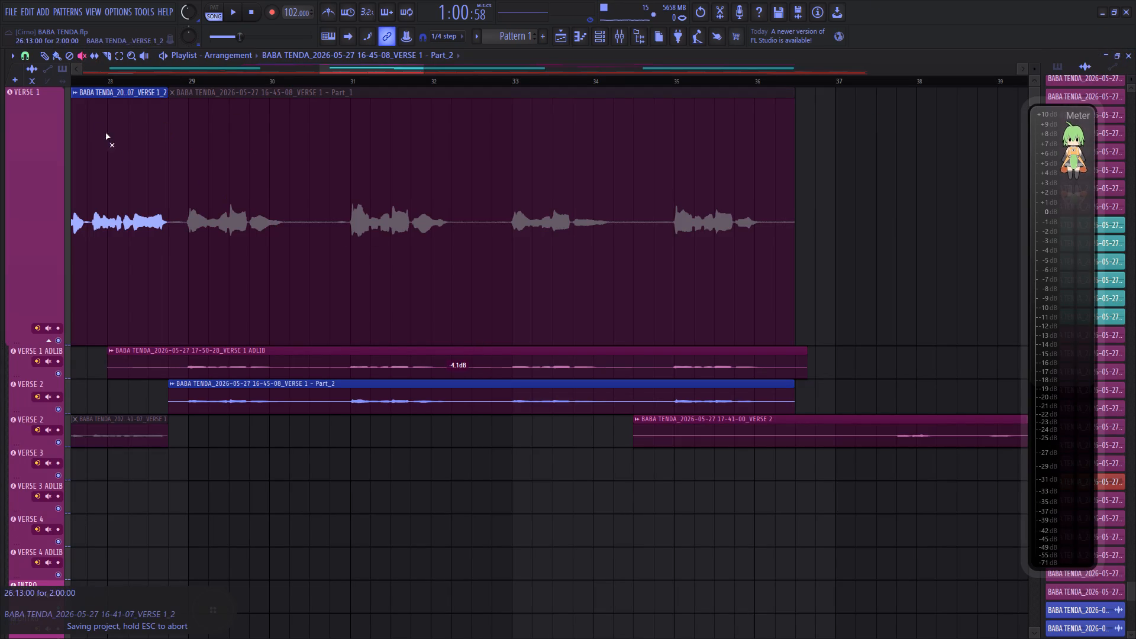
click(60, 62)
drag(260, 220, 256, 467)
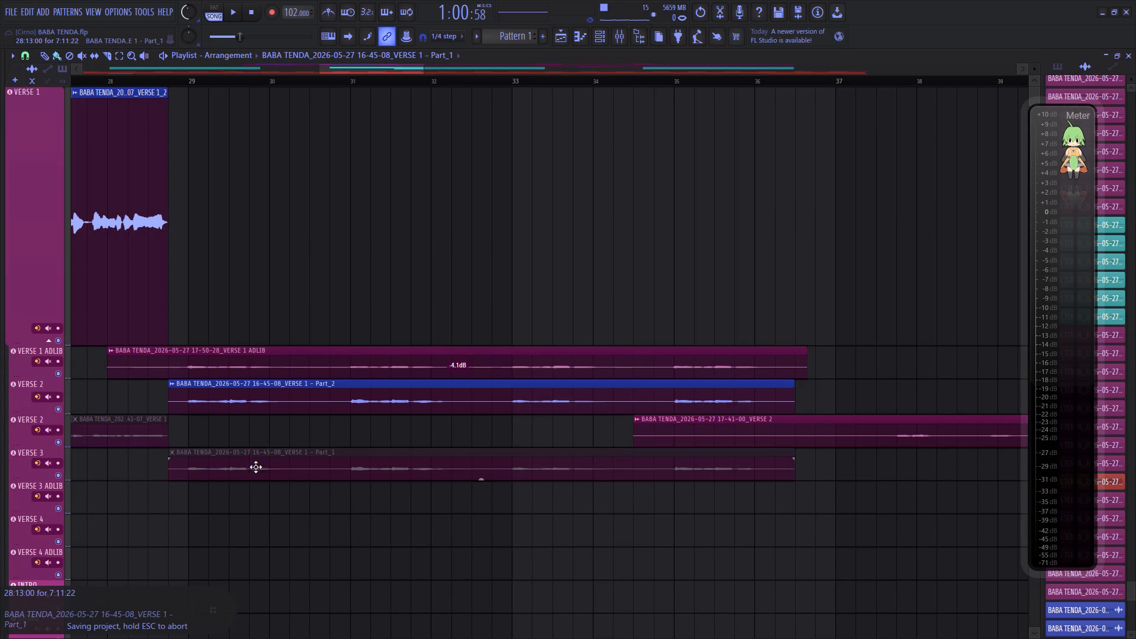
drag(256, 467, 256, 475)
Move the corrected 16-45-08 Part_2 clip up into the VERSE 1 track at the same start position.
drag(259, 411, 257, 321)
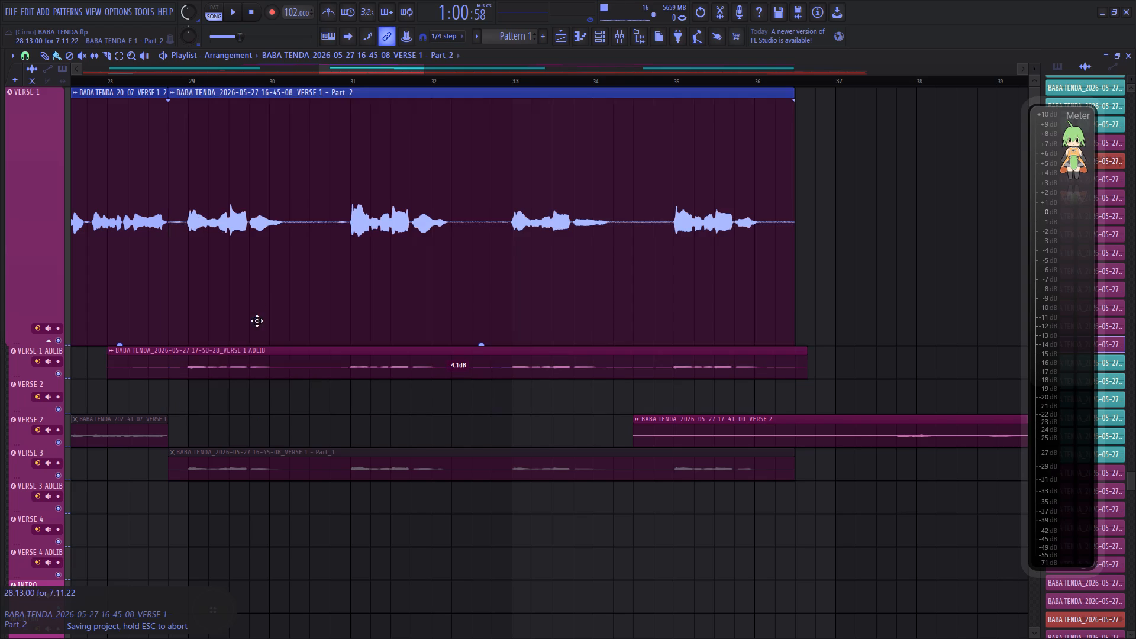
drag(257, 321, 257, 298)
Play the arrangement from just after bar 28 and lower the main volume to 19%.
key(space)
click(120, 78)
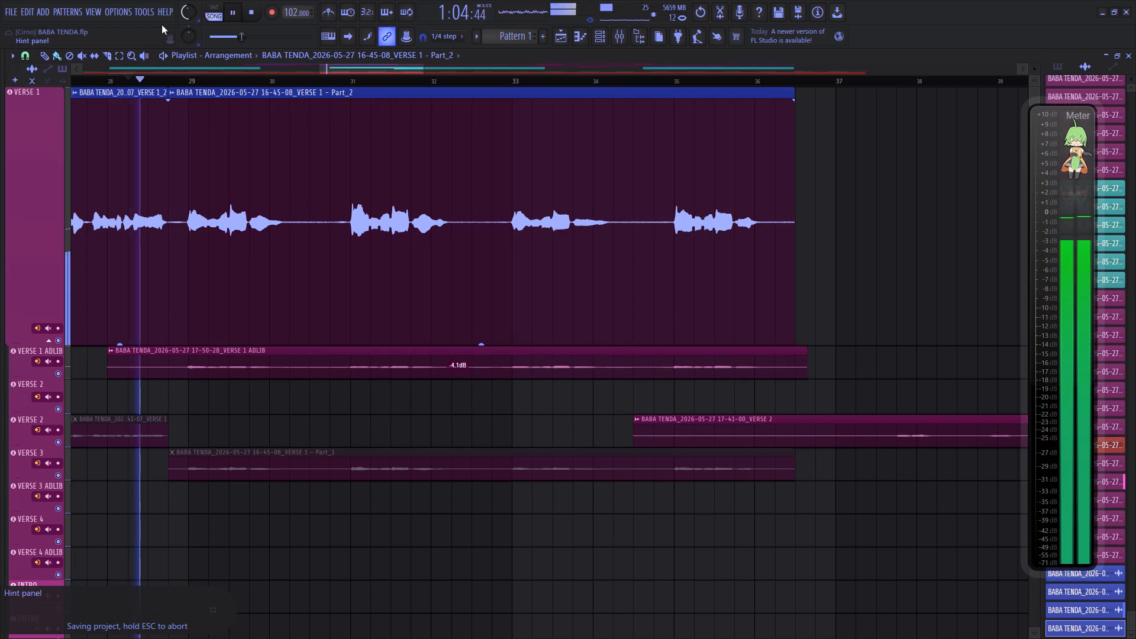
scroll(185, 12, down, 12)
Save the project and stop playback.
key(ctrl+s)
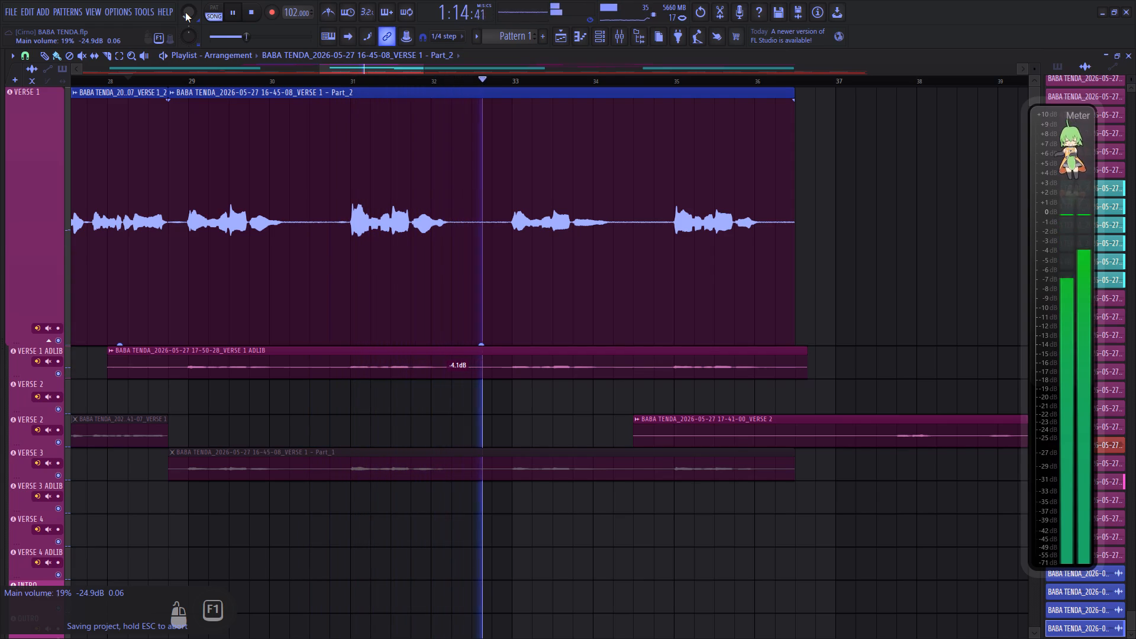
key(space)
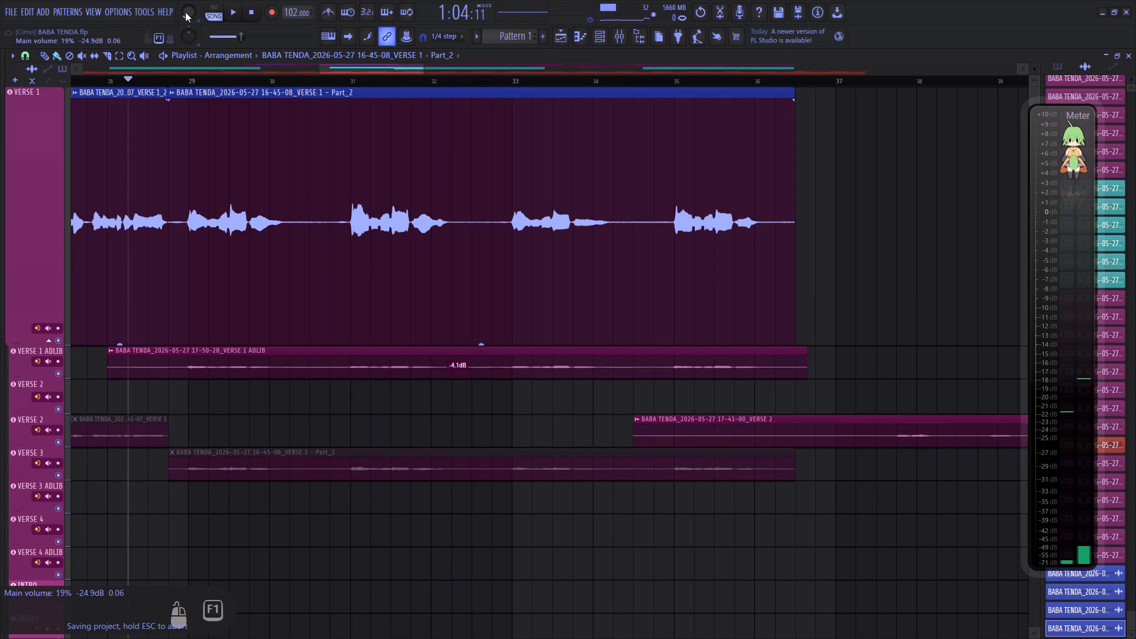
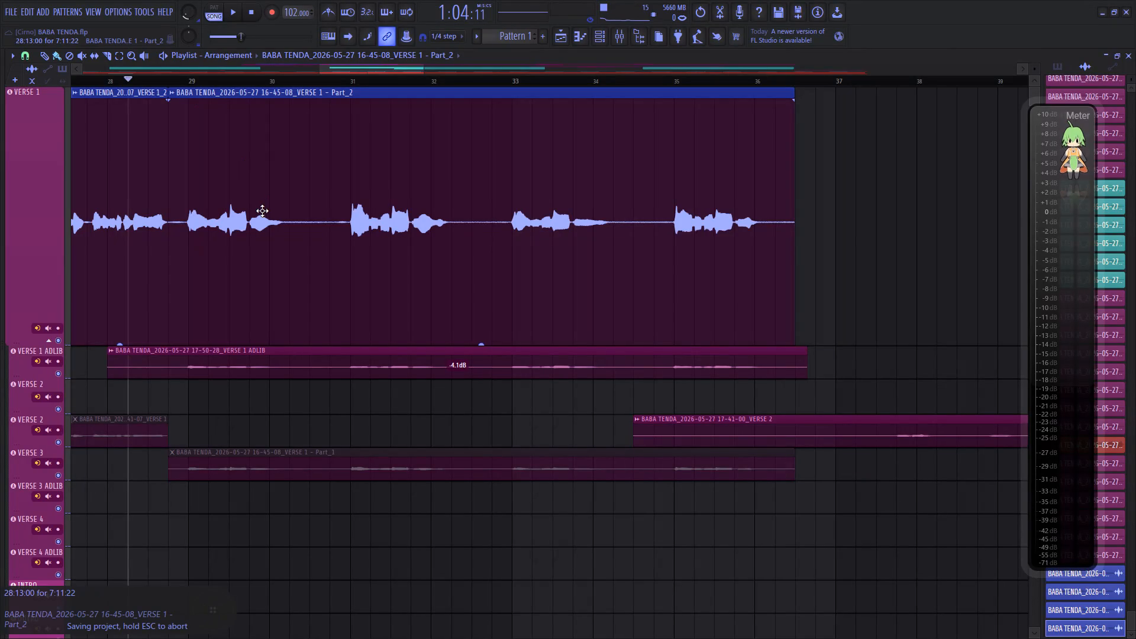
Play the arrangement from around bar 37 and trim the start of the VERSE 2 clip 17-41-00 to about bar 37.
scroll(359, 87, down, 4)
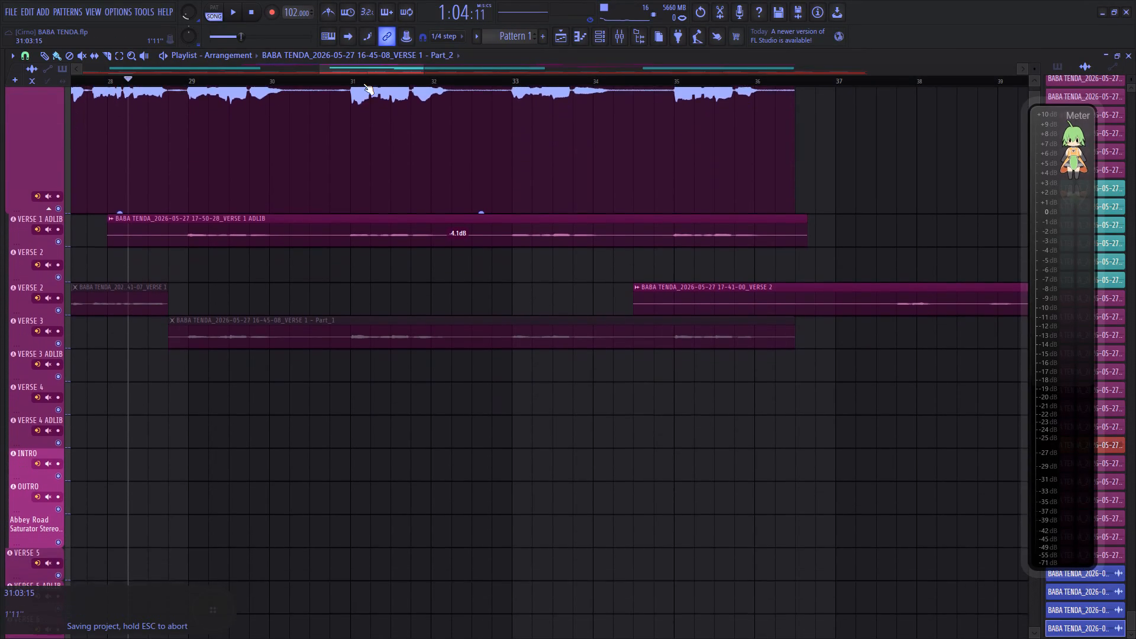
scroll(363, 83, down, 8)
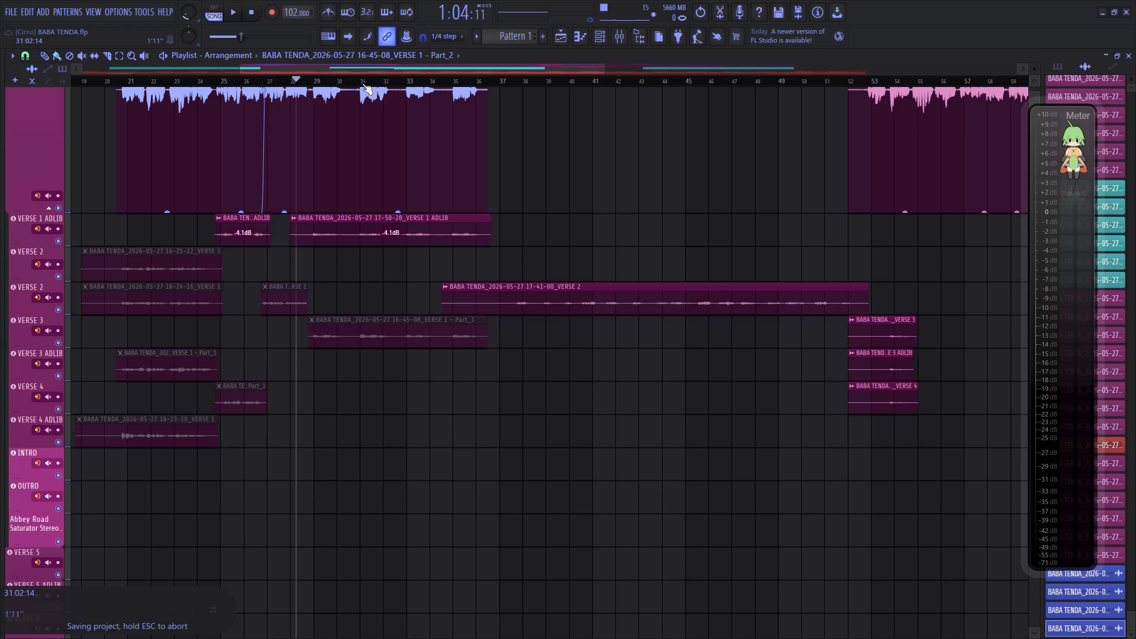
key(space)
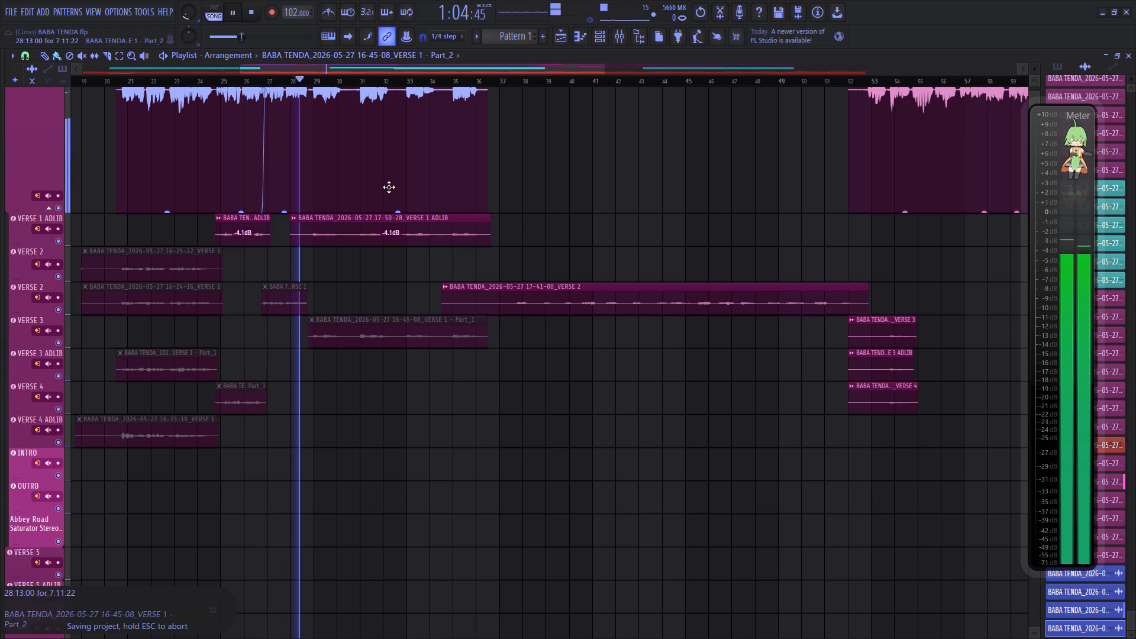
click(514, 80)
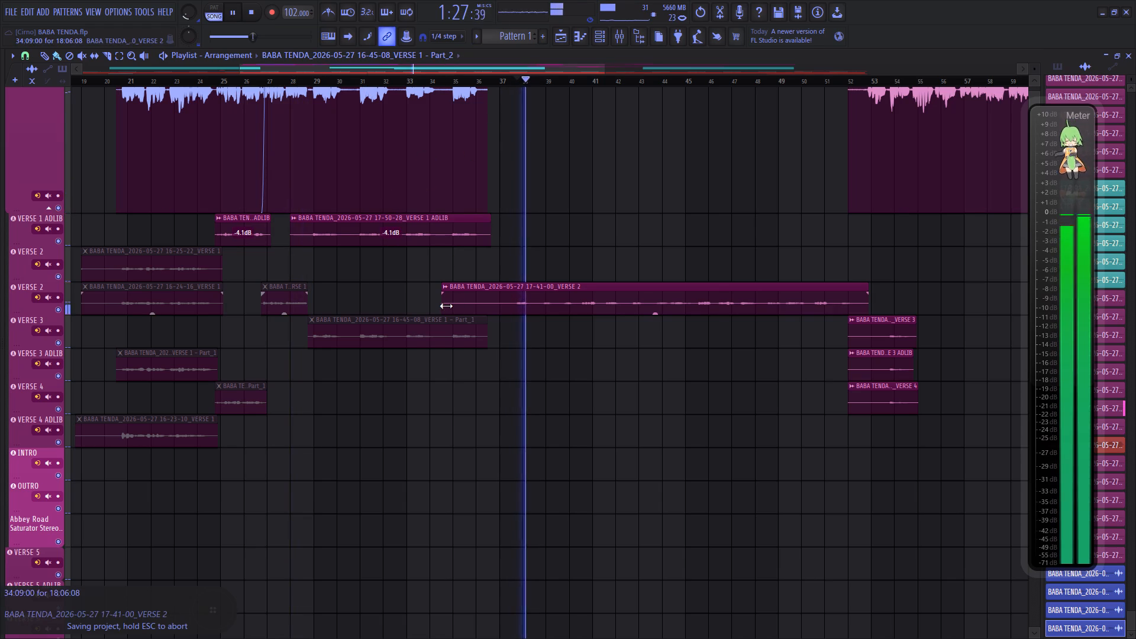
drag(446, 306, 501, 305)
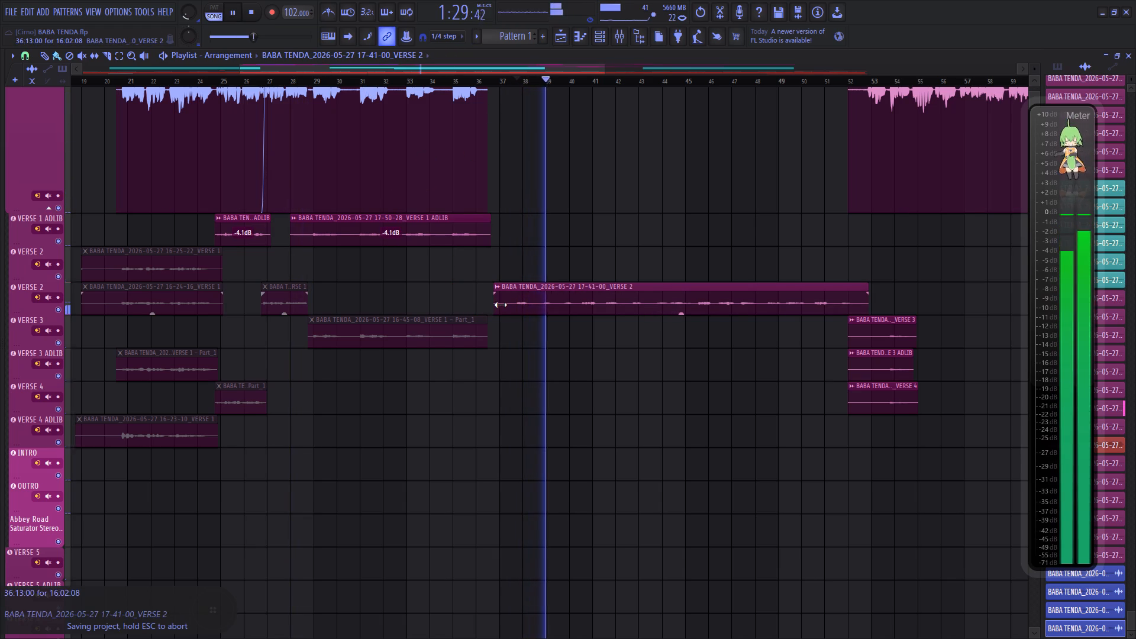
drag(501, 305, 501, 305)
key(space)
Play the section from about bar 52 and trim the start of the VERSE 1 clip 17-25-45 to 52:09.
scroll(452, 248, up, 7)
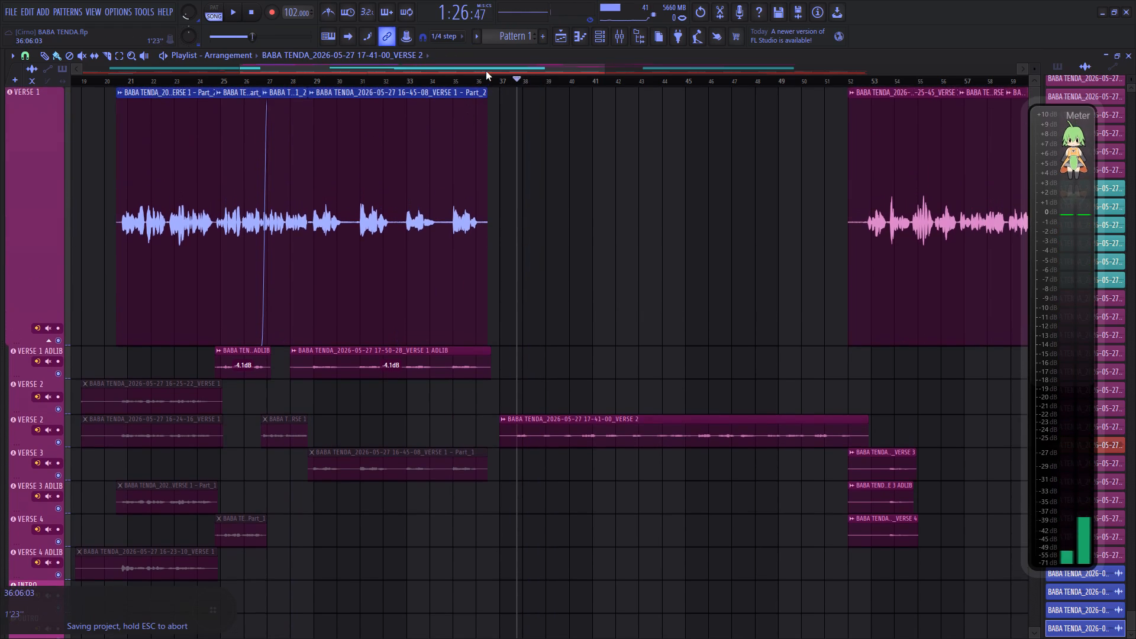
drag(486, 71, 734, 66)
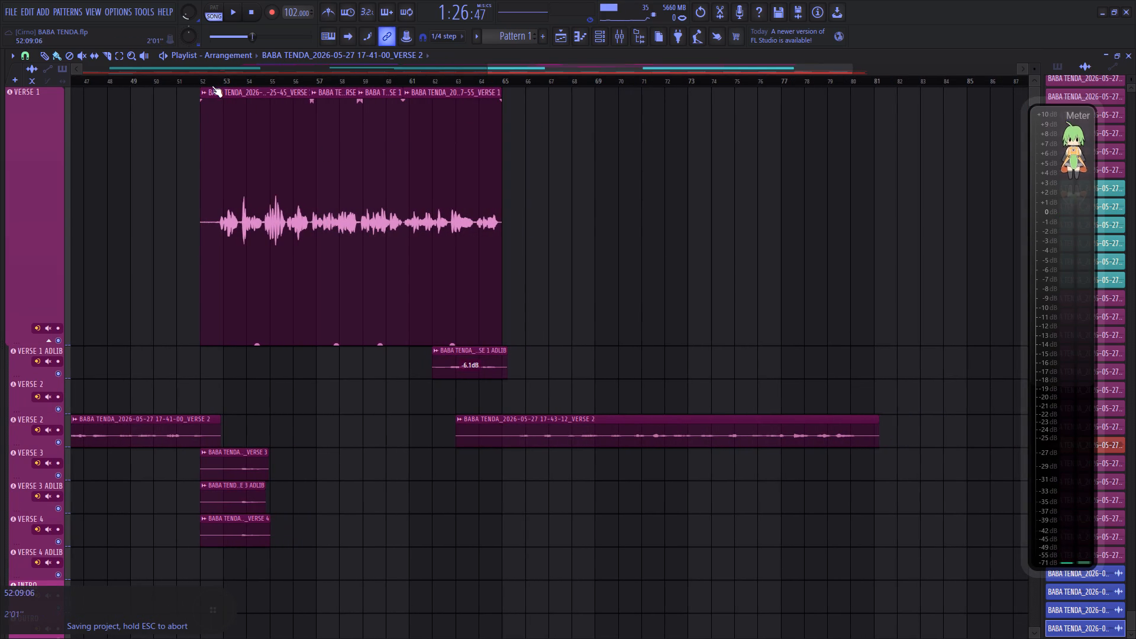
click(212, 86)
key(space)
scroll(212, 86, up, 7)
key(space)
key(space)
drag(182, 210, 214, 215)
key(space)
Make the VERSE 1 clip 17-25-45 unique as a sample.
click(216, 92)
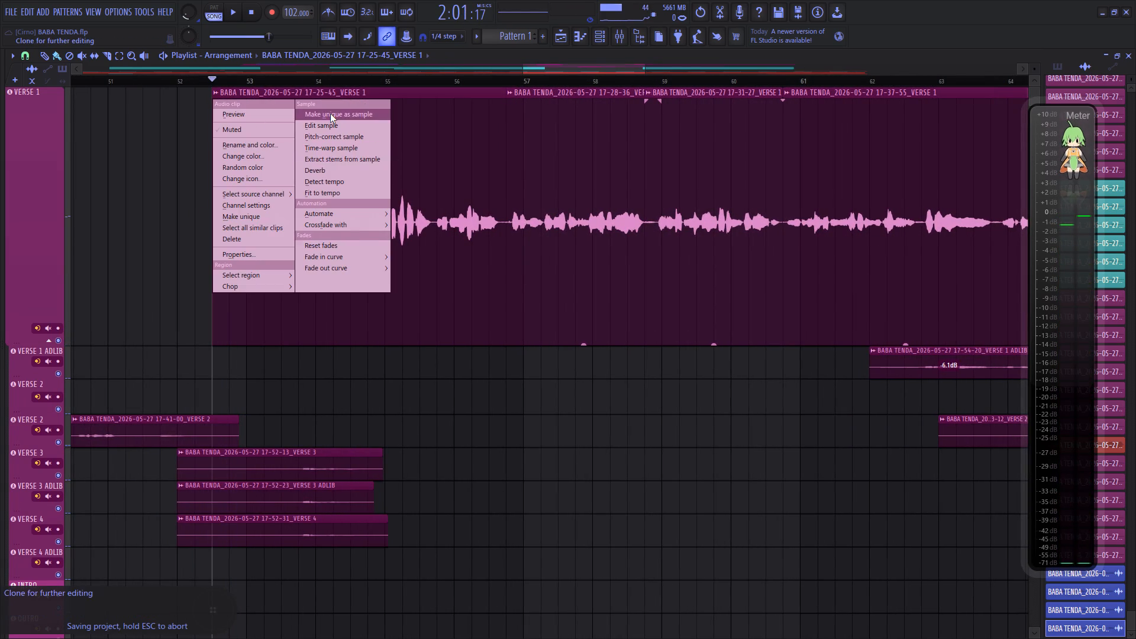
click(330, 114)
click(646, 365)
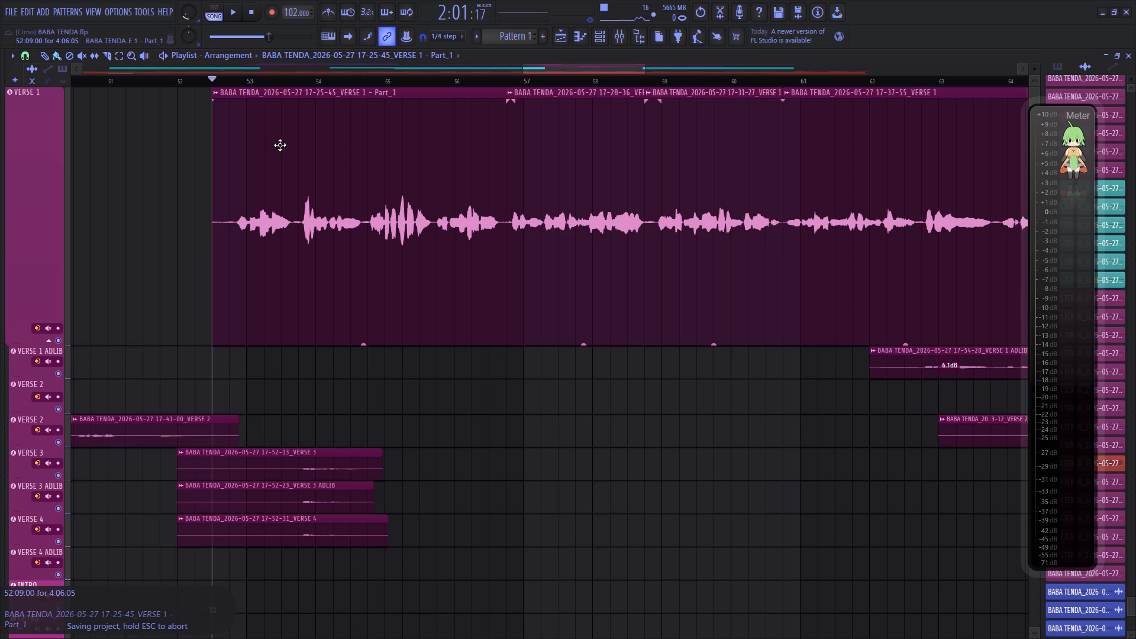
Listen to the start of the 17-25-45 Part_1 clip and trim its beginning to 52:13.
key(space)
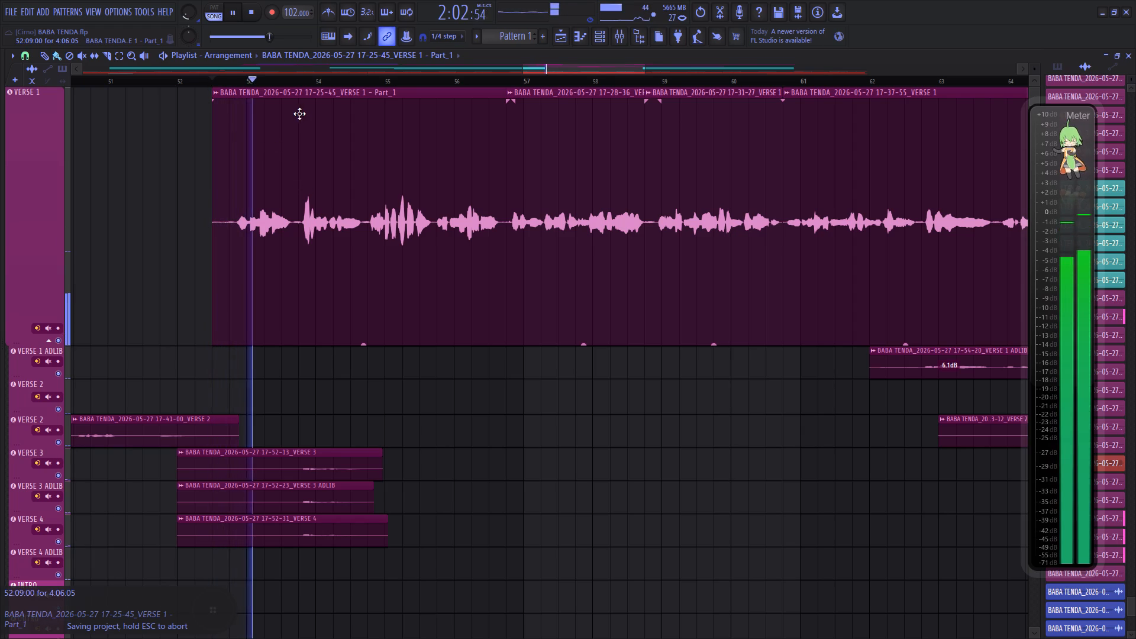
key(space)
drag(211, 172, 221, 177)
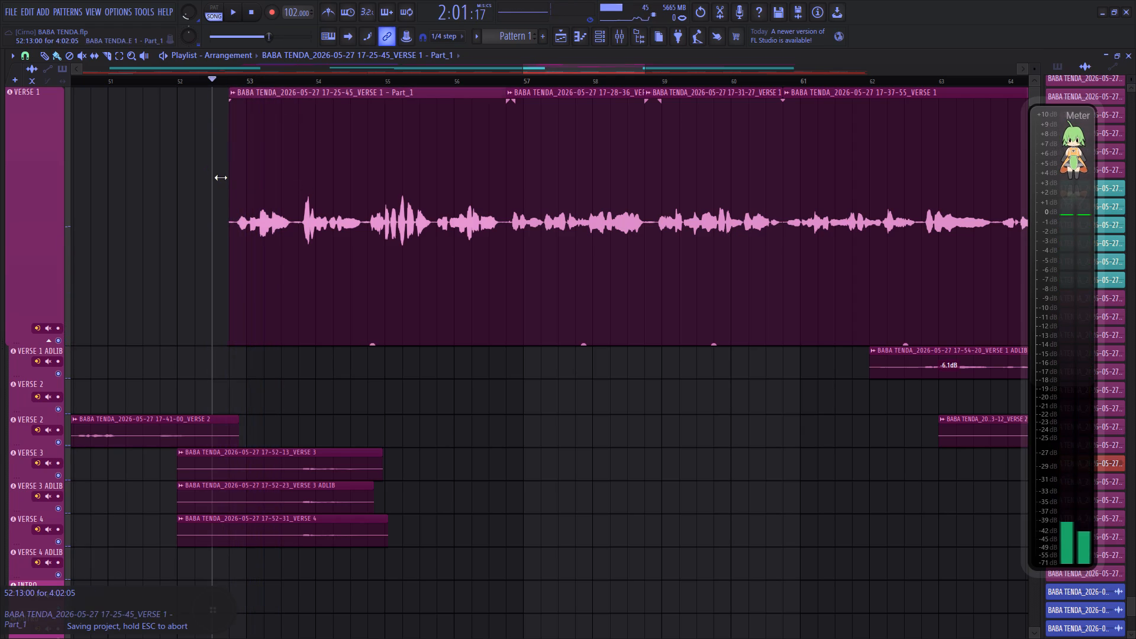
drag(221, 177, 227, 180)
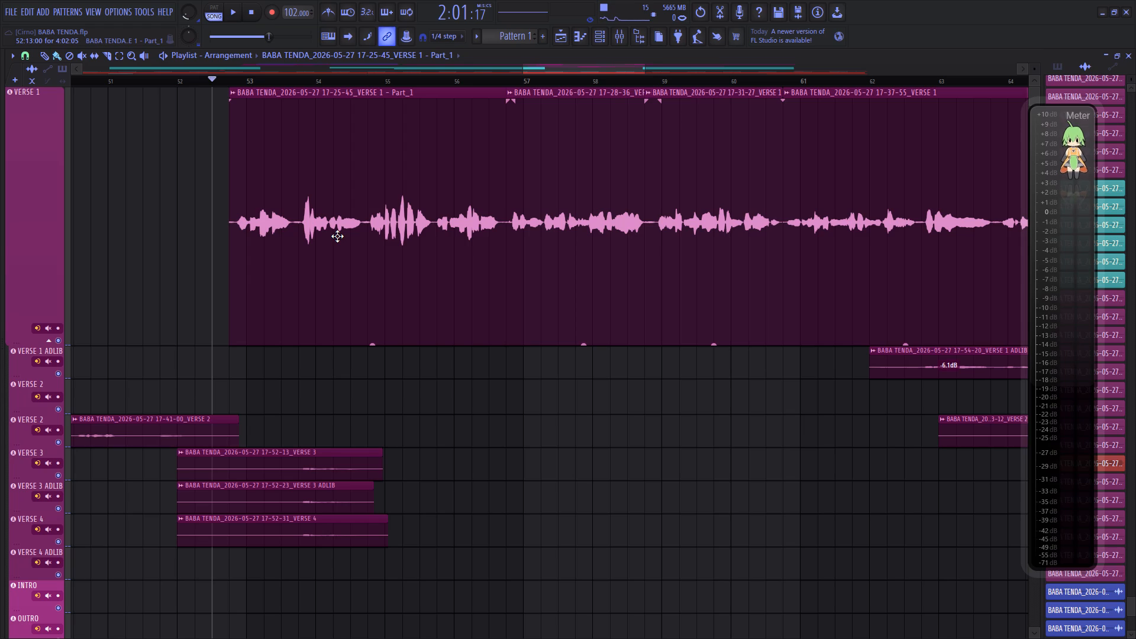
key(space)
key(space)
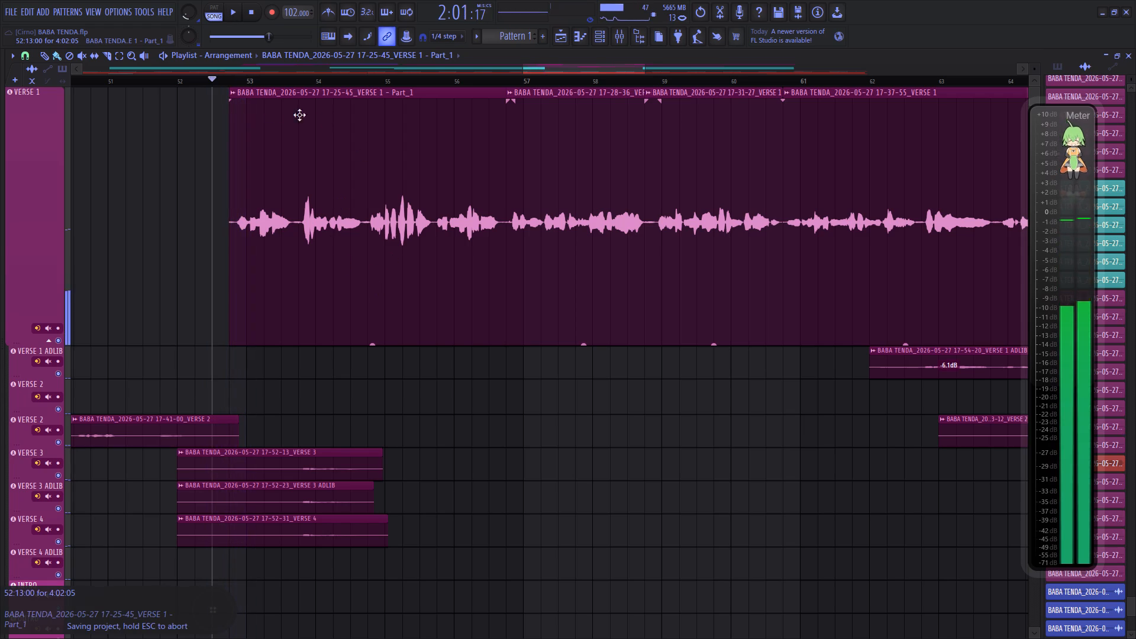
Open the 17-25-45 Part_1 clip in Newtone for pitch correction.
click(230, 92)
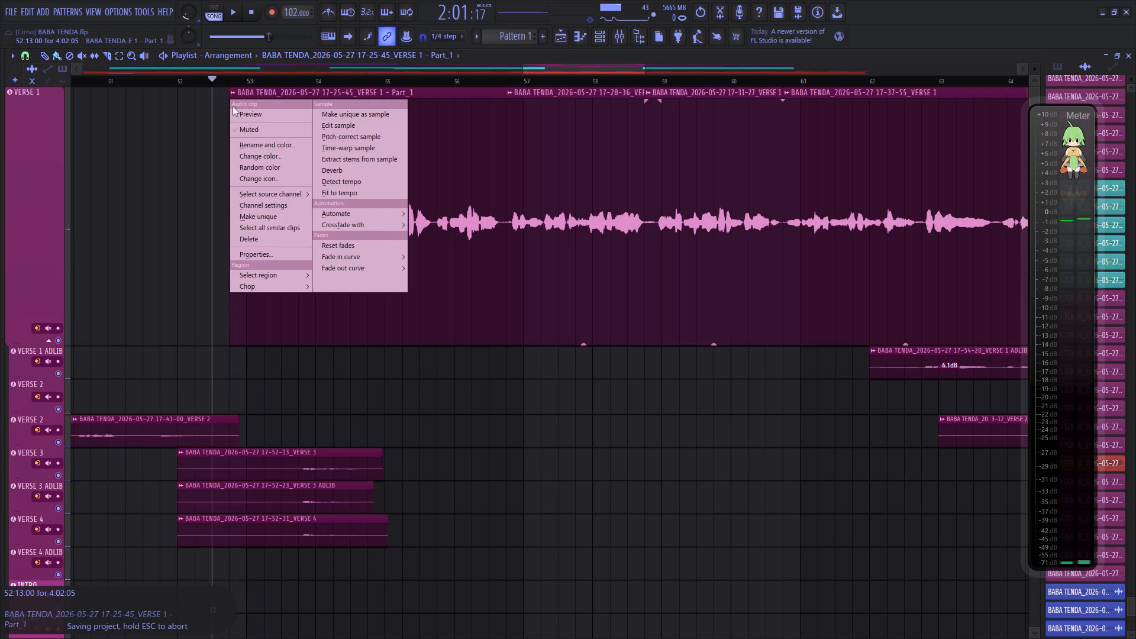
click(370, 140)
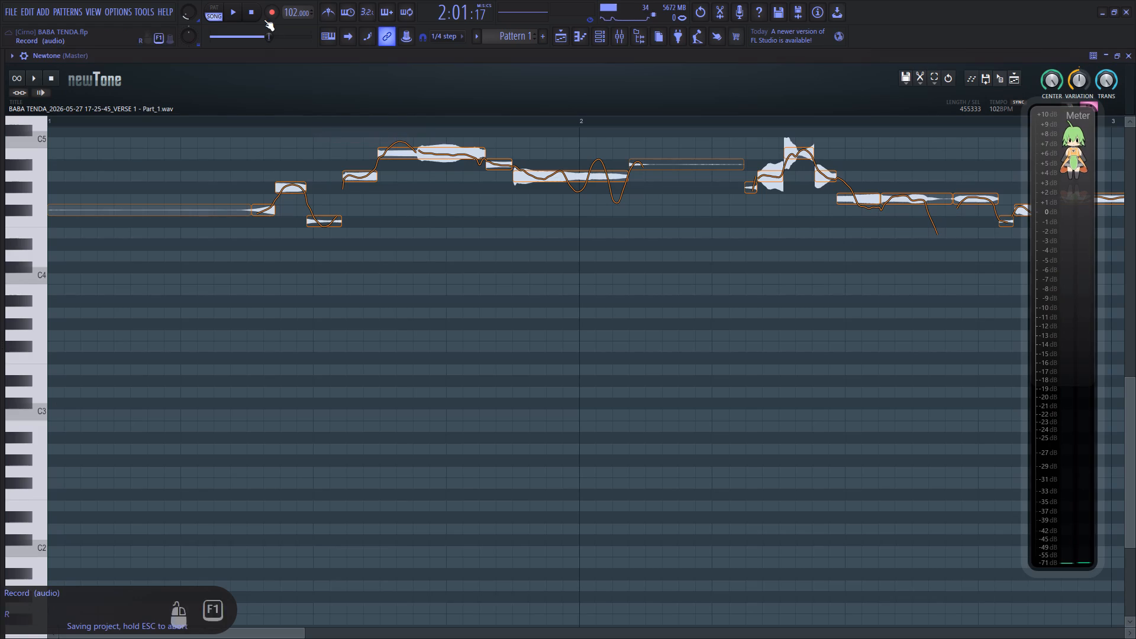
Reset the main volume to its default level.
scroll(186, 17, up, 18)
right_click(185, 17)
click(204, 21)
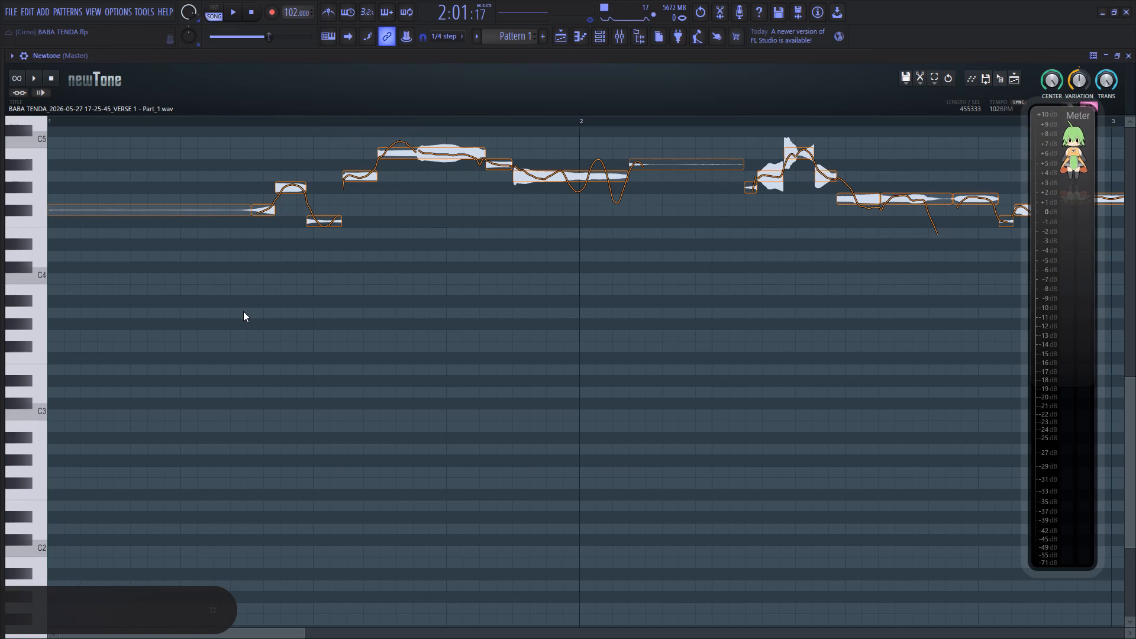
Enlarge the Newtone notes and set the play position in the quiet lead-in before the first sung notes.
alt+scroll(240, 320, up, 20)
alt+scroll(240, 320, up, 10)
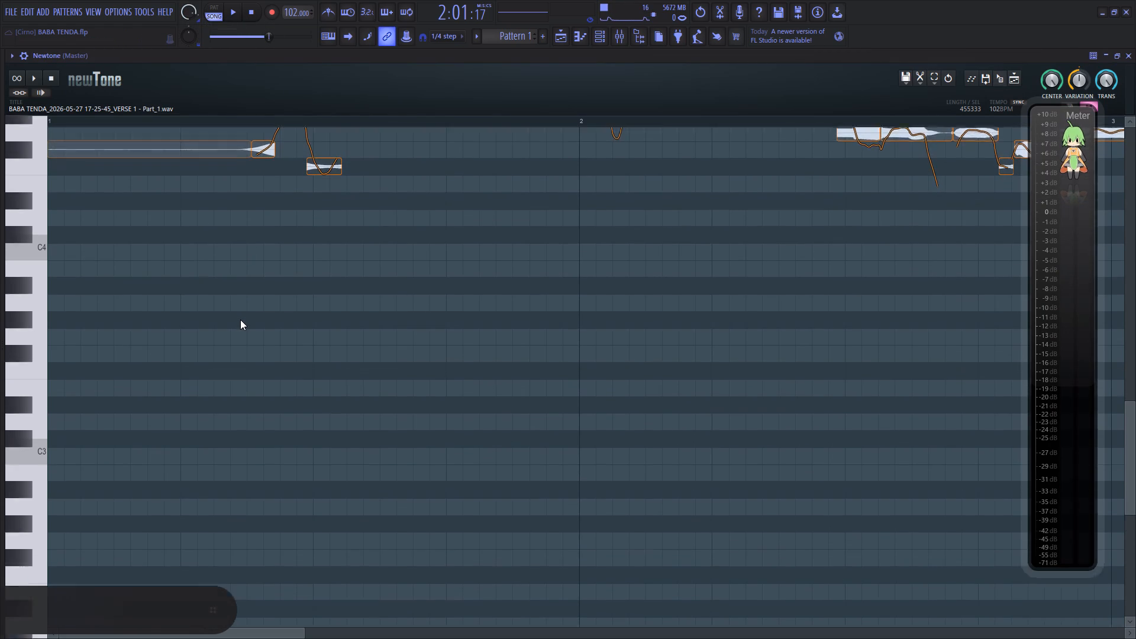
alt+scroll(240, 319, up, 9)
click(128, 264)
scroll(304, 311, up, 15)
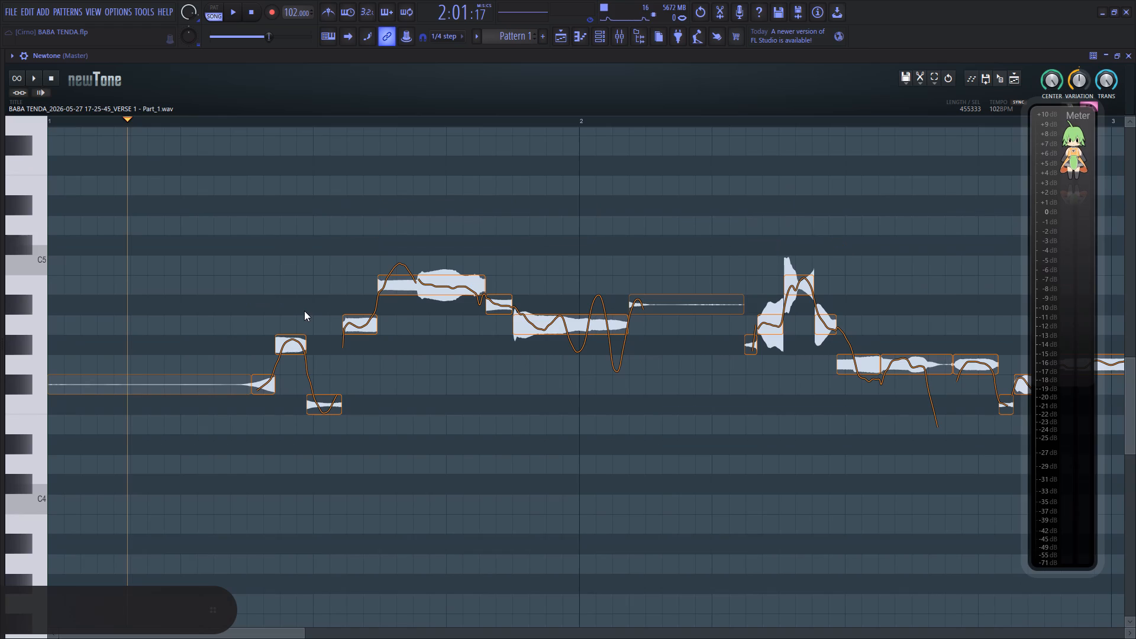
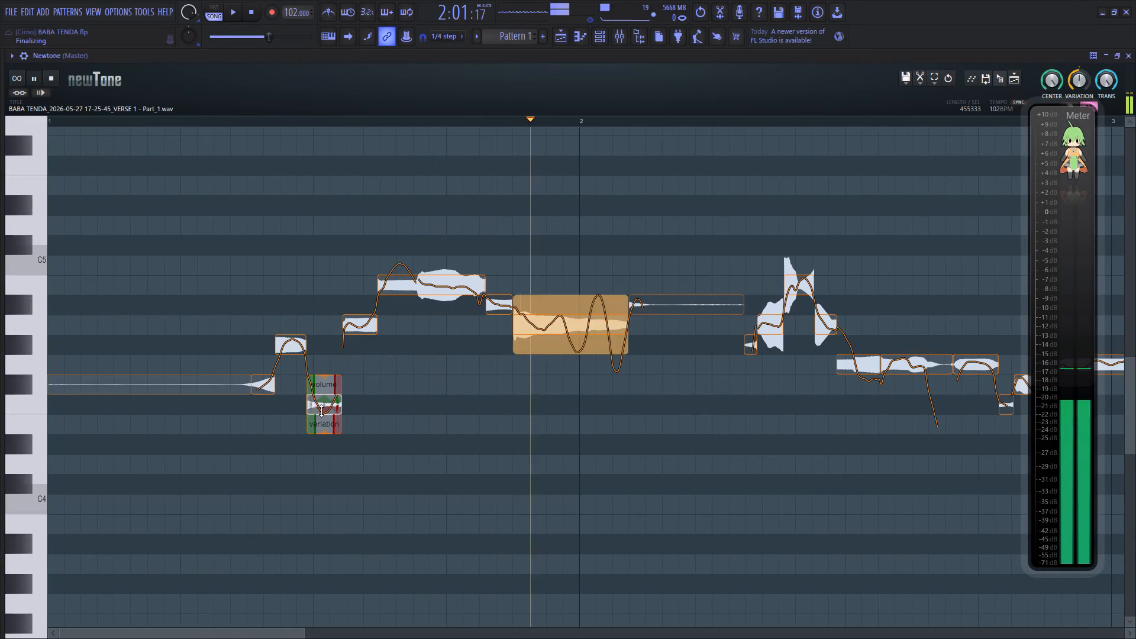
Before bar 2, reduce the pitch variation of the low F4 note to about 39%, the A4 note to about 35%, and the long B4 note.
key(space)
key(space)
drag(324, 433, 334, 385)
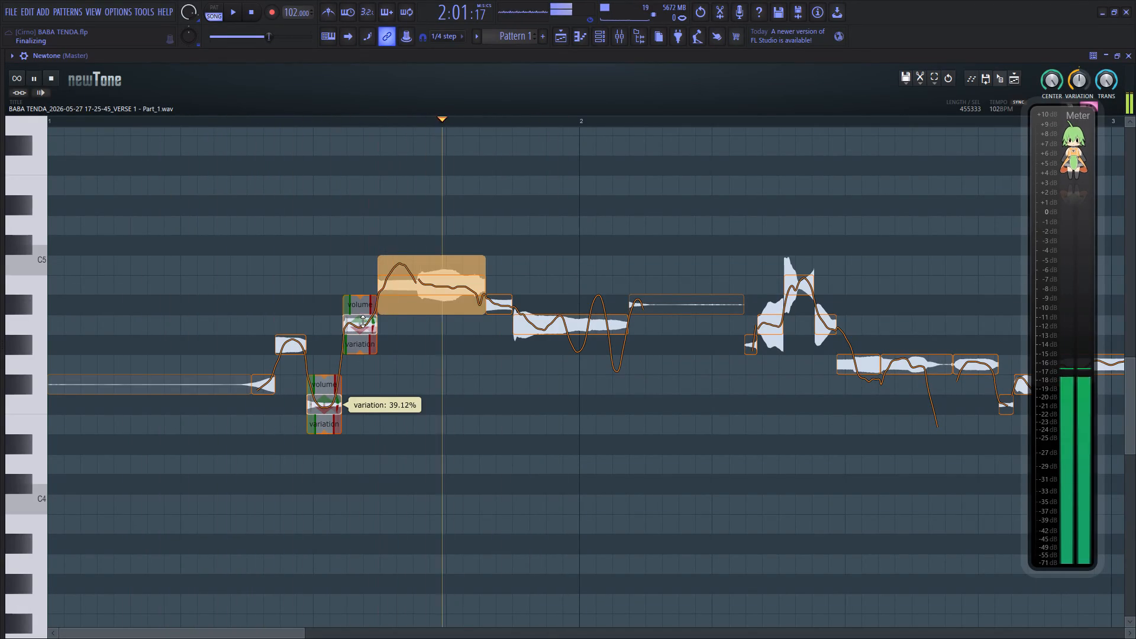
key(space)
drag(359, 353, 366, 301)
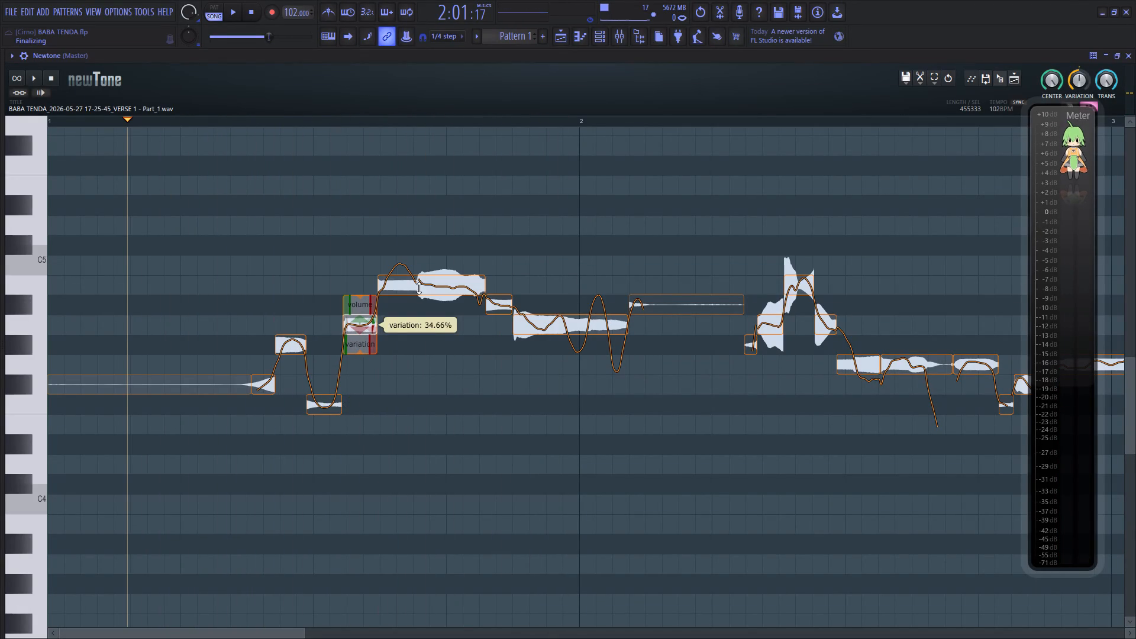
drag(426, 314, 434, 266)
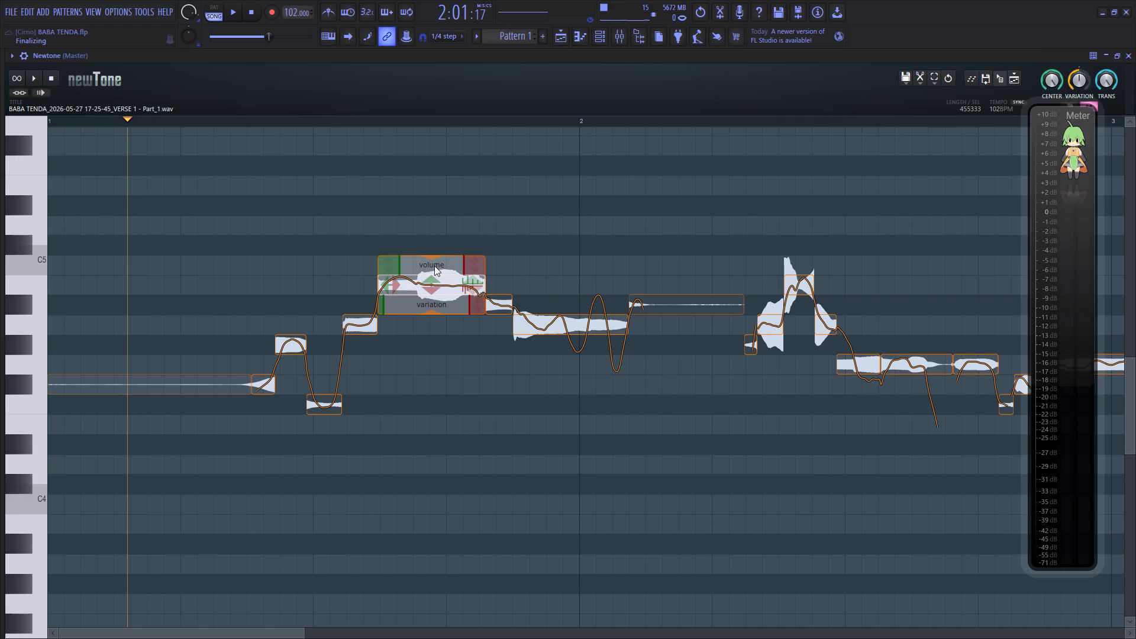
Reduce the pitch variation of the long A4 note across bar 2 to about 17% and listen back to the phrase.
key(space)
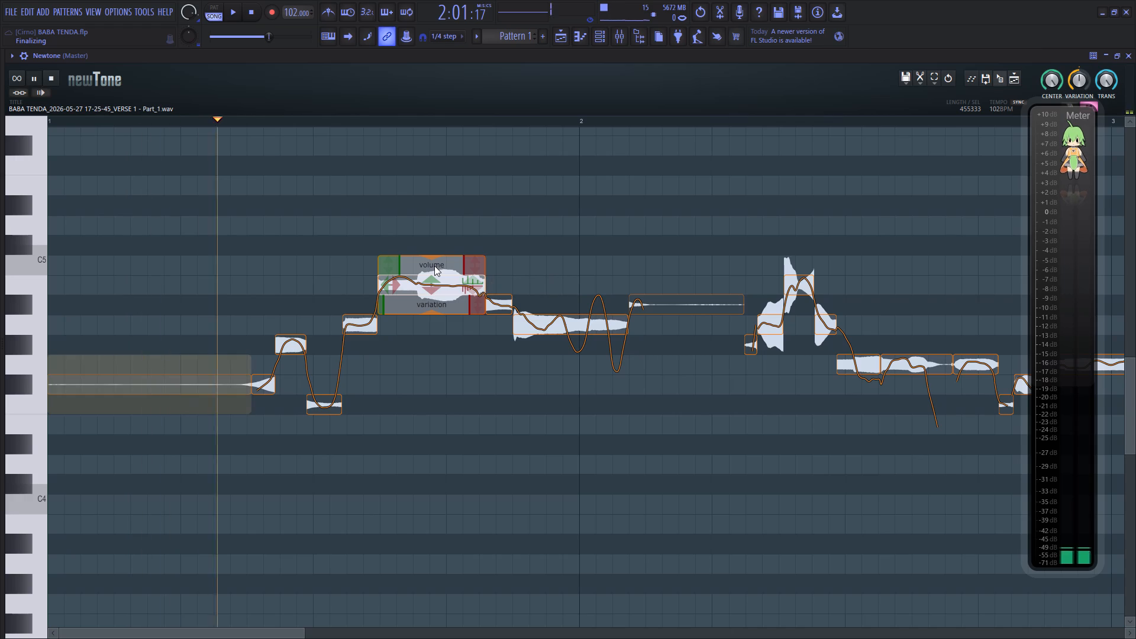
key(space)
key(space)
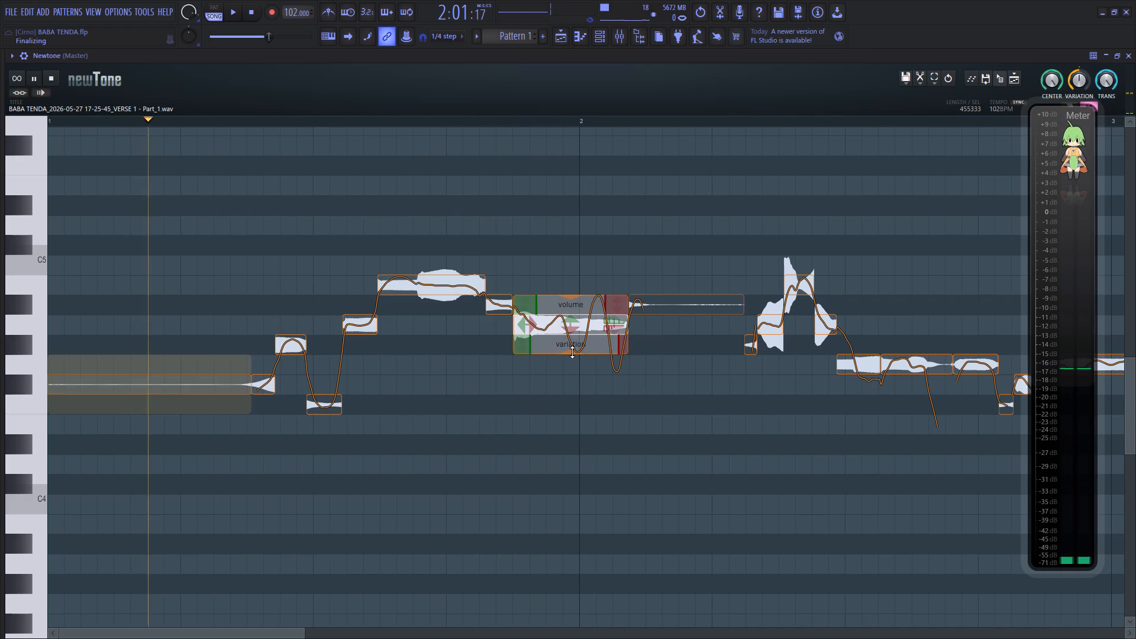
drag(572, 352, 589, 286)
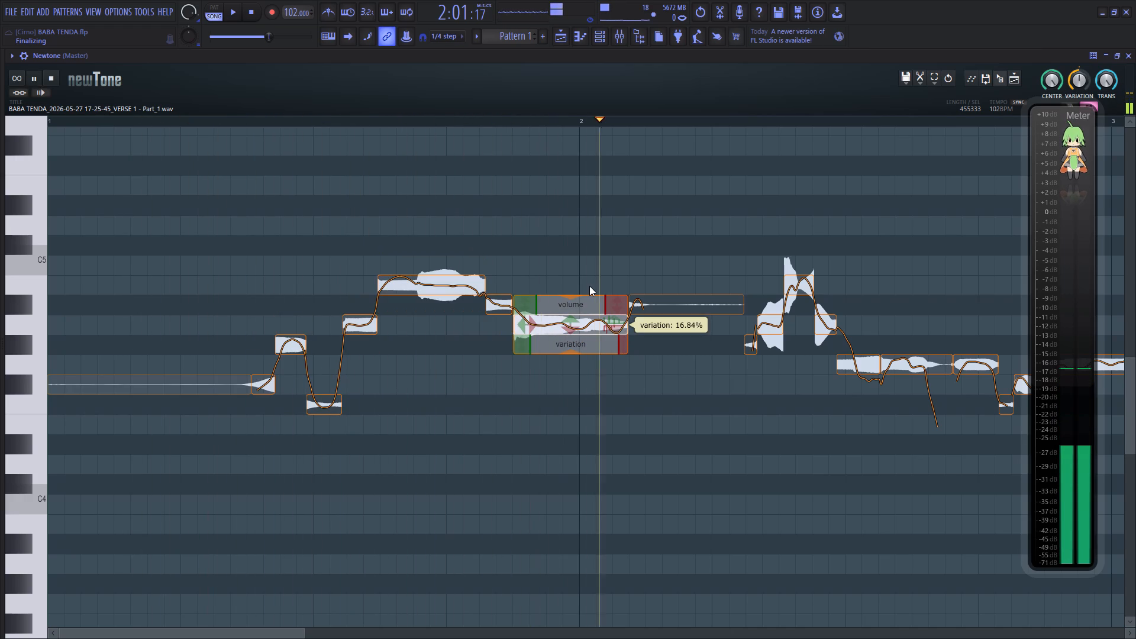
key(space)
key(space)
key(space)
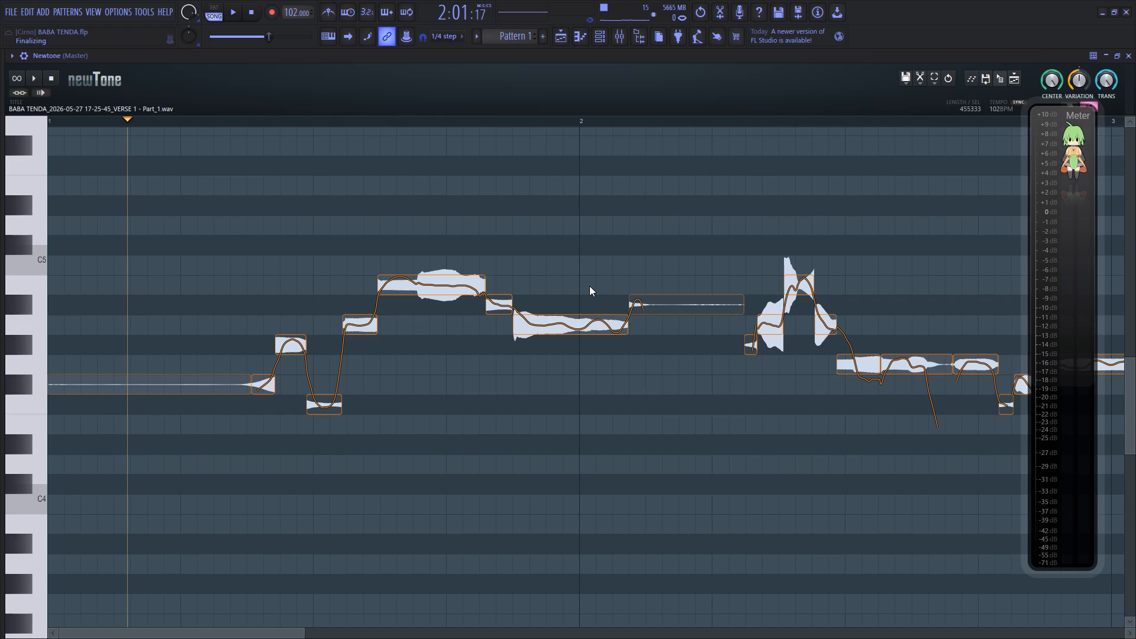
key(space)
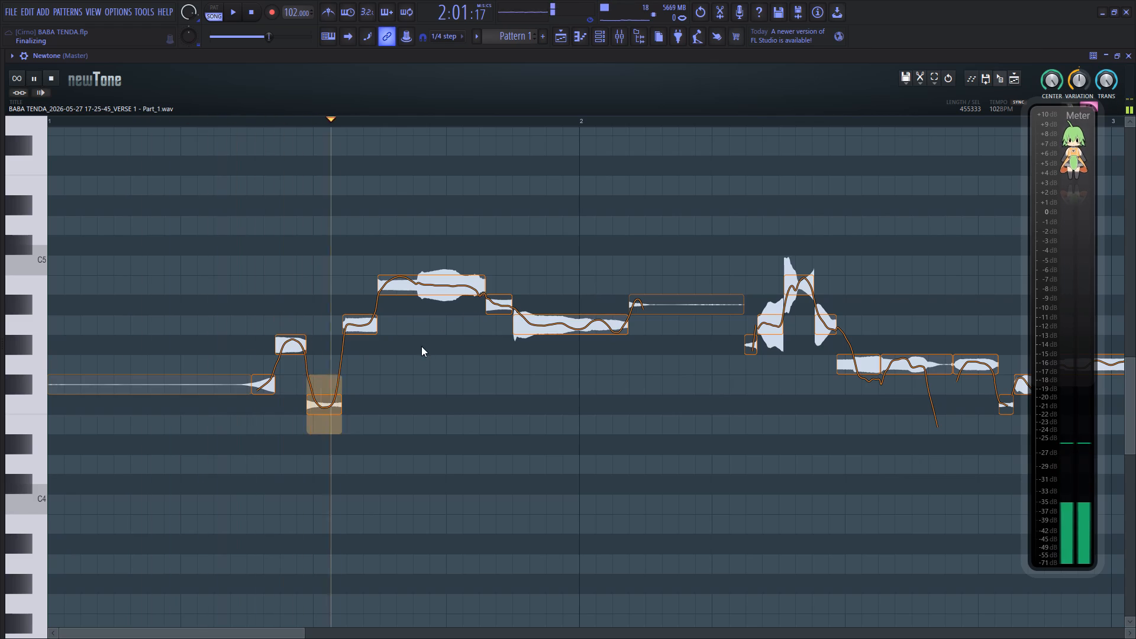
key(space)
Fine-tune the pitch variation of the long A4 note across bar 2, trying about -1% and 6%.
click(590, 328)
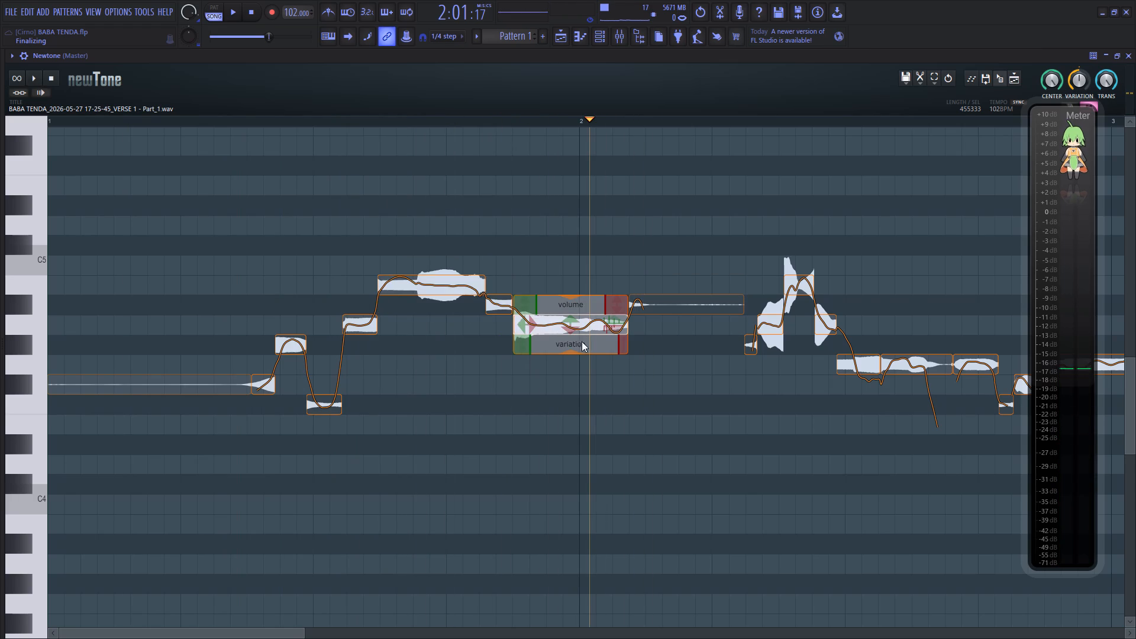
drag(572, 353, 568, 339)
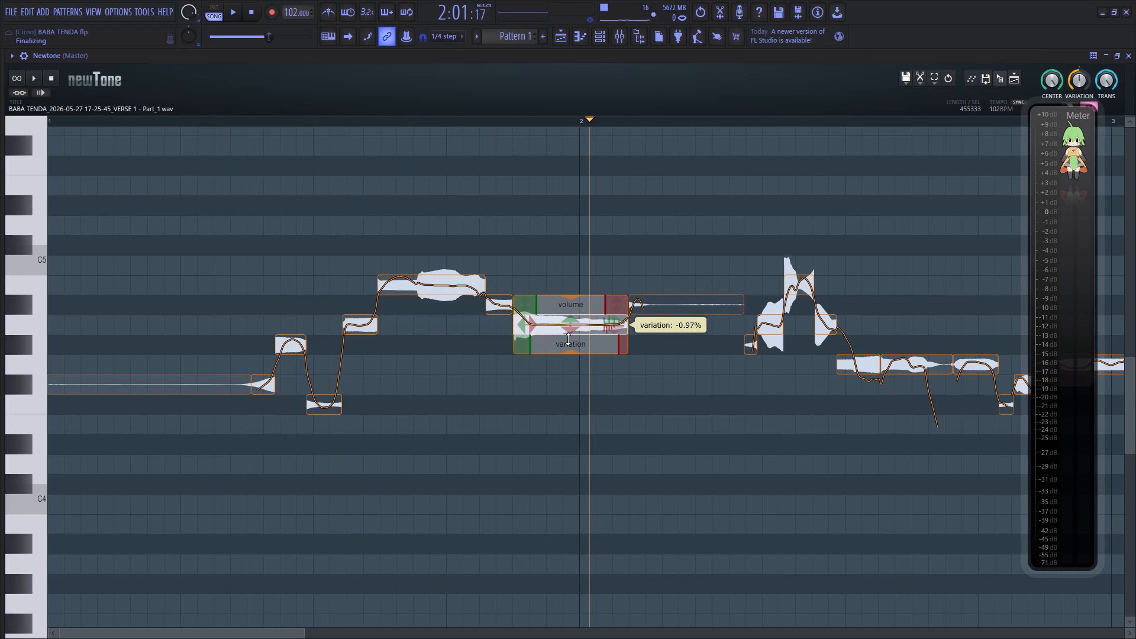
click(568, 339)
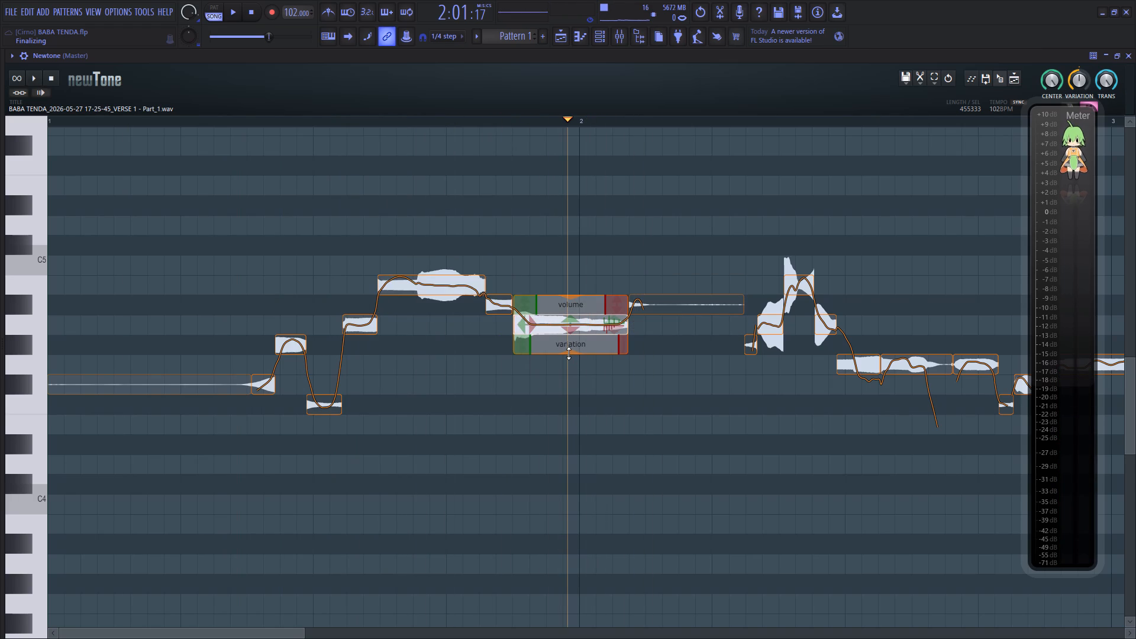
drag(577, 352, 577, 359)
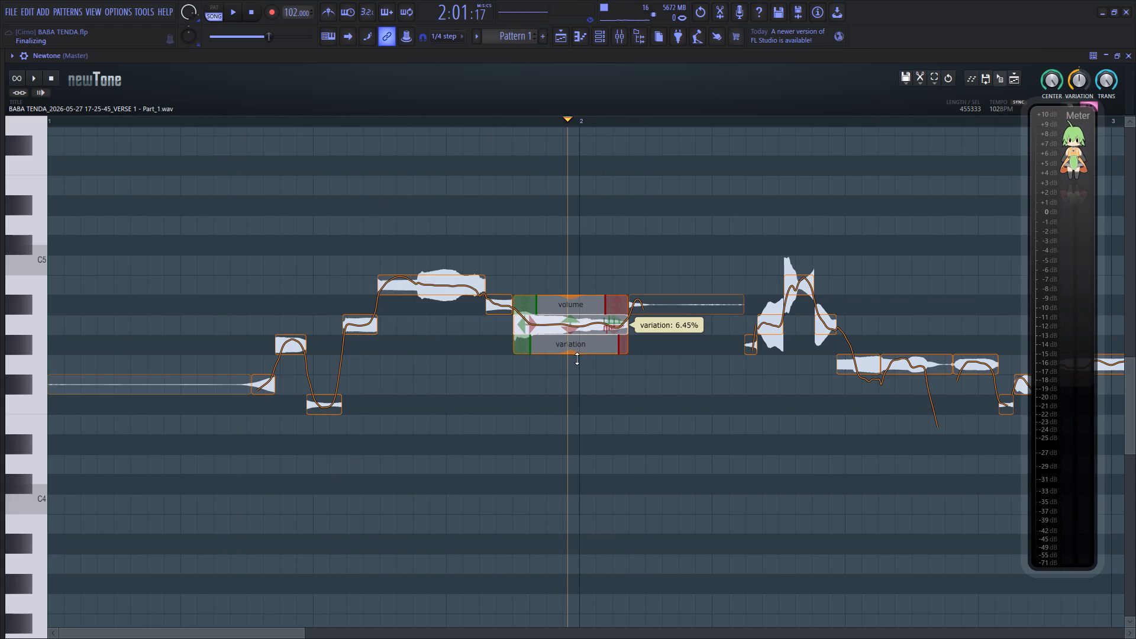
drag(577, 359, 576, 365)
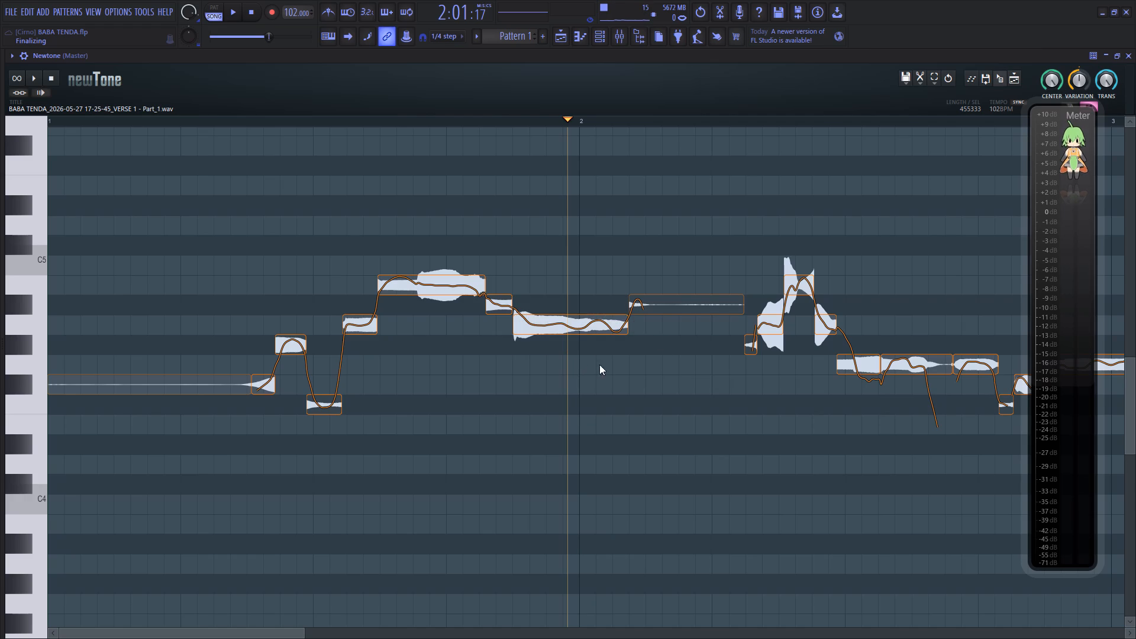
Lower the faint tail note following the long A4 note by one semitone to A4 and play from the quiet lead-in.
drag(670, 305, 661, 325)
click(505, 353)
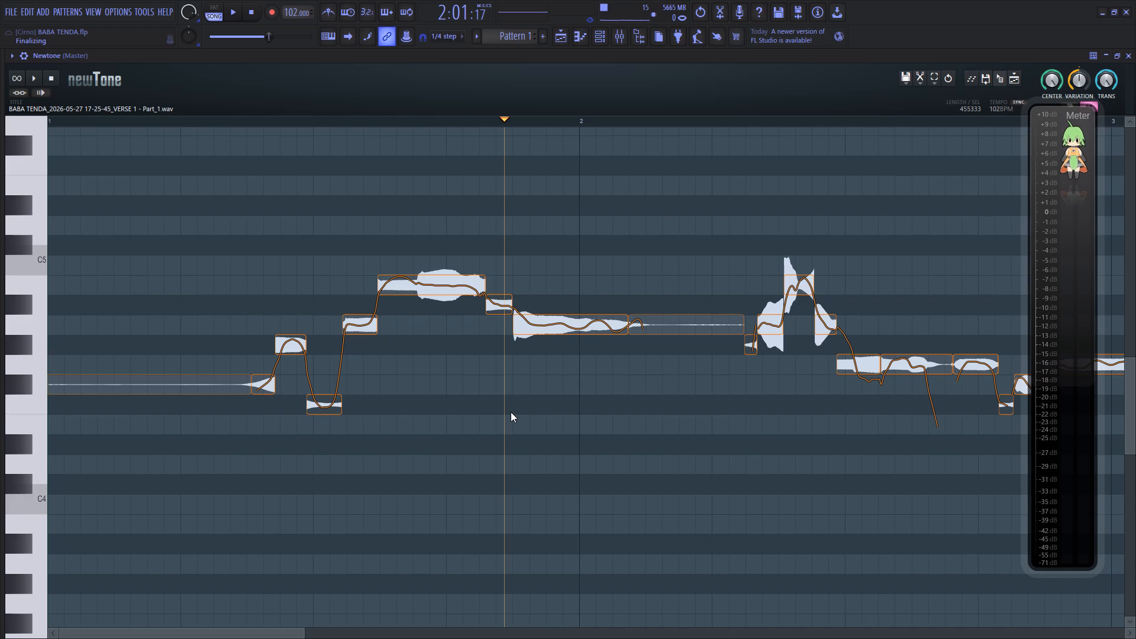
click(233, 335)
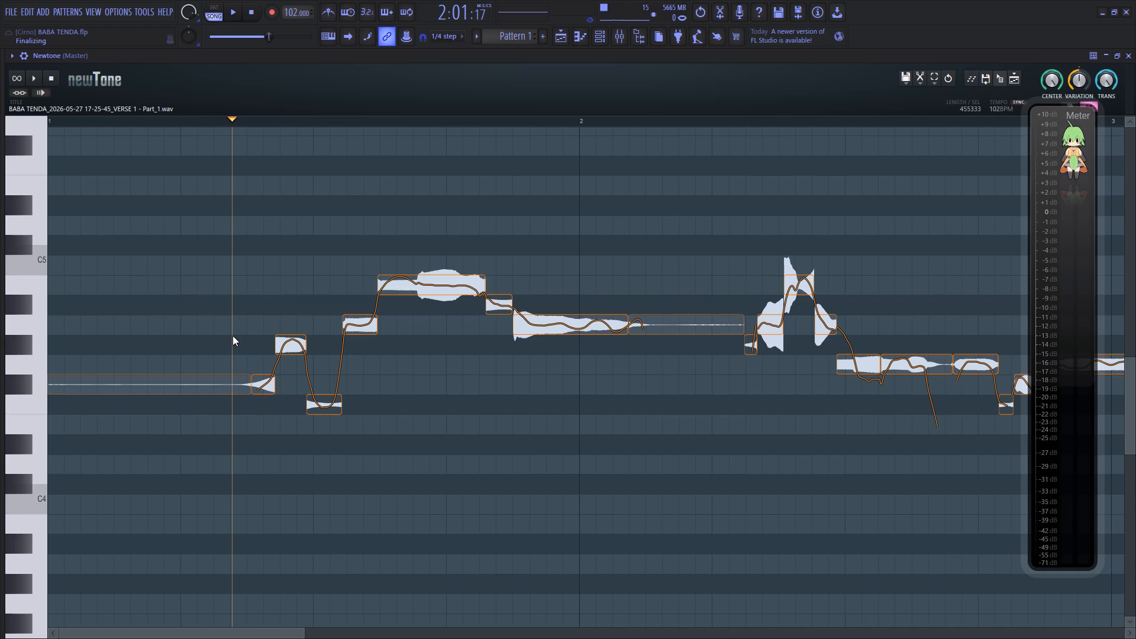
key(space)
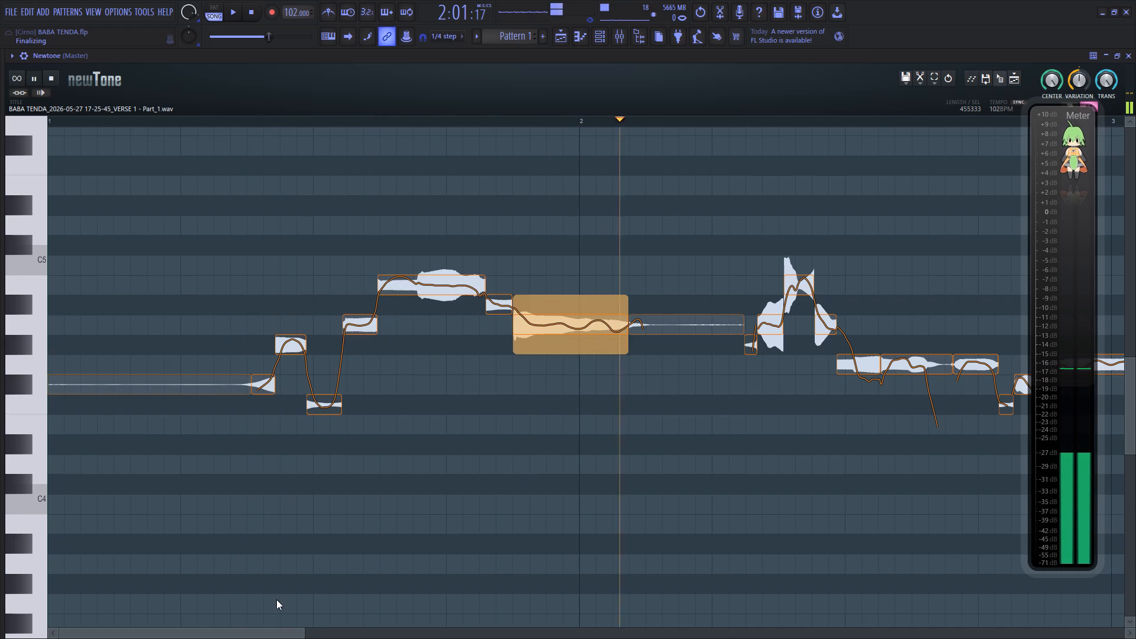
Audition the phrase between bars 2 and 3 and reduce the pitch variation of its highest note to about 14%.
drag(256, 633, 330, 637)
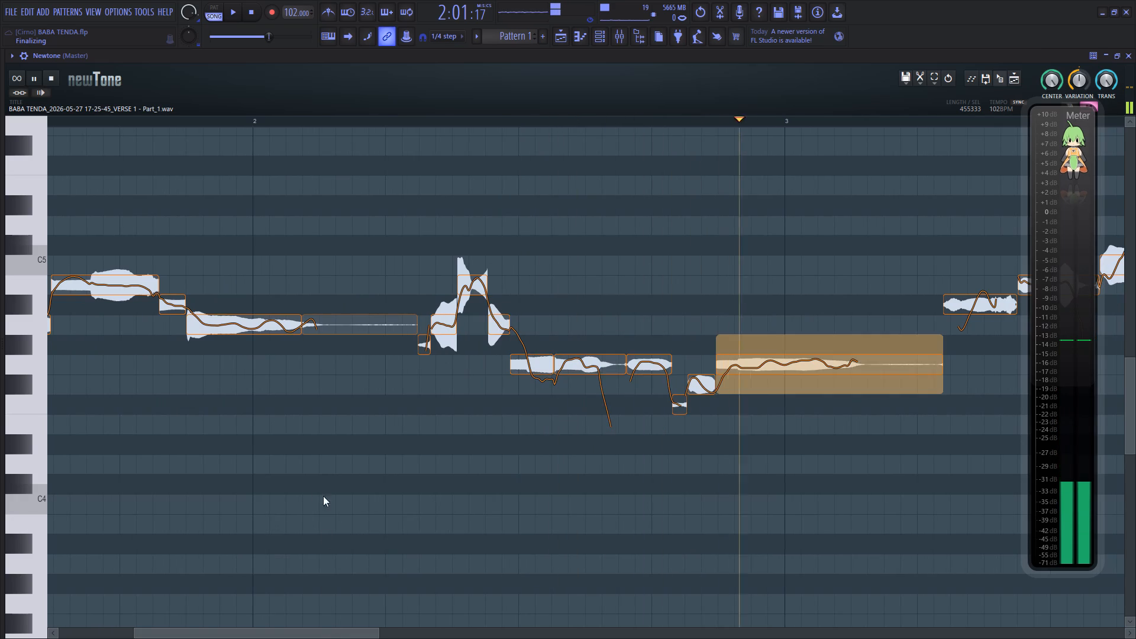
key(space)
click(311, 405)
key(space)
key(space)
key(space)
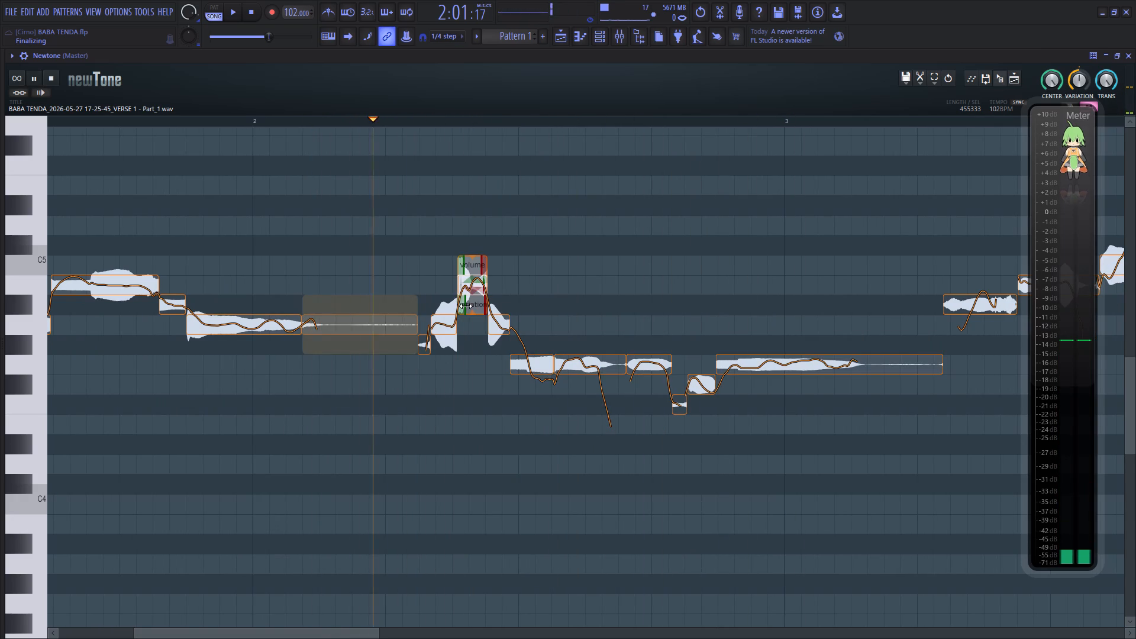
drag(470, 314, 492, 246)
key(space)
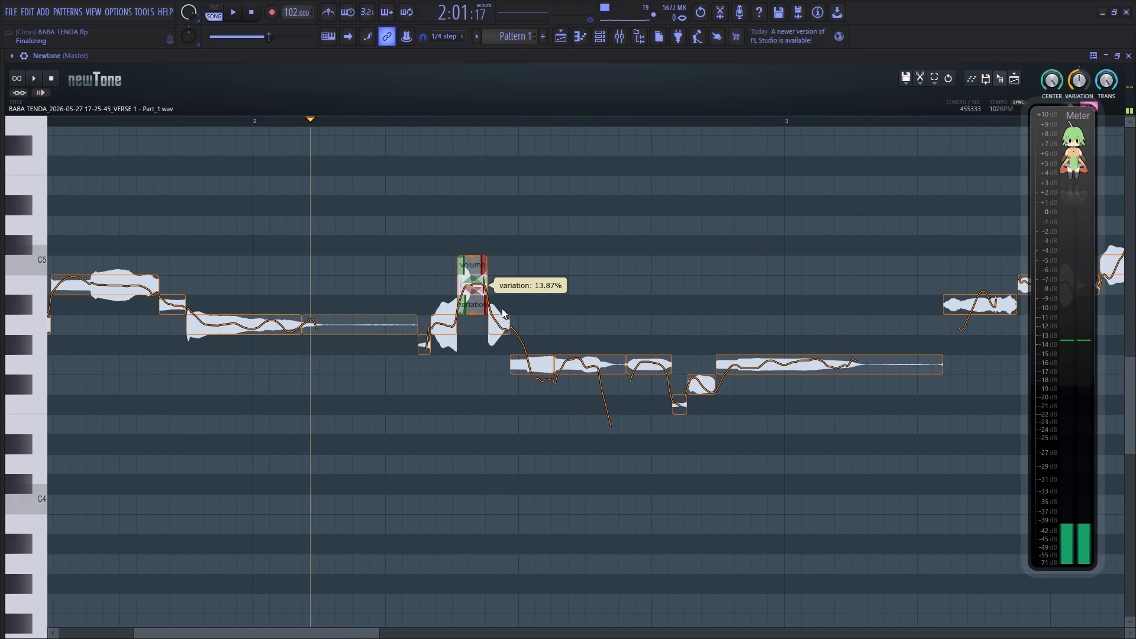
Reduce the pitch variation of the first two adjacent G4 notes before bar 3, bringing the second to about 33%.
key(space)
key(space)
key(space)
drag(530, 392, 534, 341)
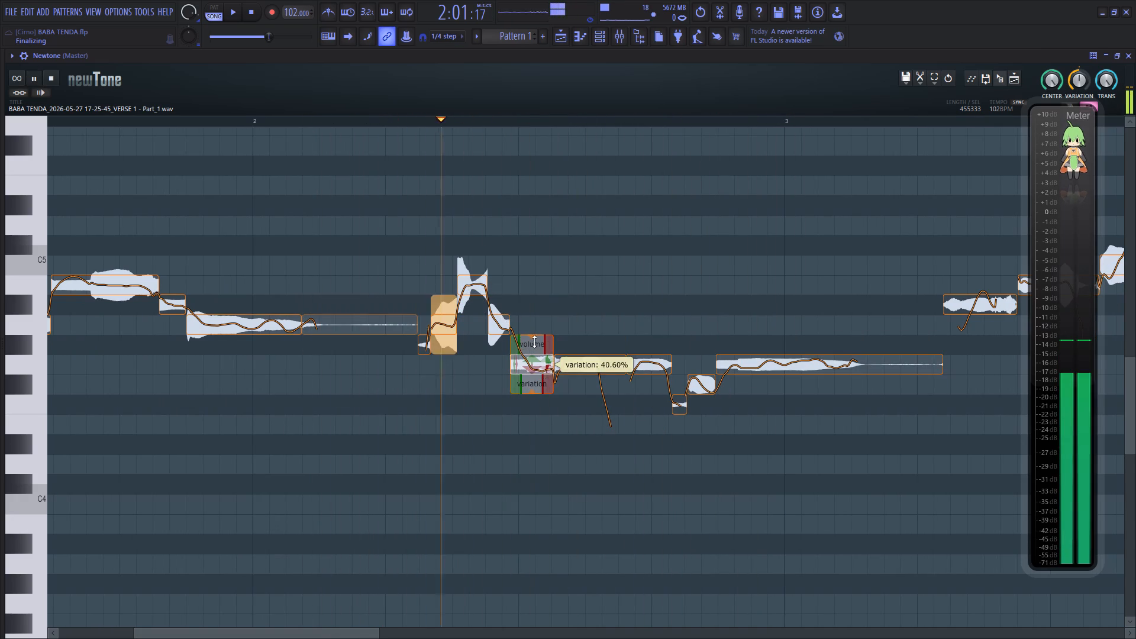
drag(534, 341, 535, 335)
click(593, 369)
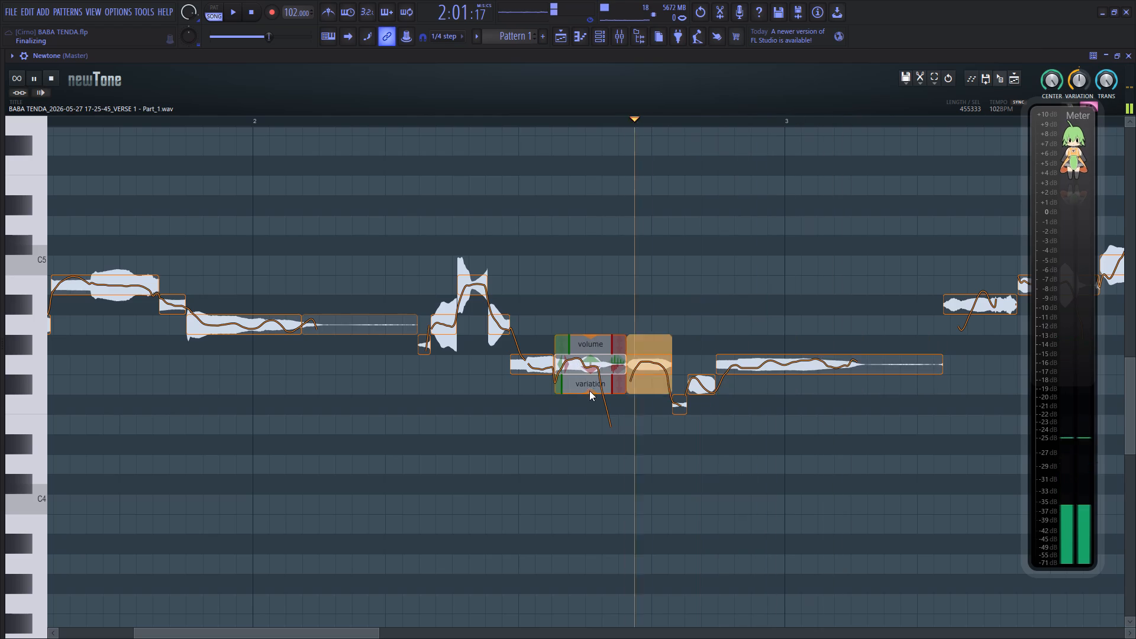
key(space)
drag(589, 393, 603, 340)
key(space)
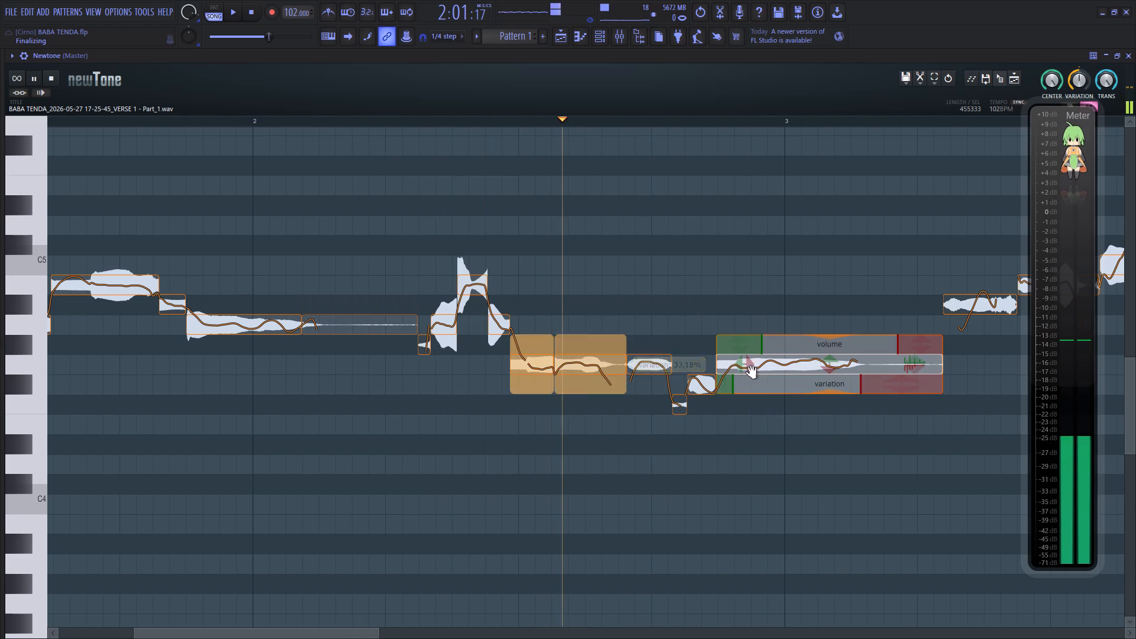
Replay the phrase after bar 2 and slightly reduce the pitch variation of the long G4 note across bar 3.
key(space)
key(space)
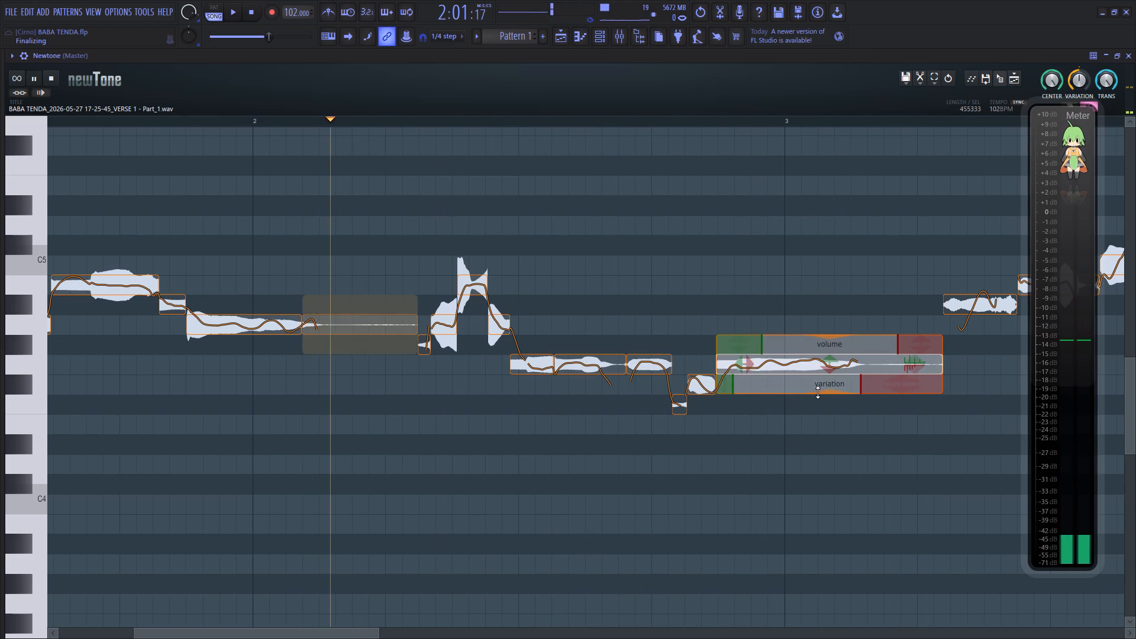
drag(818, 392, 821, 356)
Audition the phrase after bar 3 and reduce the pitch variation of its B4 note following the short A4 note to roughly half.
drag(269, 632, 433, 623)
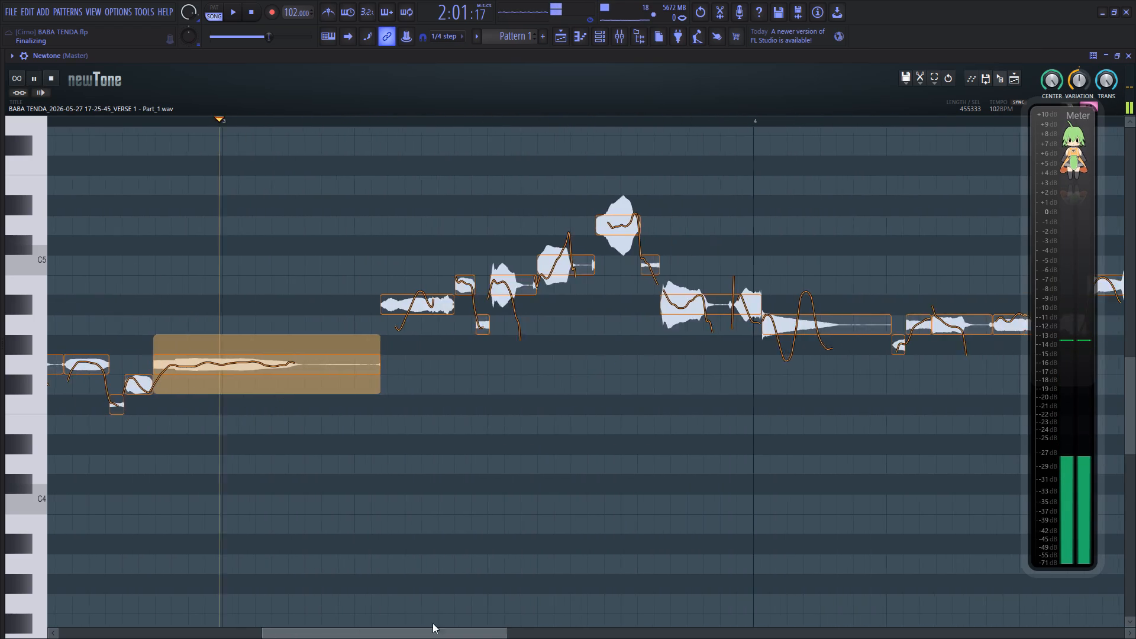
drag(433, 623, 443, 621)
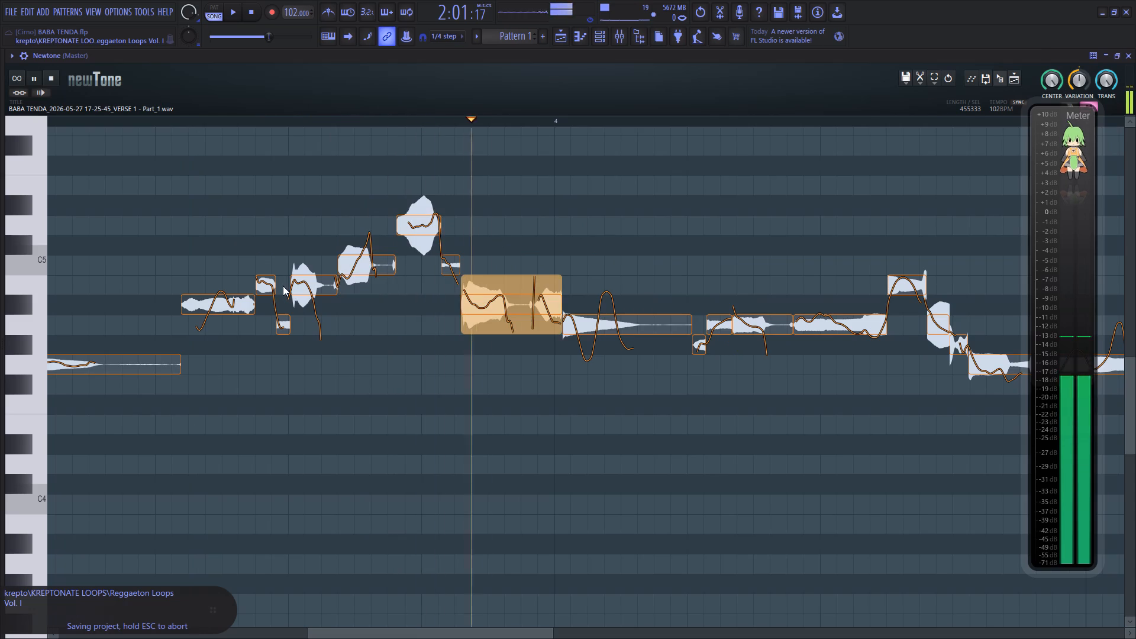
key(space)
click(160, 306)
key(space)
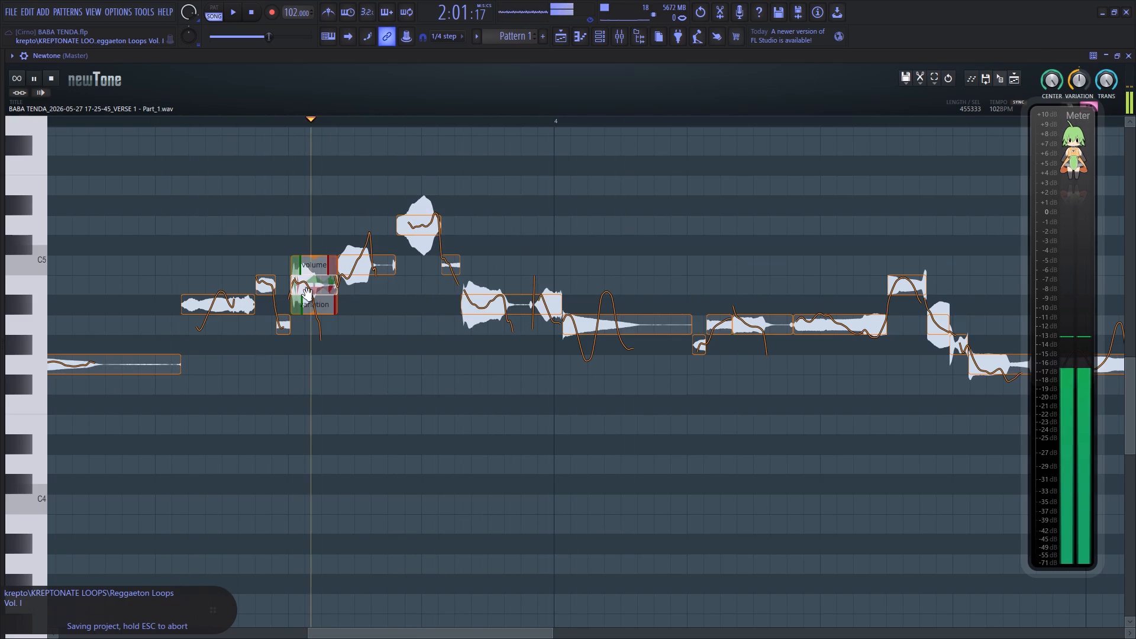
key(space)
drag(313, 314, 318, 276)
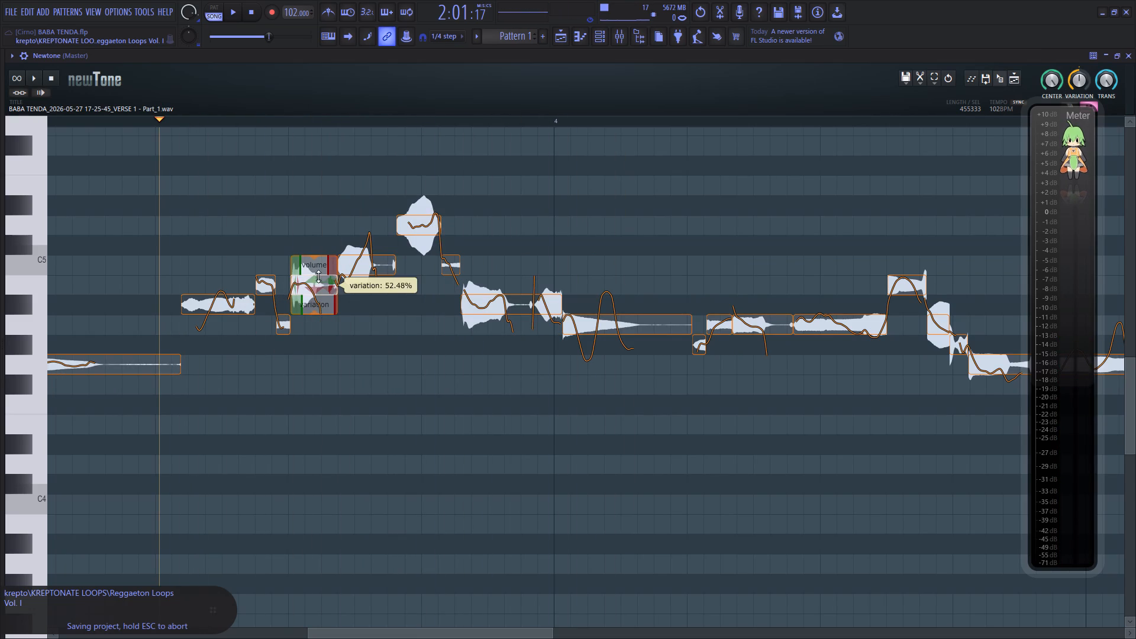
drag(318, 276, 322, 270)
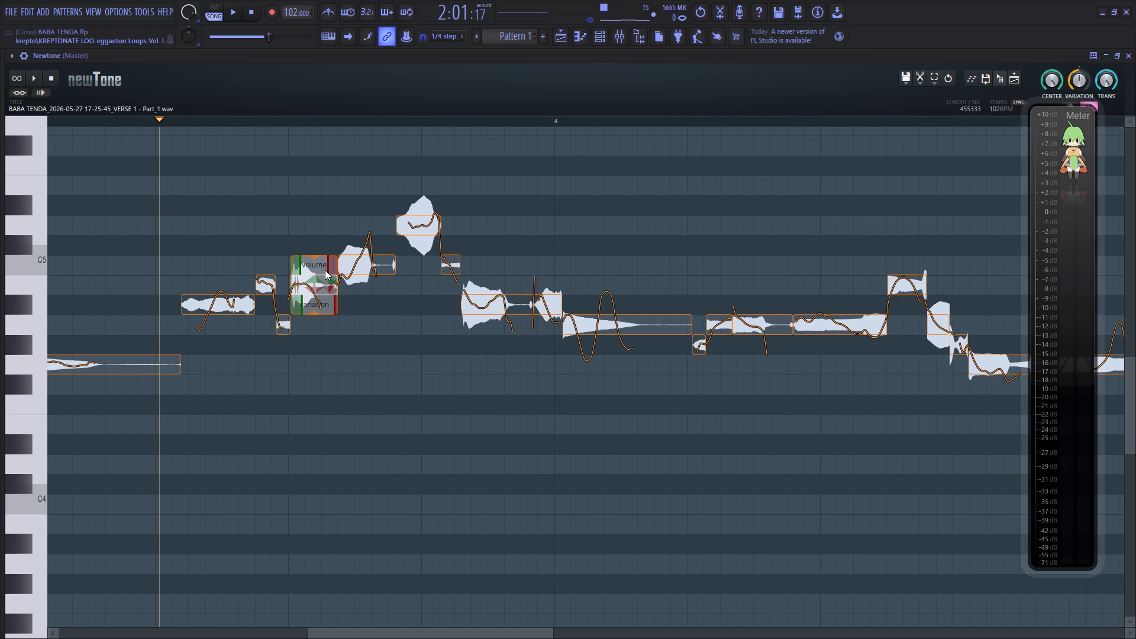
Listen on past bar 4 and reduce the pitch variation of the long A4 note starting there to below 47%.
key(space)
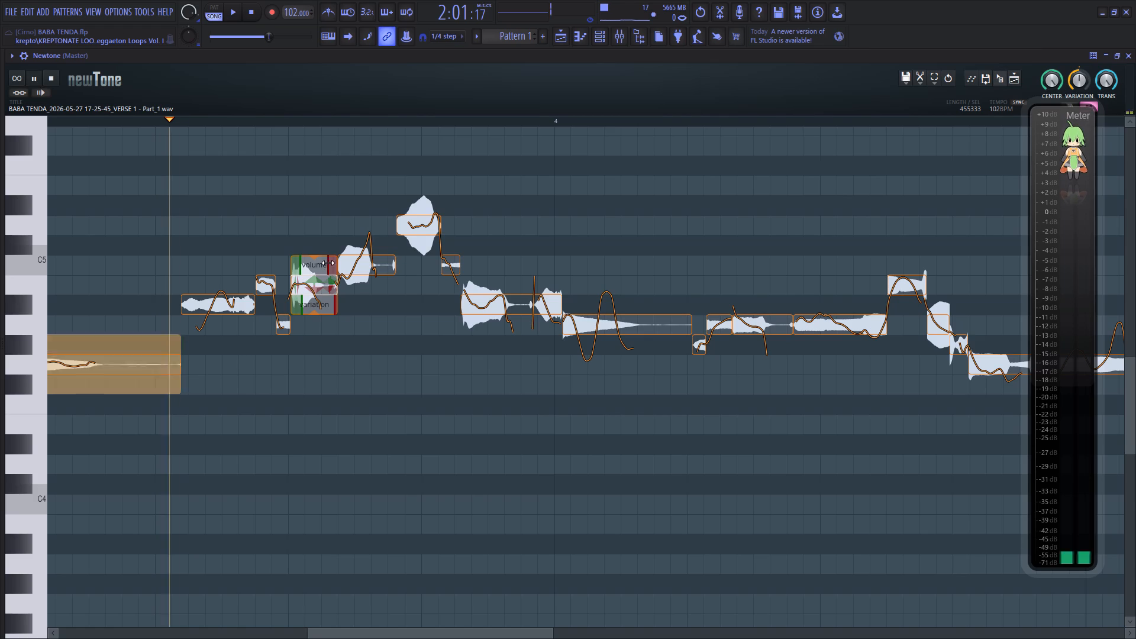
key(space)
click(600, 324)
drag(615, 354, 619, 312)
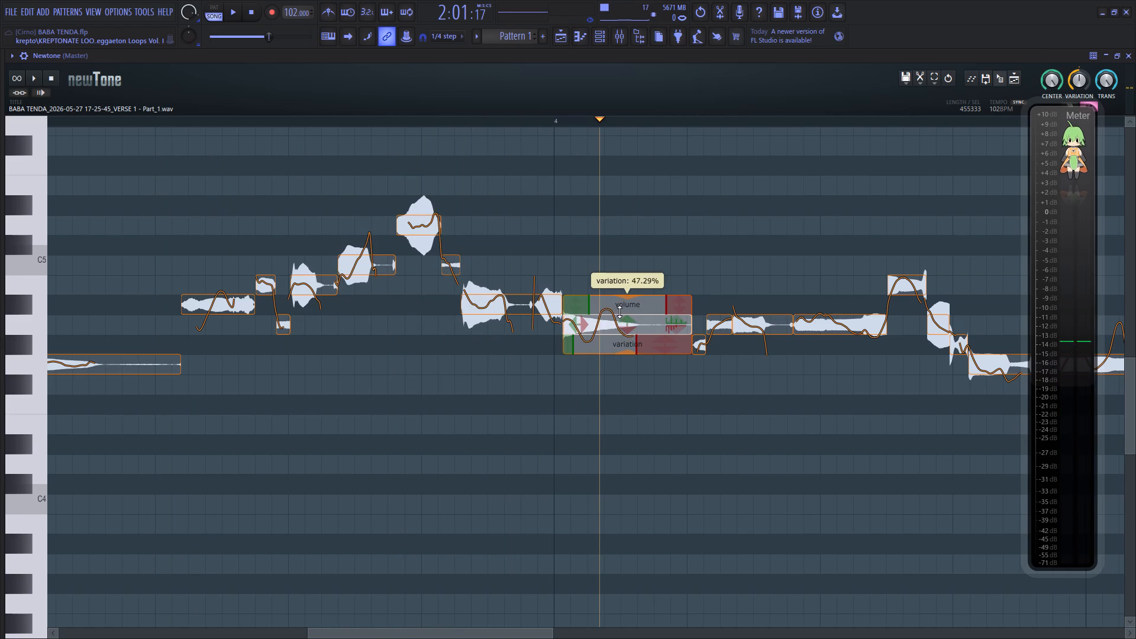
drag(619, 312, 623, 299)
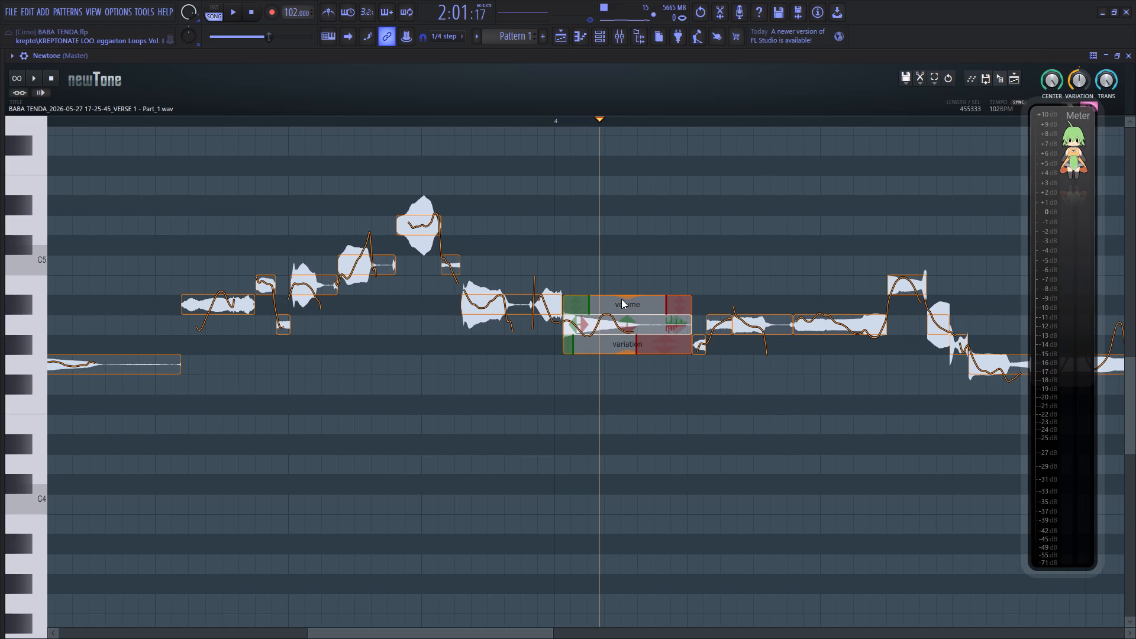
Replay the phrase around bar 4 and reduce the pitch variation of the long G4 note leading across bar 5 to about 21%.
key(space)
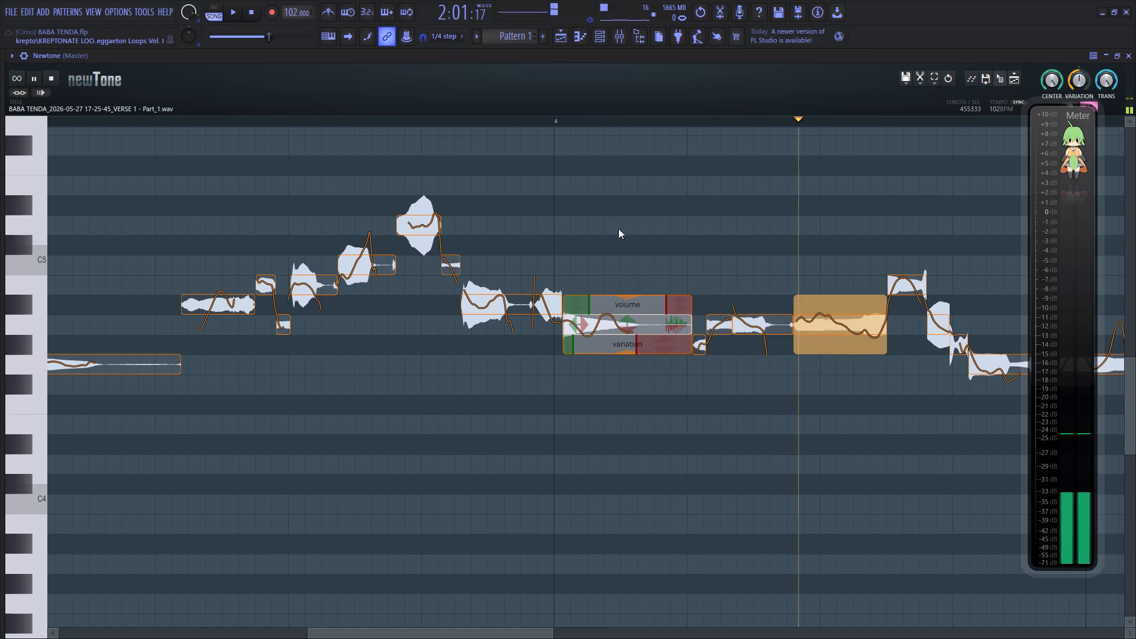
click(150, 344)
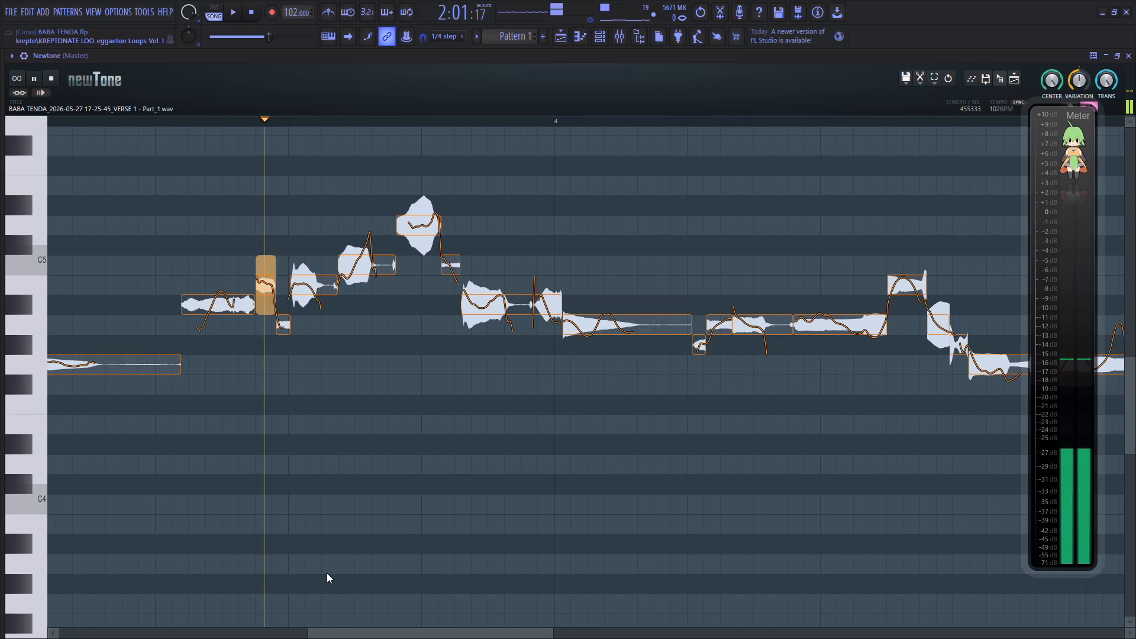
drag(406, 638, 431, 635)
drag(431, 635, 486, 635)
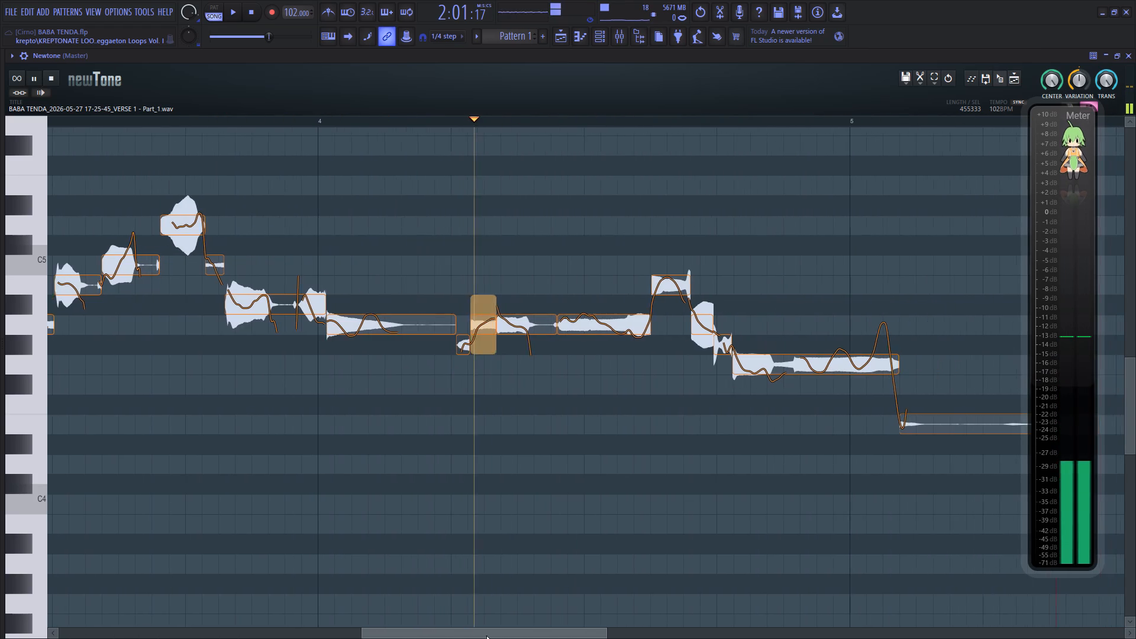
drag(486, 635, 488, 635)
key(space)
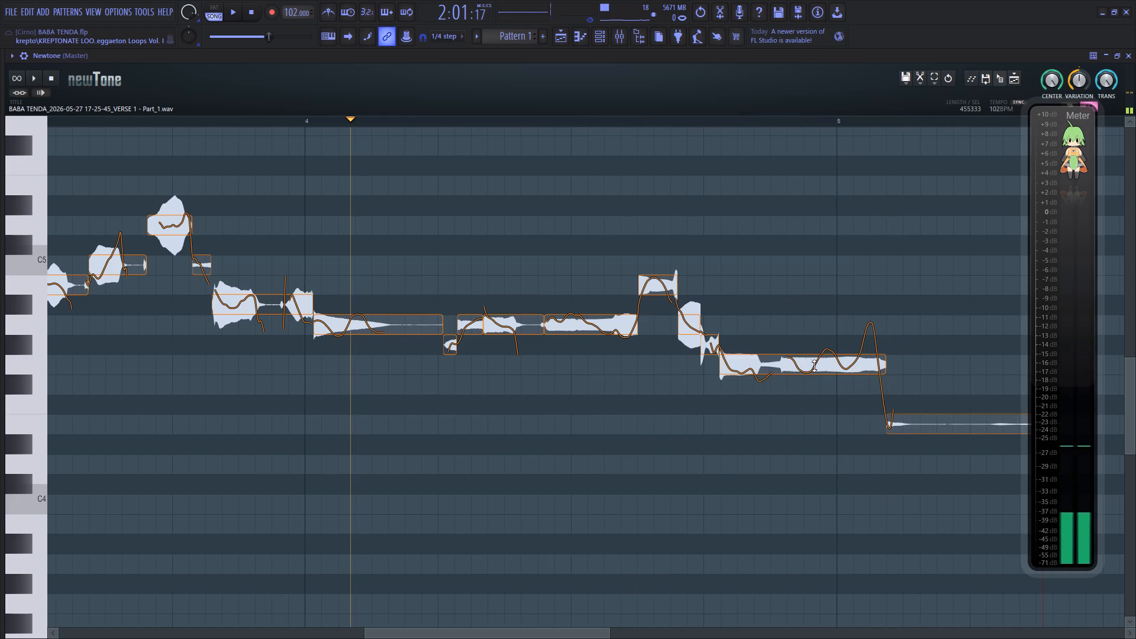
click(816, 366)
drag(808, 392, 824, 311)
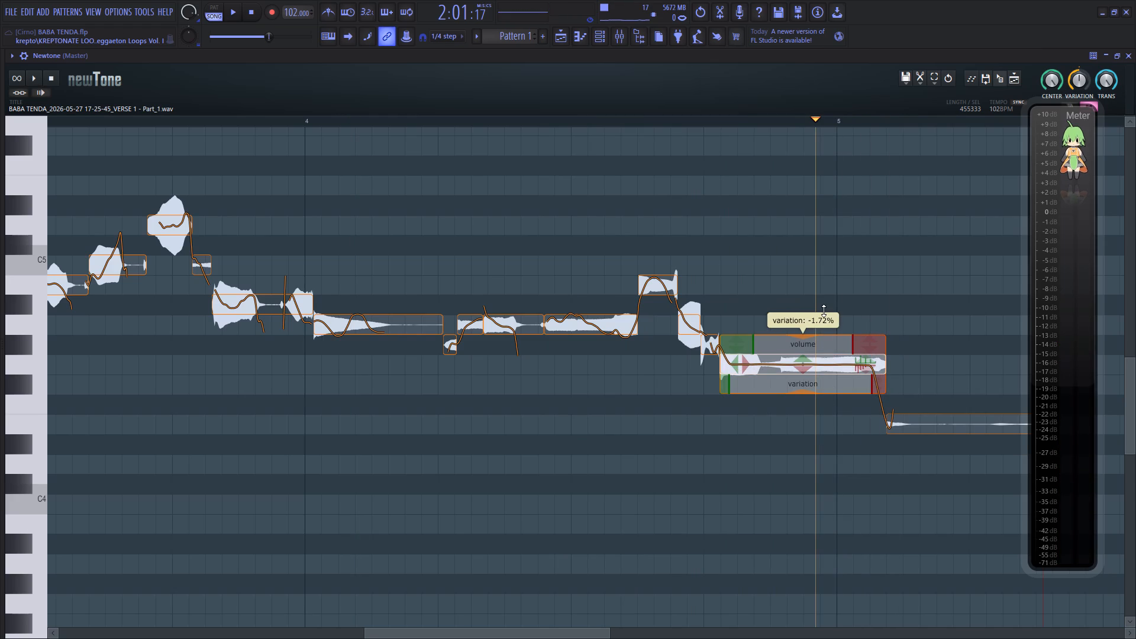
drag(824, 311, 823, 329)
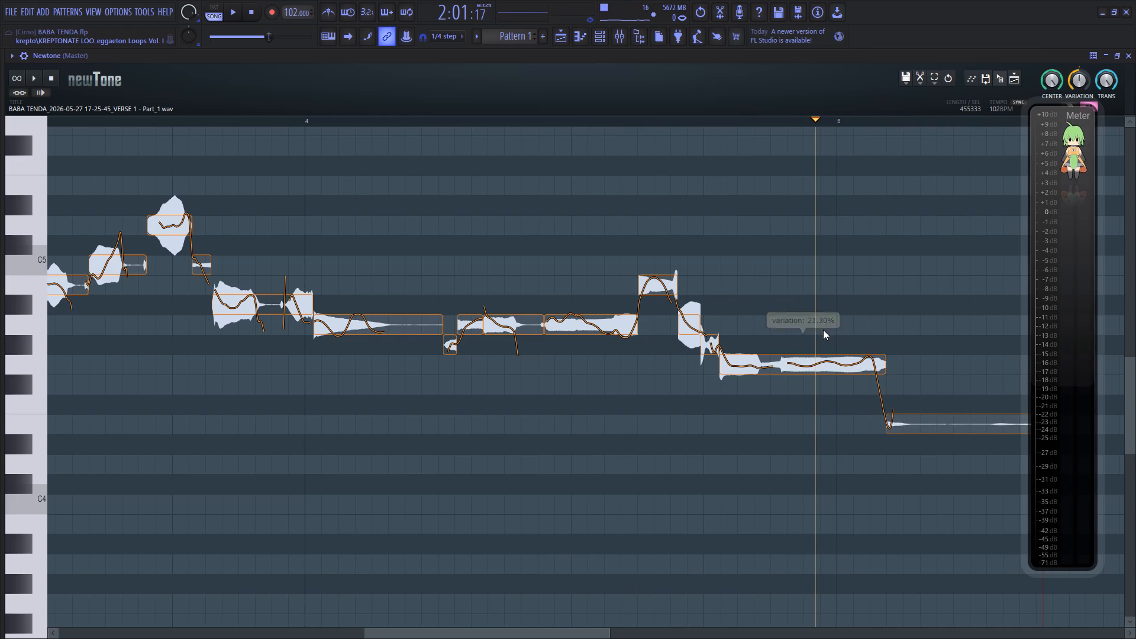
Audition the middle of bar 4 and reduce the pitch variation of the A4 note preceding the short B4 note to below 58%.
click(505, 379)
key(space)
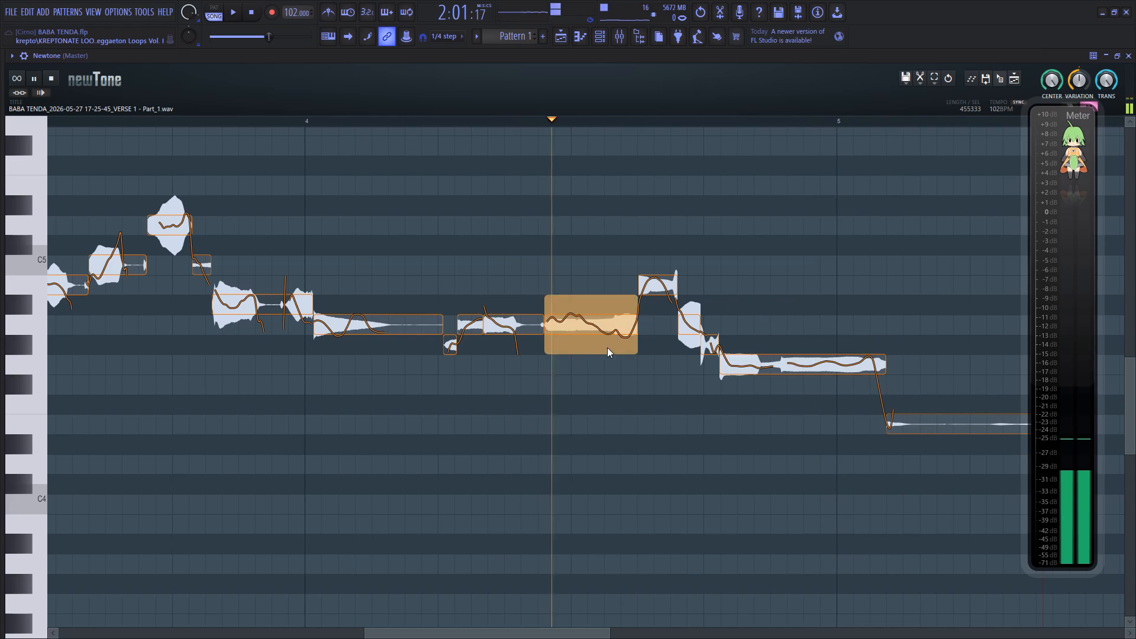
key(space)
click(616, 322)
drag(594, 353, 594, 318)
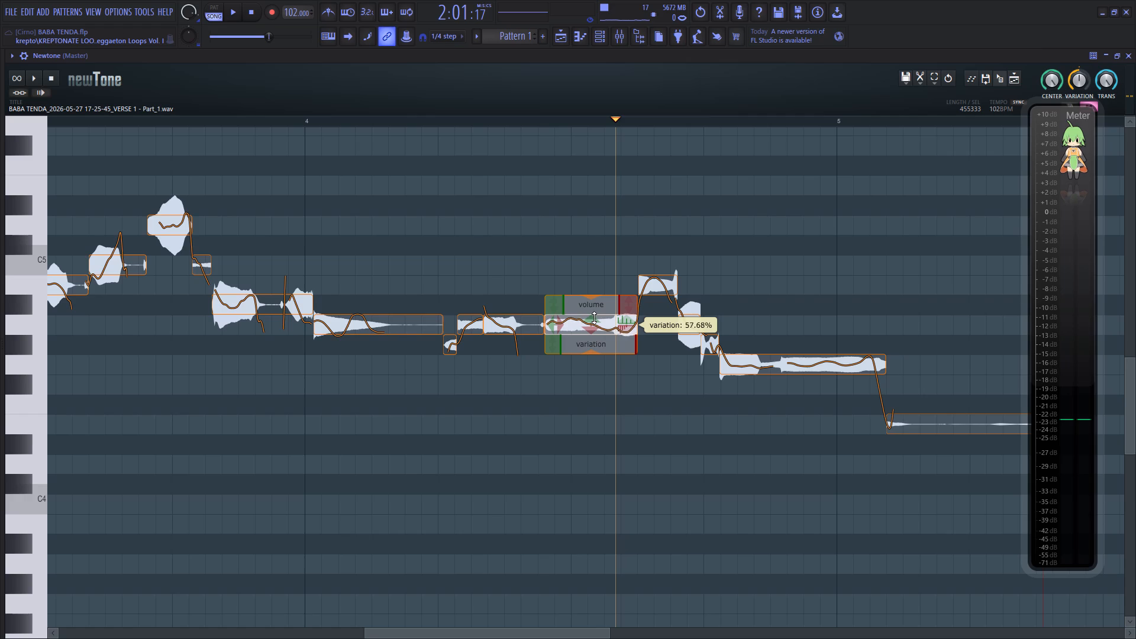
drag(594, 318, 596, 310)
Reduce the pitch variation of the long A4 note starting at bar 4 further, leaving its pitch curve almost flat.
click(262, 363)
key(space)
key(space)
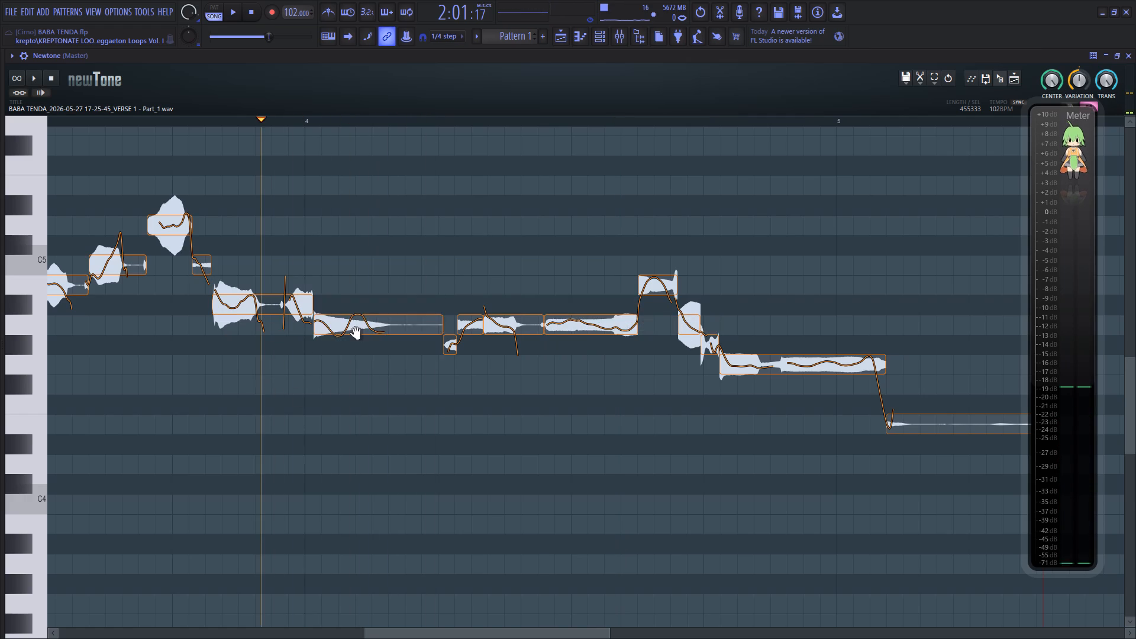
click(351, 328)
drag(375, 354, 383, 311)
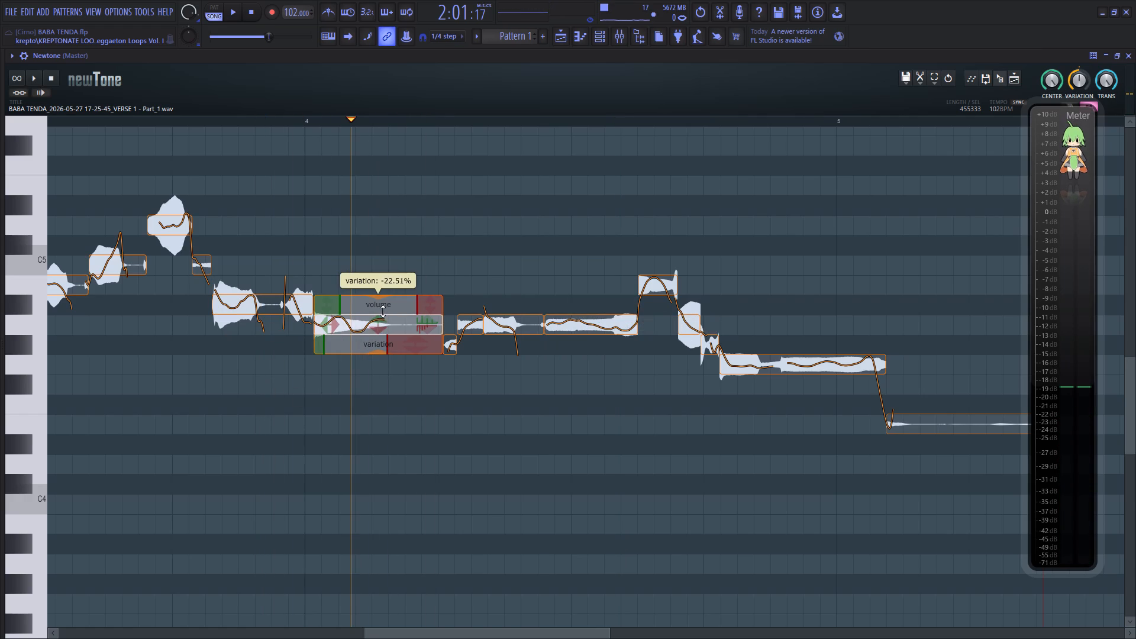
drag(383, 311, 378, 334)
Audition the corrected phrase to its end, place the corrected audio on the VERSE 1 ADLIB track at 52:13, and close Newtone.
click(191, 362)
key(space)
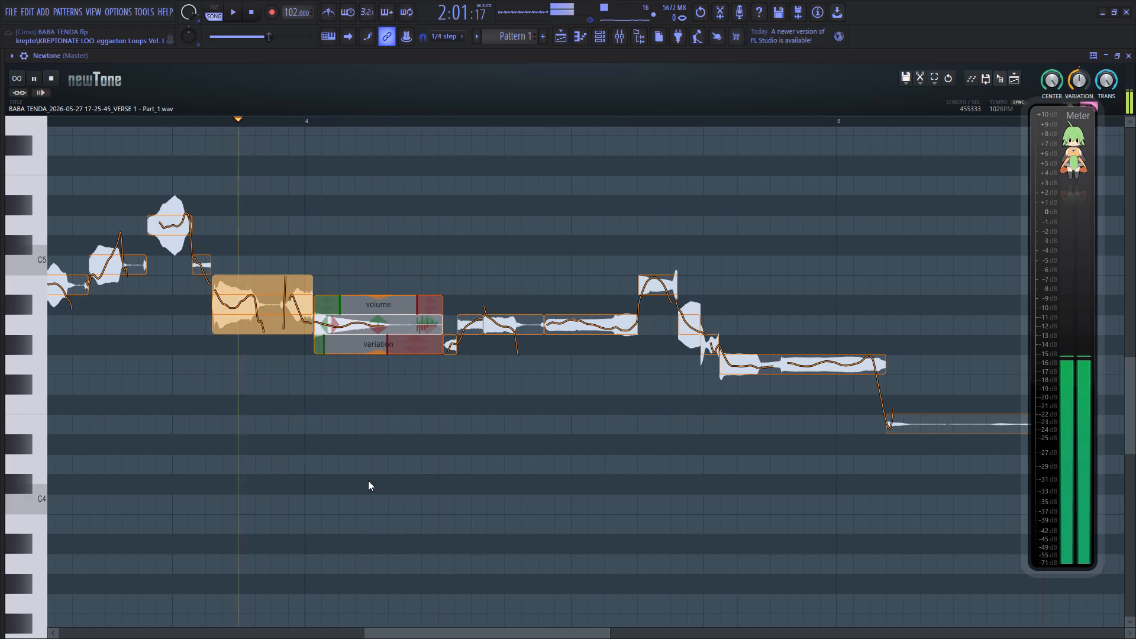
drag(535, 633, 610, 637)
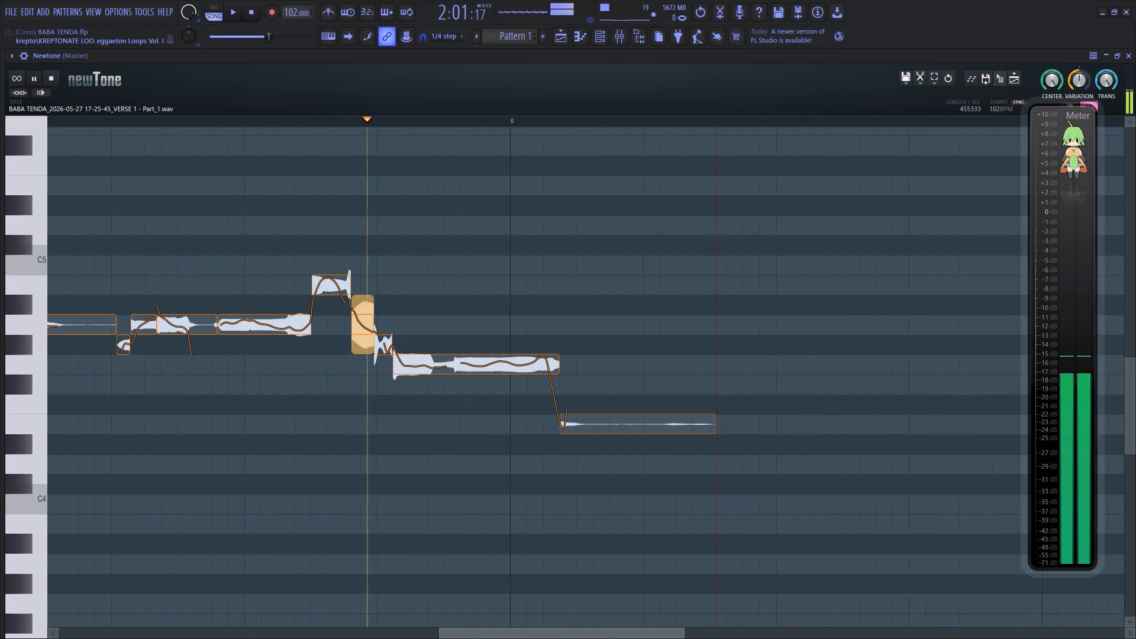
drag(610, 637, 623, 635)
key(space)
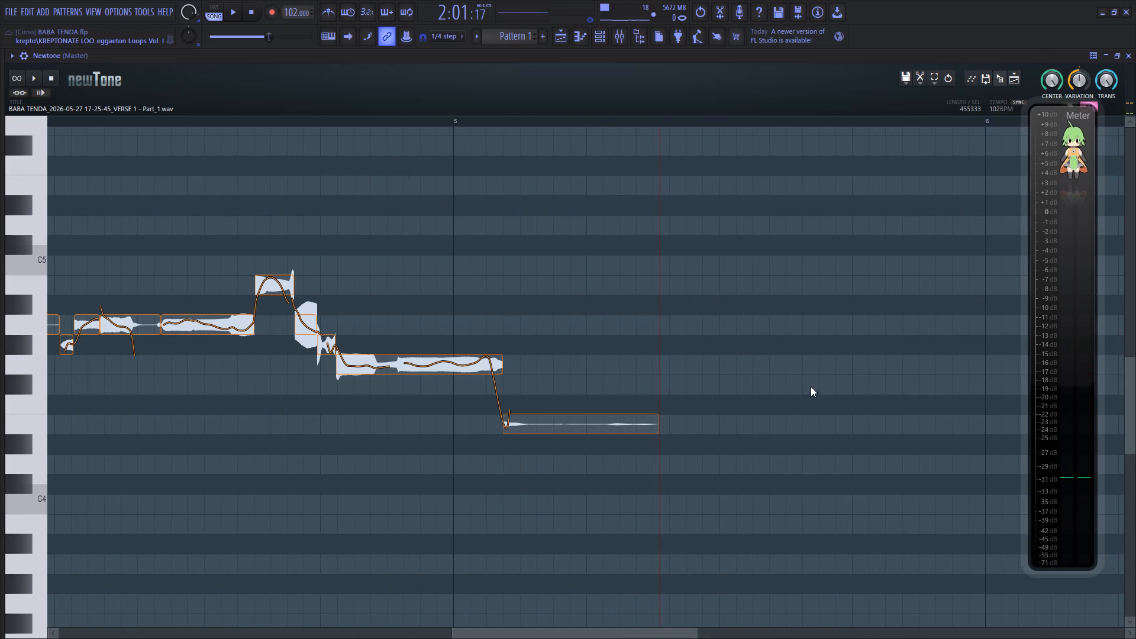
drag(1001, 80, 233, 370)
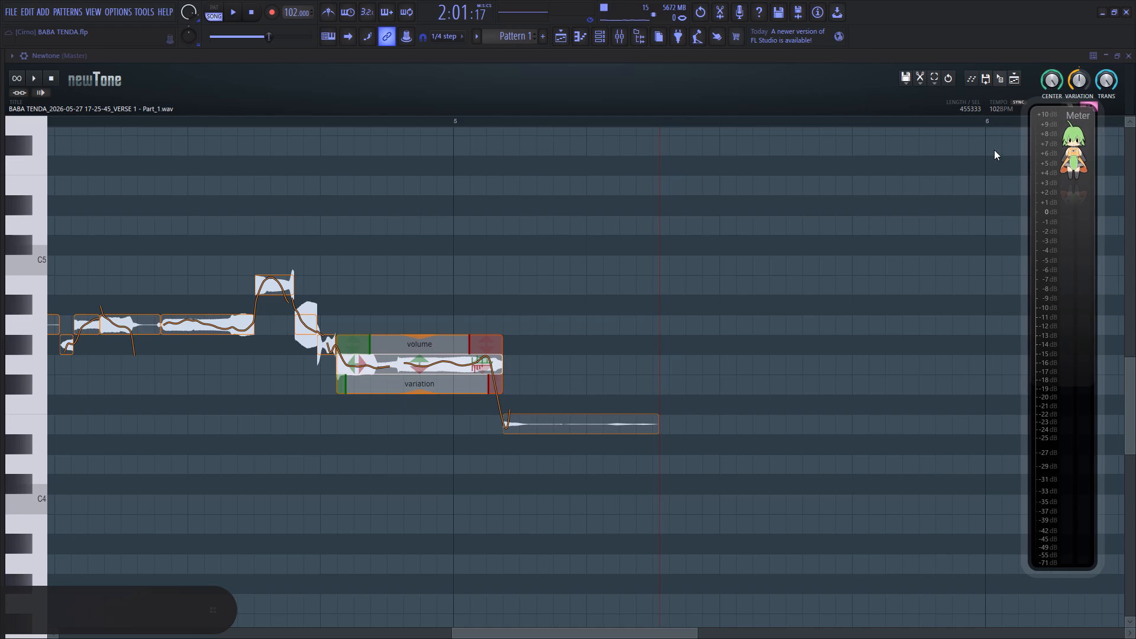
click(1132, 61)
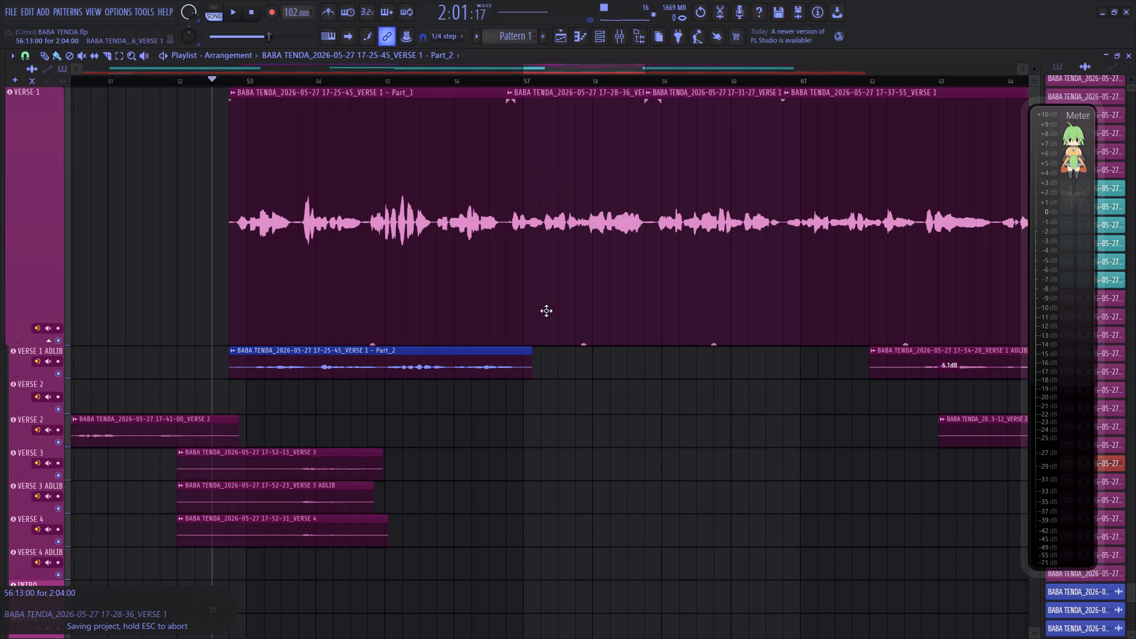
Slice off and remove the tail of the corrected 17-25-45 Part_2 clip at bar 57 on the VERSE 1 ADLIB track.
click(108, 56)
right_click(524, 366)
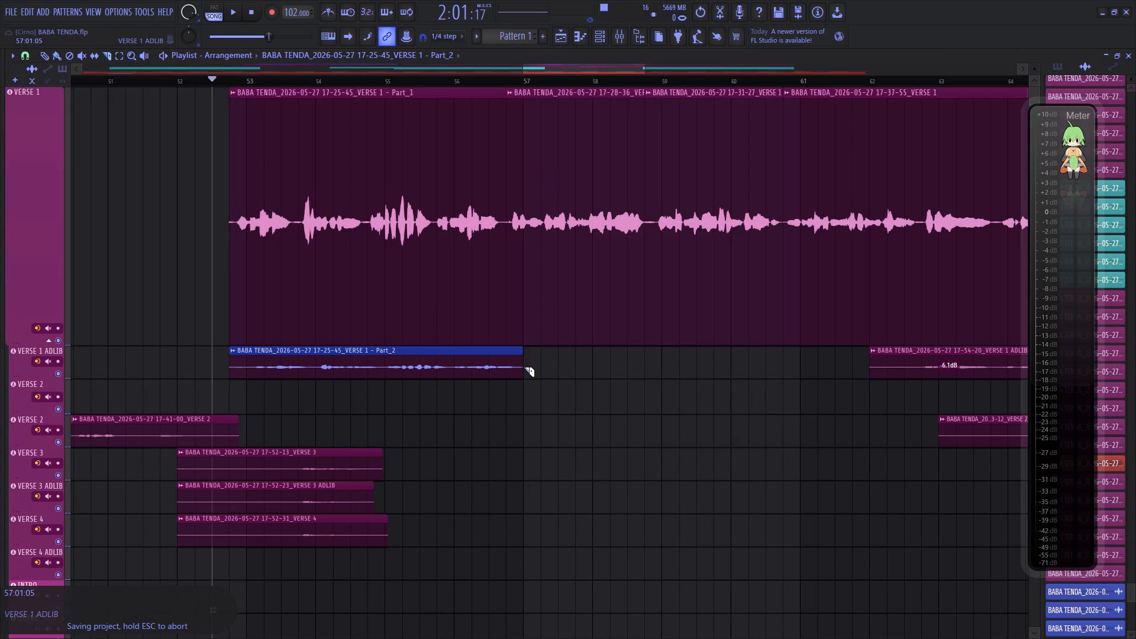
click(62, 58)
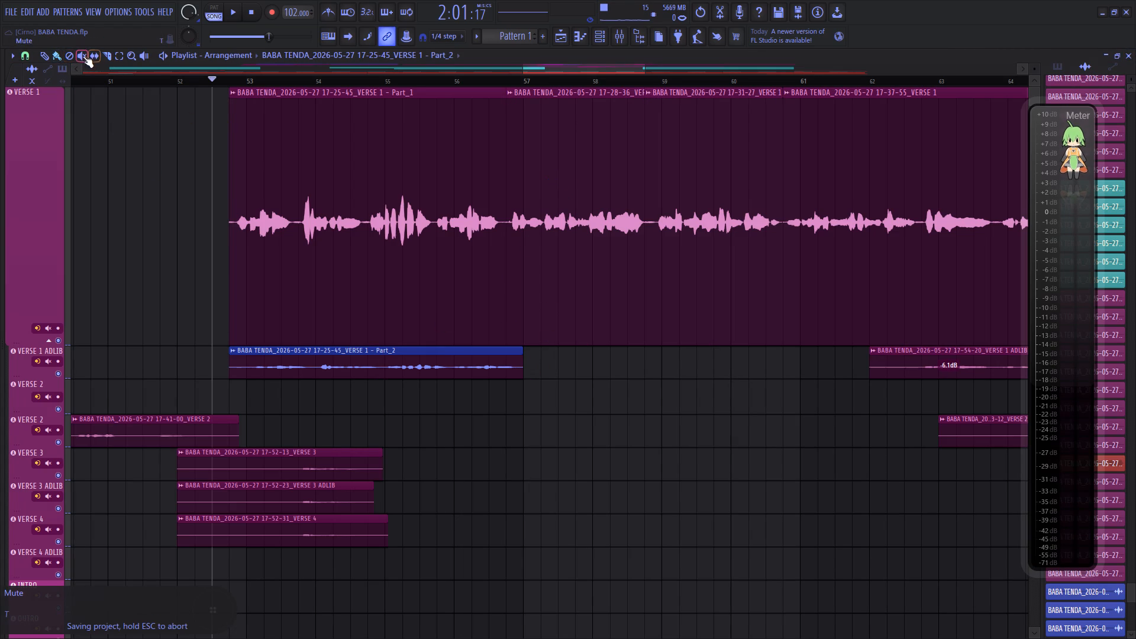
Mute the original 17-25-45 Part_1 clip and move it from VERSE 1 down to the second VERSE 2 track.
click(83, 56)
click(336, 179)
click(60, 62)
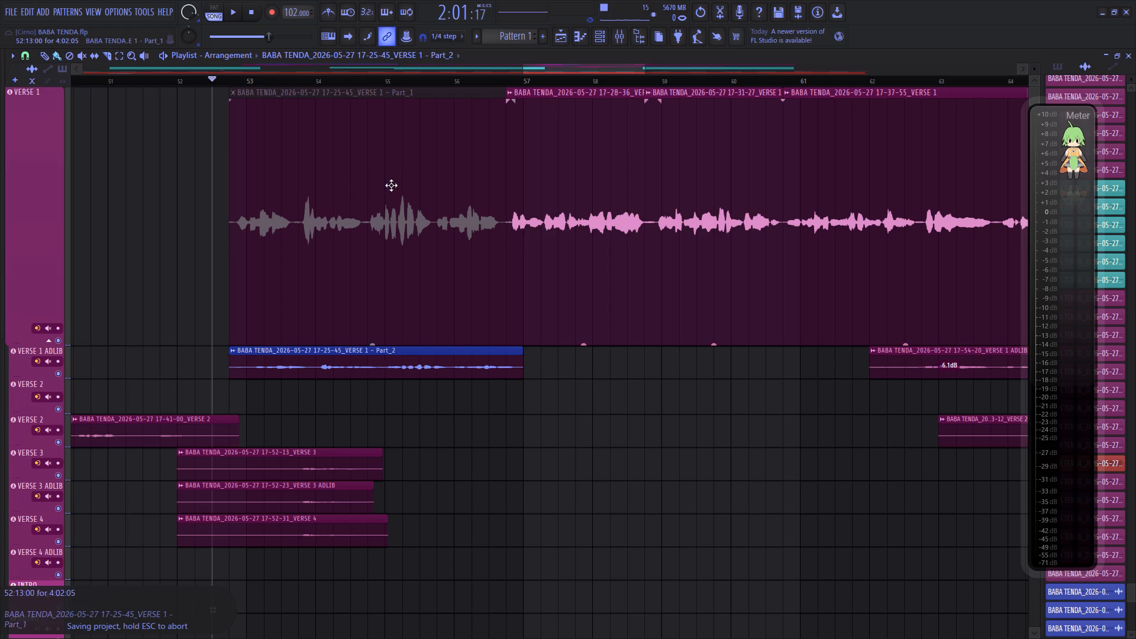
drag(369, 176, 367, 434)
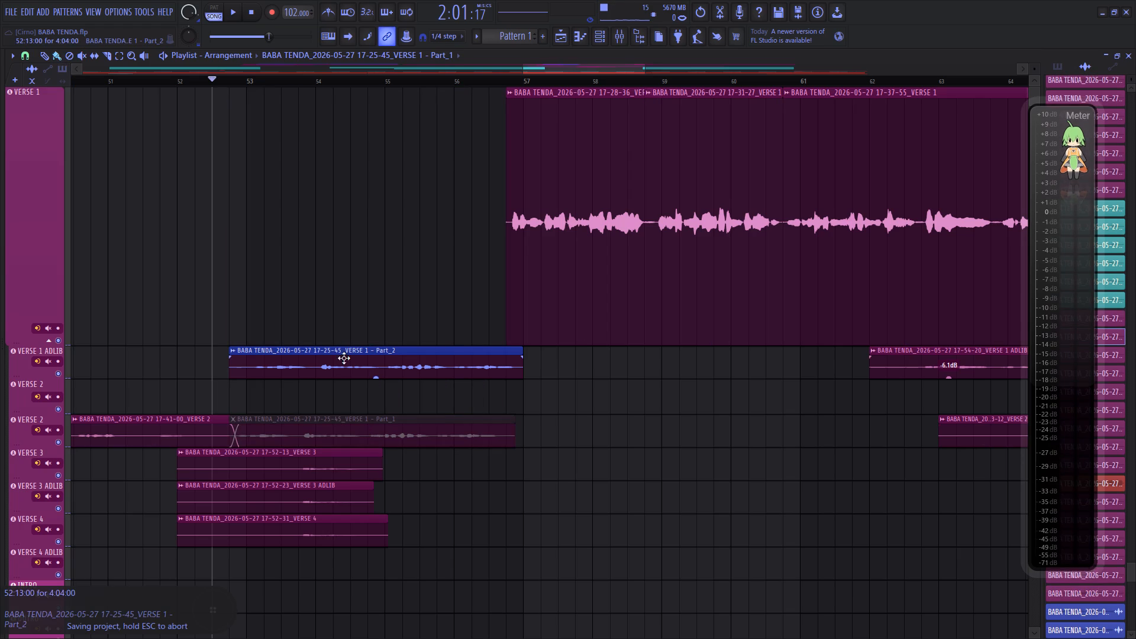
Move the corrected Part_2 clip up to VERSE 1 at 52:13 and remove its fade-out over the start of the 17-28-36 clip.
drag(342, 364, 341, 196)
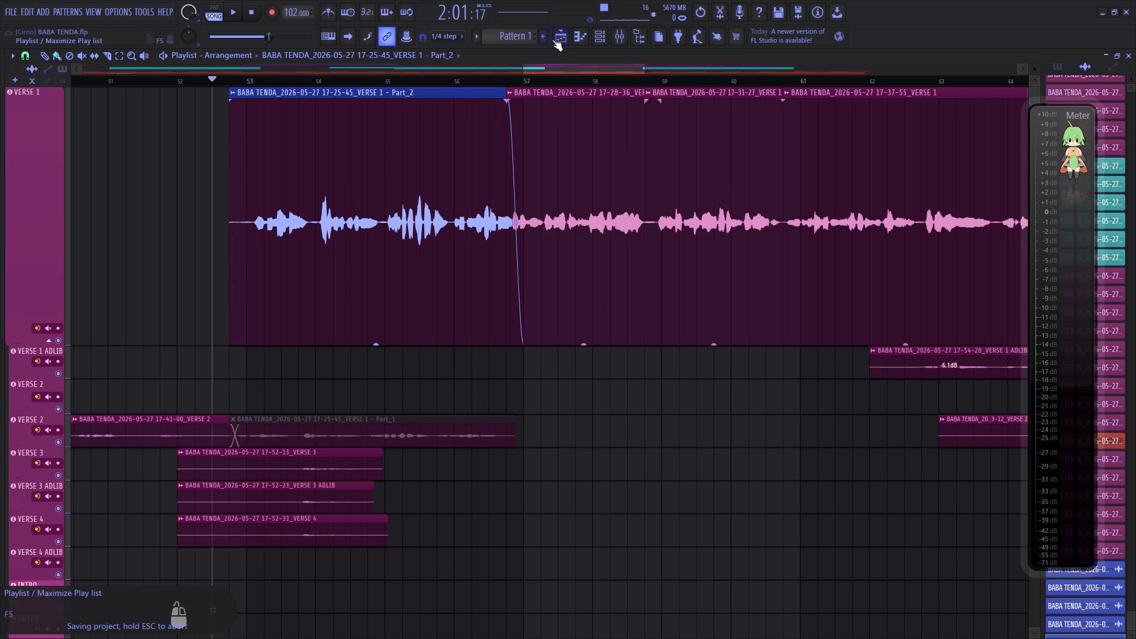
drag(506, 102, 485, 117)
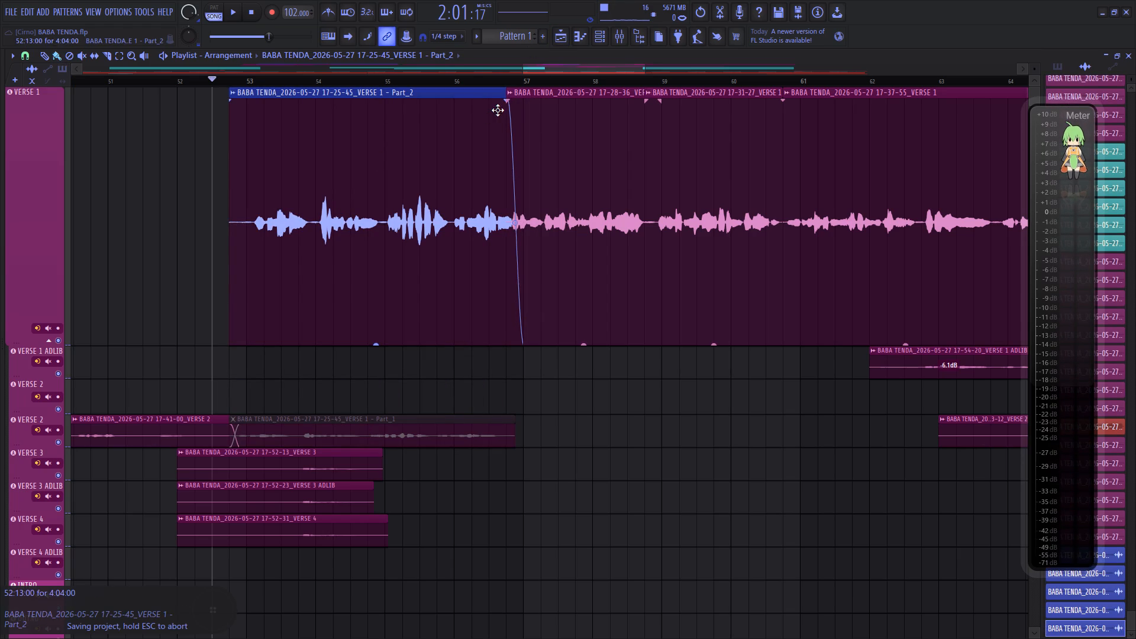
drag(505, 102, 564, 119)
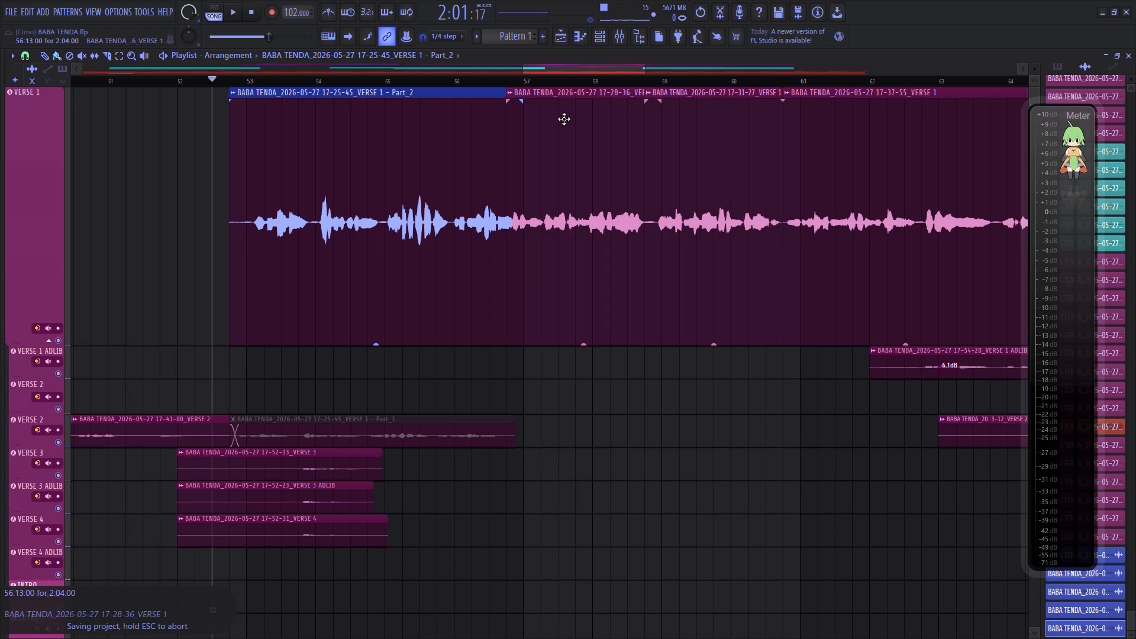
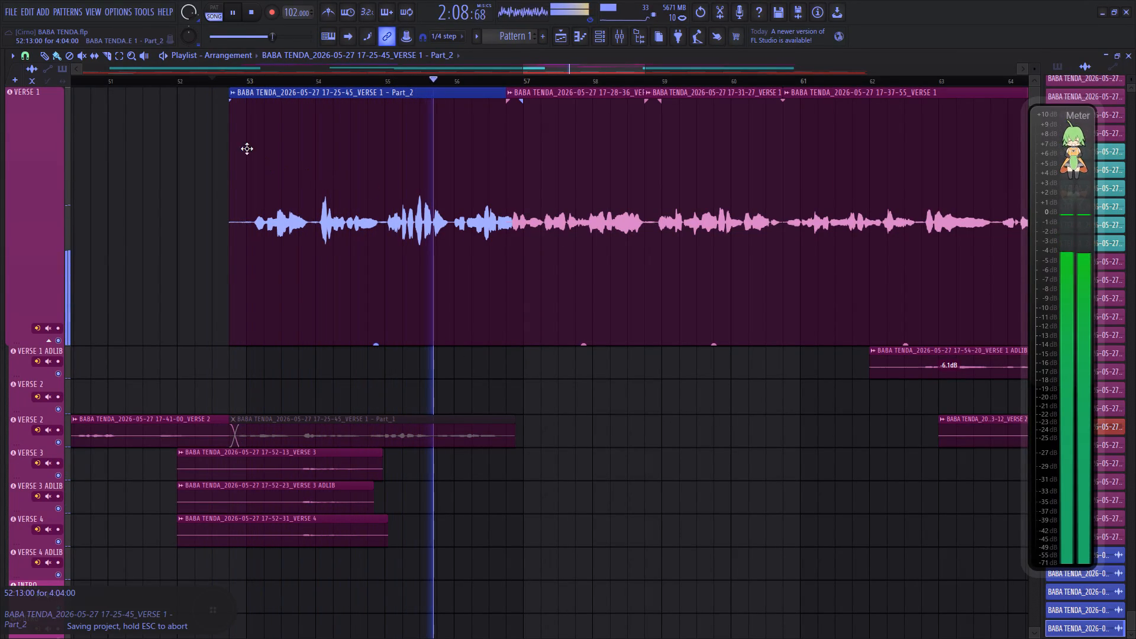
Move the corrected 17-25-45 Part_2 clip on VERSE 1 earlier to 52:09 and check its timing by playback.
key(space)
key(space)
key(space)
drag(271, 154, 262, 154)
key(space)
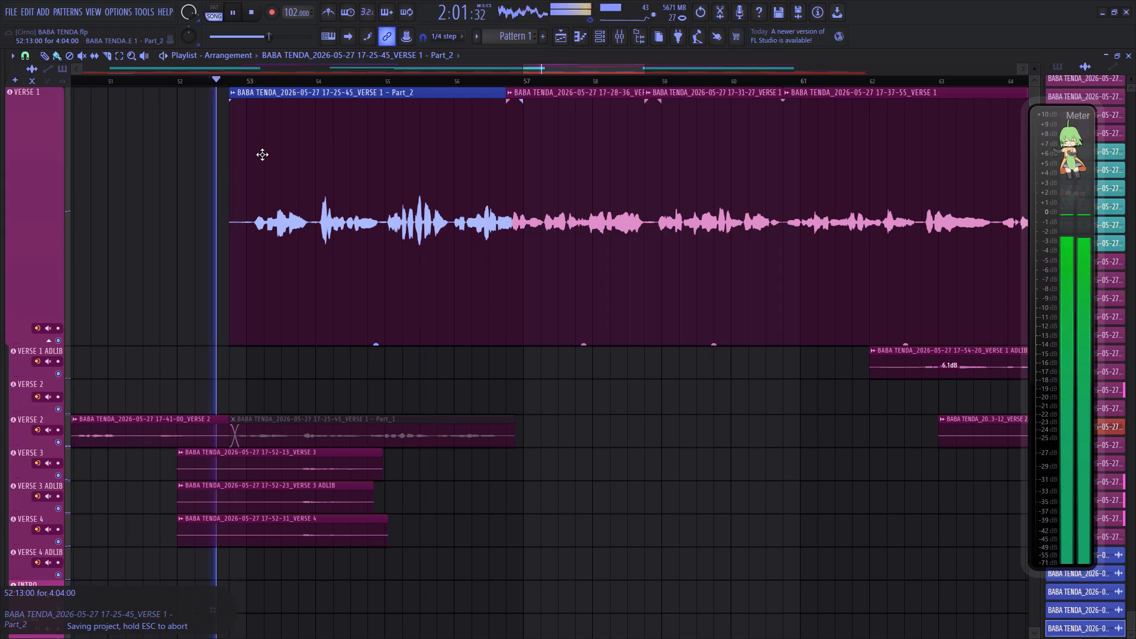
drag(262, 154, 259, 154)
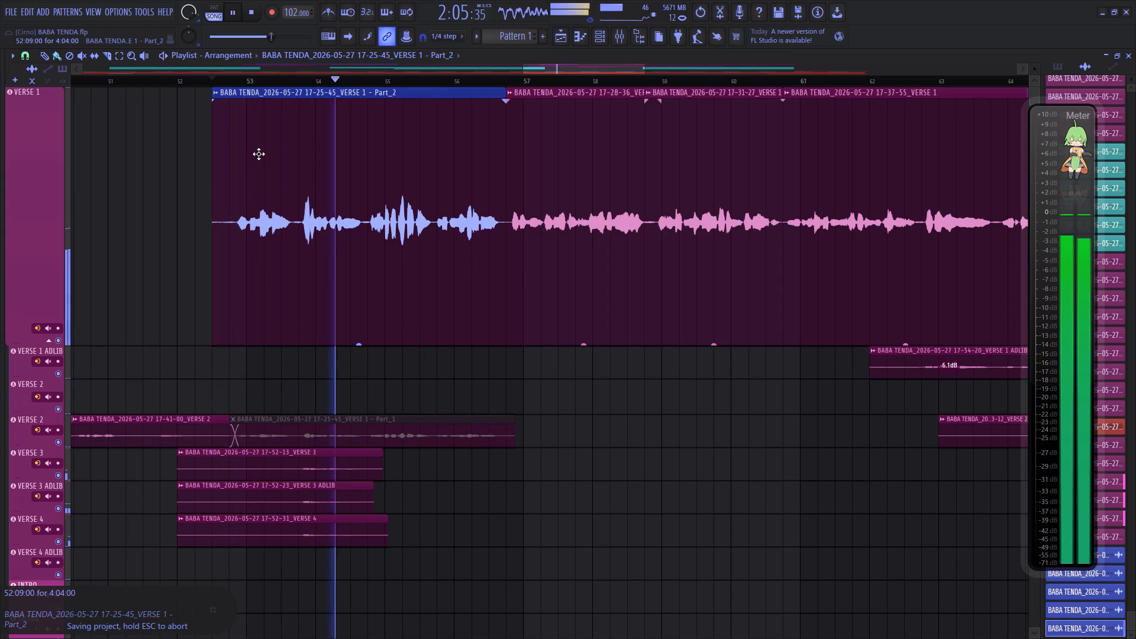
key(space)
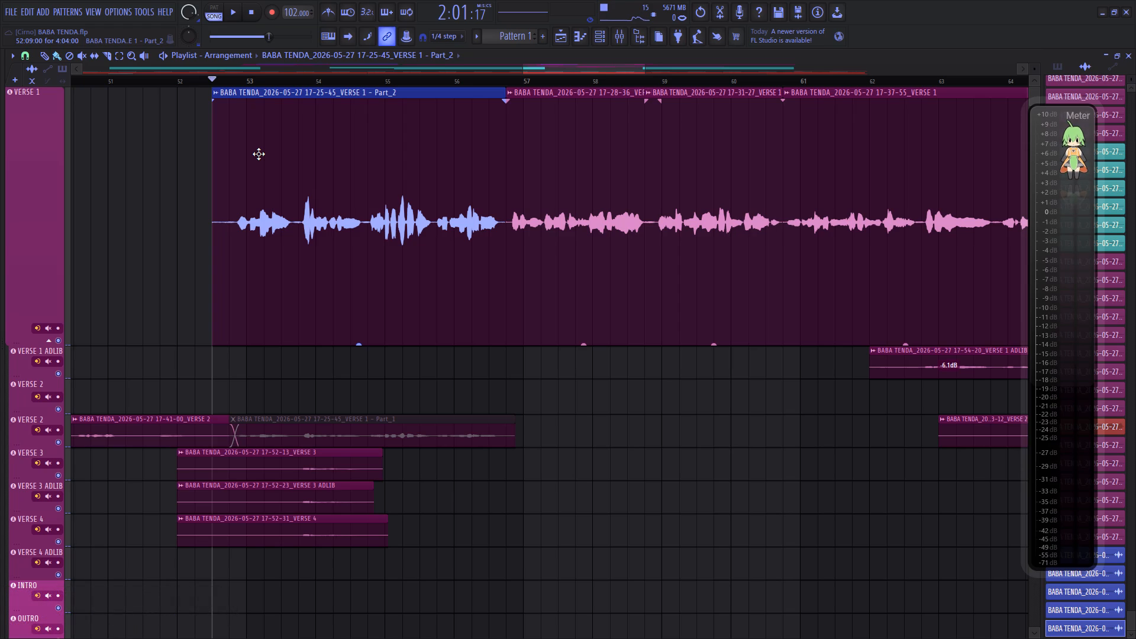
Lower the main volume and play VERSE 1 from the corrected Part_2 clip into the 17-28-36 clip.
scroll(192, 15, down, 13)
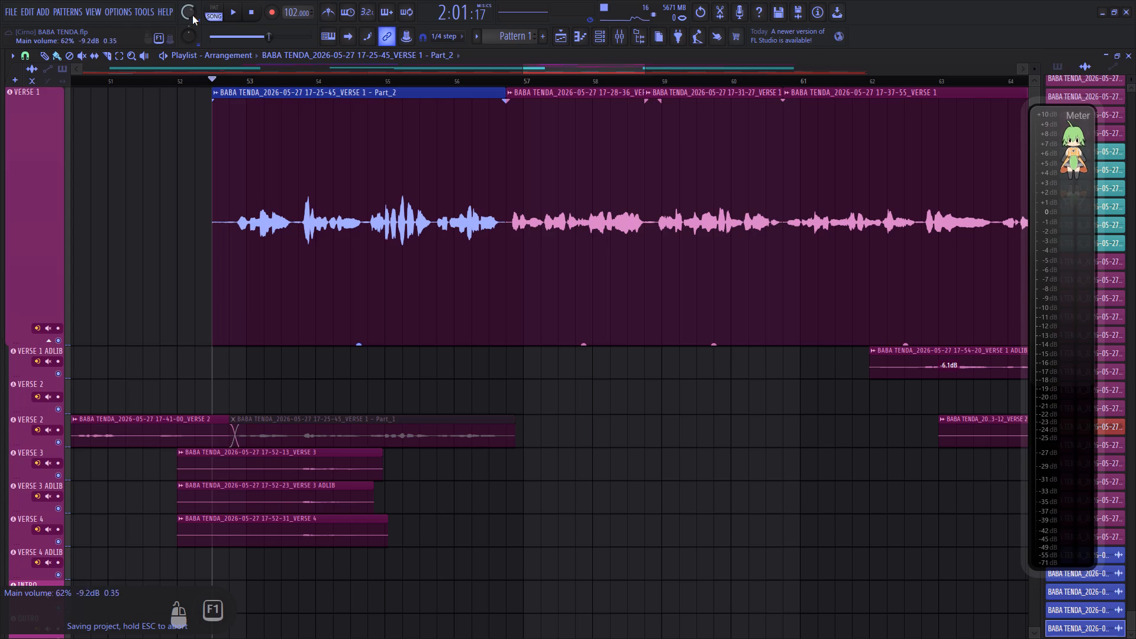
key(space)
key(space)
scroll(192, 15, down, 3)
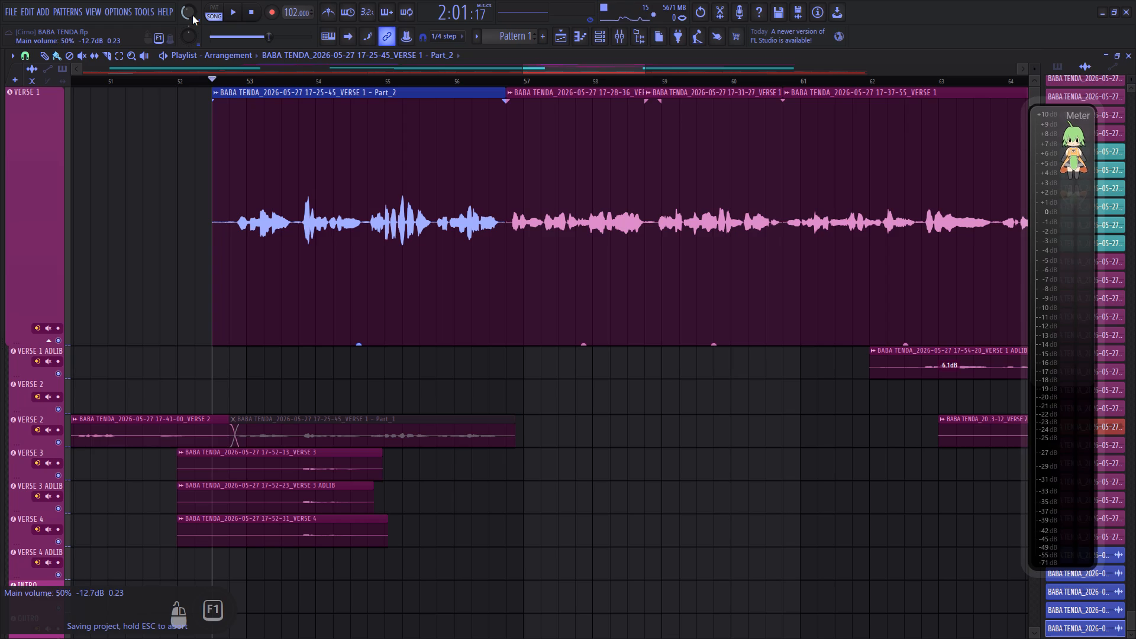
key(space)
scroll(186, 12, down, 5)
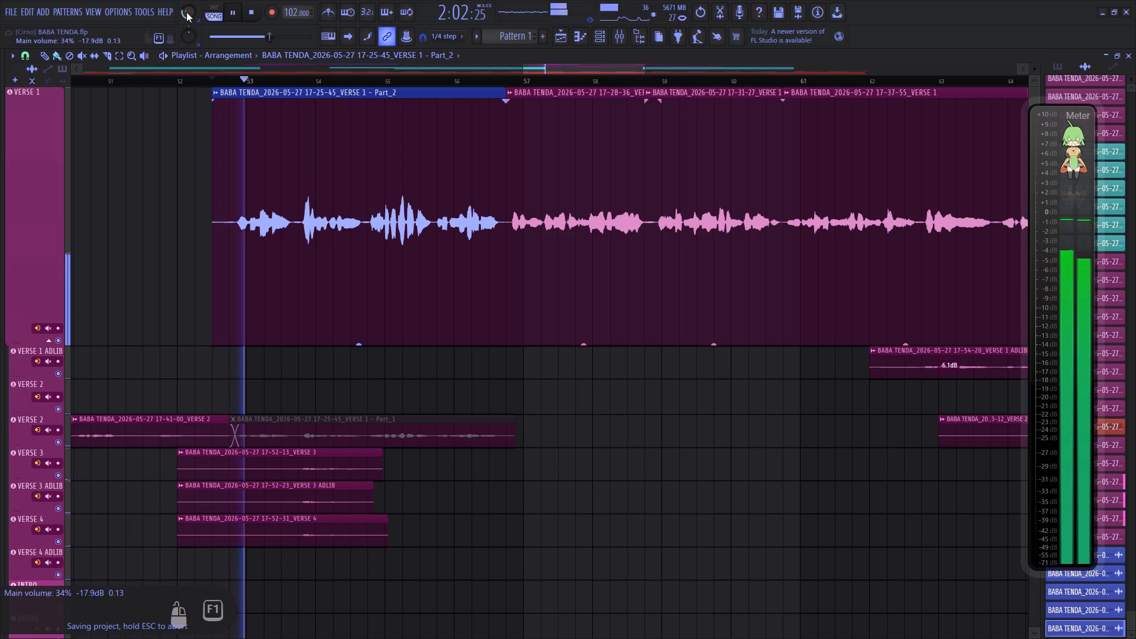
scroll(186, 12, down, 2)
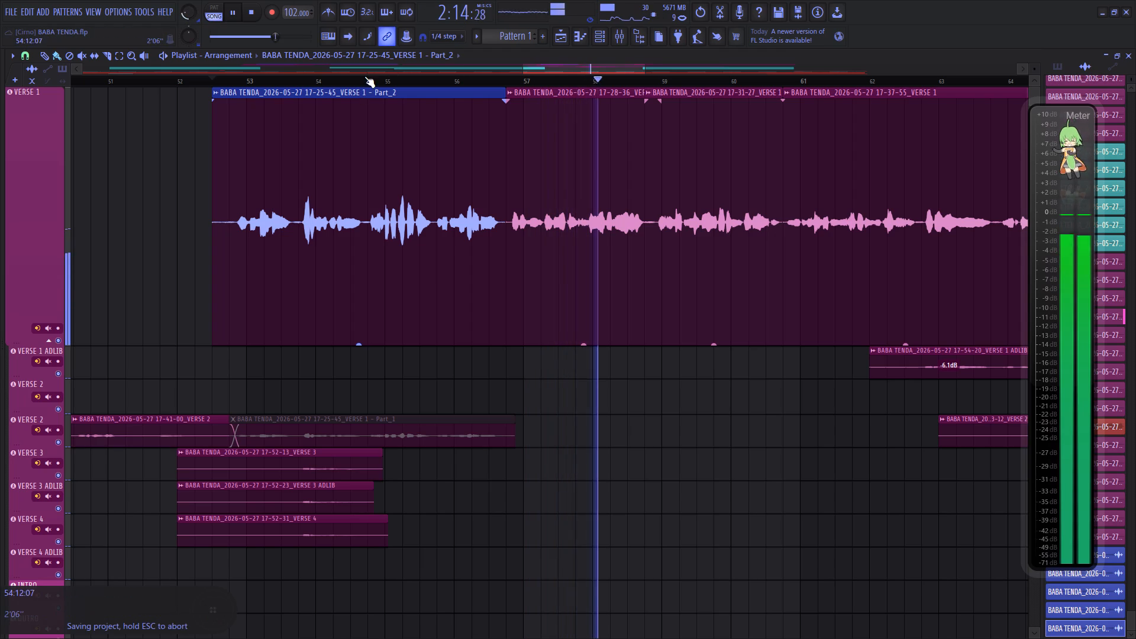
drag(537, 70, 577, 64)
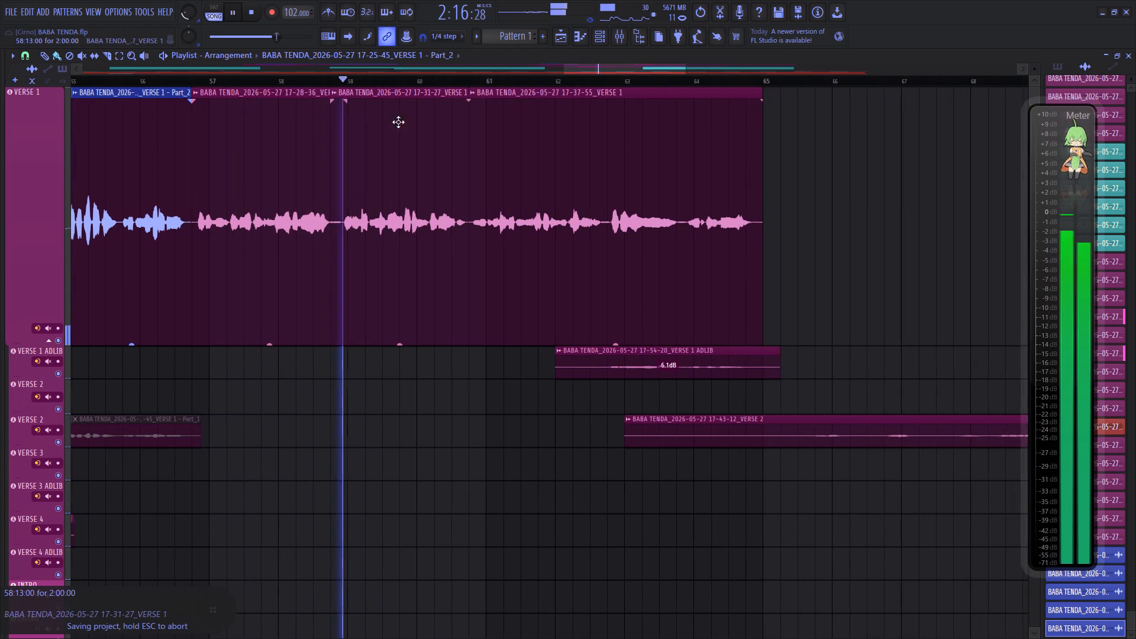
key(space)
Make the VERSE 1 17-28-36 clip unique as a sample and open it for pitch correction in Newtone.
click(193, 93)
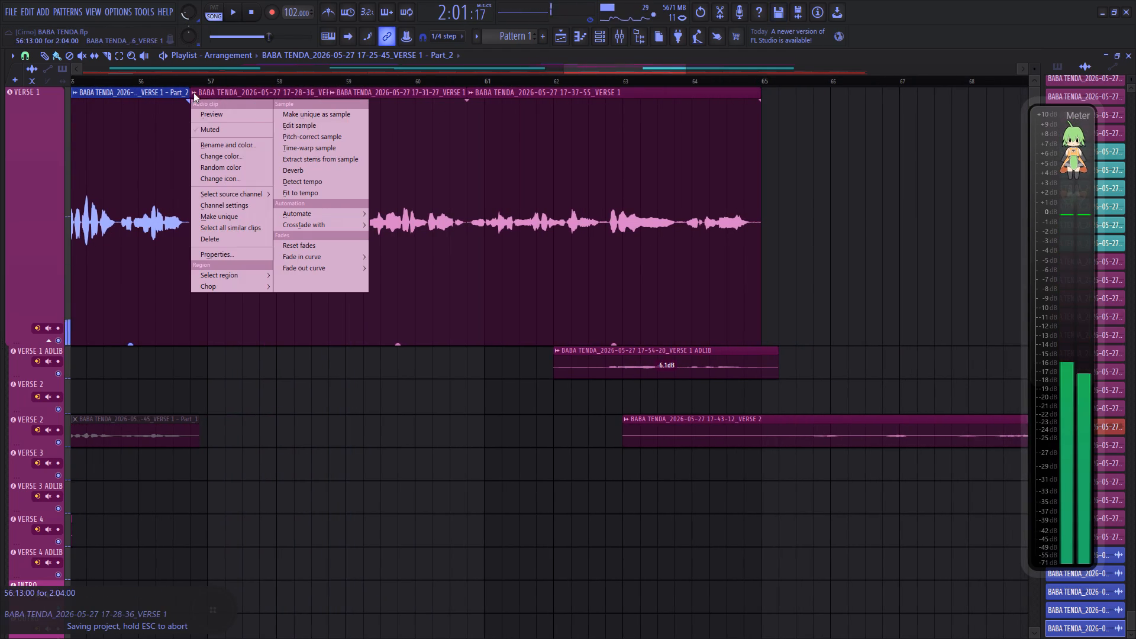
click(325, 118)
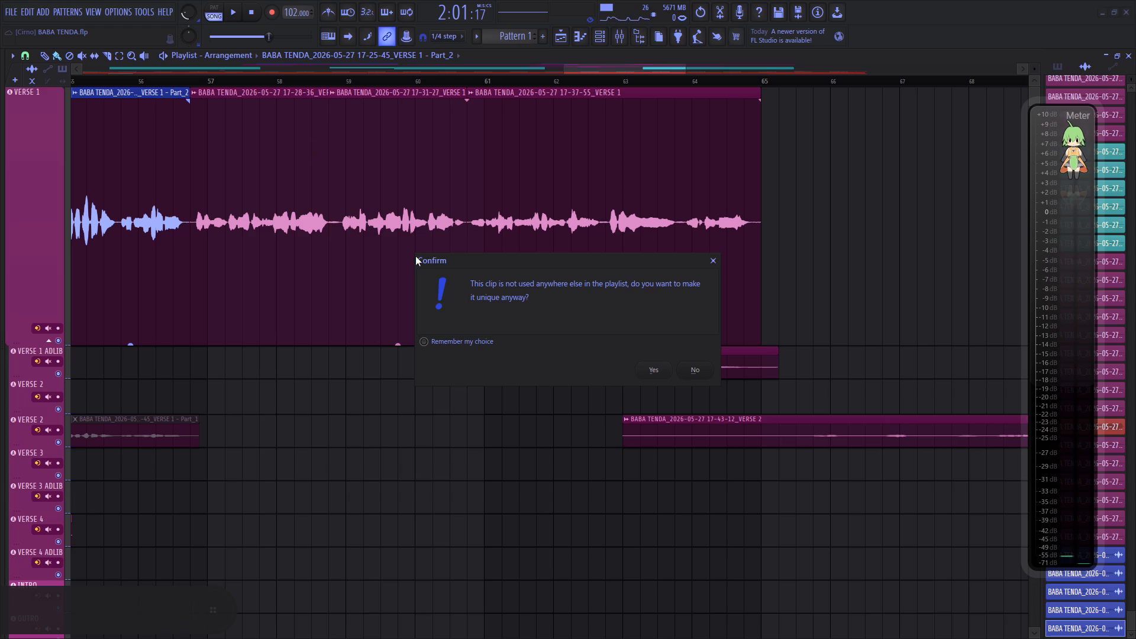
click(643, 363)
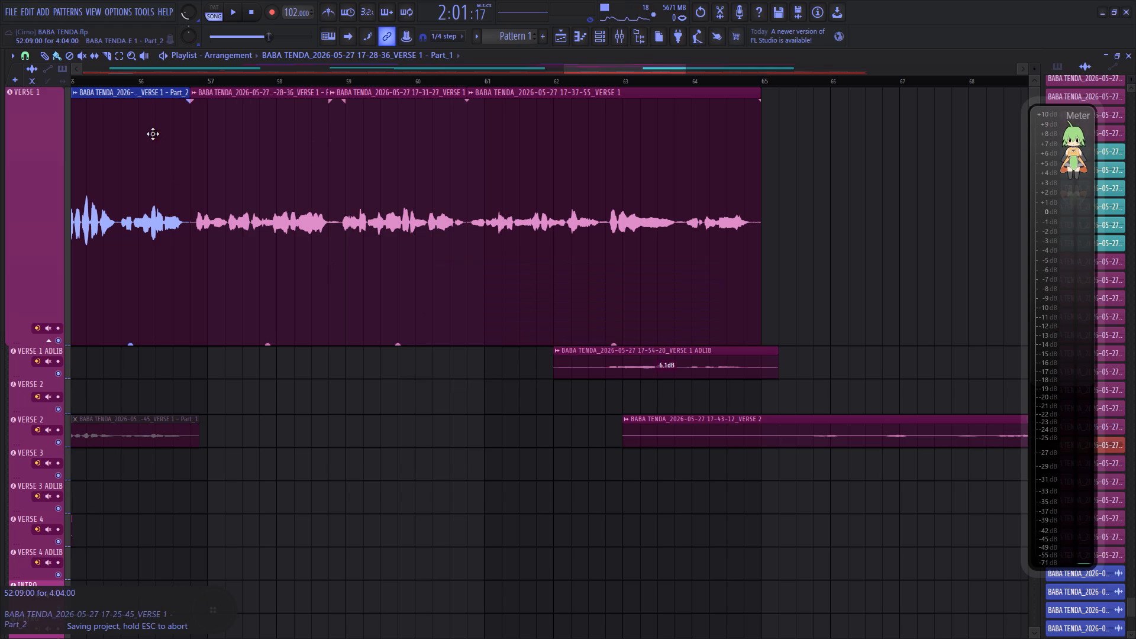
click(194, 93)
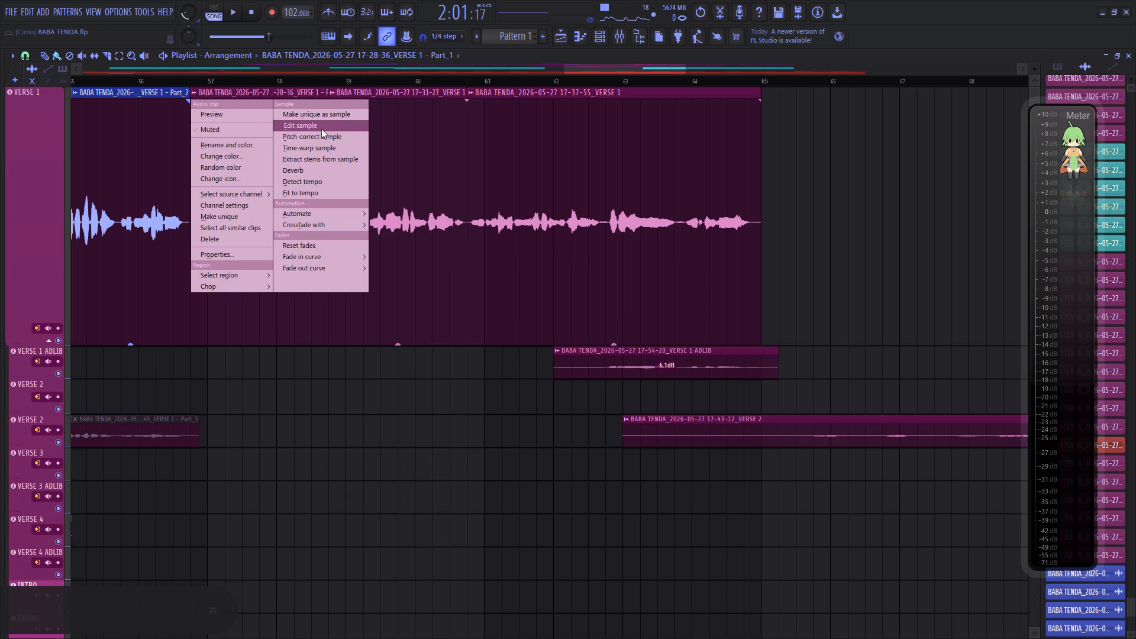
click(319, 139)
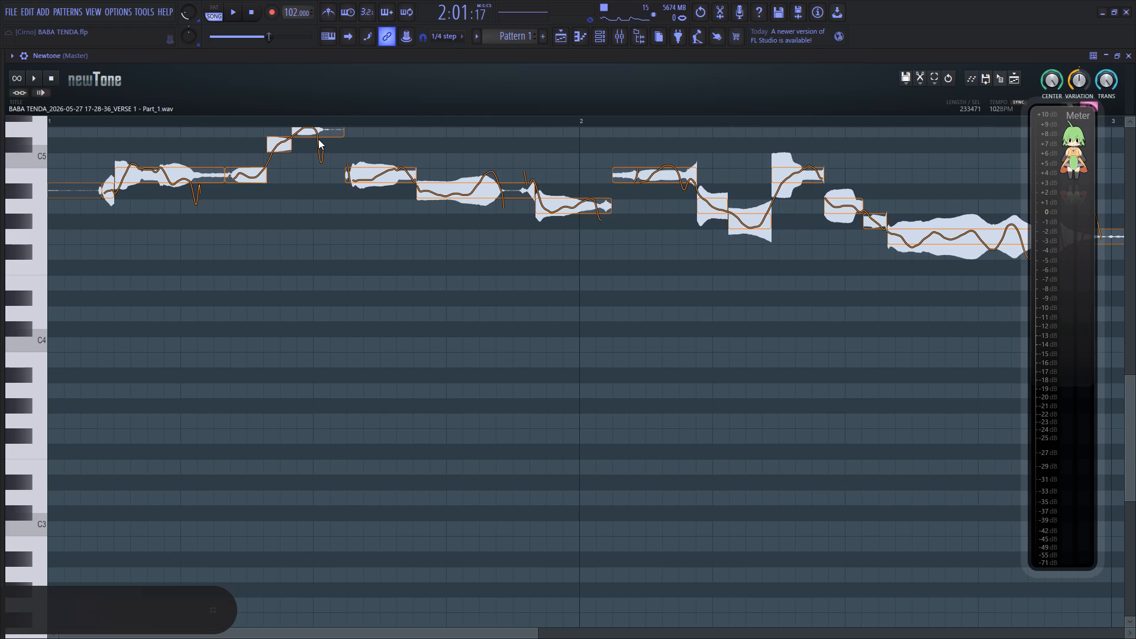
Reduce the pitch variation of the first long B-4 note at the start of the phrase.
scroll(408, 265, up, 5)
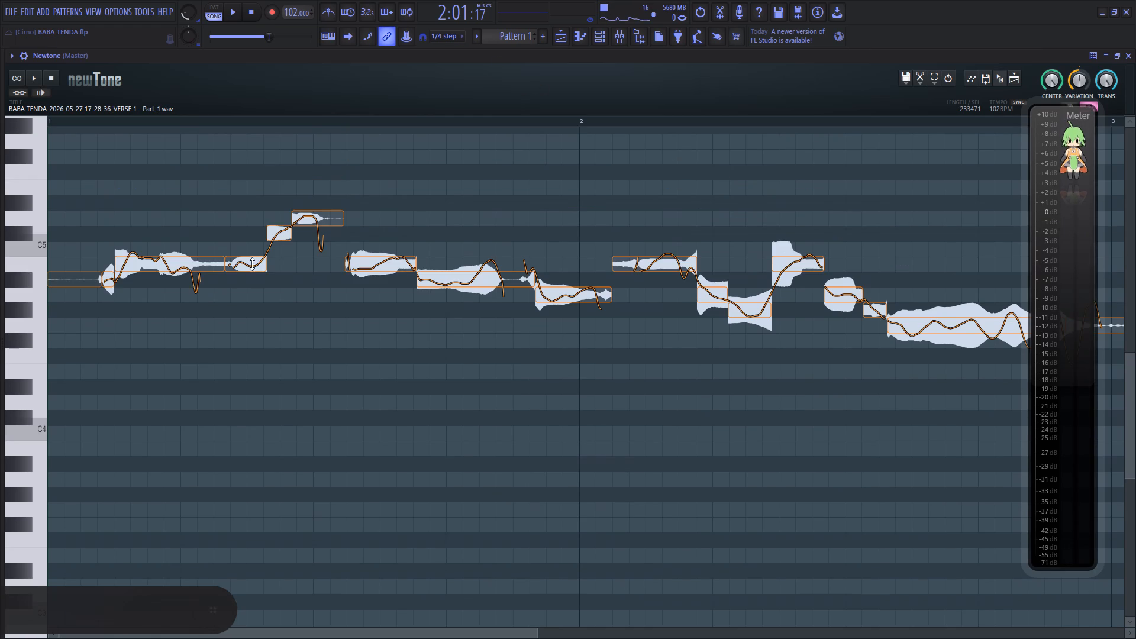
drag(166, 285, 173, 270)
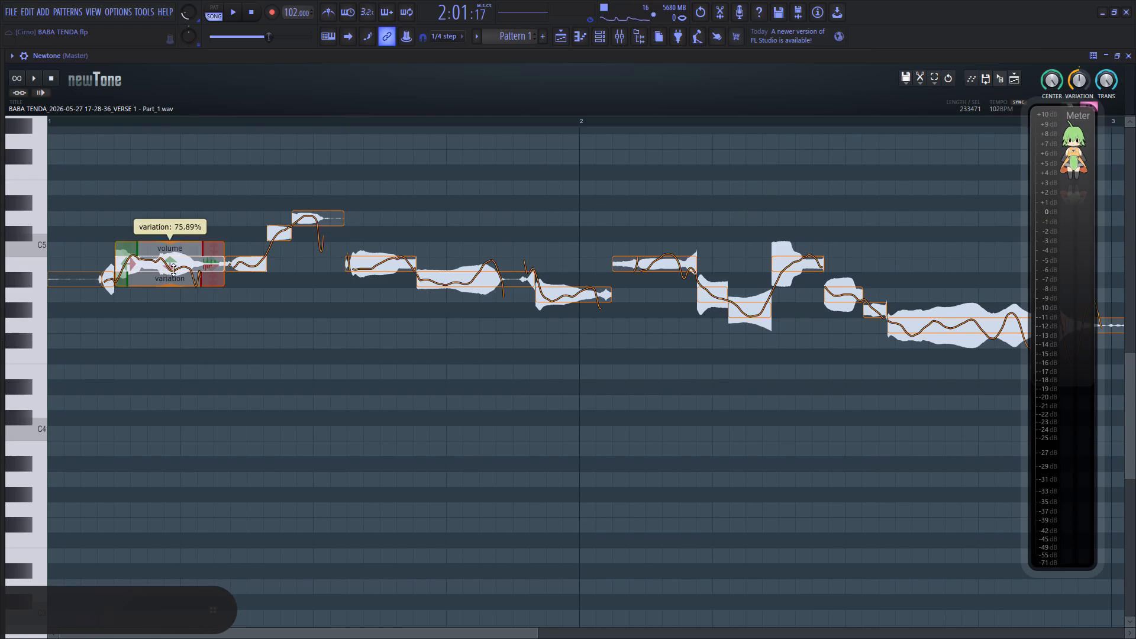
drag(173, 270, 180, 263)
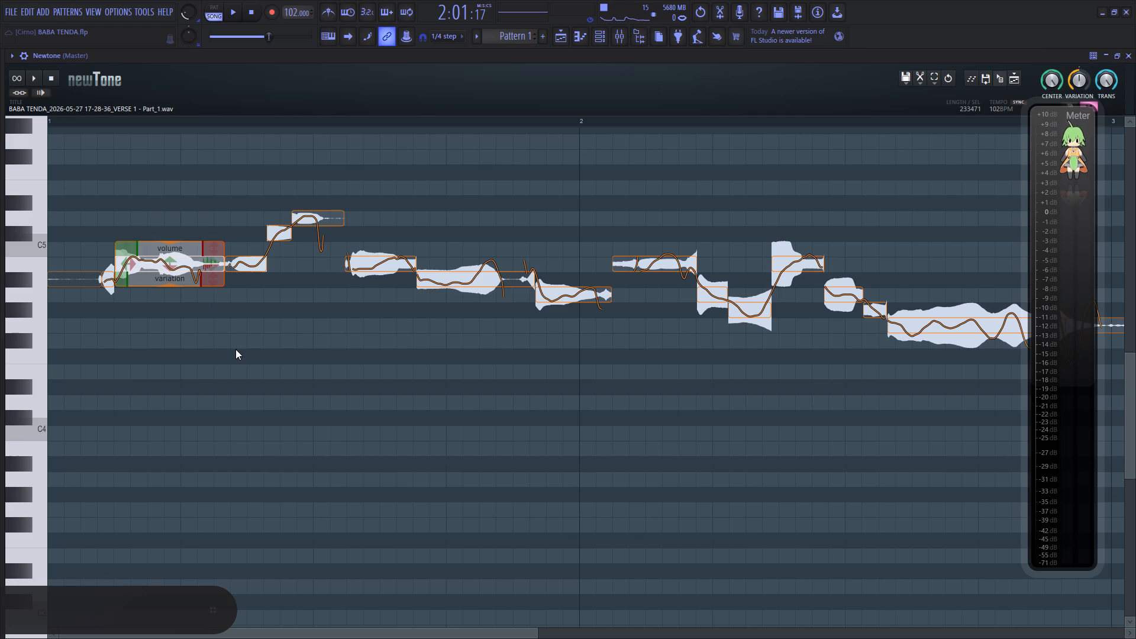
Reset the main volume to its default and audition the opening notes of the phrase.
key(space)
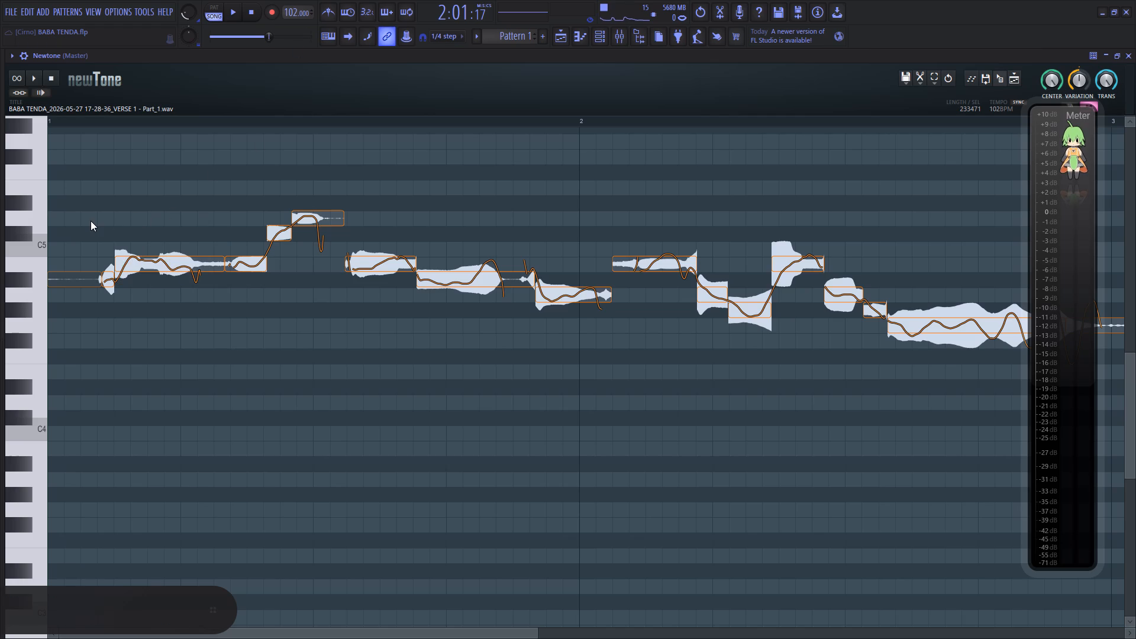
click(63, 205)
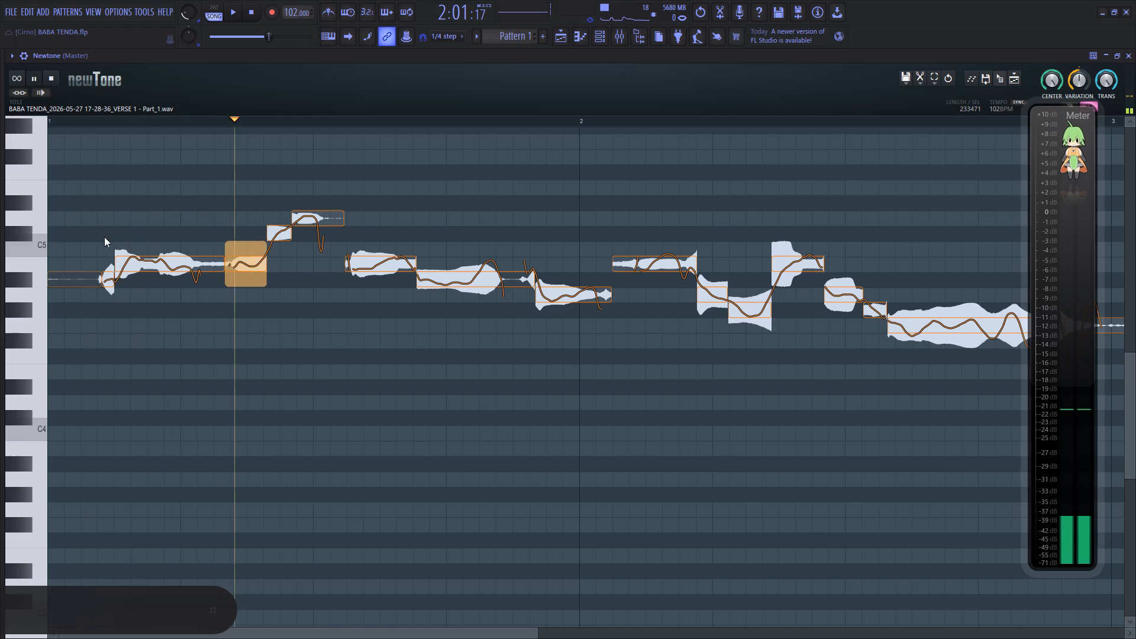
key(space)
right_click(188, 12)
click(202, 18)
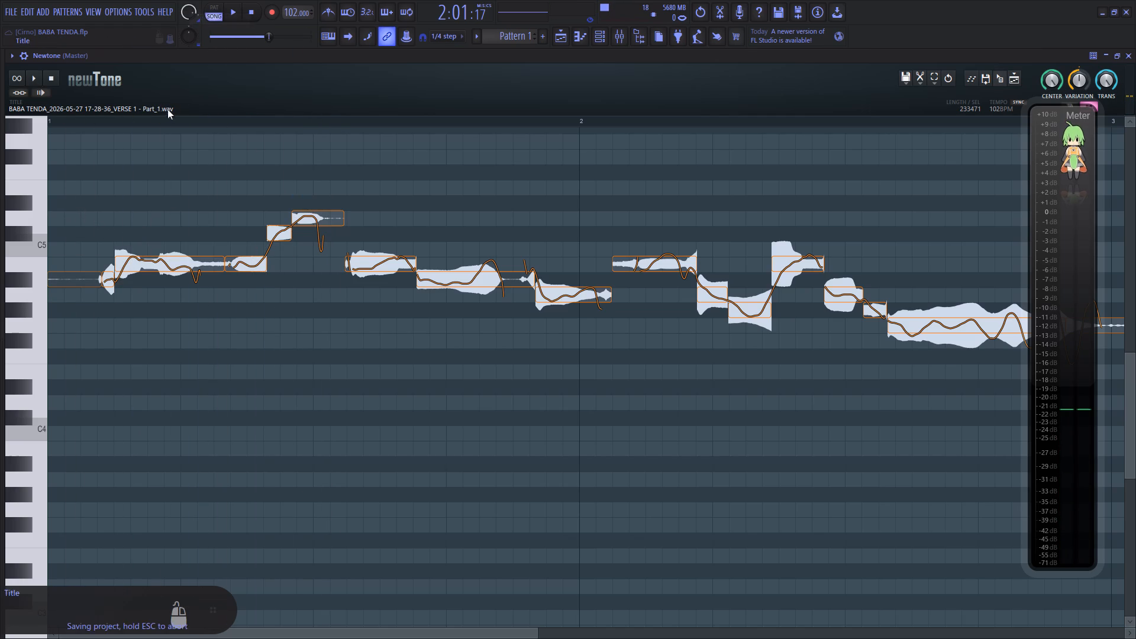
key(space)
click(93, 251)
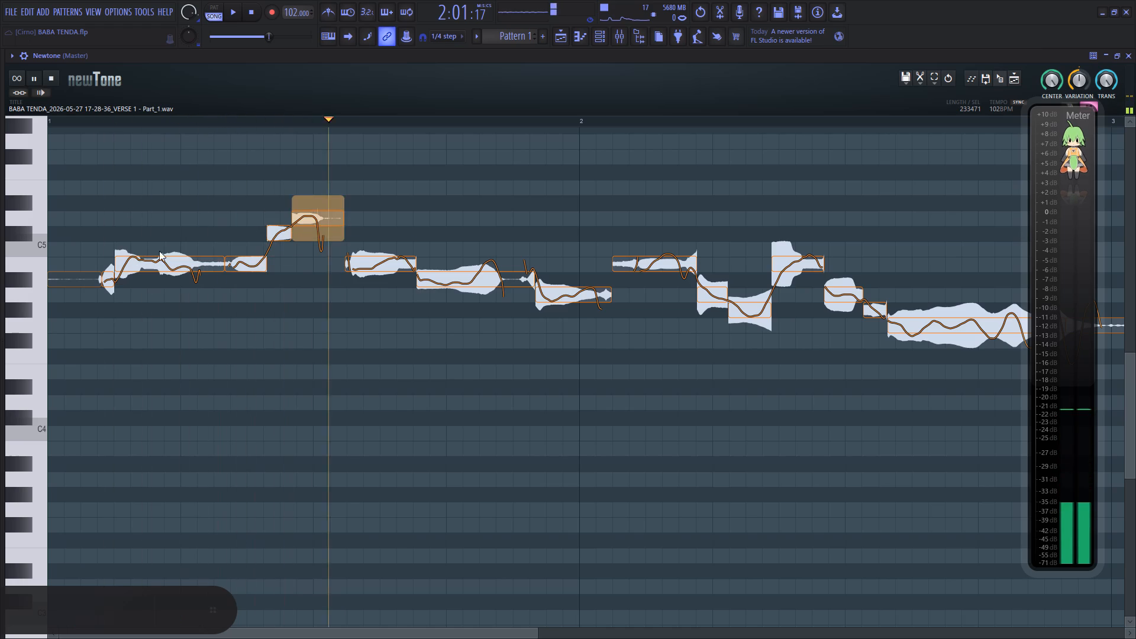
key(space)
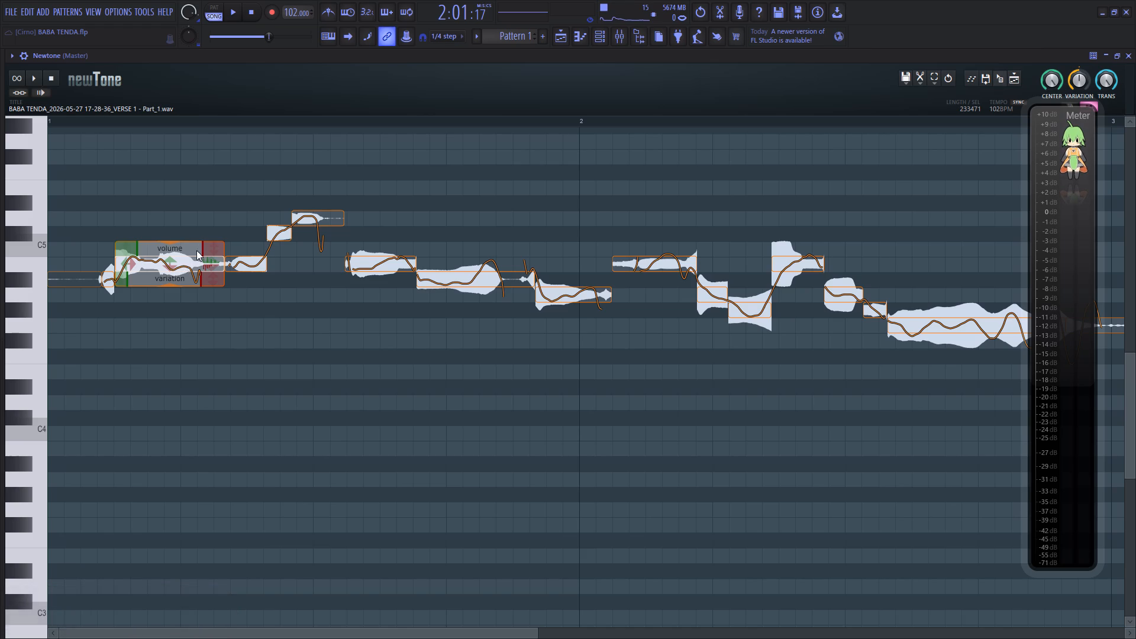
Reduce the pitch variation of the first long note, the short note after it to about 61%, and the three notes leading across bar 2.
click(172, 268)
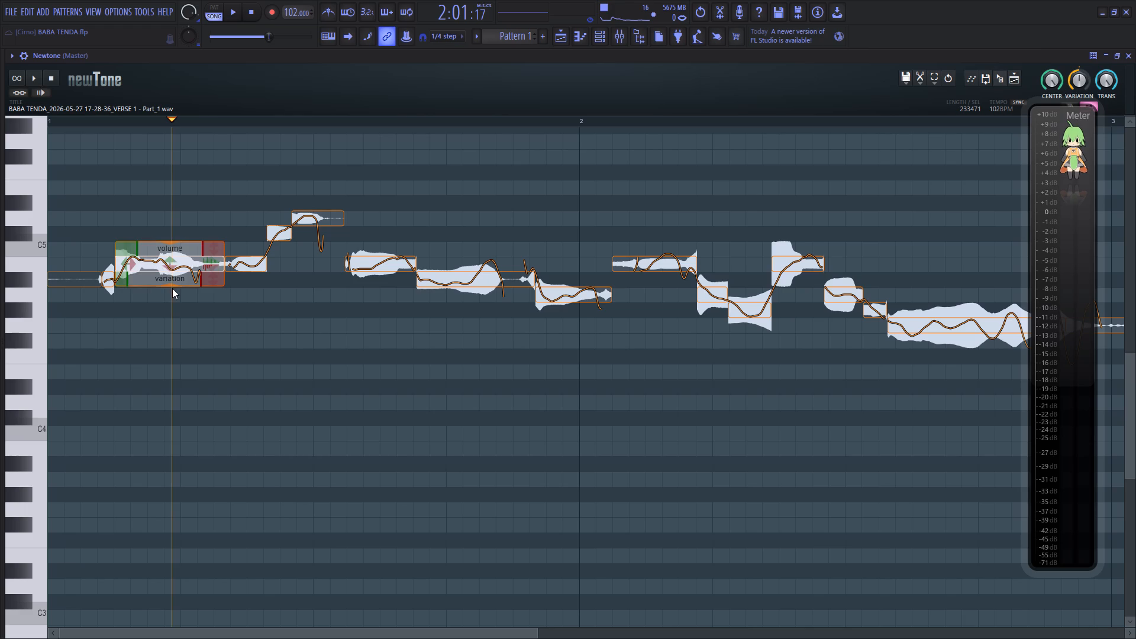
drag(172, 286, 179, 275)
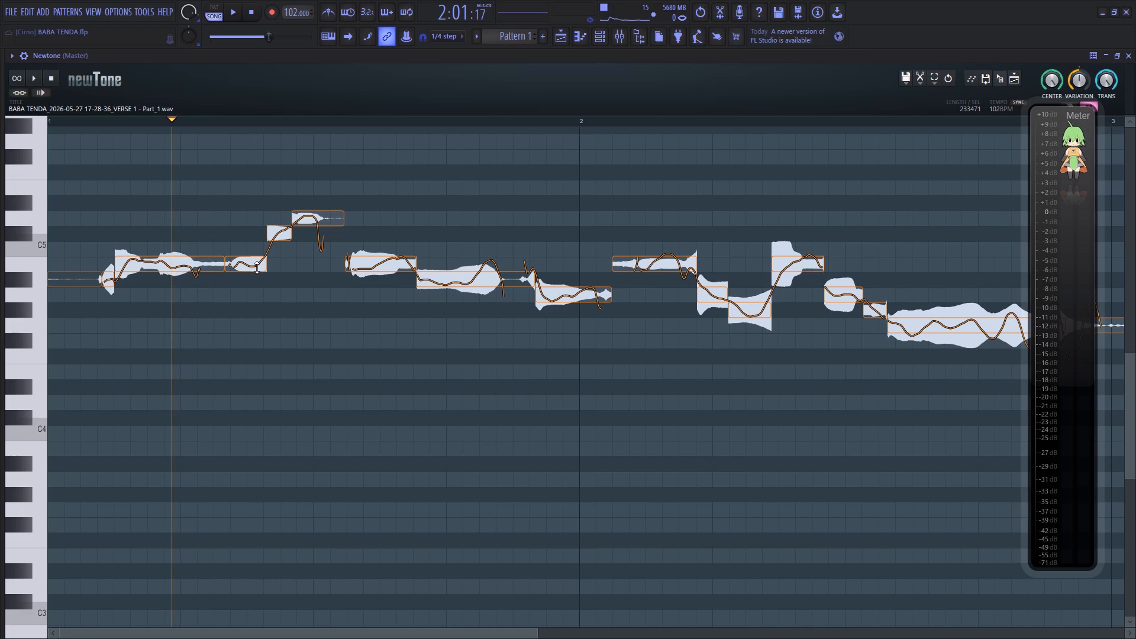
drag(244, 285, 250, 262)
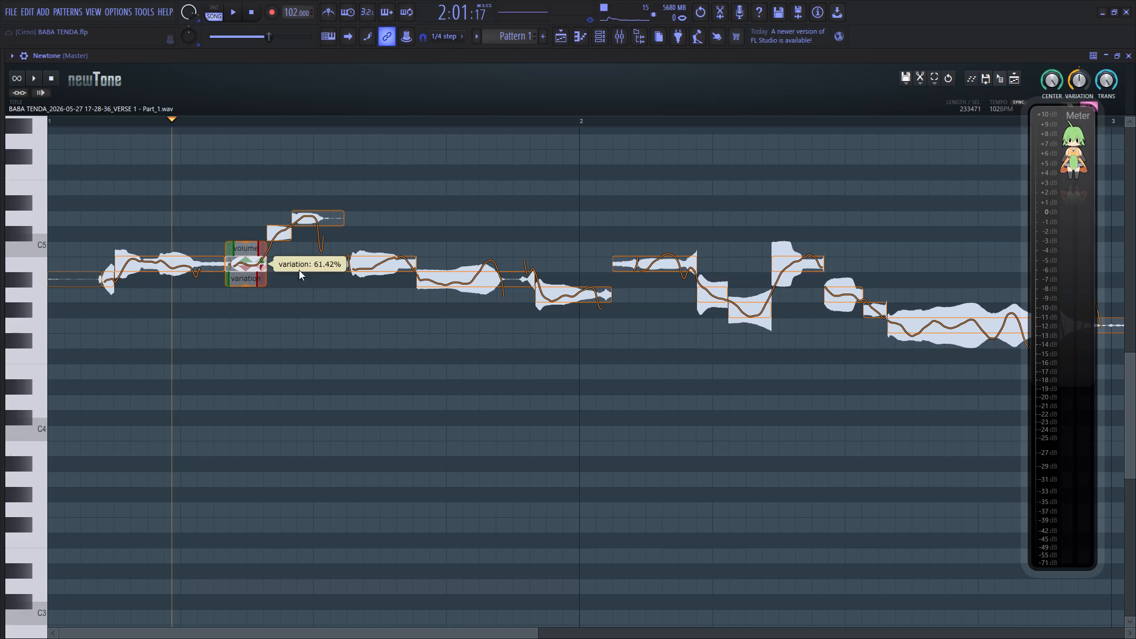
drag(381, 285, 388, 254)
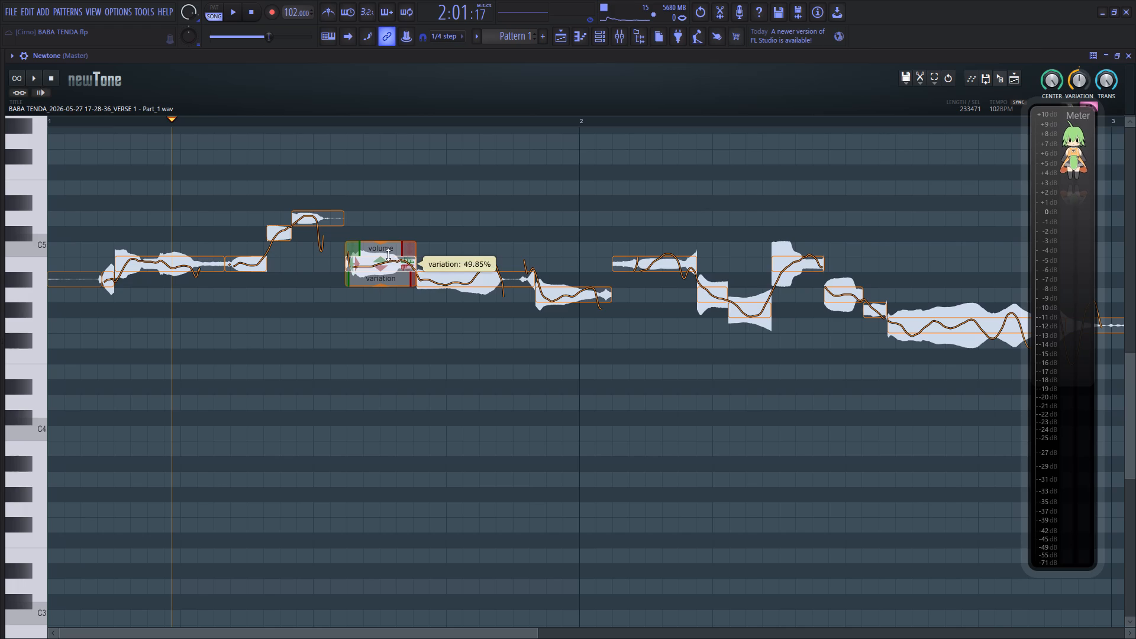
drag(388, 254, 389, 249)
drag(476, 299, 480, 281)
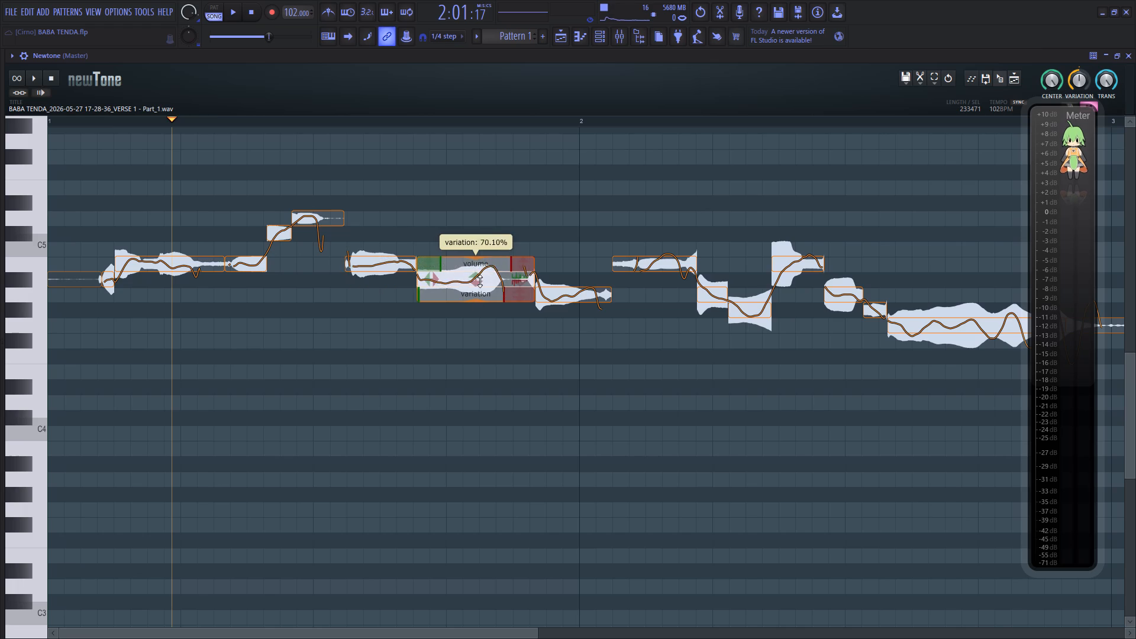
drag(480, 281, 486, 267)
drag(573, 316, 579, 289)
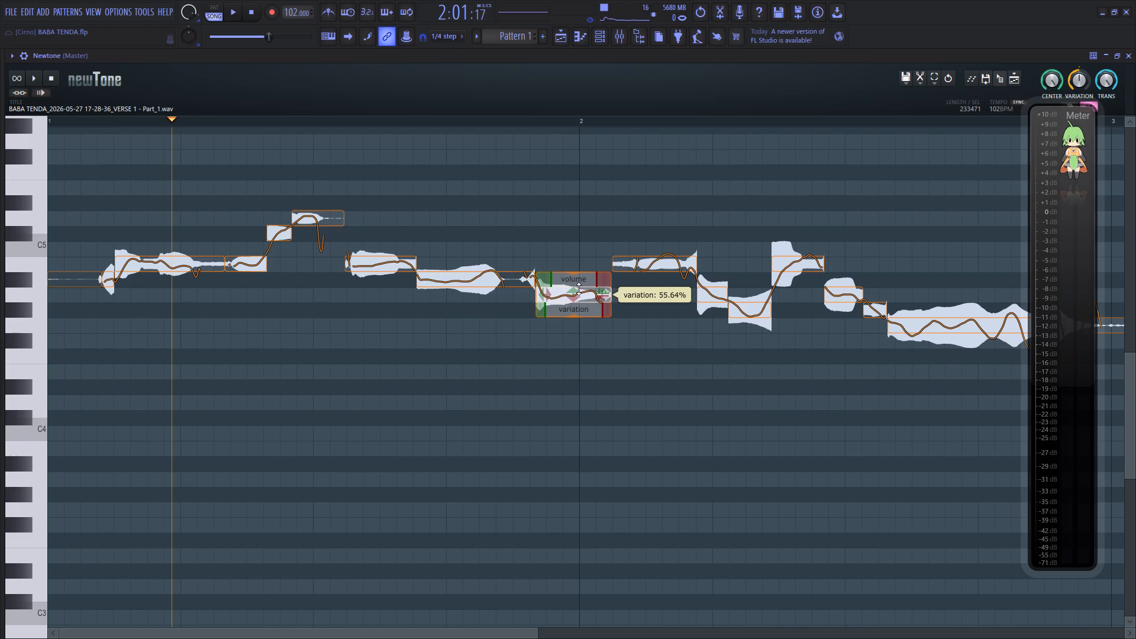
drag(579, 289, 579, 285)
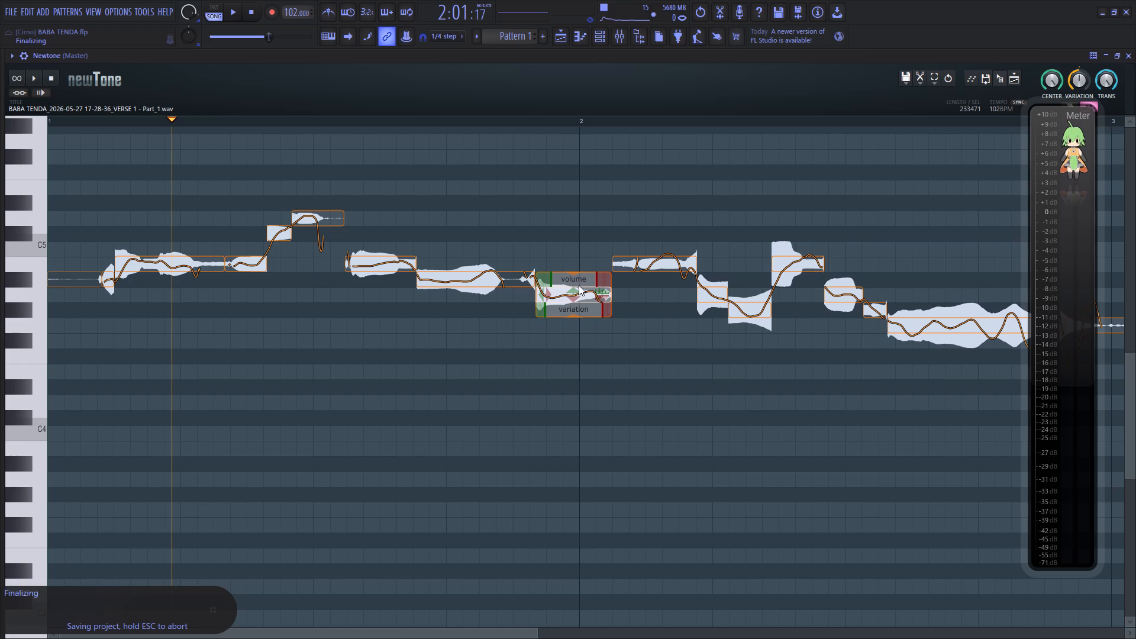
Audition the edited phrase from its start, then replay the notes around bar 2 to check their pitch.
click(82, 302)
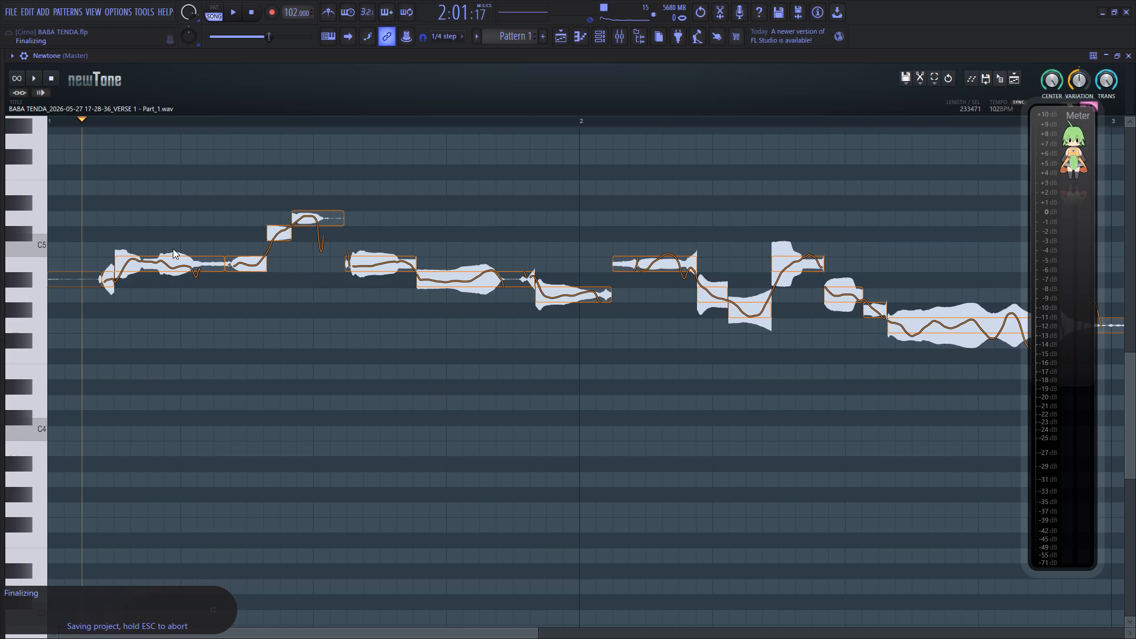
key(space)
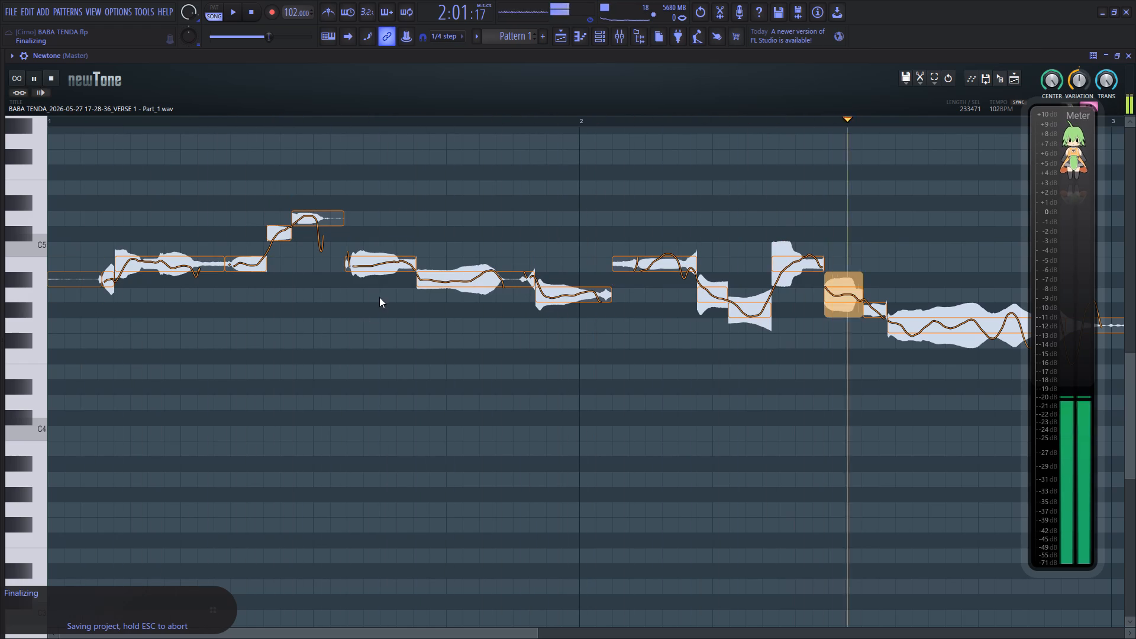
key(space)
key(space)
drag(429, 636, 430, 636)
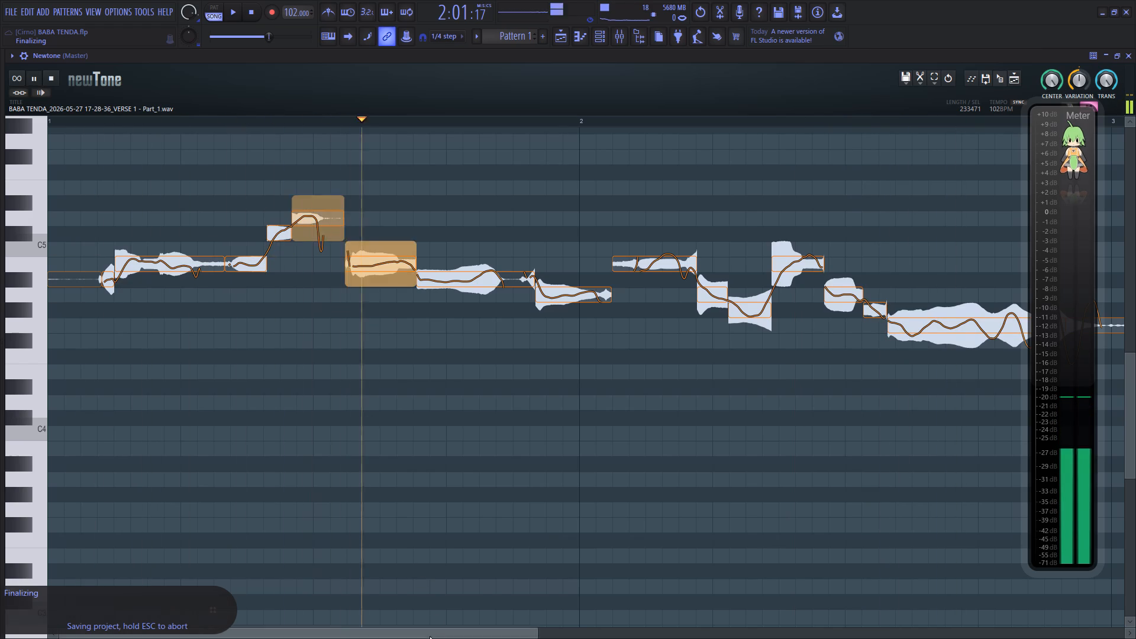
drag(430, 636, 482, 628)
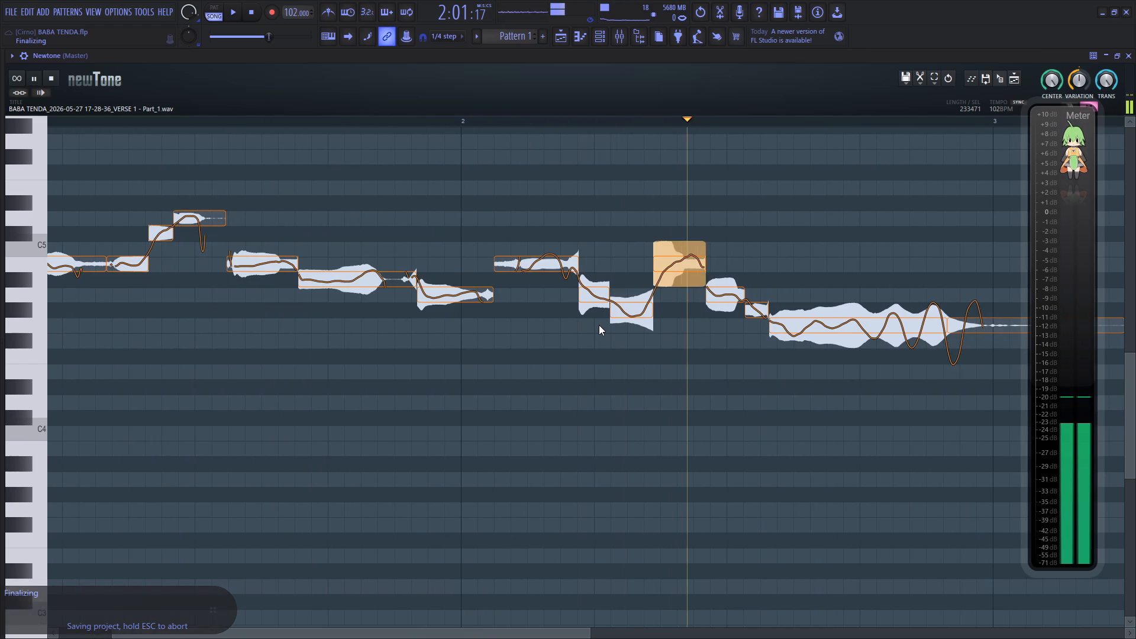
key(space)
click(374, 334)
key(space)
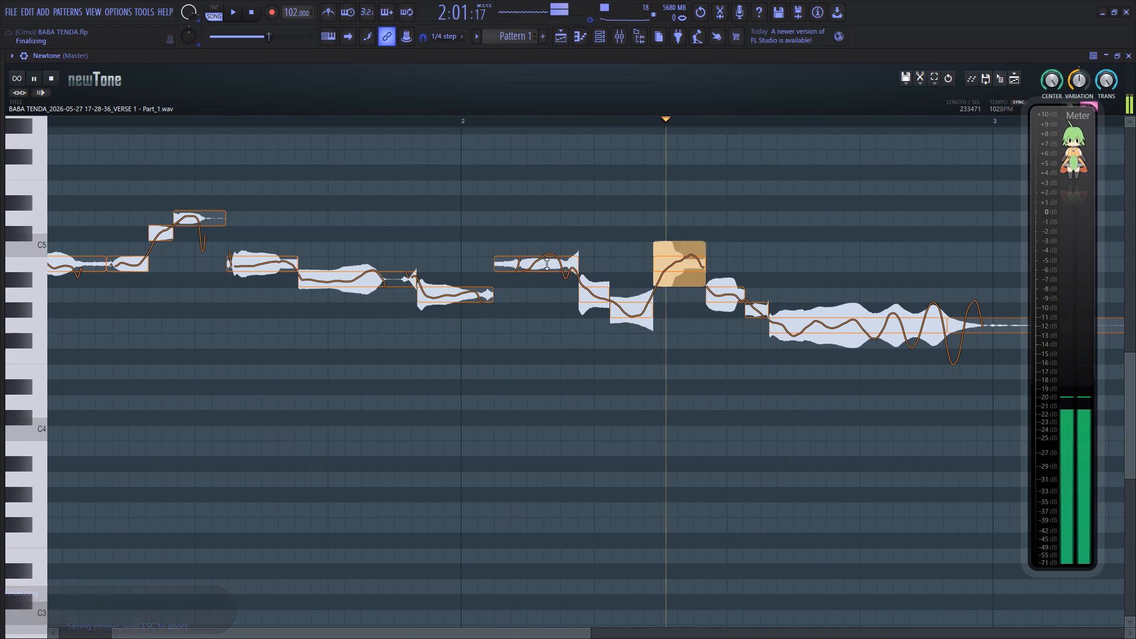
key(space)
Lower the B-4 note just after bar 2 by one semitone to A#-4 and audition it.
click(547, 264)
drag(547, 264, 543, 278)
click(439, 334)
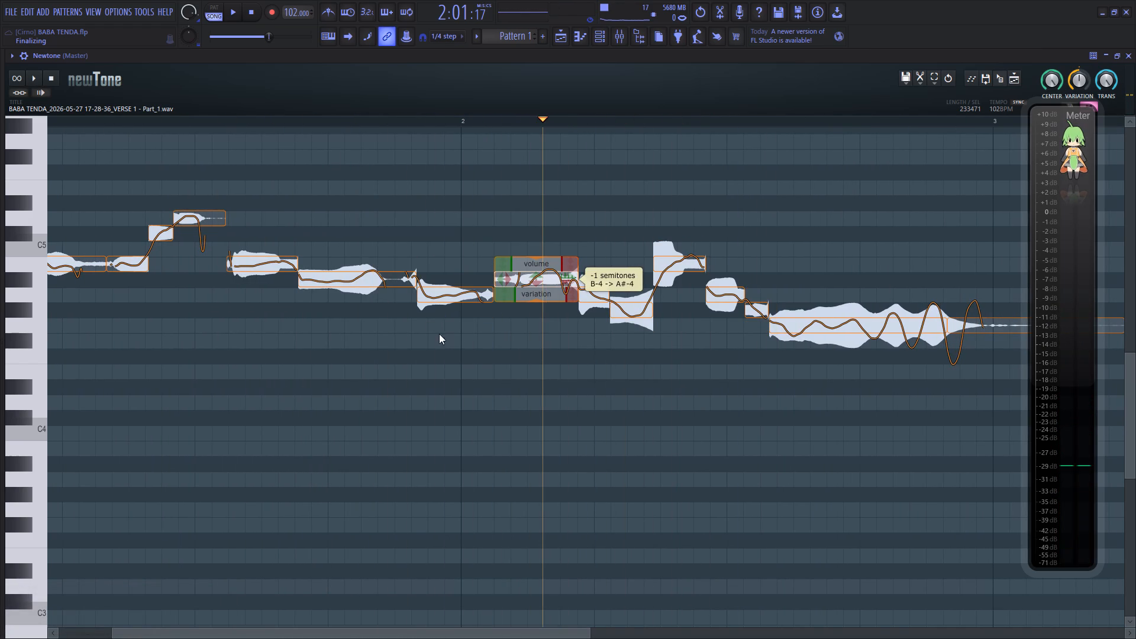
key(space)
key(space)
click(543, 283)
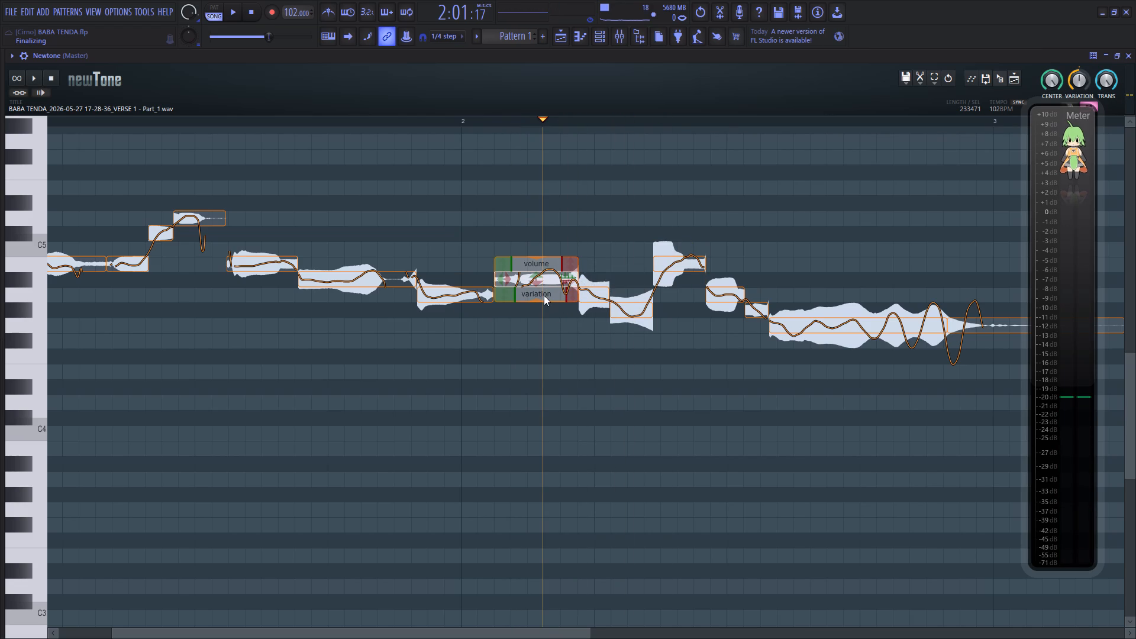
Reduce the pitch variation of the A#-4 note just after bar 2 to about 43% and audition the phrase around it.
drag(540, 301, 544, 266)
key(space)
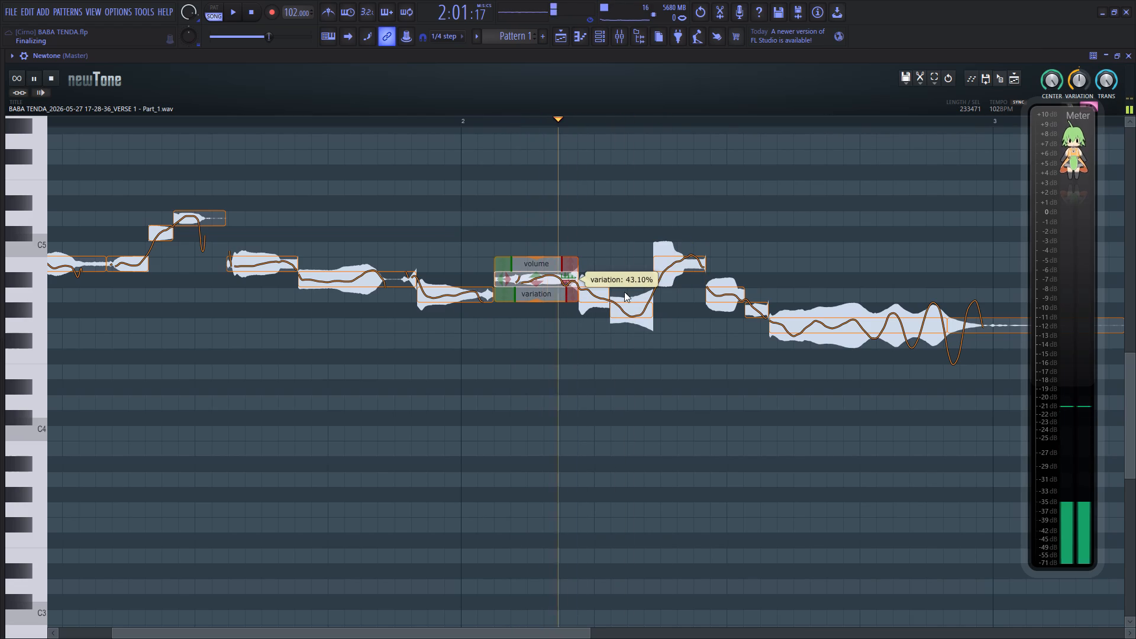
click(447, 347)
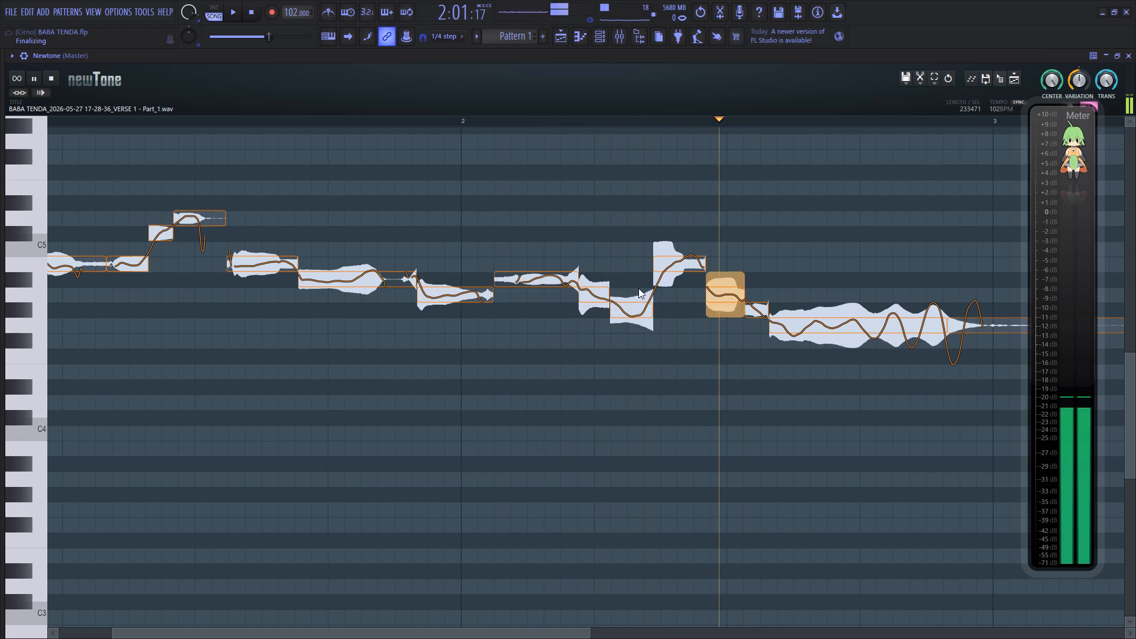
key(space)
key(space)
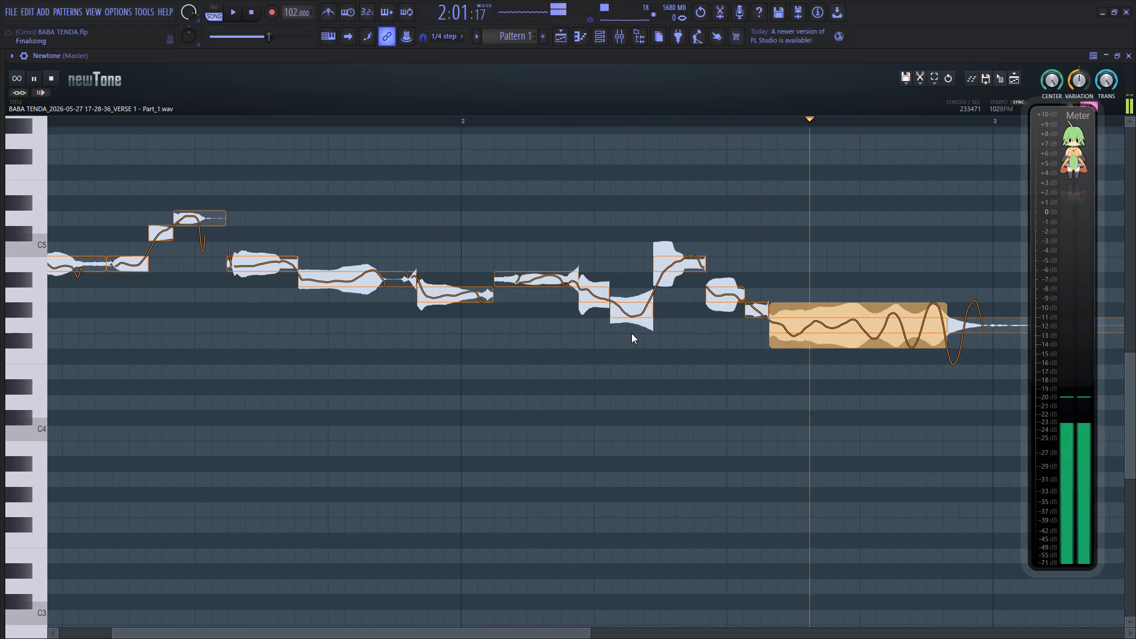
key(space)
Reduce the pitch variation of the low dipping note after bar 2, the high note following it and the long note before bar 3, auditioning between edits.
click(631, 316)
drag(632, 330, 641, 286)
drag(681, 284, 687, 263)
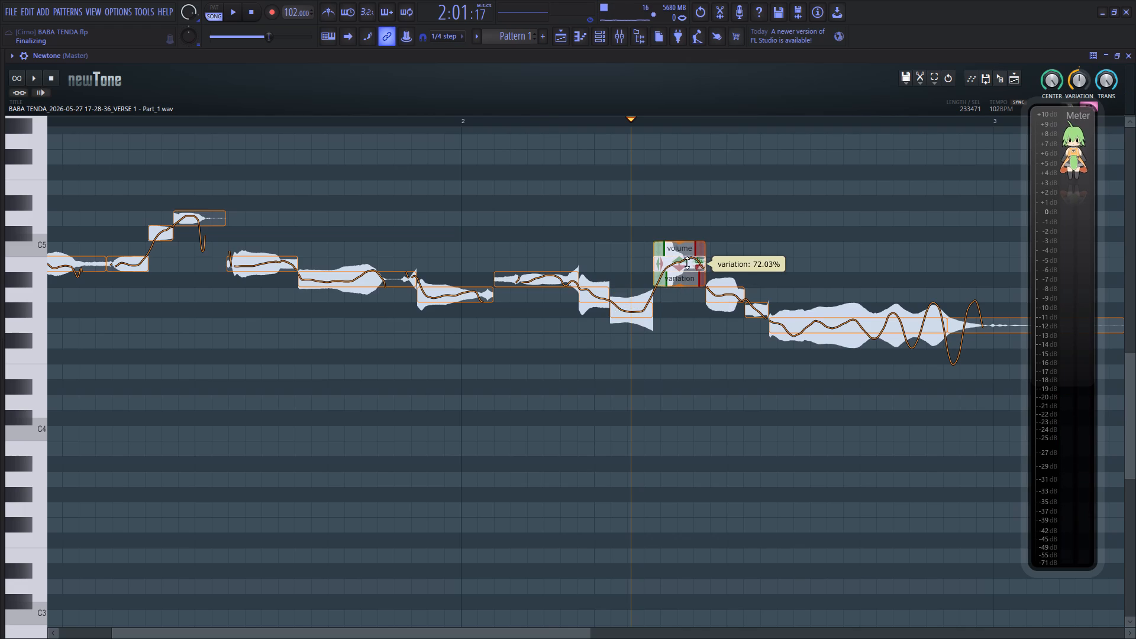
drag(687, 263, 688, 259)
click(472, 372)
key(space)
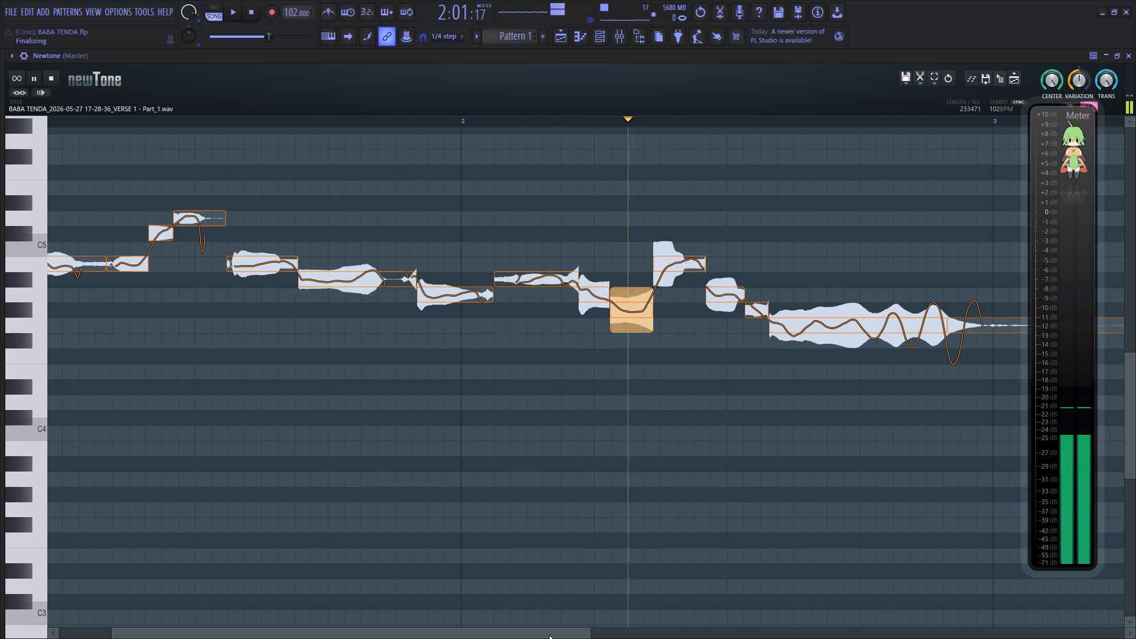
drag(551, 635, 602, 631)
key(space)
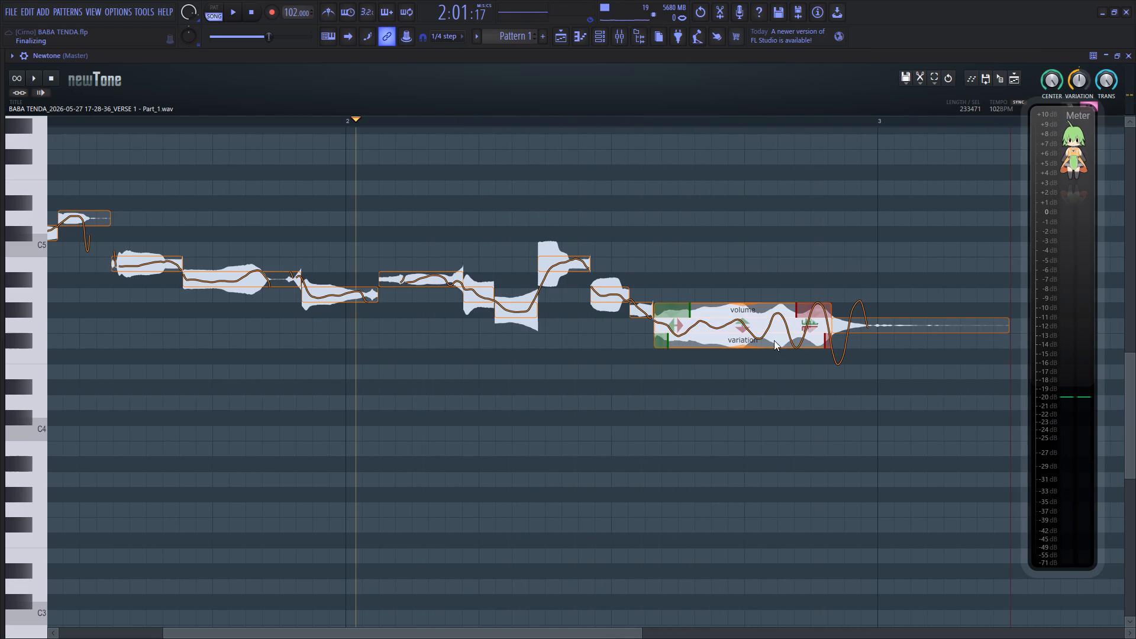
drag(753, 347, 760, 306)
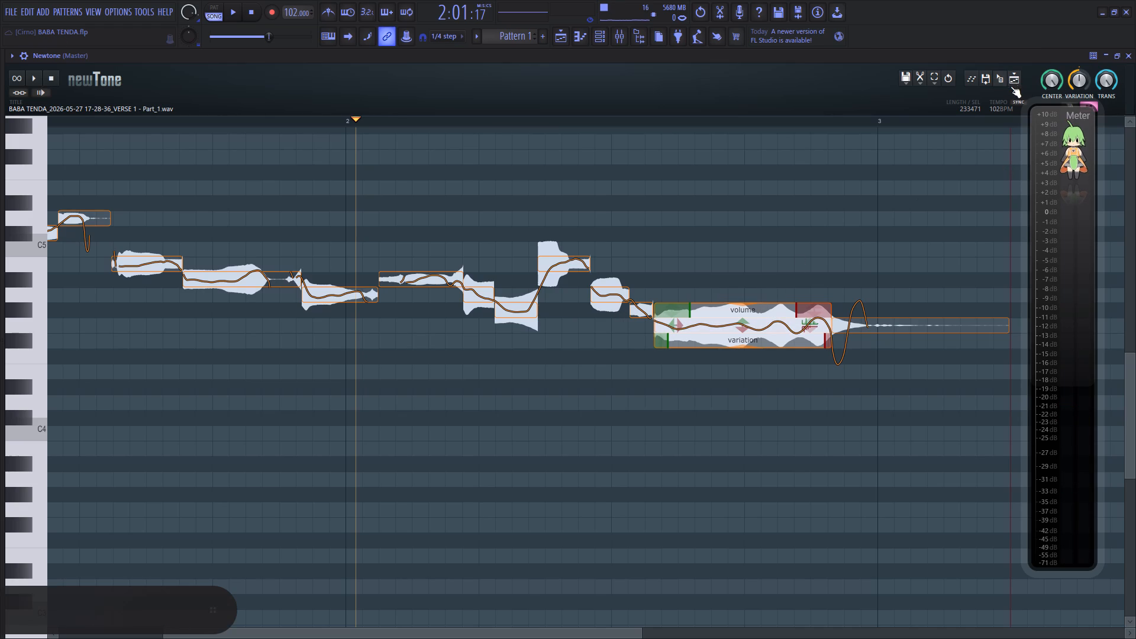
Send the corrected audio to the upper VERSE 2 track at 56:13:00 and trim the new clip to a length of 2:00:00.
drag(998, 79, 618, 426)
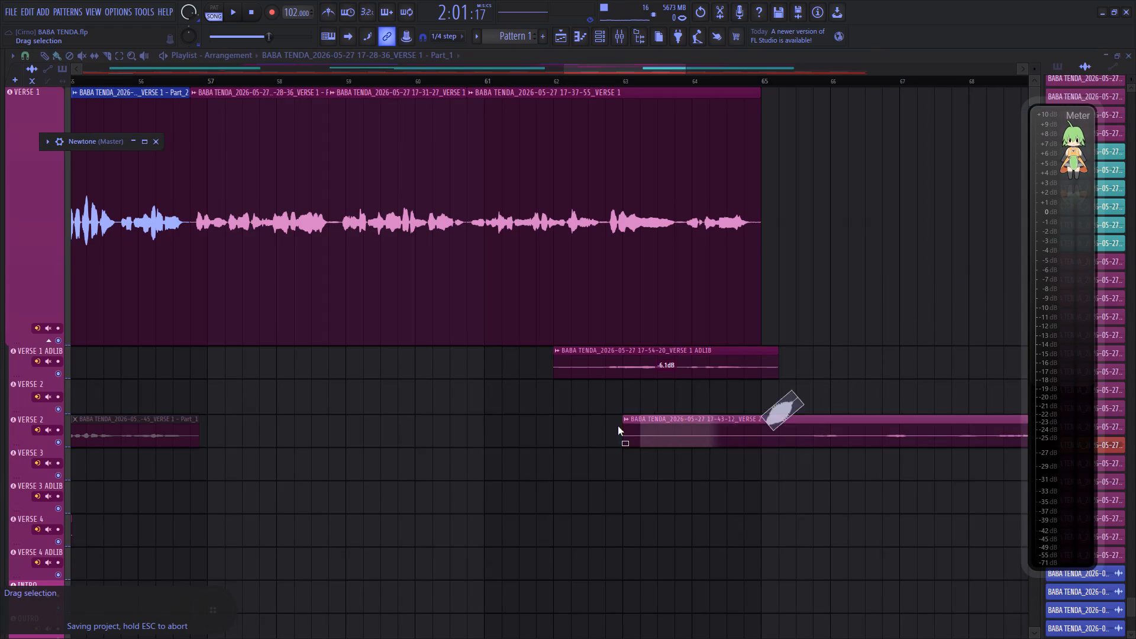
drag(618, 426, 189, 396)
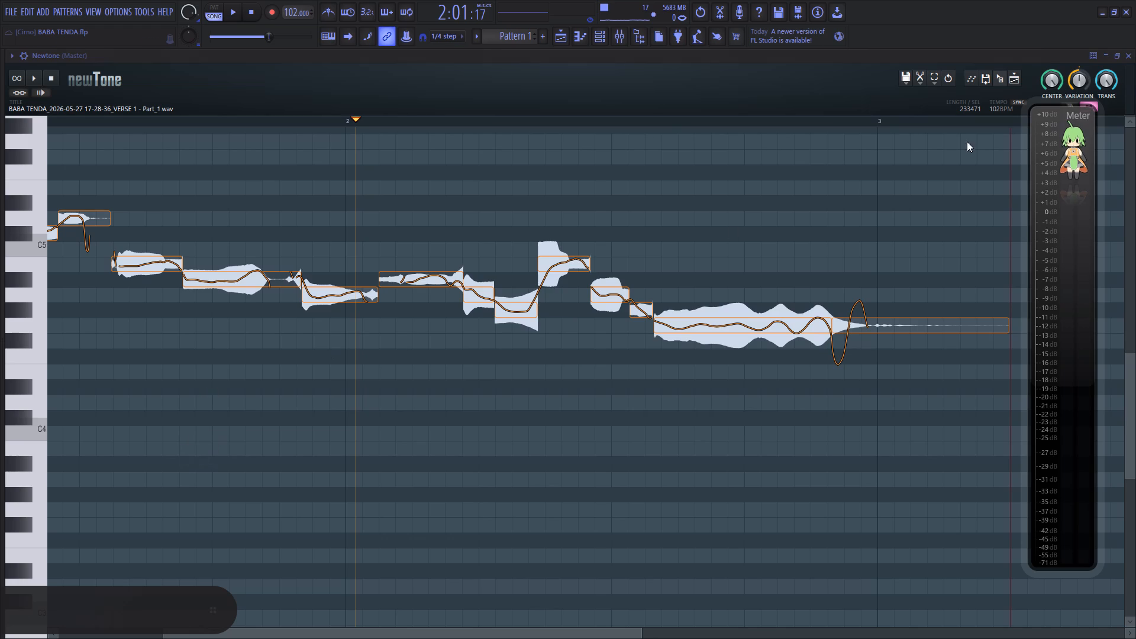
click(1127, 52)
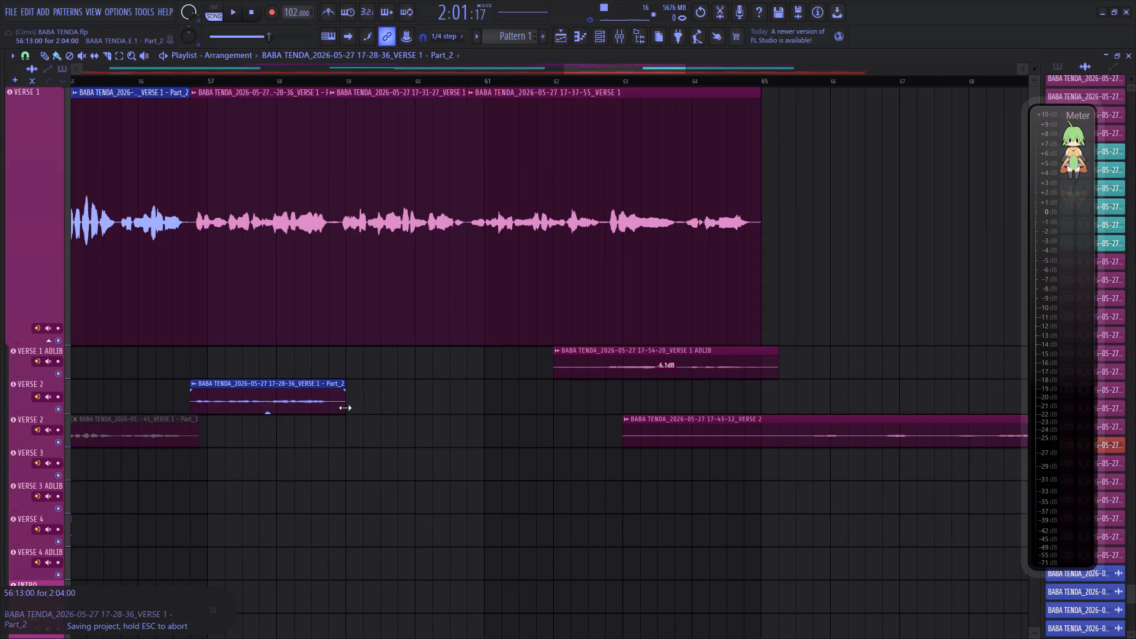
drag(345, 408, 333, 411)
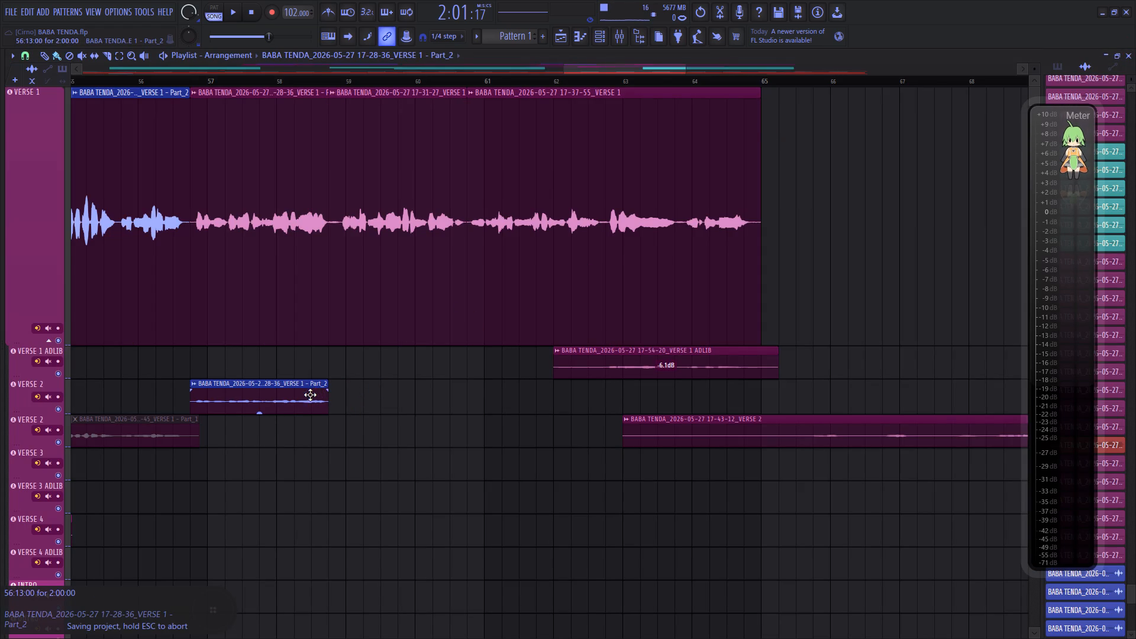
Mute the original 17-28-36 Part_1 clip, move it to the lower VERSE 2 track, and put the corrected Part_2 clip in its place on VERSE 1.
click(83, 54)
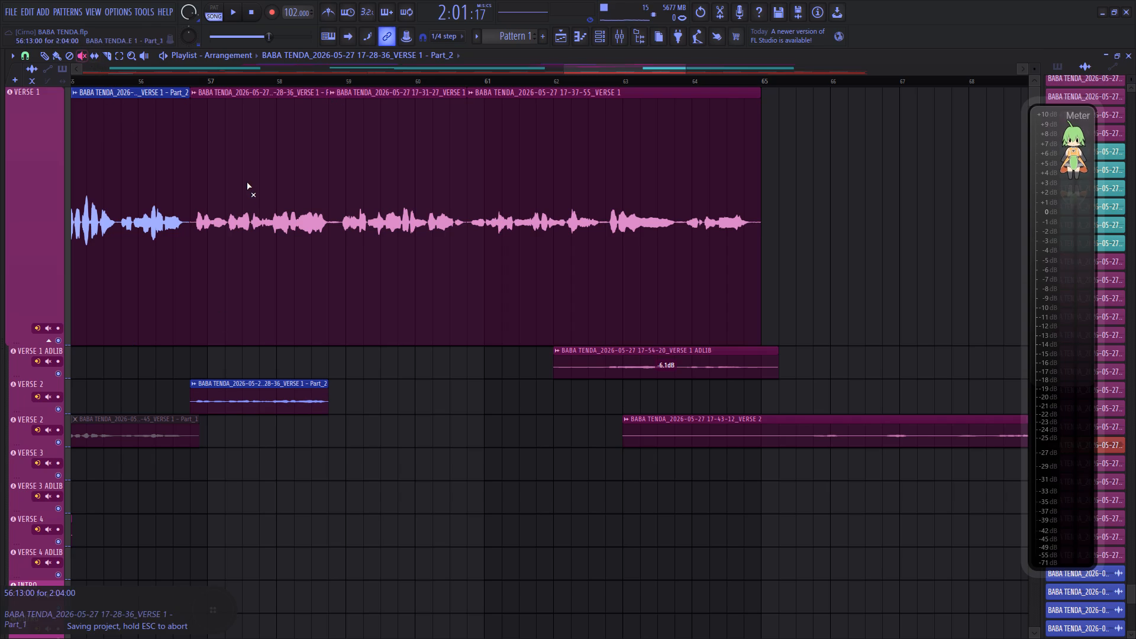
click(243, 187)
scroll(208, 78, up, 5)
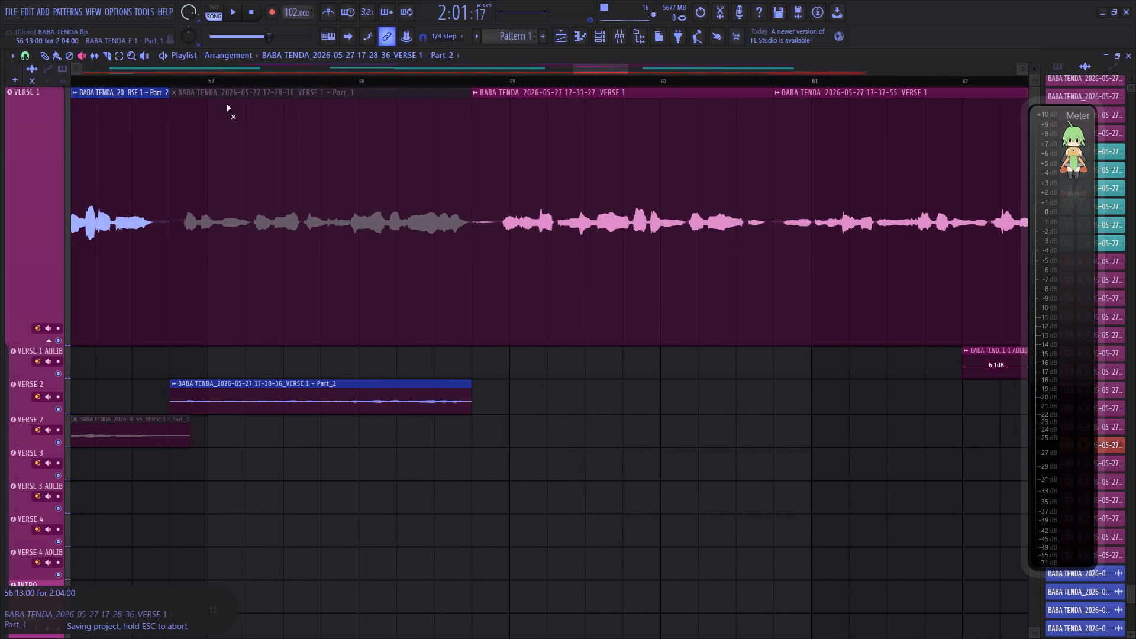
click(58, 60)
drag(273, 240, 266, 370)
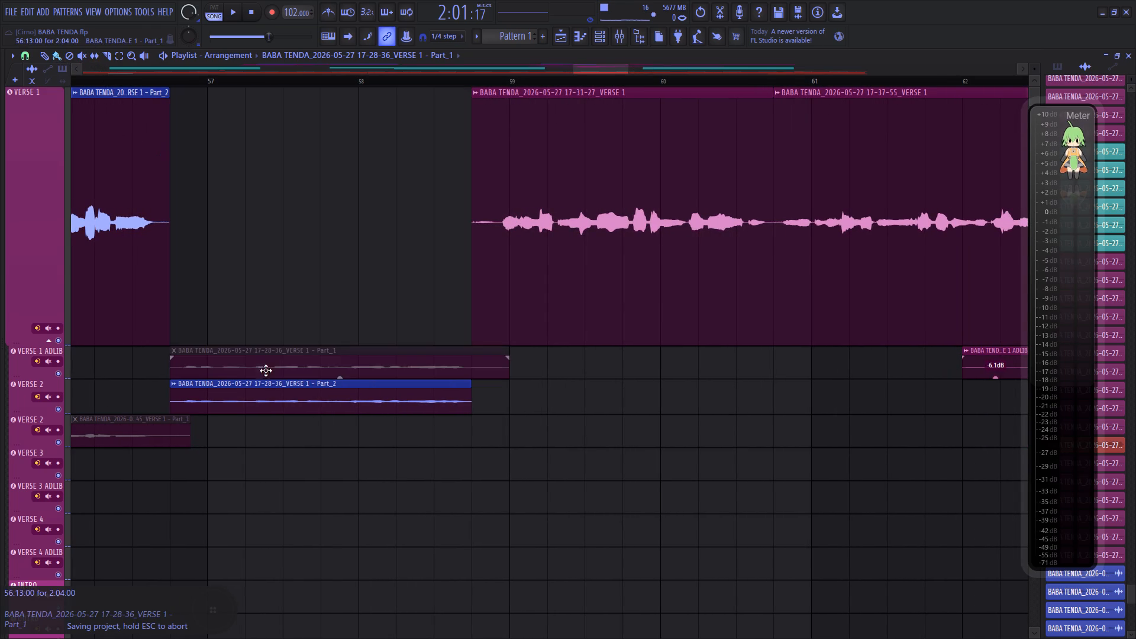
drag(266, 370, 264, 452)
drag(255, 406, 256, 263)
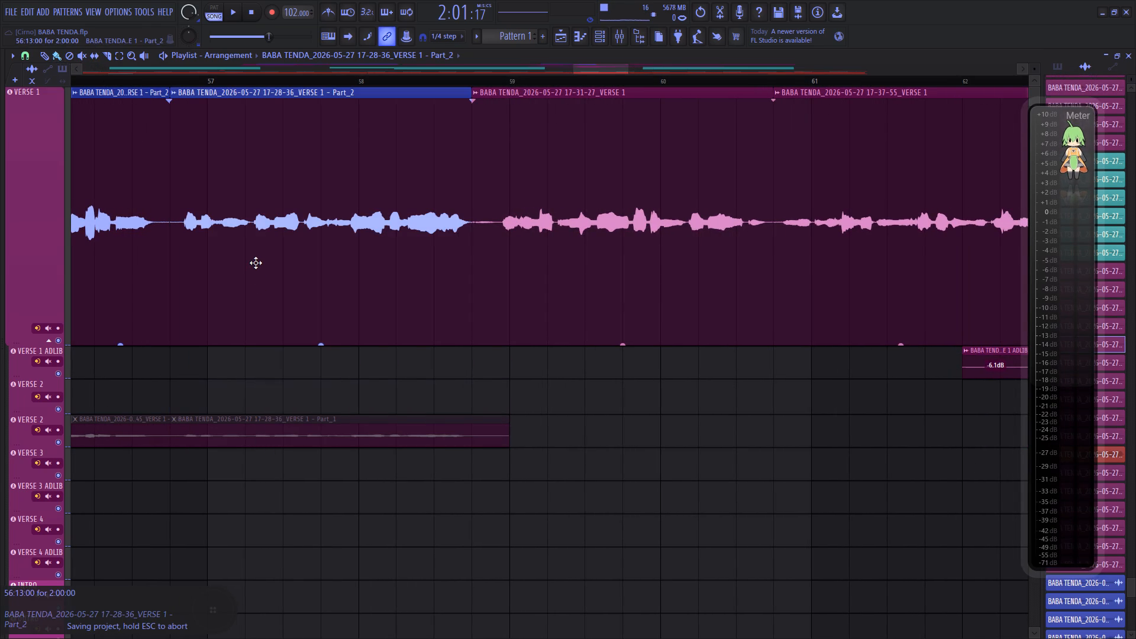
drag(256, 263, 256, 257)
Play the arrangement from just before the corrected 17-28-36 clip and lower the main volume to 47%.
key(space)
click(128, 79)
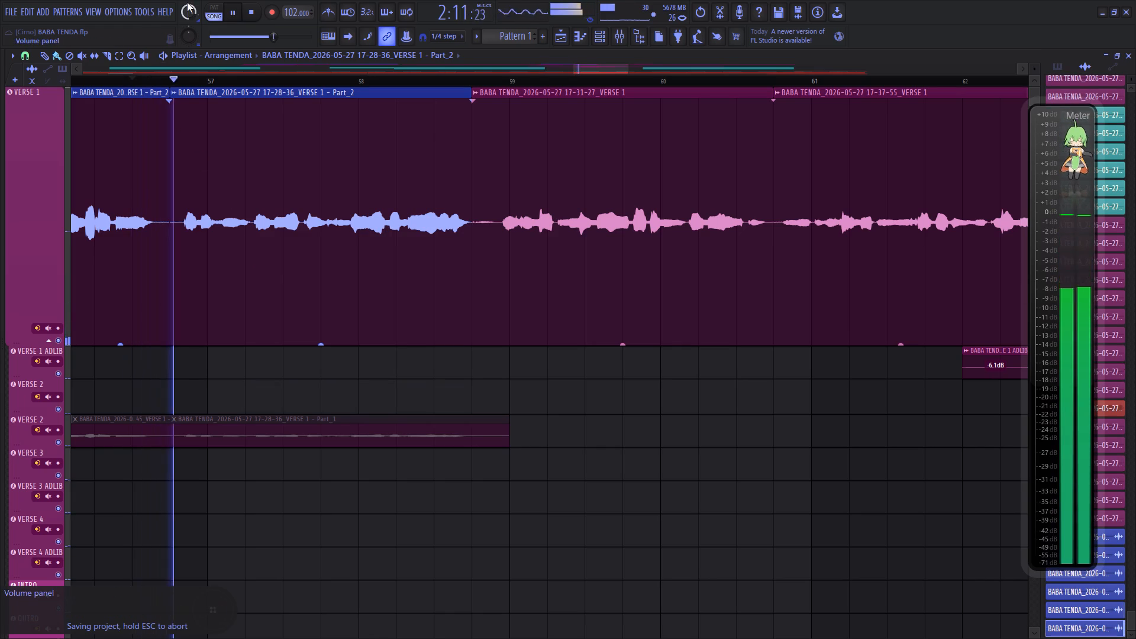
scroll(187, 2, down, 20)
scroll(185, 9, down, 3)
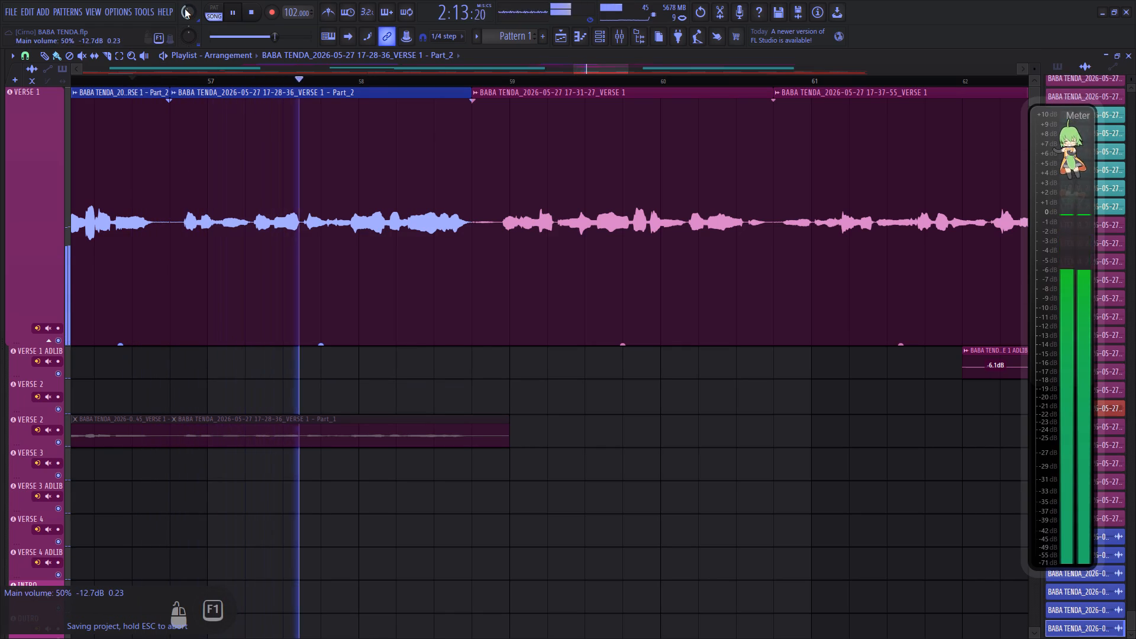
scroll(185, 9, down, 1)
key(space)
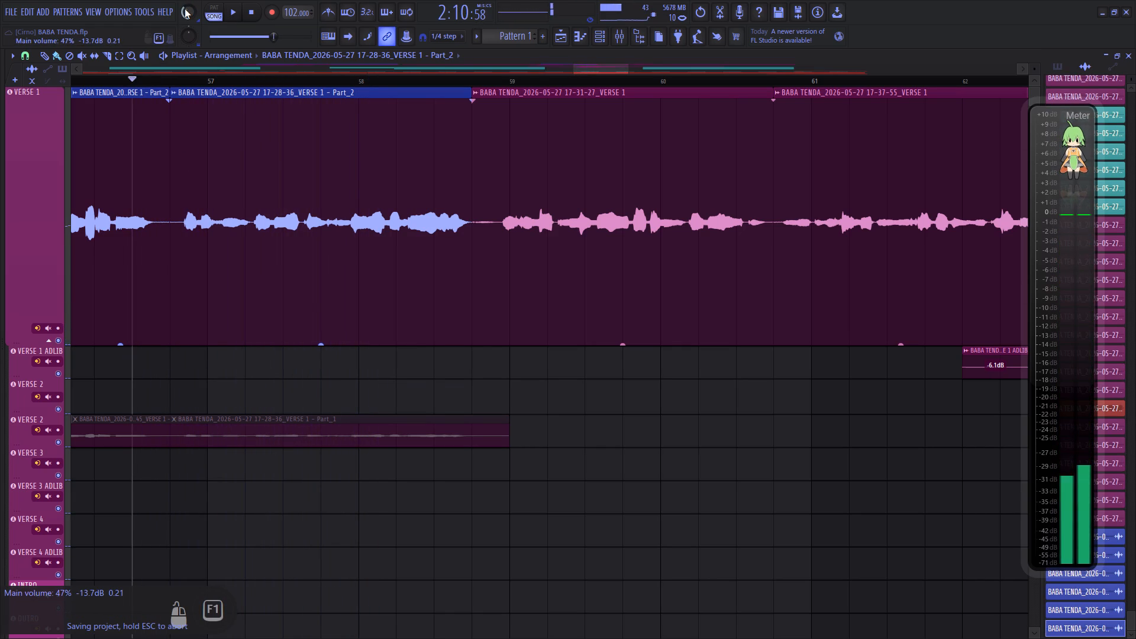
Save the project.
key(ctrl+s)
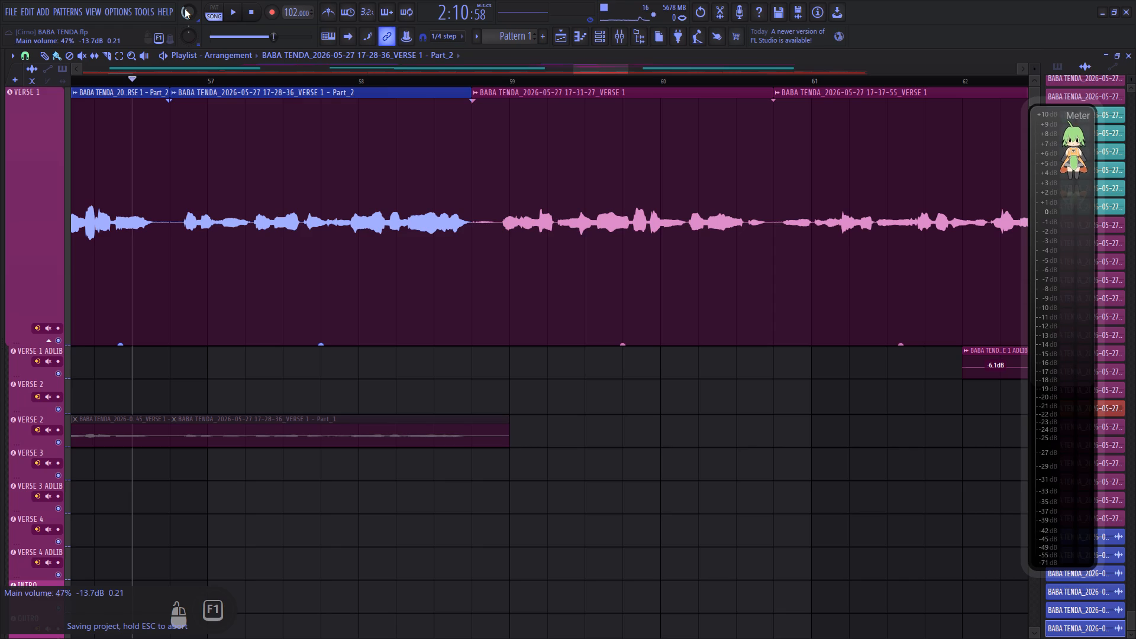
Play the arrangement through the corrected 17-28-36 clip and into the 17-31-27 clip to check the replacement.
key(space)
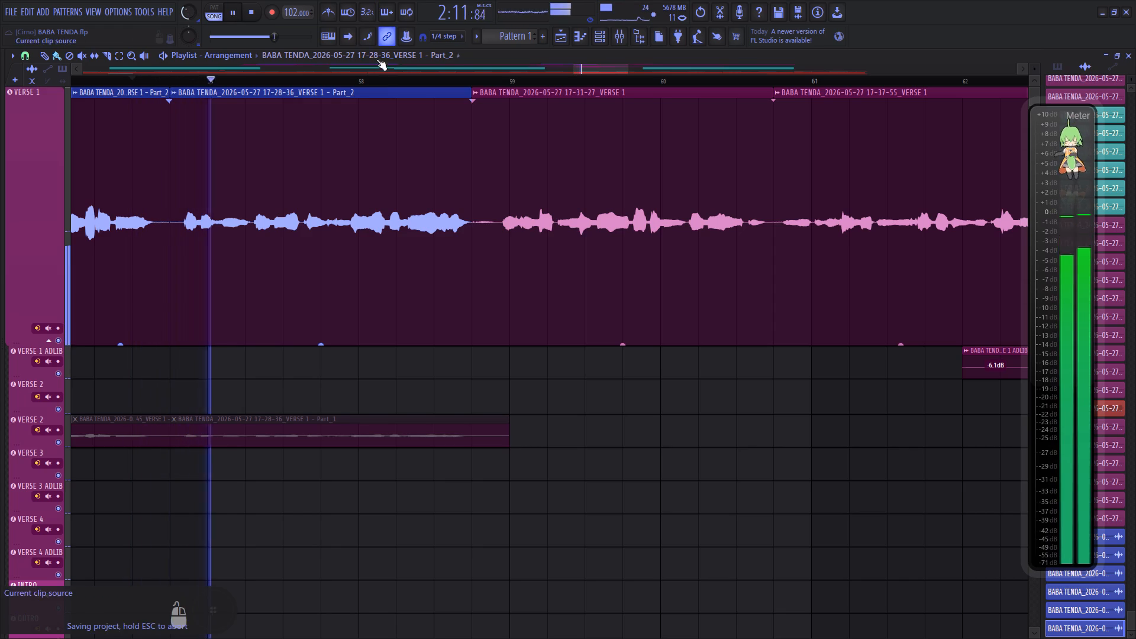
drag(595, 69, 608, 69)
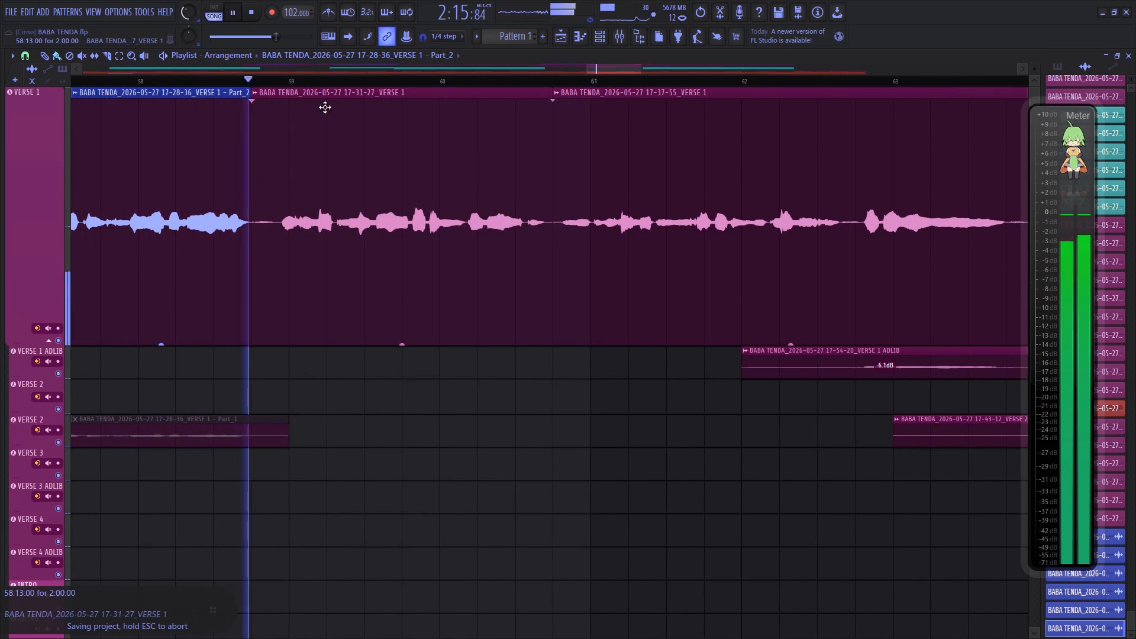
key(space)
Make the 17-31-27 VERSE 1 clip unique as a sample and open it for pitch correction in Newtone.
click(256, 93)
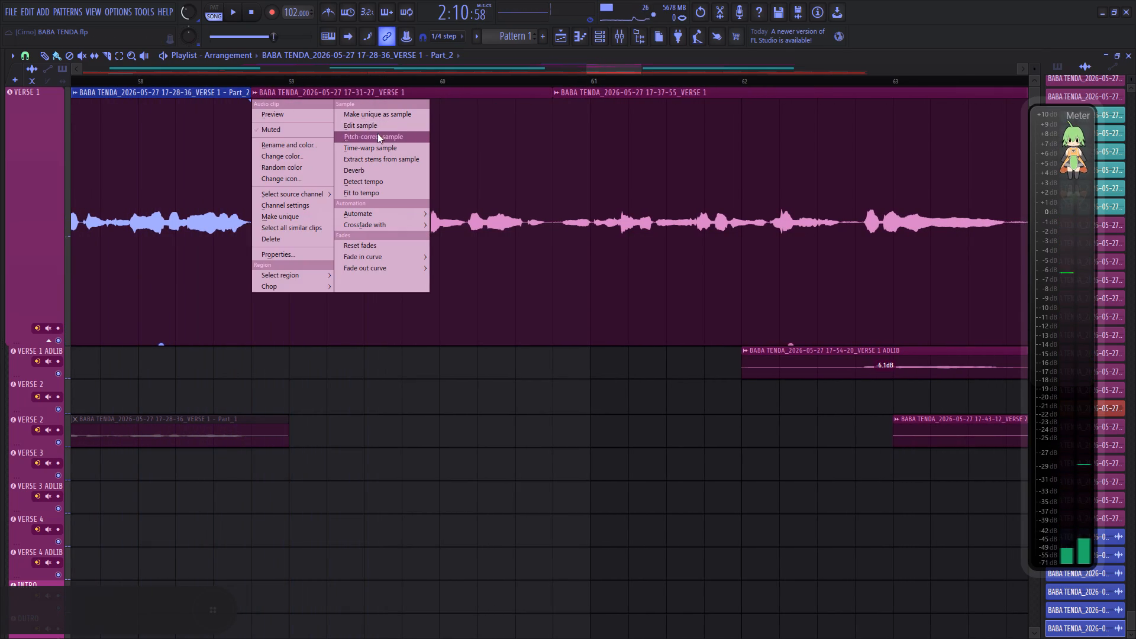
click(381, 117)
click(644, 367)
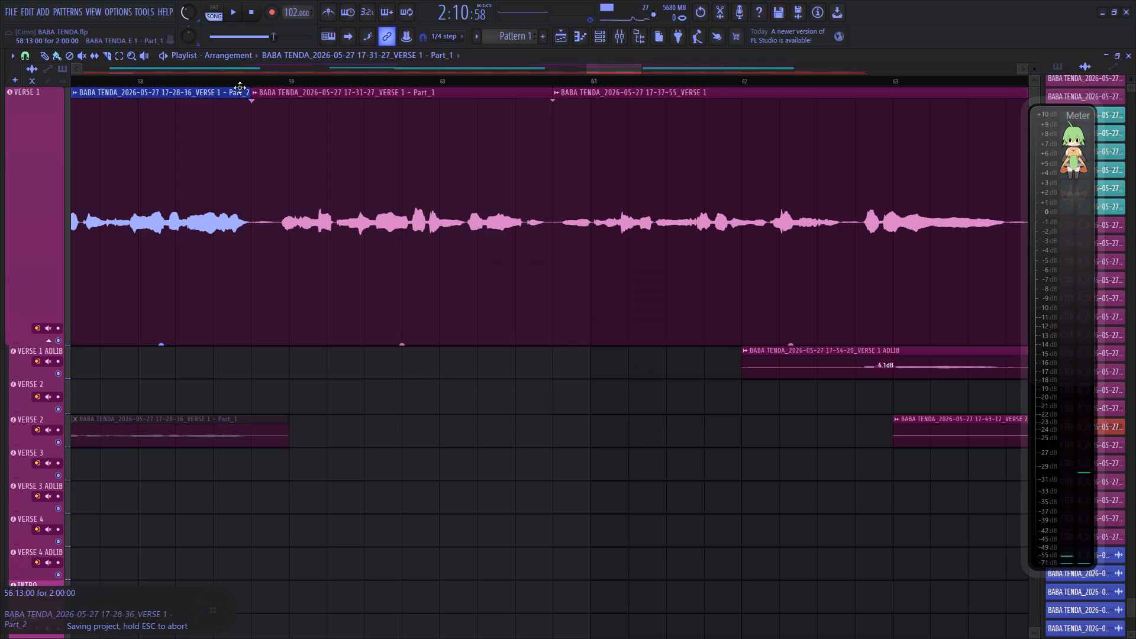
click(256, 90)
click(385, 138)
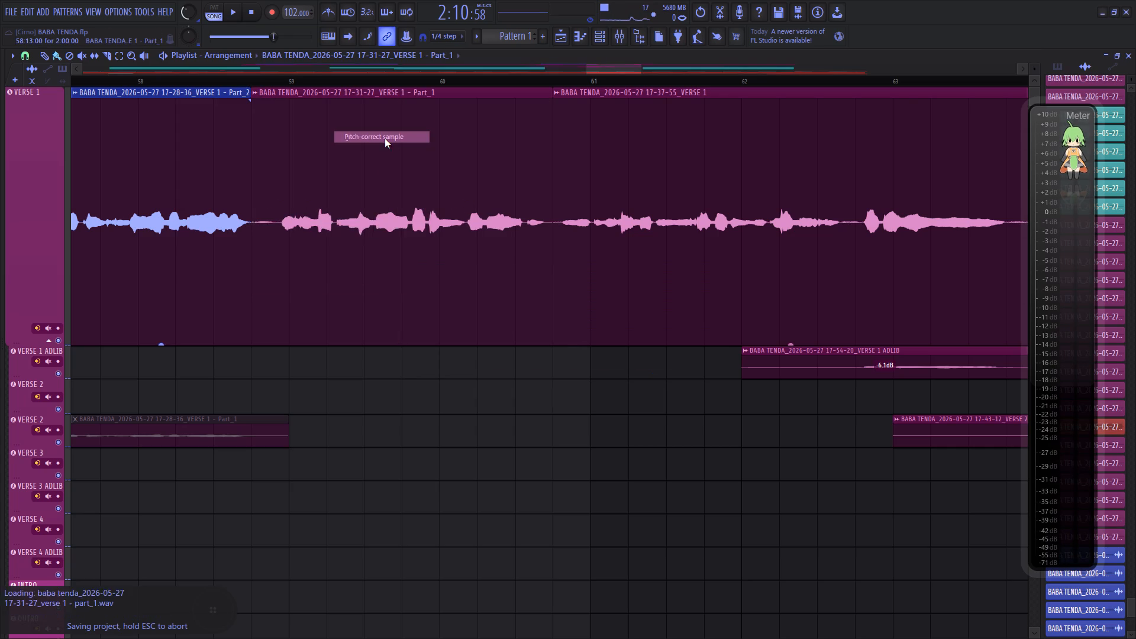
Turn on Snap to scale for the 17-31-27 vocal notes and audition the opening notes.
click(924, 83)
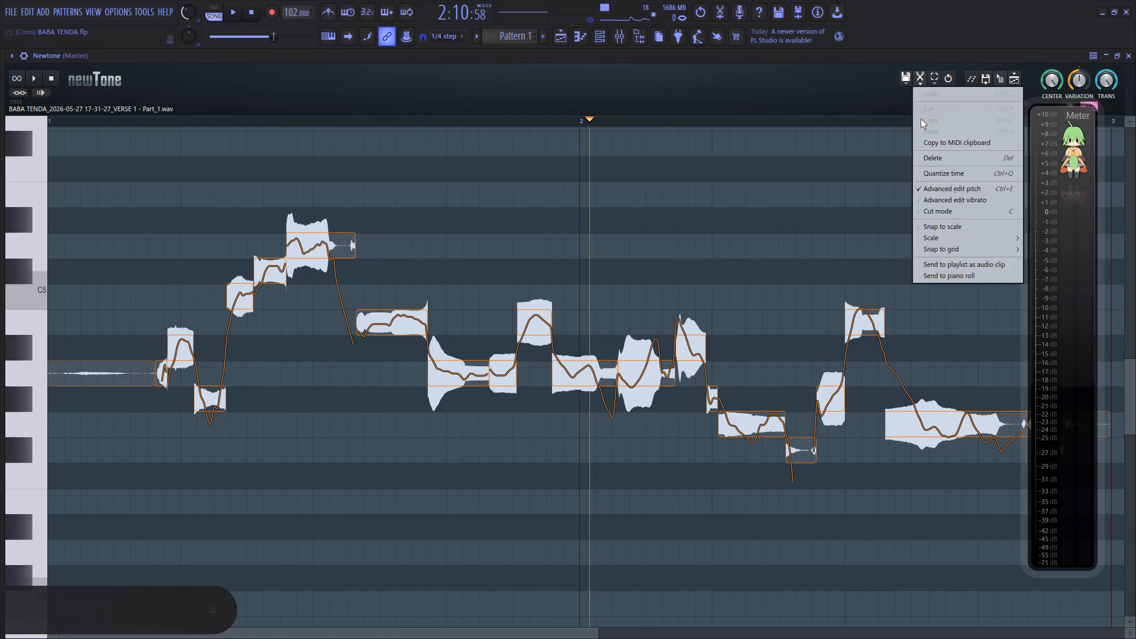
click(941, 227)
click(122, 430)
key(space)
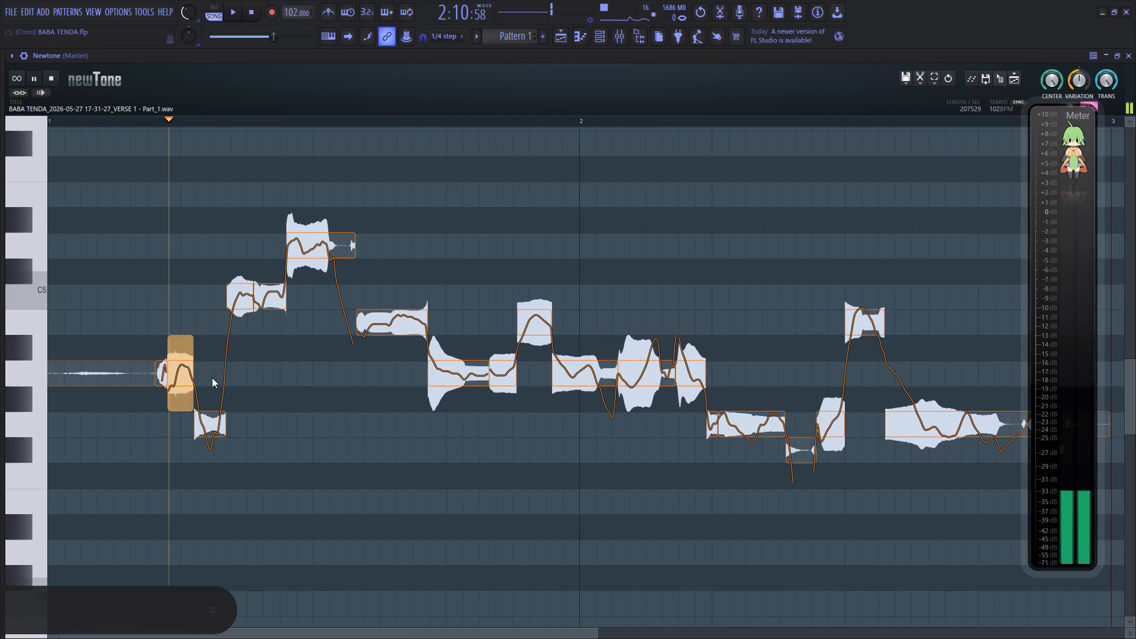
key(space)
key(space)
key(space)
Reset the main volume to its default.
right_click(190, 17)
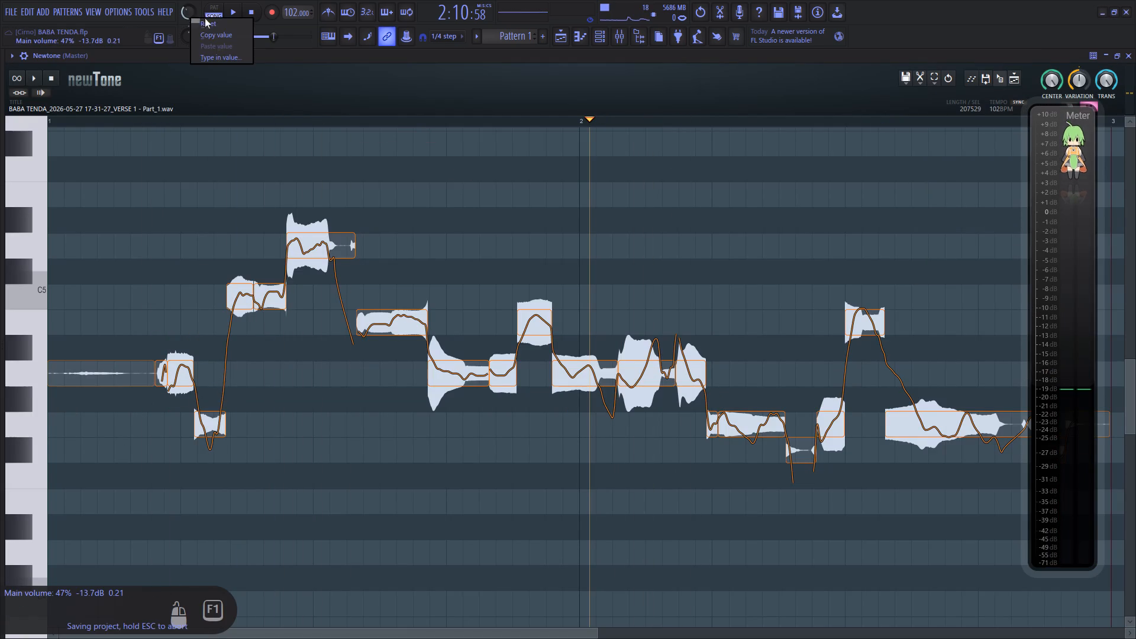
click(206, 19)
Delete the near-silent segment ahead of the first sung note and audition the start of the phrase.
click(62, 275)
ctrl+drag(106, 423, 105, 371)
key(Delete)
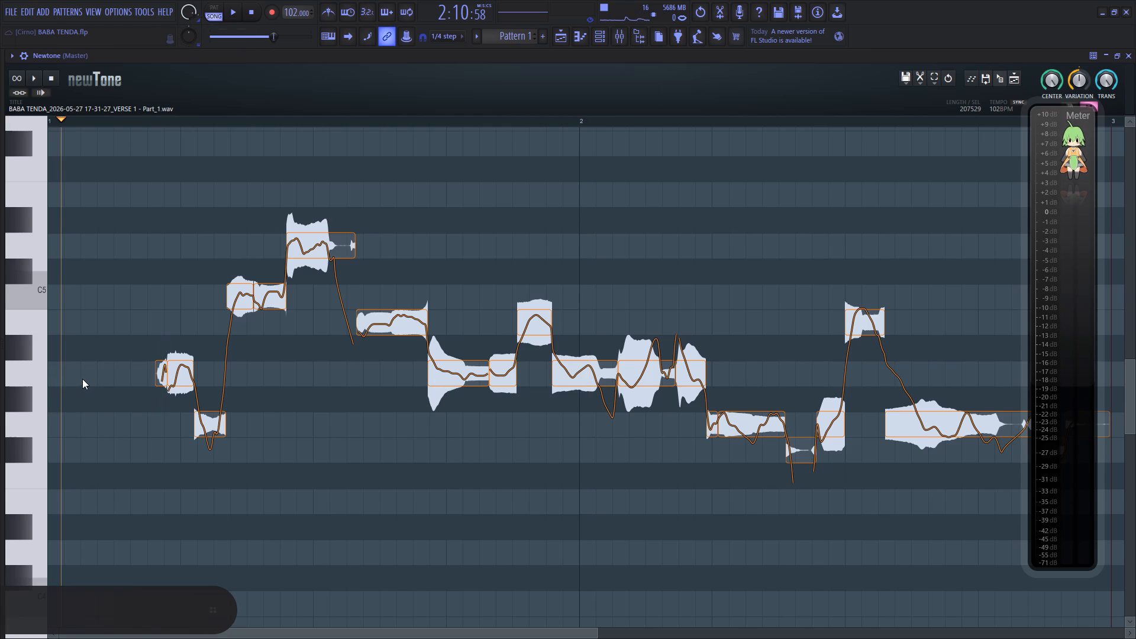
click(88, 379)
key(space)
key(space)
key(space)
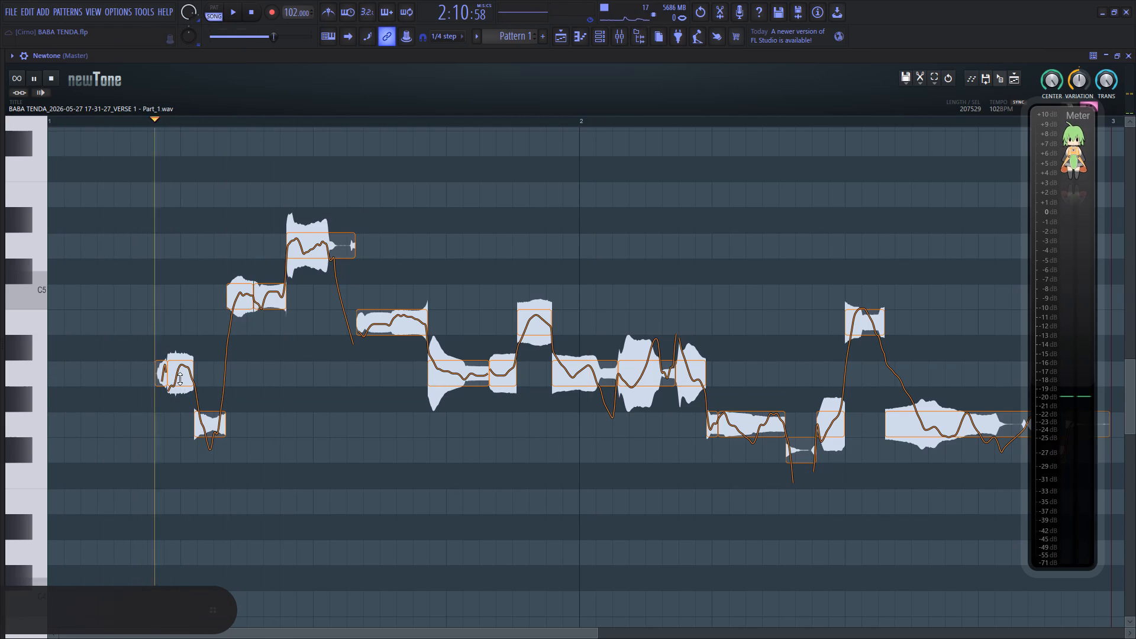
key(space)
Raise the A-4 note at the start of the phrase by two semitones to B-4 and audition it.
drag(180, 379, 176, 331)
click(118, 359)
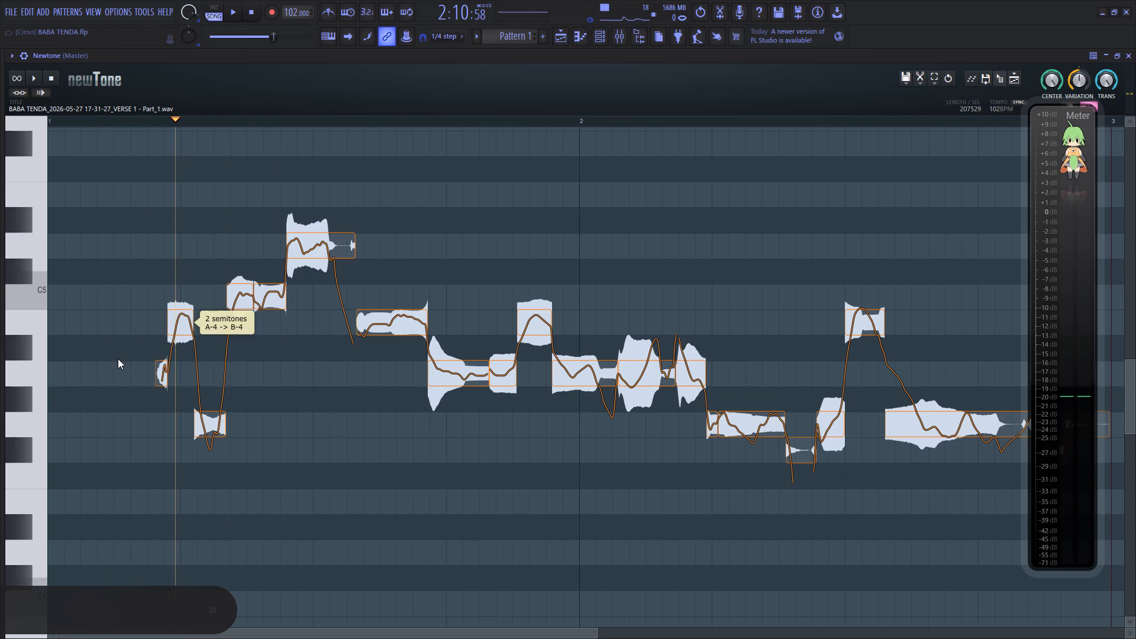
key(space)
key(space)
Reduce the pitch variation of the low note after the B-4 to about 43% and that of the B-4 itself, and replay the phrase.
click(209, 430)
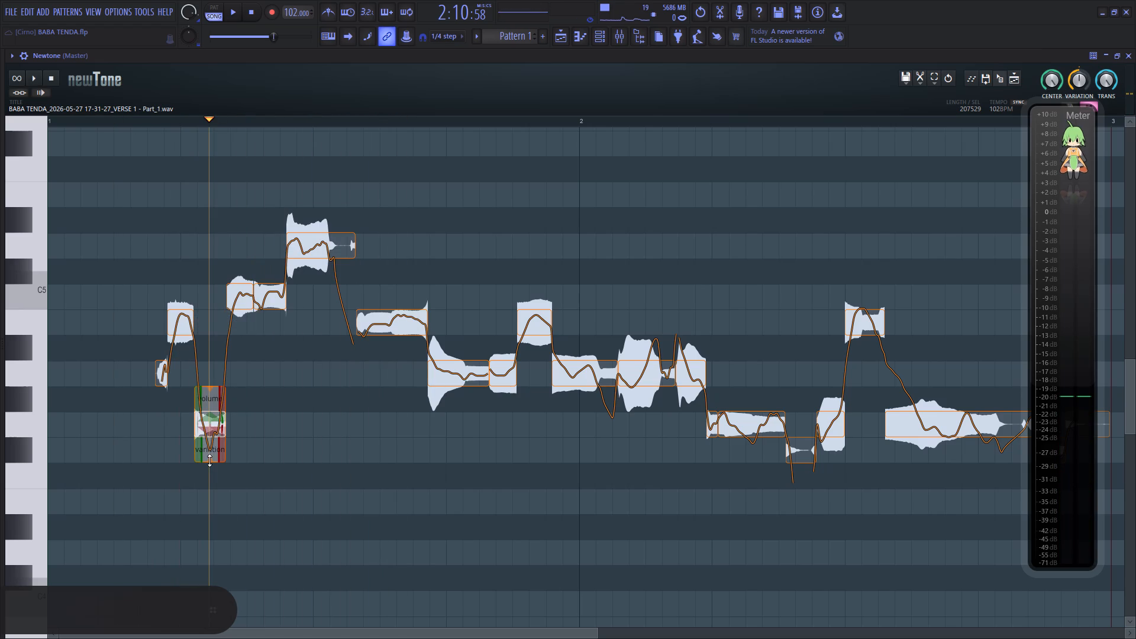
drag(210, 461, 212, 404)
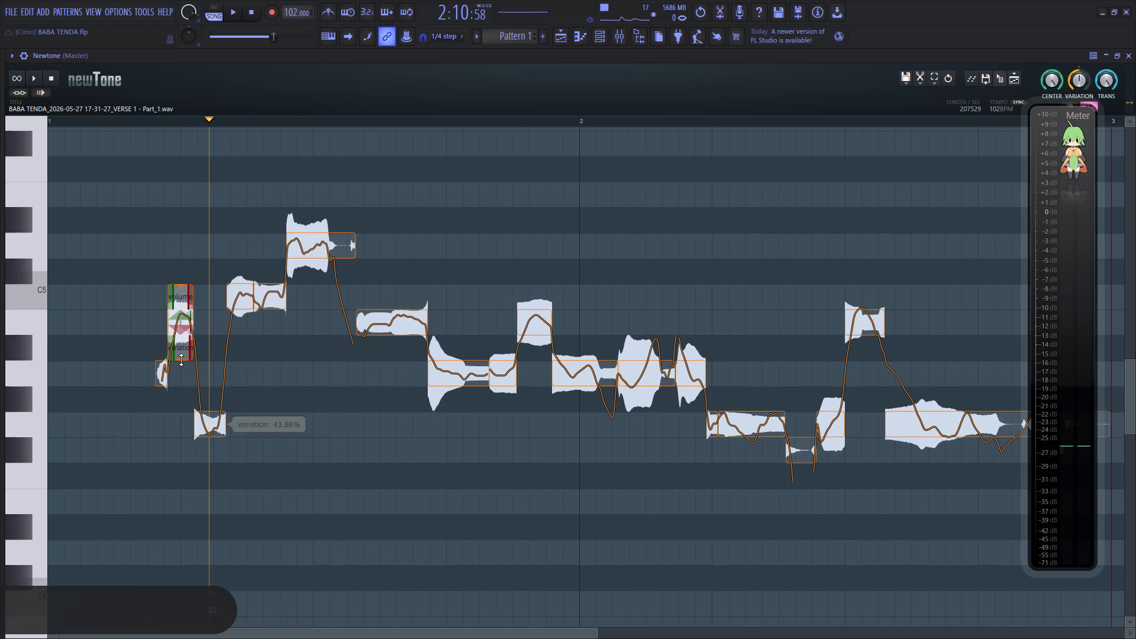
drag(181, 360, 181, 327)
click(105, 350)
key(space)
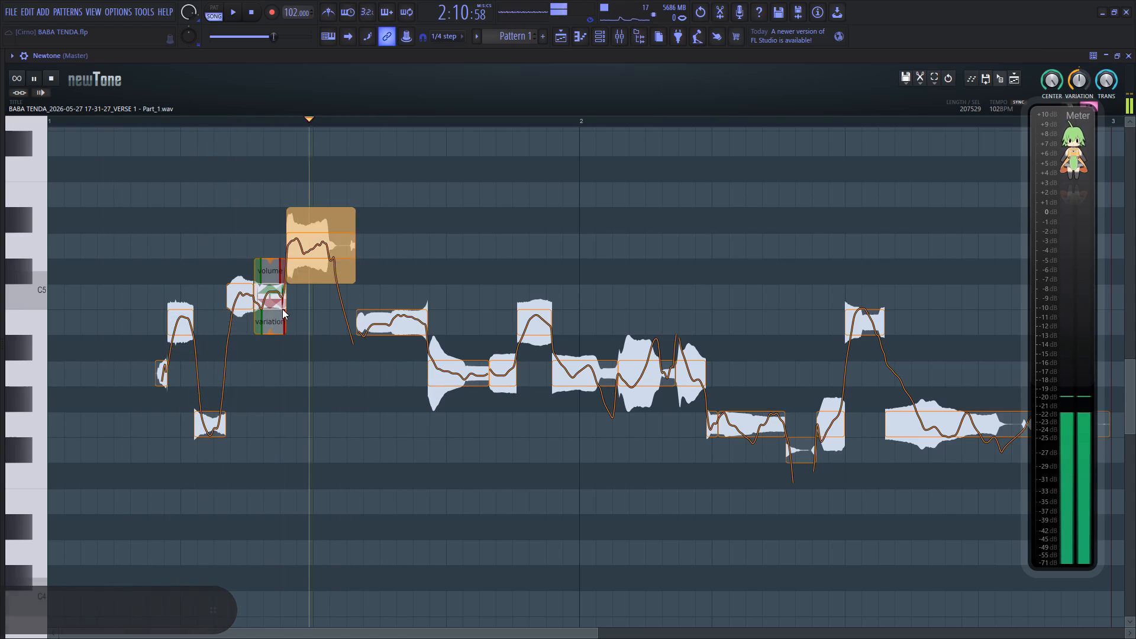
Reduce the pitch variation of the second C-5 note to about 59% and of the highest note after it to about 68%.
drag(269, 334, 283, 292)
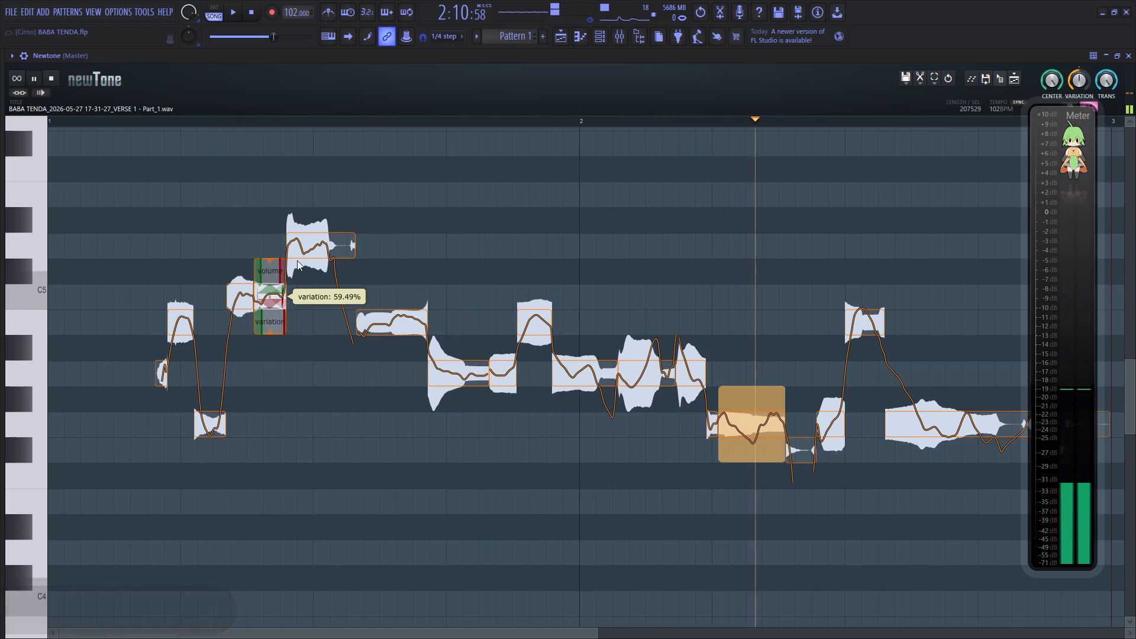
drag(322, 283, 329, 250)
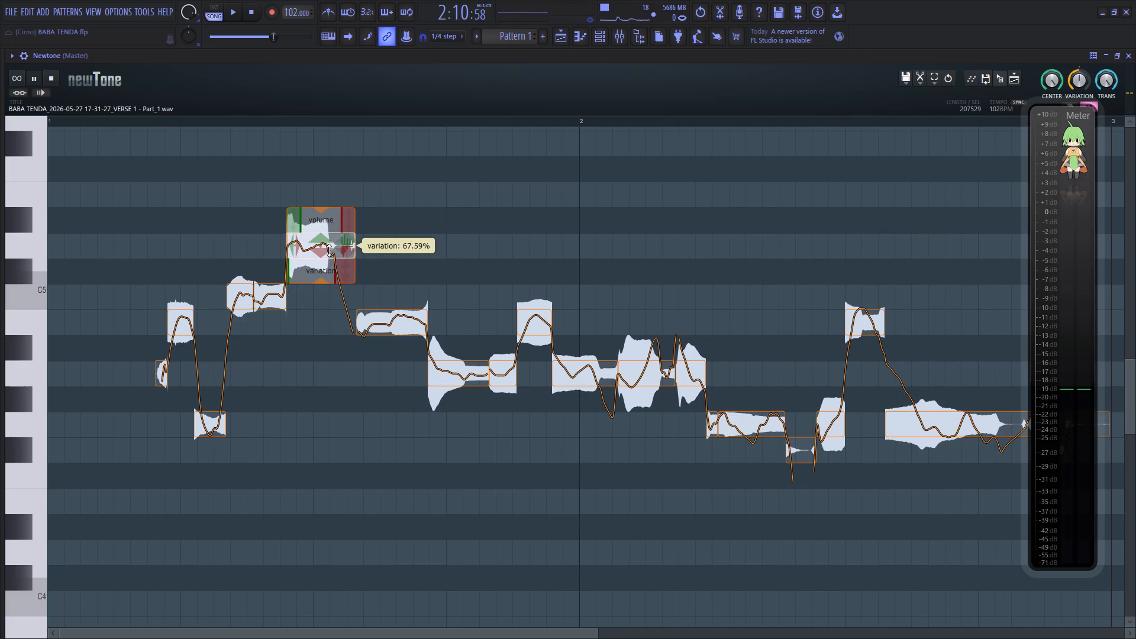
Finish reducing the pitch variation of the highest note and replay the start of the phrase.
drag(329, 250, 337, 236)
key(space)
key(space)
key(space)
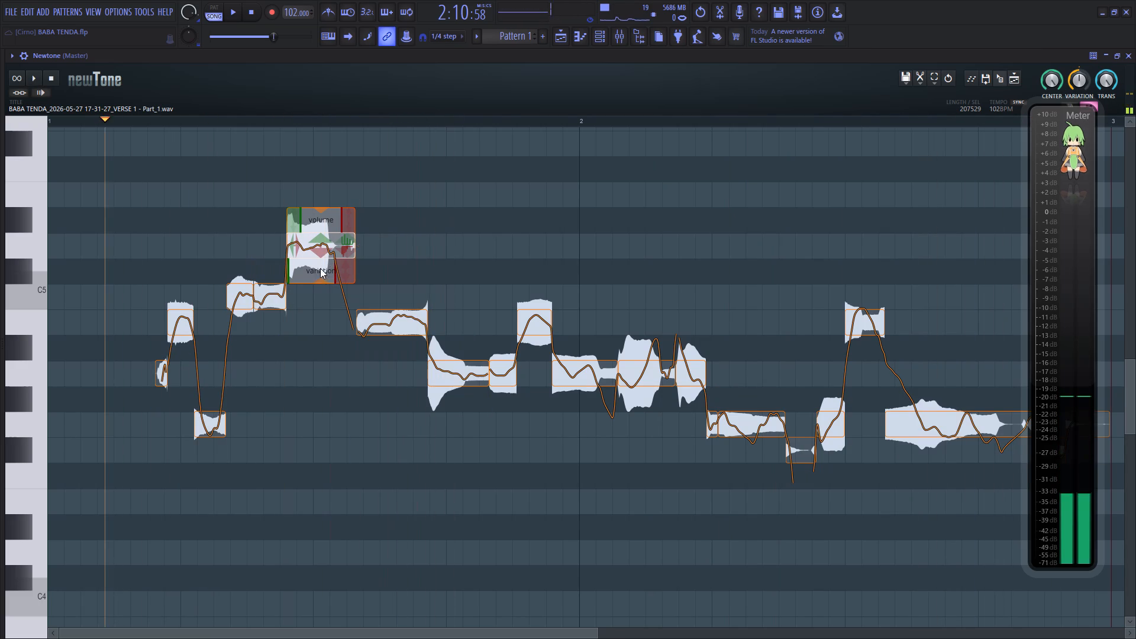
key(space)
key(space)
Adjust the ramp out at the end of the second C-5 note, reduce the highest note's variation to about 46%, and audition.
click(280, 298)
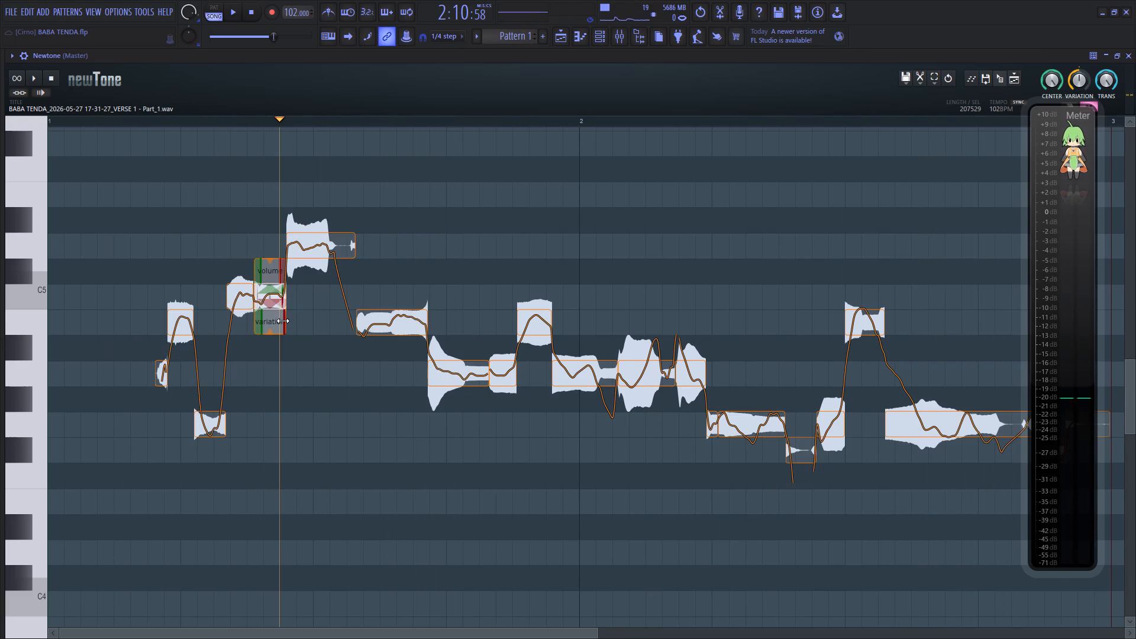
alt+scroll(326, 321, up, 7)
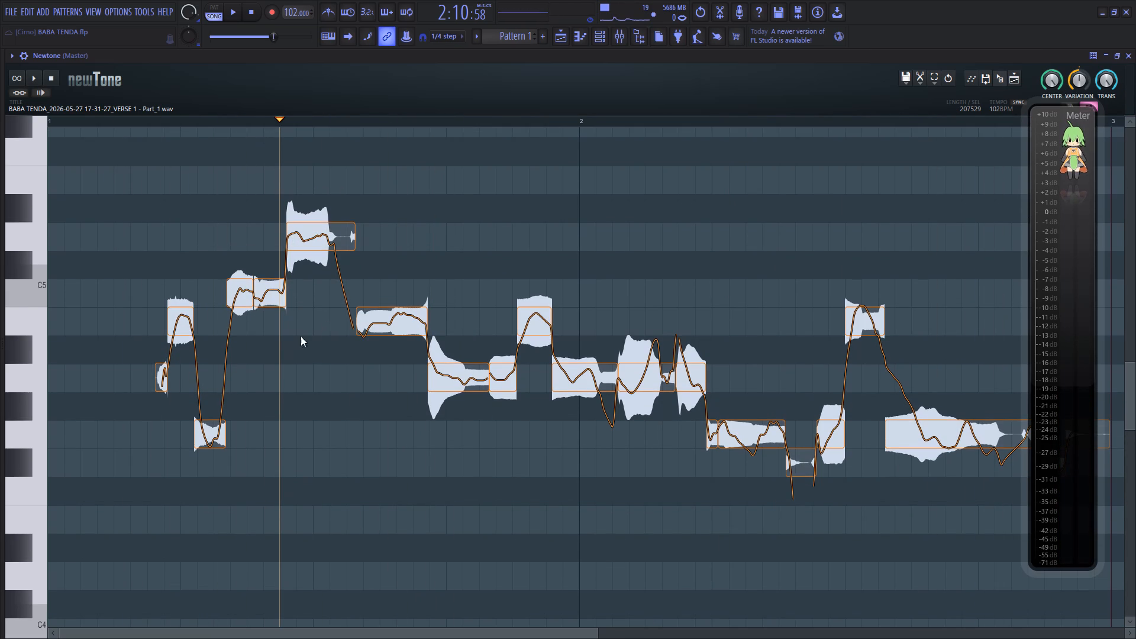
ctrl+scroll(297, 348, up, 20)
ctrl+scroll(297, 348, up, 1)
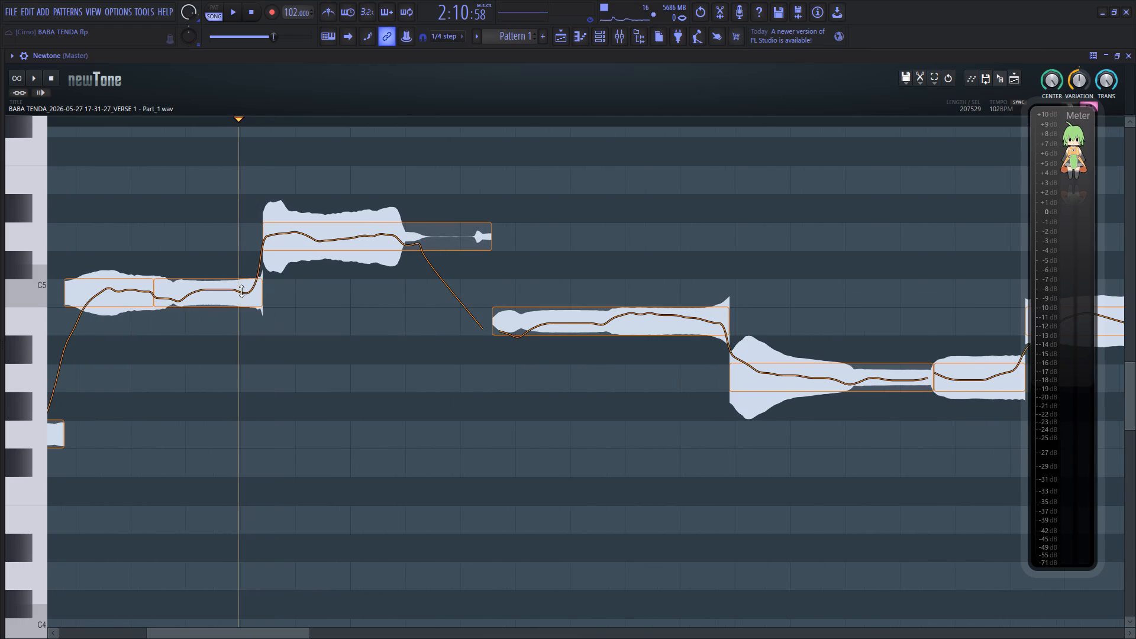
drag(257, 319, 263, 292)
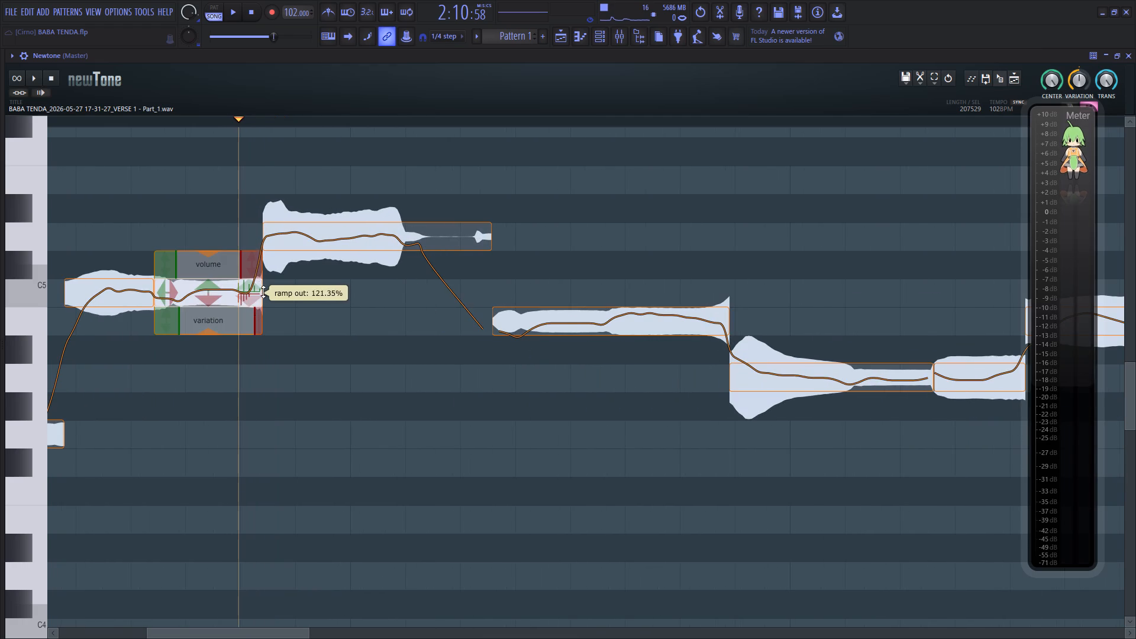
drag(263, 292, 262, 300)
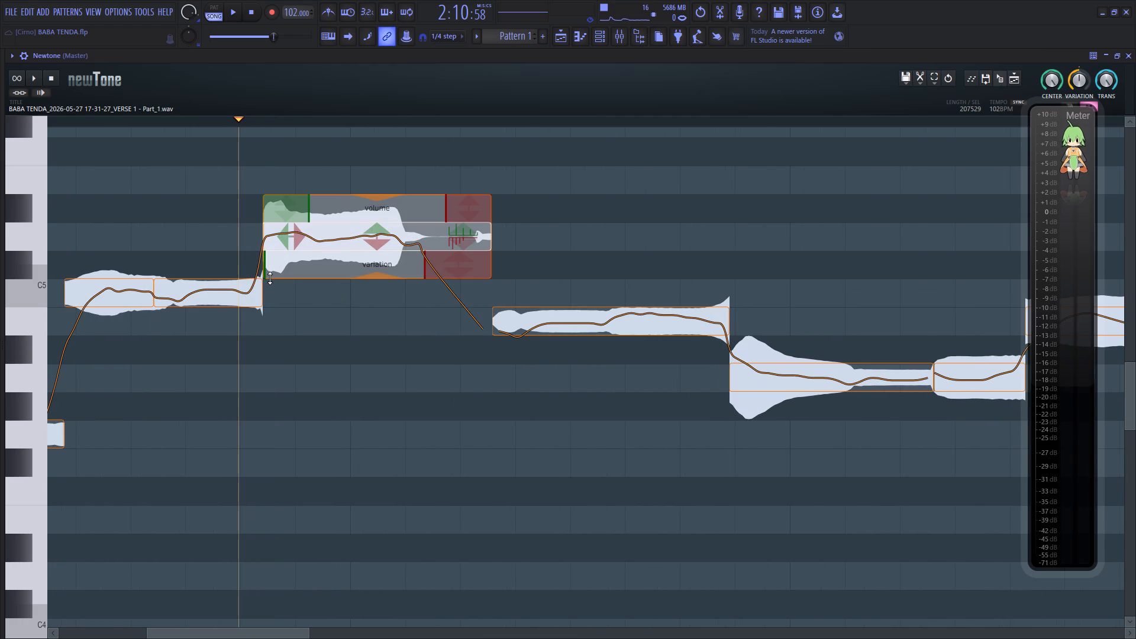
drag(270, 278, 269, 269)
key(space)
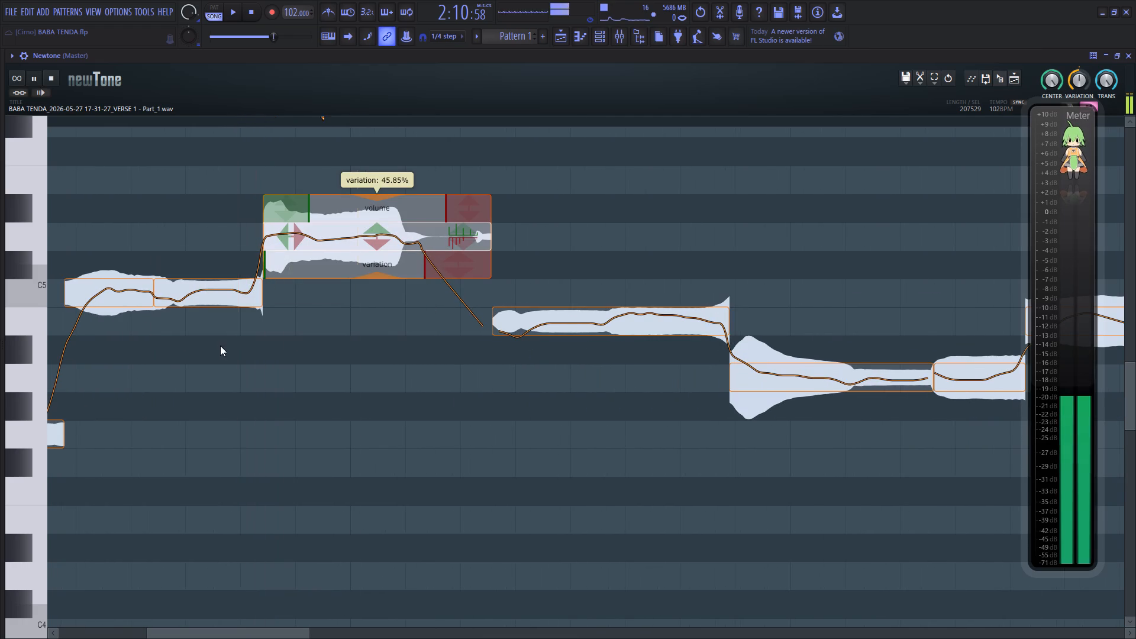
key(space)
Reduce the pitch variation of the long B-4 note following the highest note and replay the phrase.
ctrl+scroll(201, 322, down, 14)
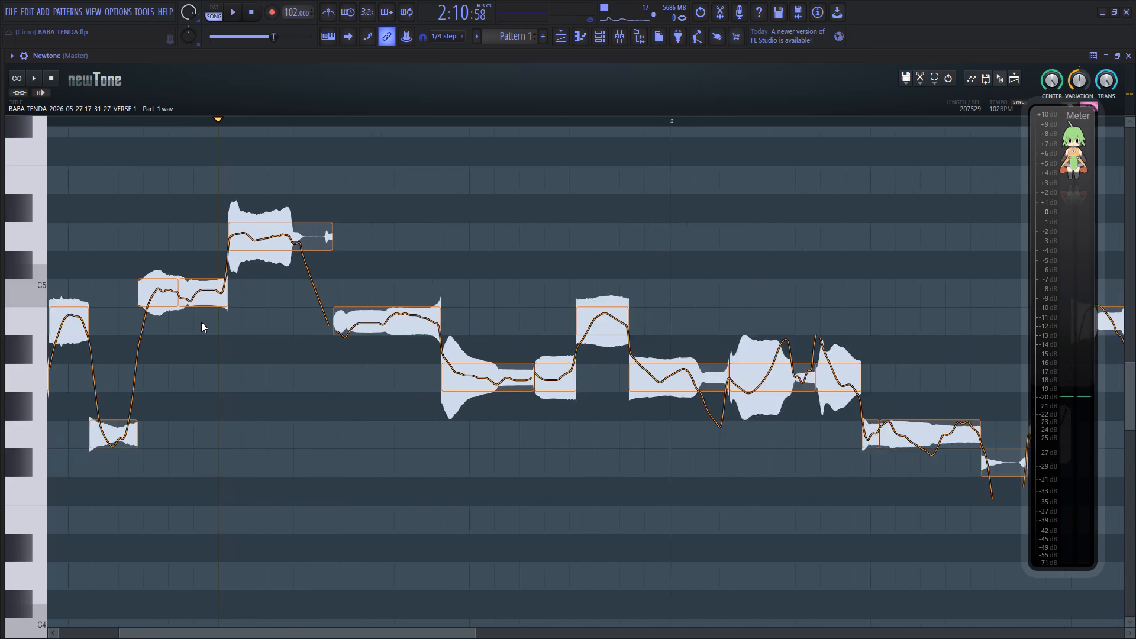
ctrl+scroll(201, 322, down, 4)
key(space)
key(space)
click(338, 325)
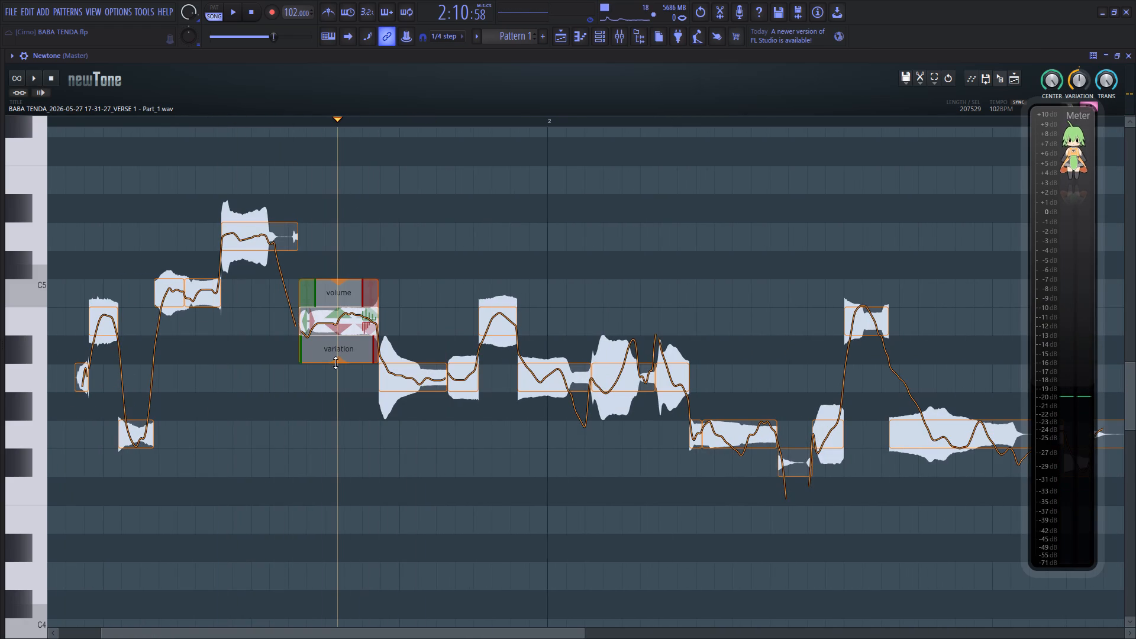
drag(335, 363, 337, 318)
click(249, 357)
key(space)
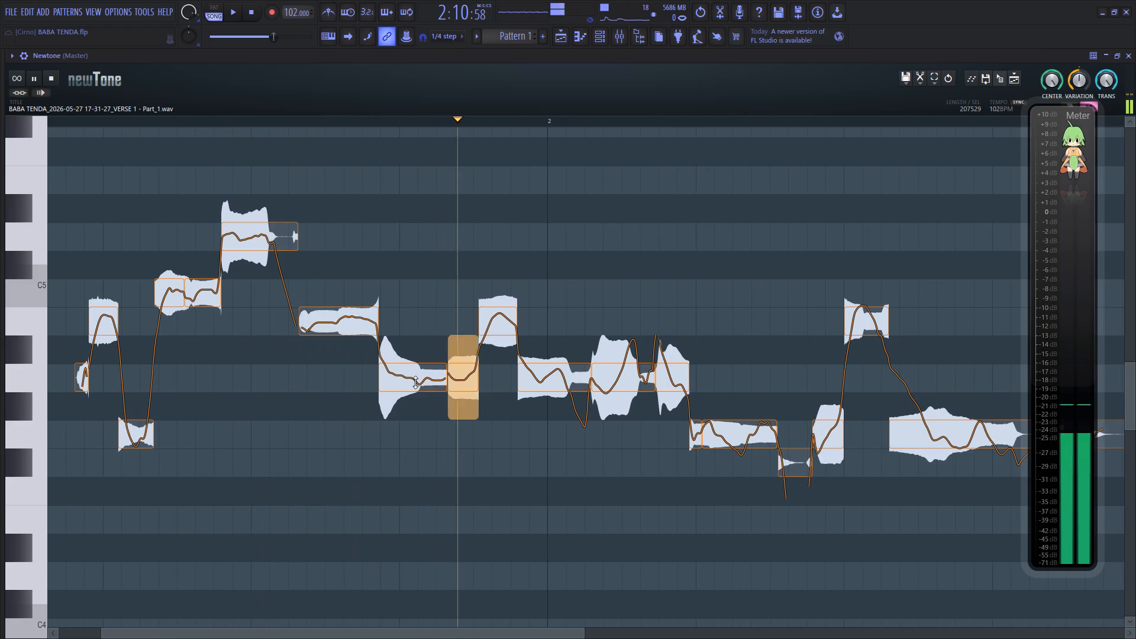
key(space)
Reduce the pitch variation of the first A-4 note after the long B-4 to about 61% and audition it.
click(413, 380)
drag(417, 418, 418, 373)
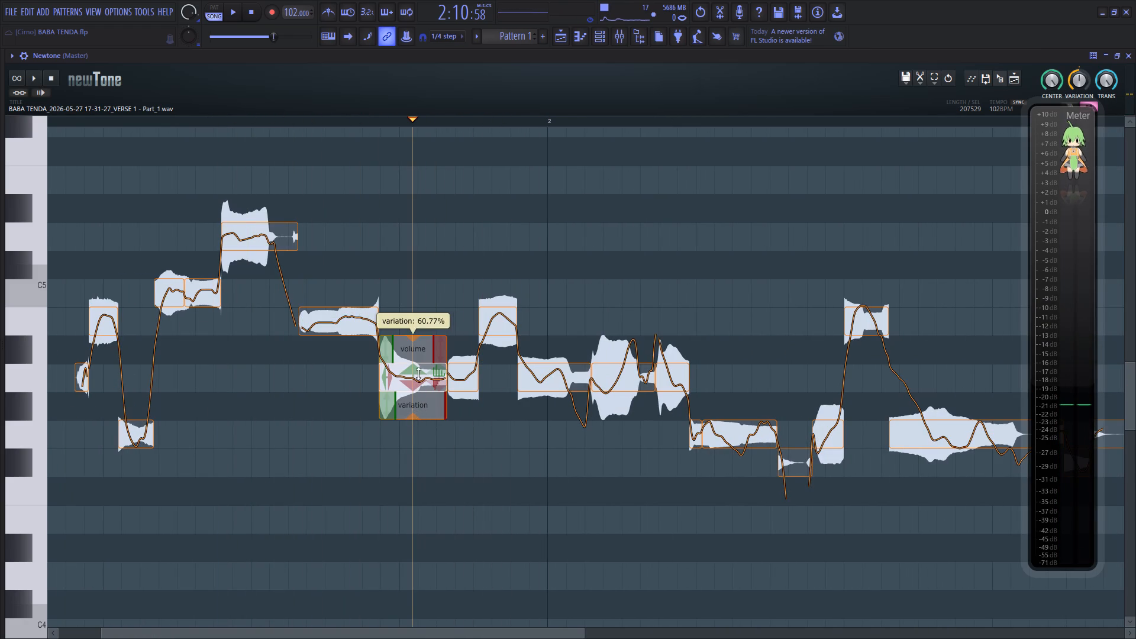
drag(418, 373, 418, 373)
click(272, 414)
key(space)
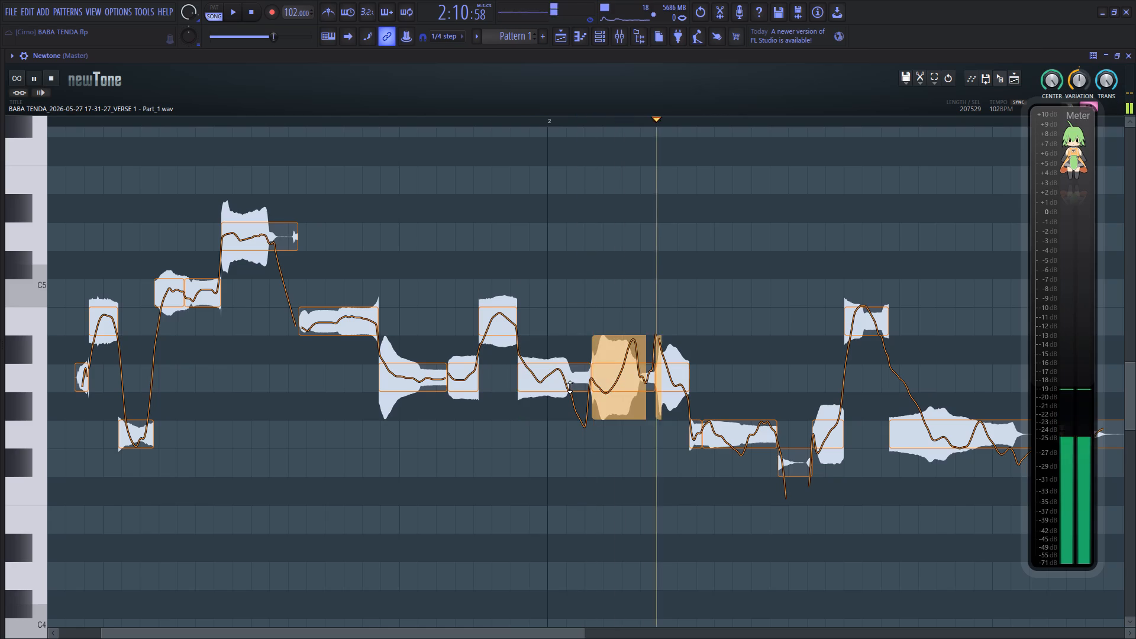
key(space)
Reduce the pitch variation of the A-4 note that spans the start of bar 2 and replay the phrase.
click(570, 387)
key(space)
drag(557, 419, 570, 343)
key(space)
key(space)
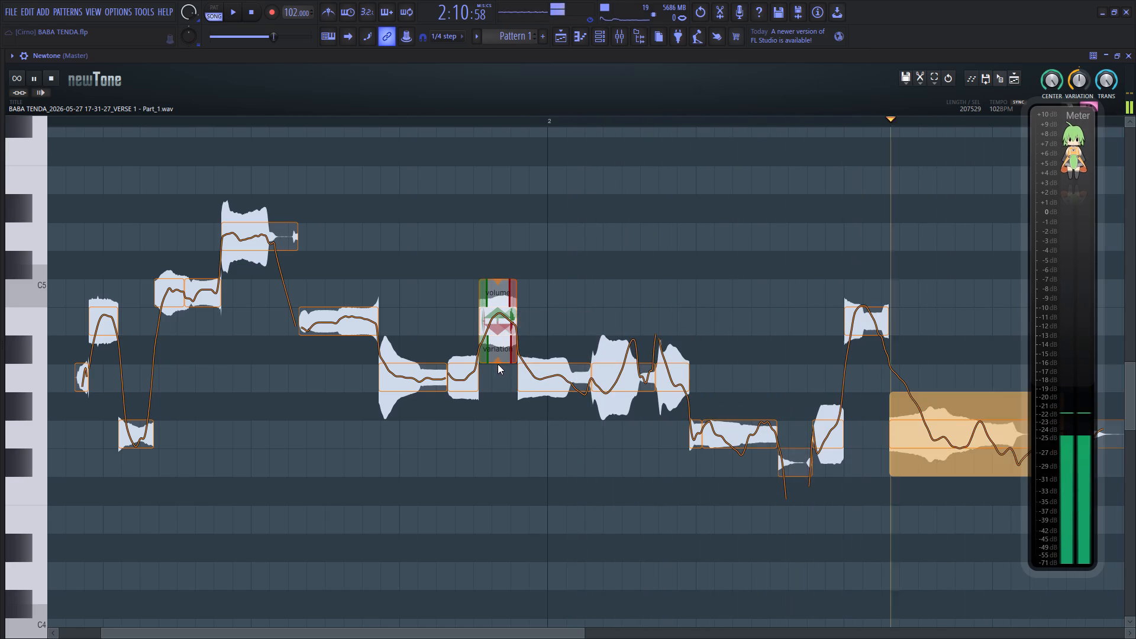
key(space)
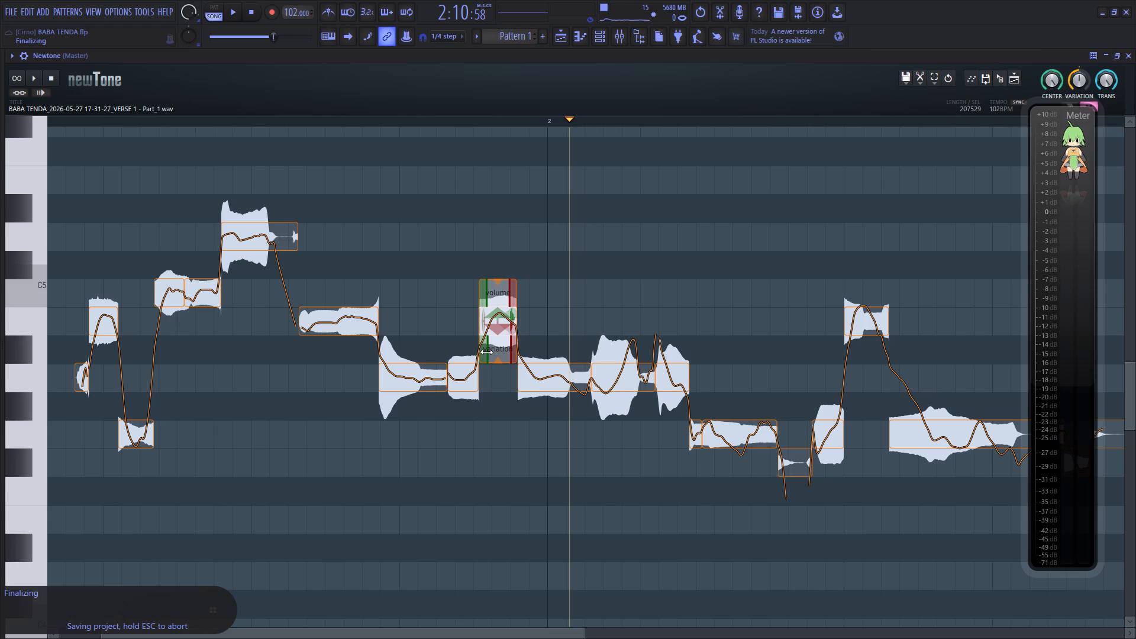
key(space)
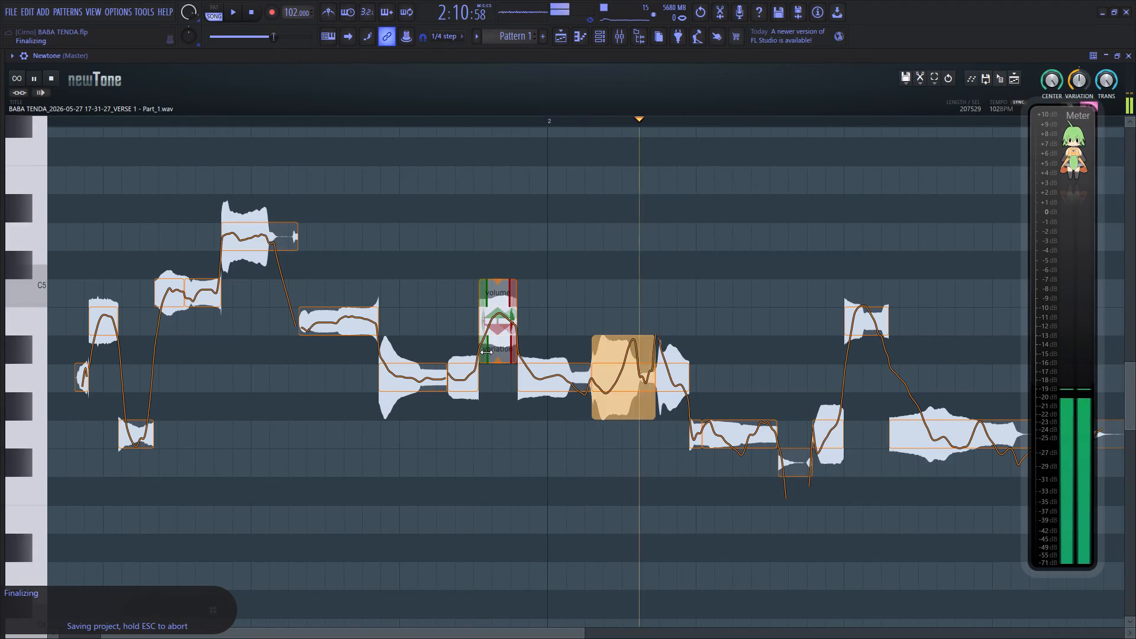
click(282, 405)
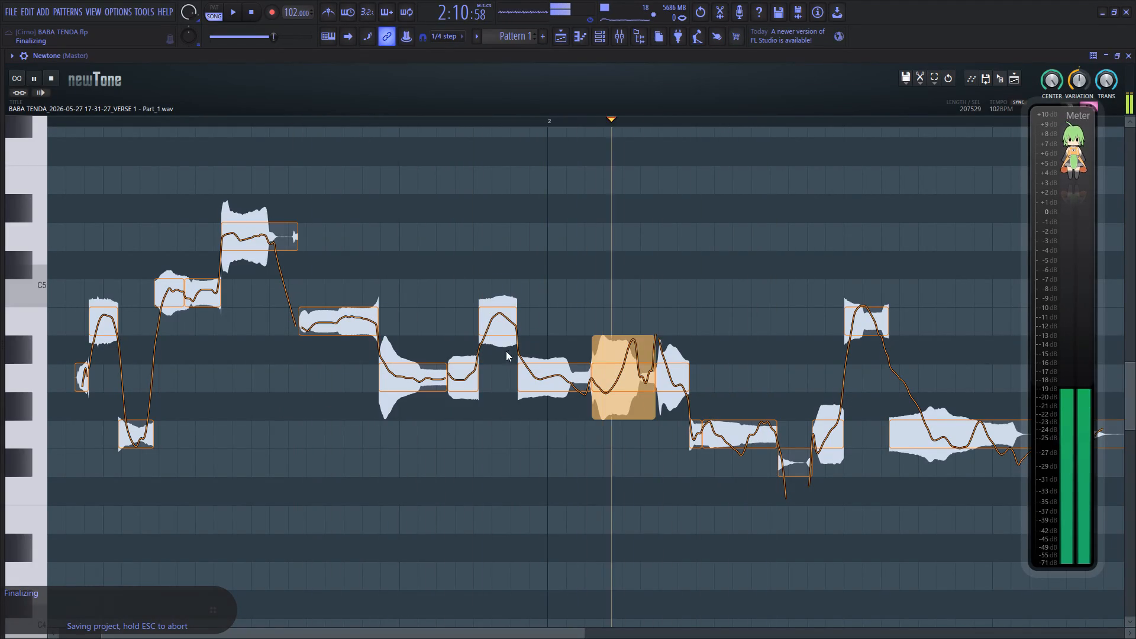
key(space)
Reduce the pitch variation of the B-4 note just before bar 2 to about 51% and replay the phrase.
click(501, 327)
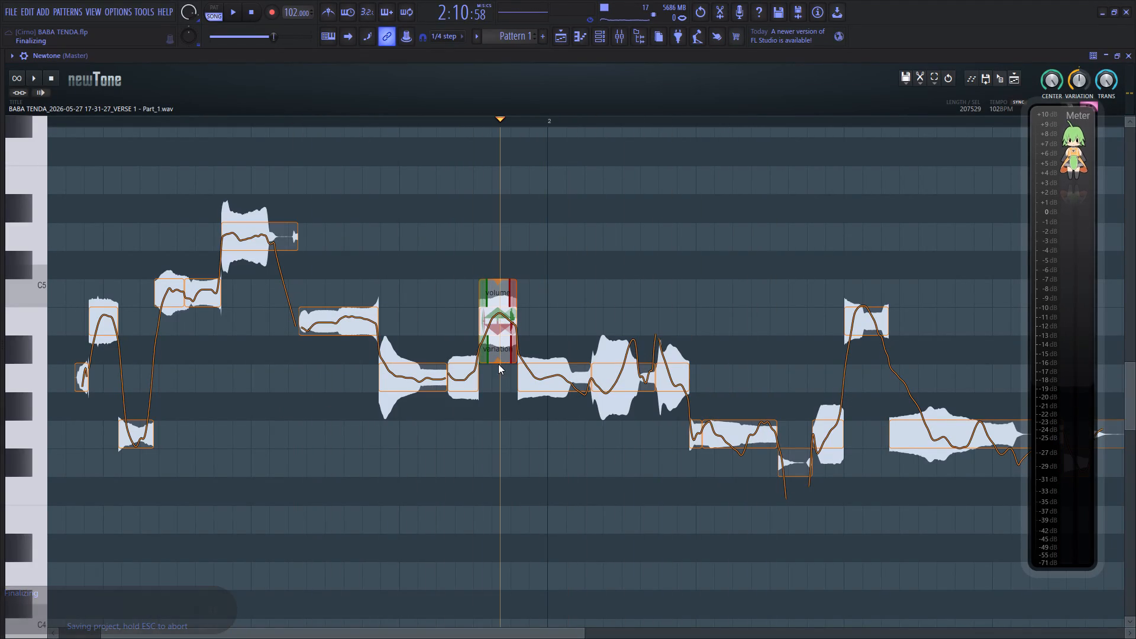
drag(498, 363, 502, 308)
click(333, 402)
key(space)
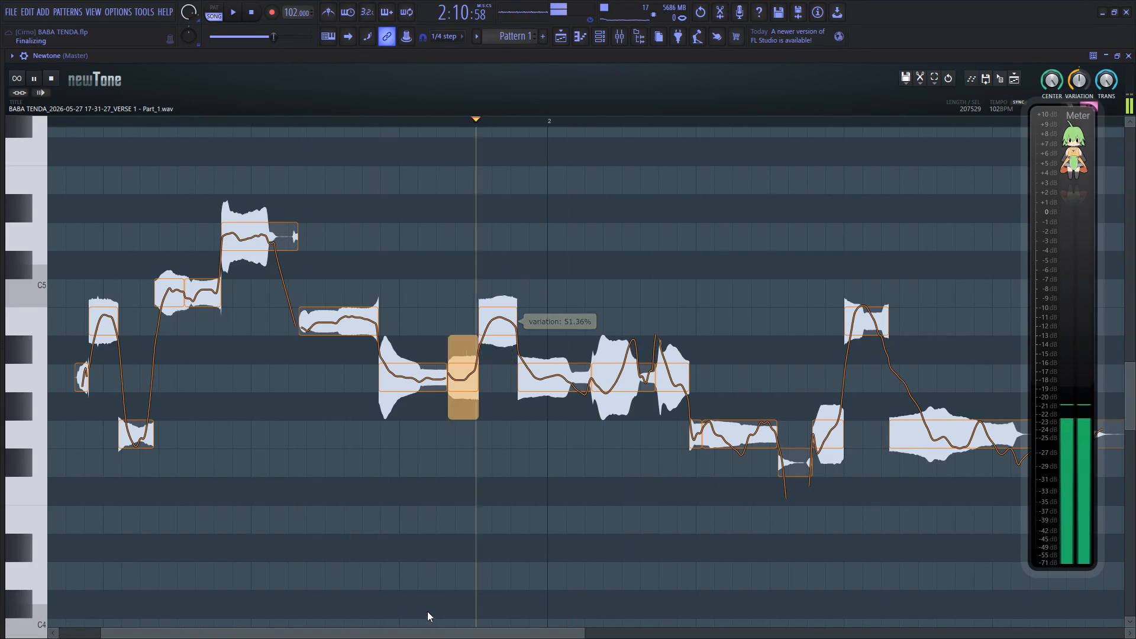
Reduce the pitch variation of the last two A-4 notes in bar 2 to about 49% and 53%, and audition them.
drag(436, 634, 517, 635)
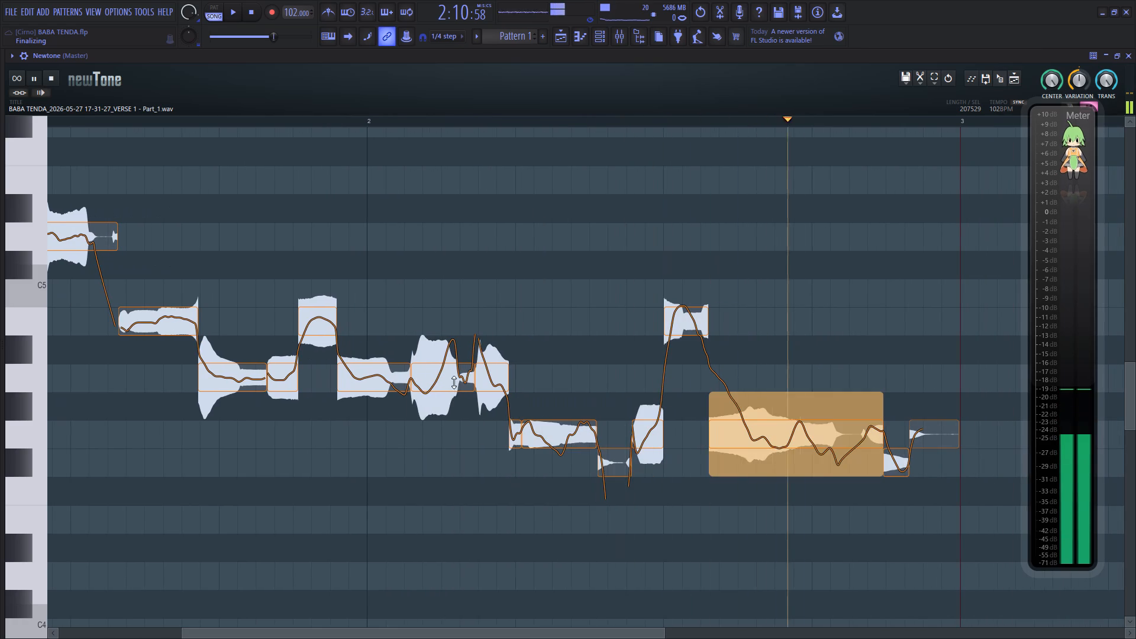
key(space)
drag(444, 419, 449, 361)
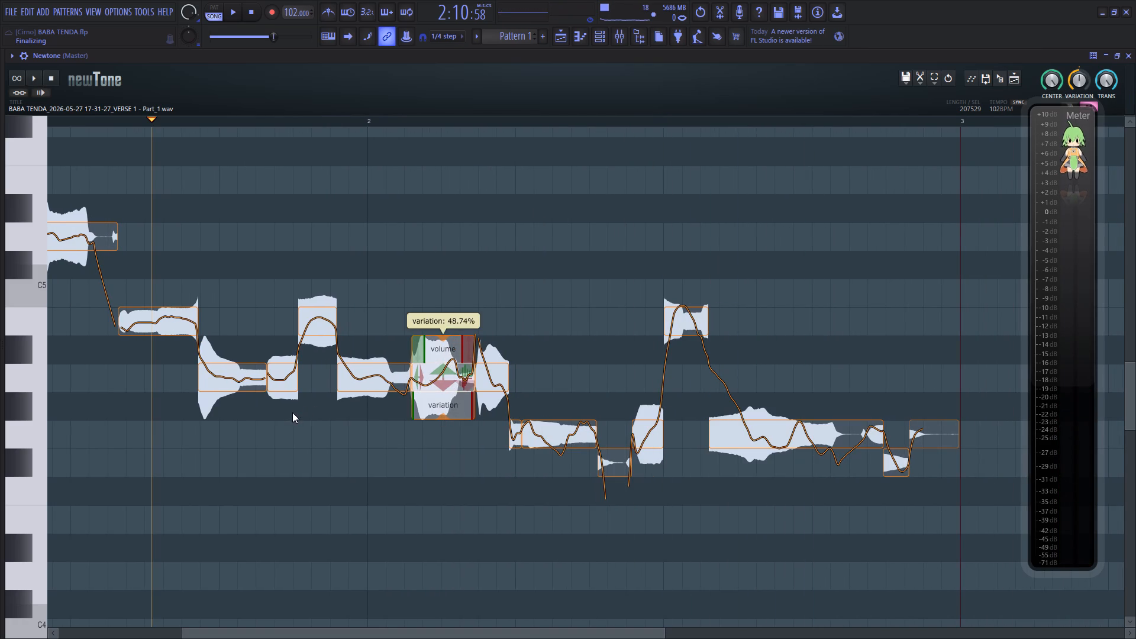
click(292, 412)
key(space)
key(space)
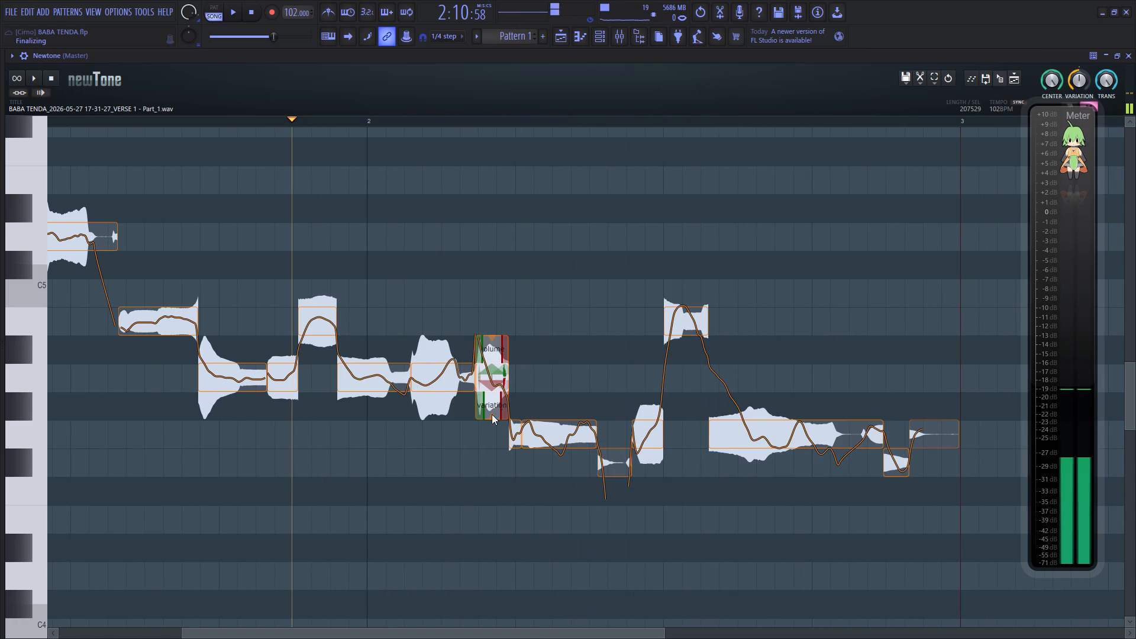
drag(491, 417, 505, 364)
key(space)
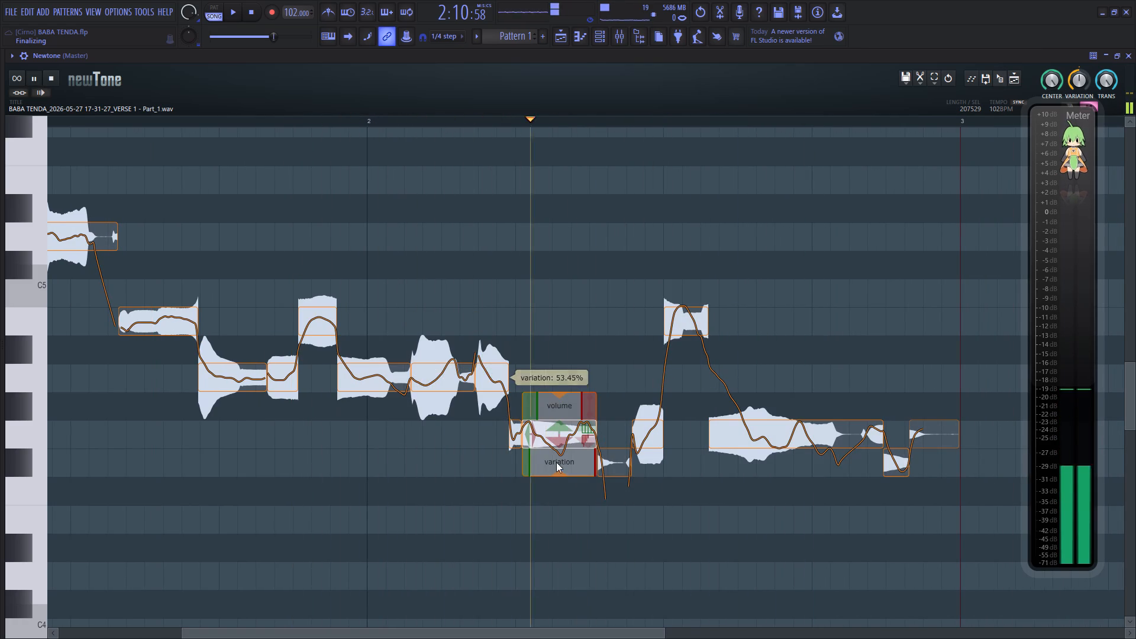
Reduce the pitch variation of the longer G-4 note in mid bar 2 and of the short G-4 before the final B-4, the latter to about 54%.
key(space)
drag(563, 476, 570, 414)
key(space)
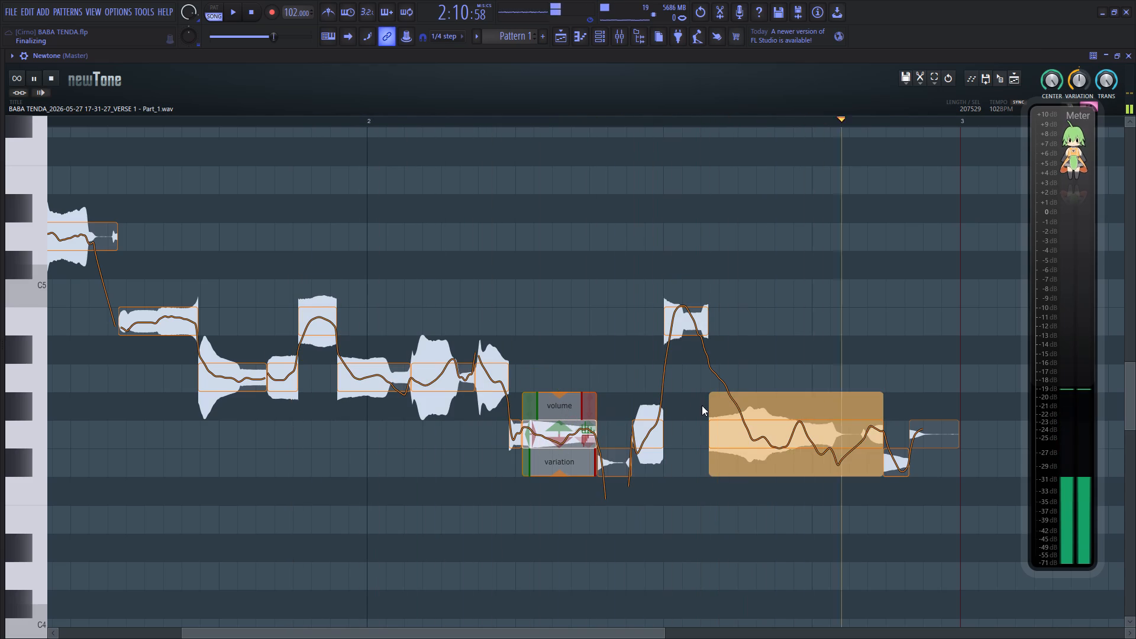
key(space)
key(space)
drag(649, 474, 662, 422)
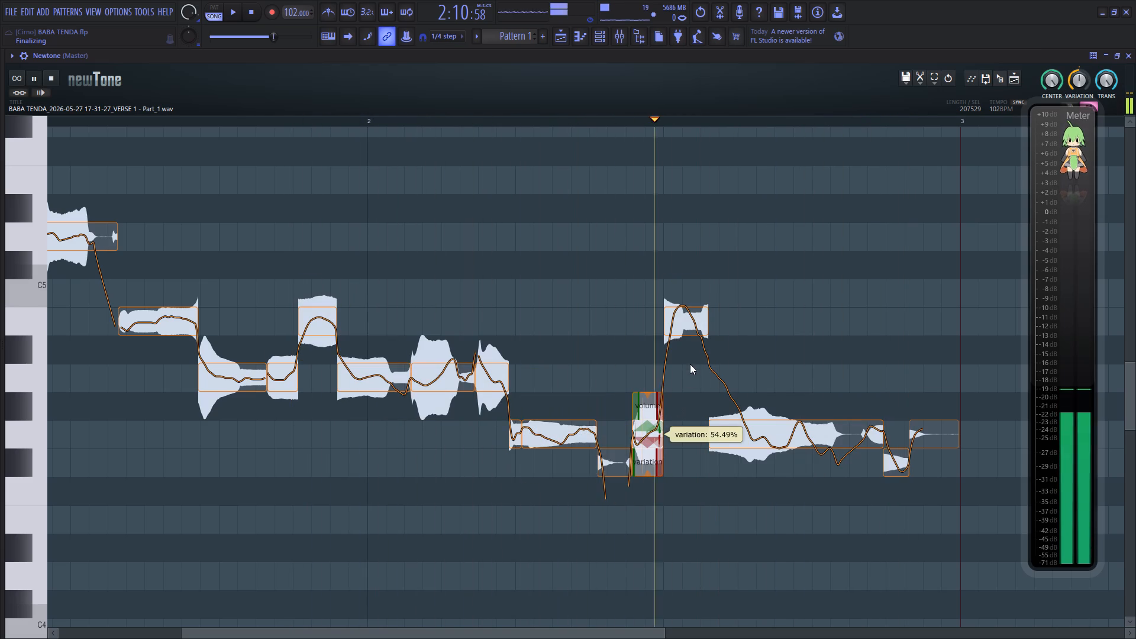
key(space)
Reduce the pitch variation of the final B-4 note to about 48% and of the long G-4 after it to about 41%.
drag(689, 363, 690, 304)
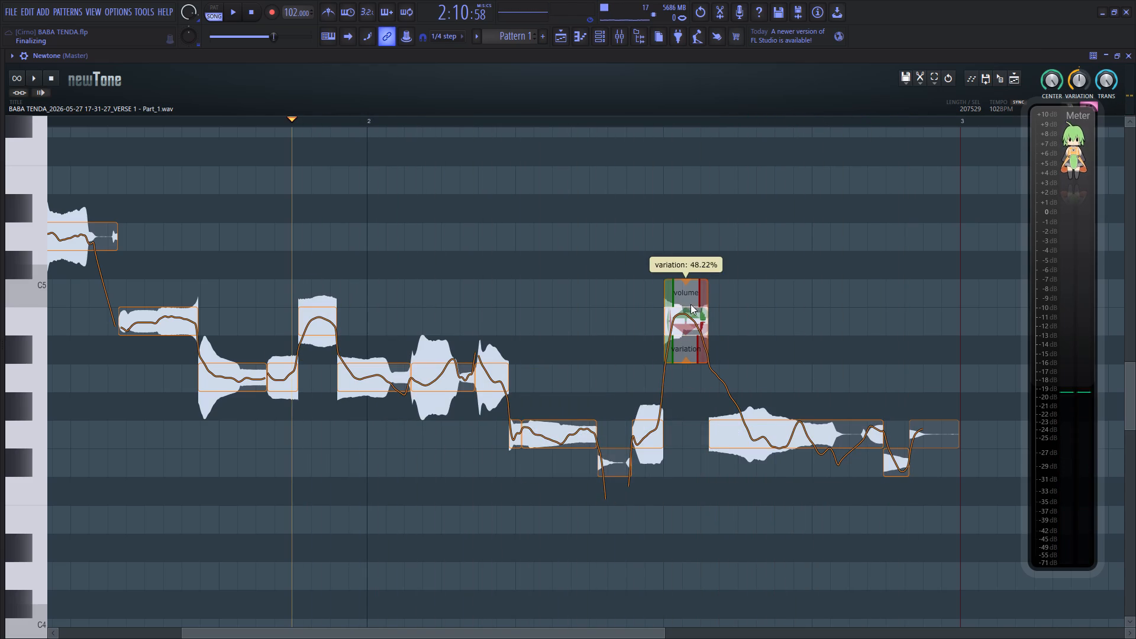
key(space)
drag(802, 475, 820, 402)
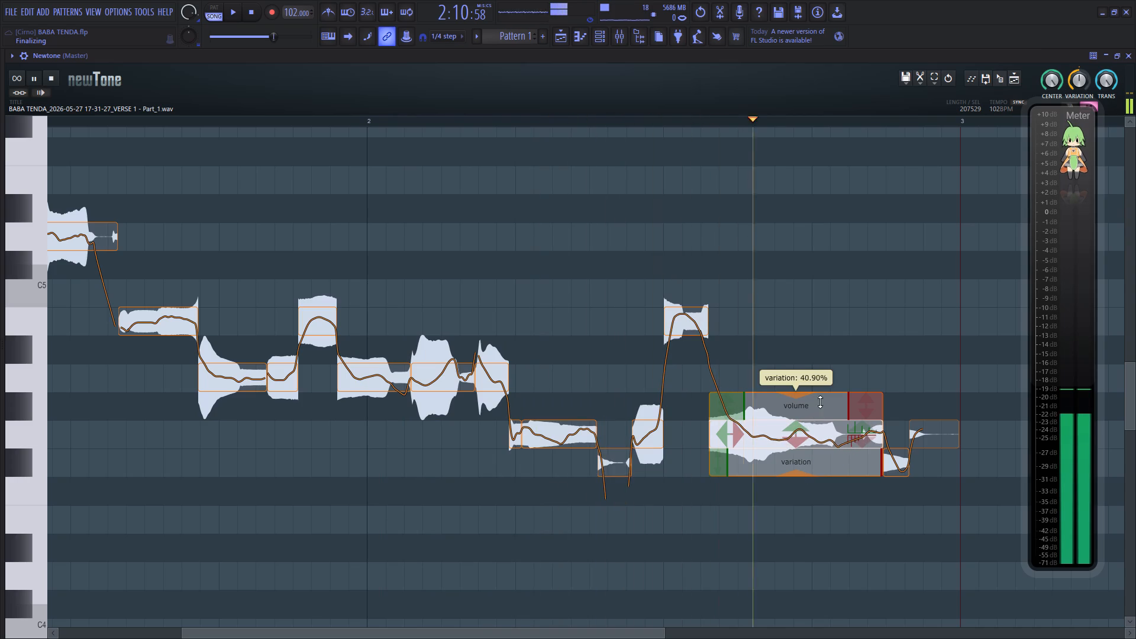
drag(820, 402, 820, 401)
key(space)
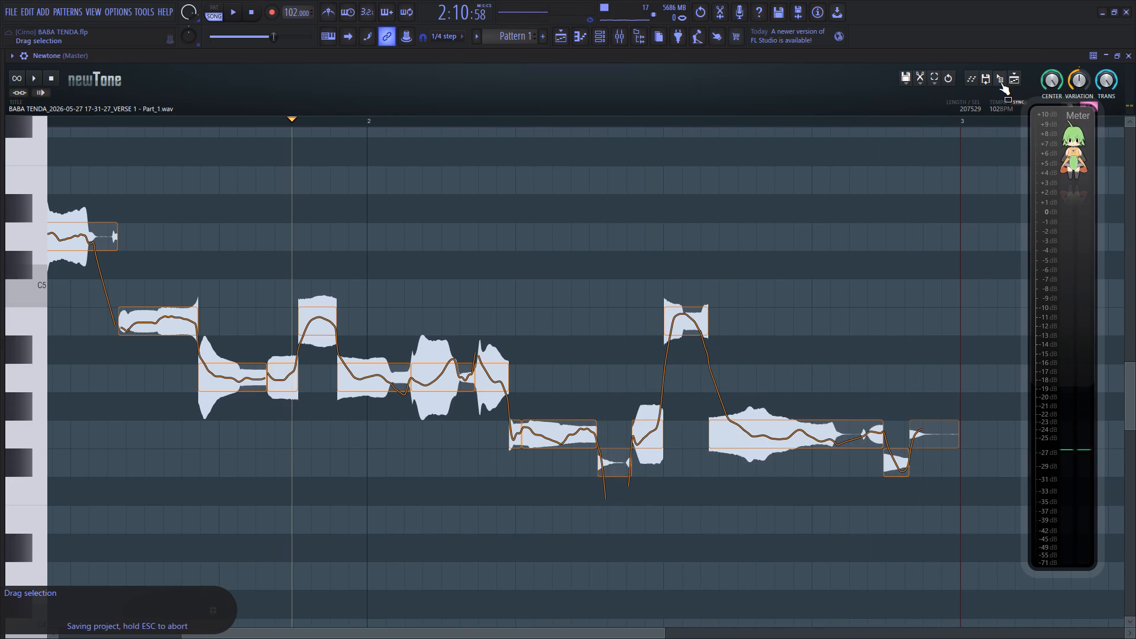
Place the corrected take on the VERSE 1 ADLIB track directly below the original 17-31-27 clip and close Newtone.
drag(1002, 79, 250, 375)
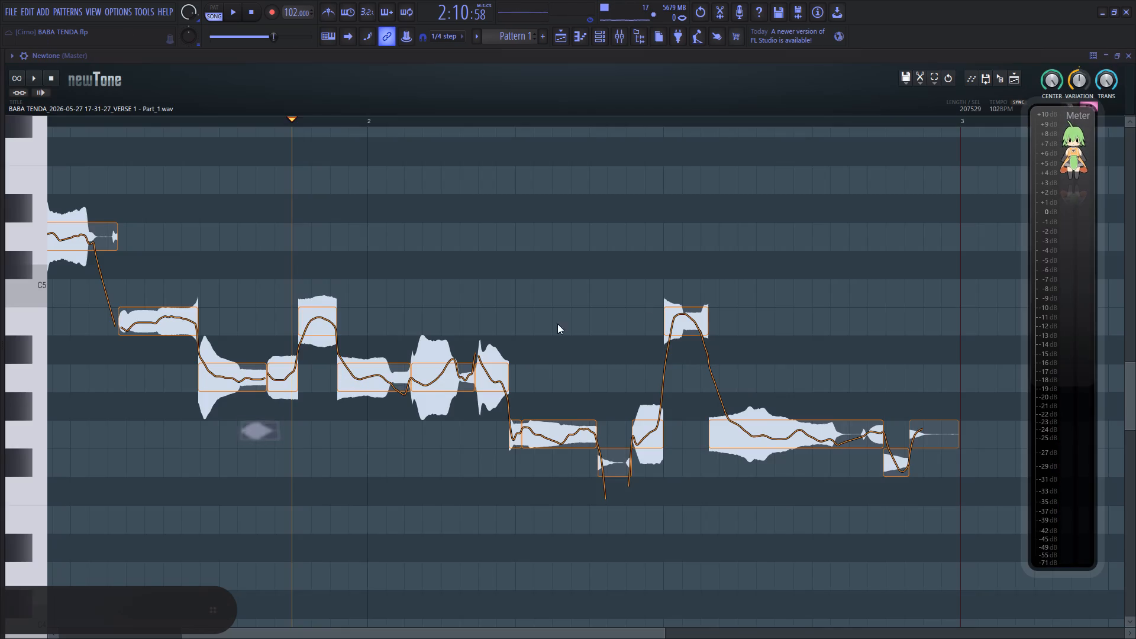
key(space)
click(1127, 61)
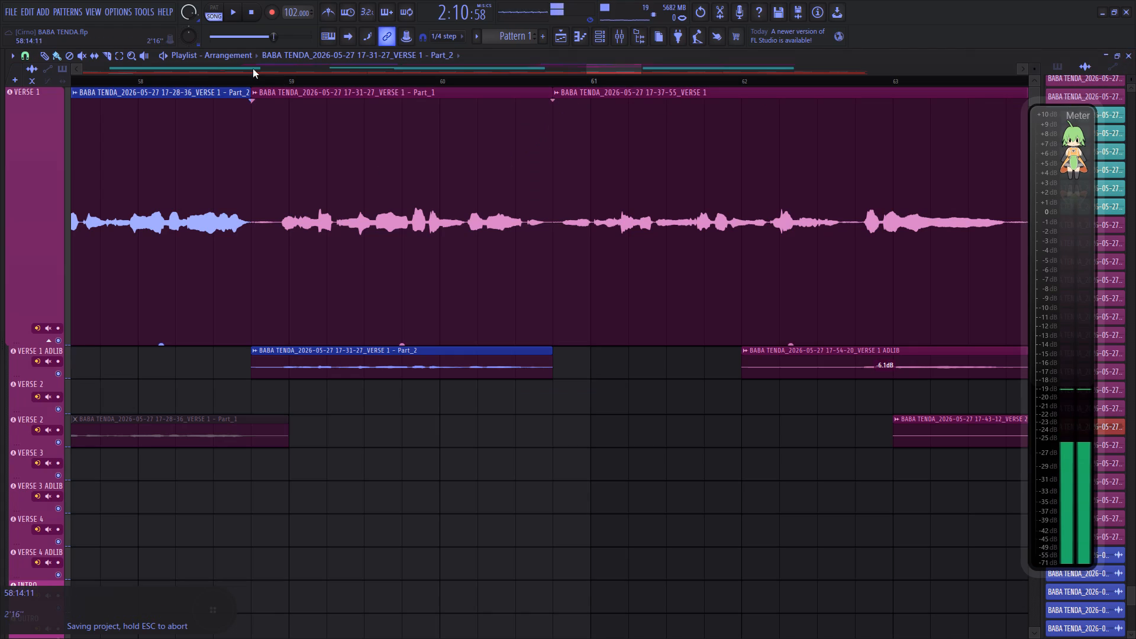
Play the arrangement from bar 58 and mute the original 17-31-27 clip on the VERSE 1 track.
key(space)
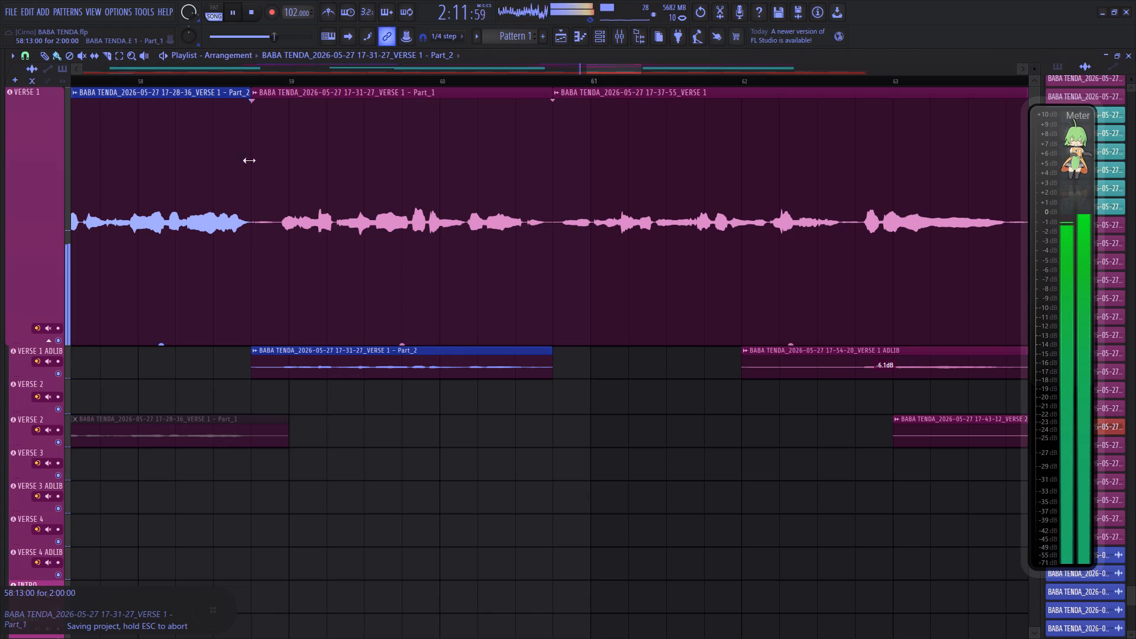
click(178, 78)
key(t)
click(359, 185)
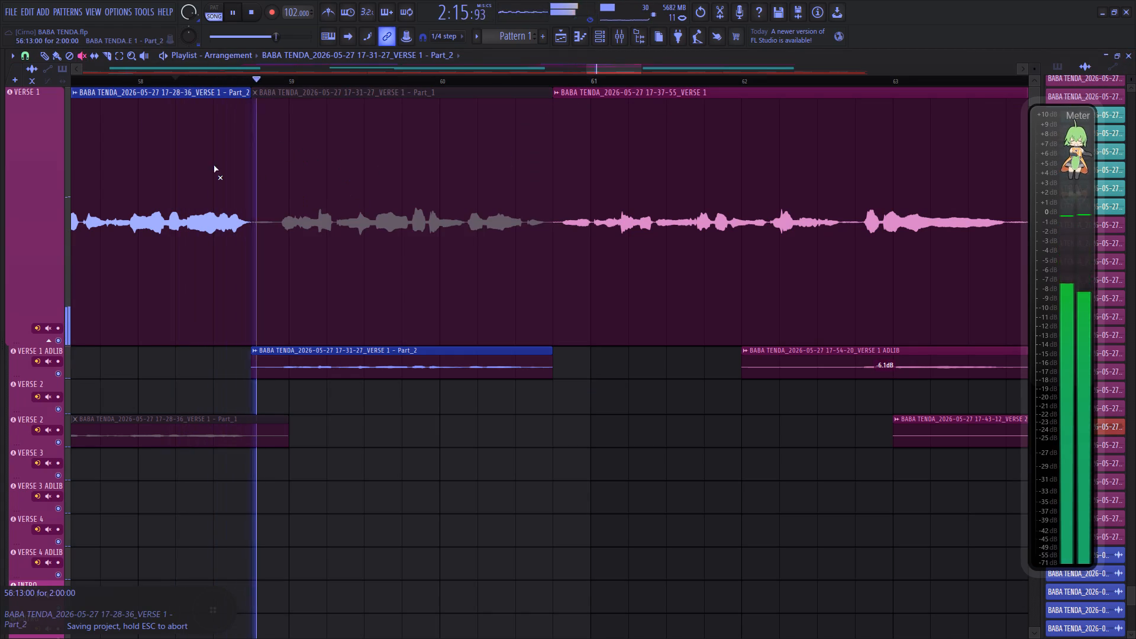
Move the muted original 17-31-27 clip to the upper VERSE 2 track and the corrected version up to VERSE 1 in its place.
click(56, 54)
drag(358, 242, 347, 364)
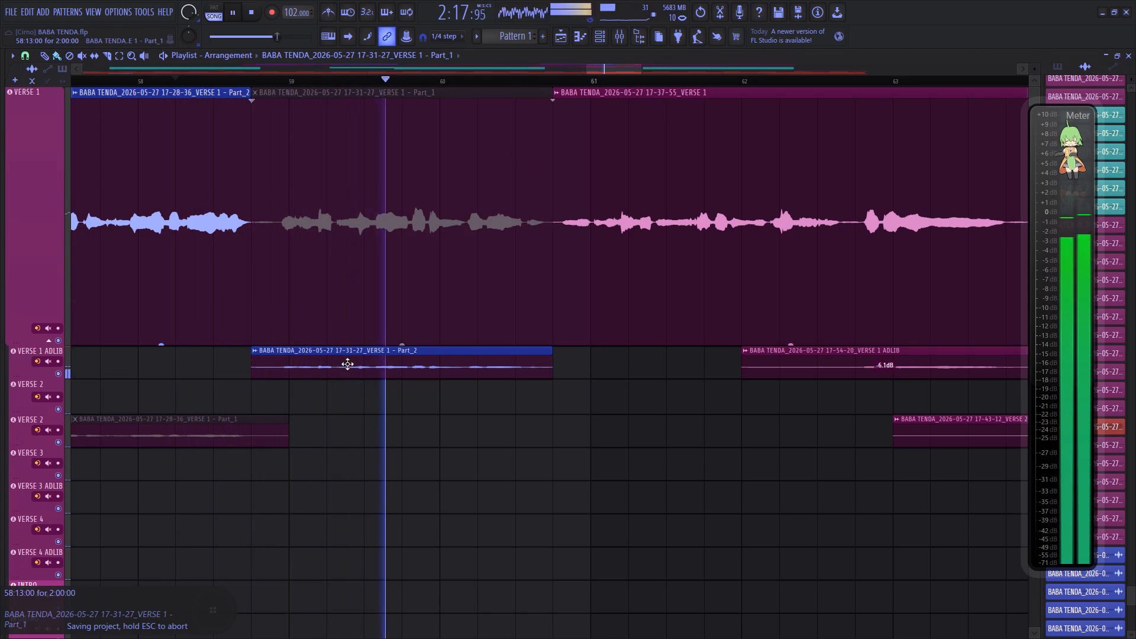
drag(347, 364, 350, 422)
drag(346, 374, 339, 229)
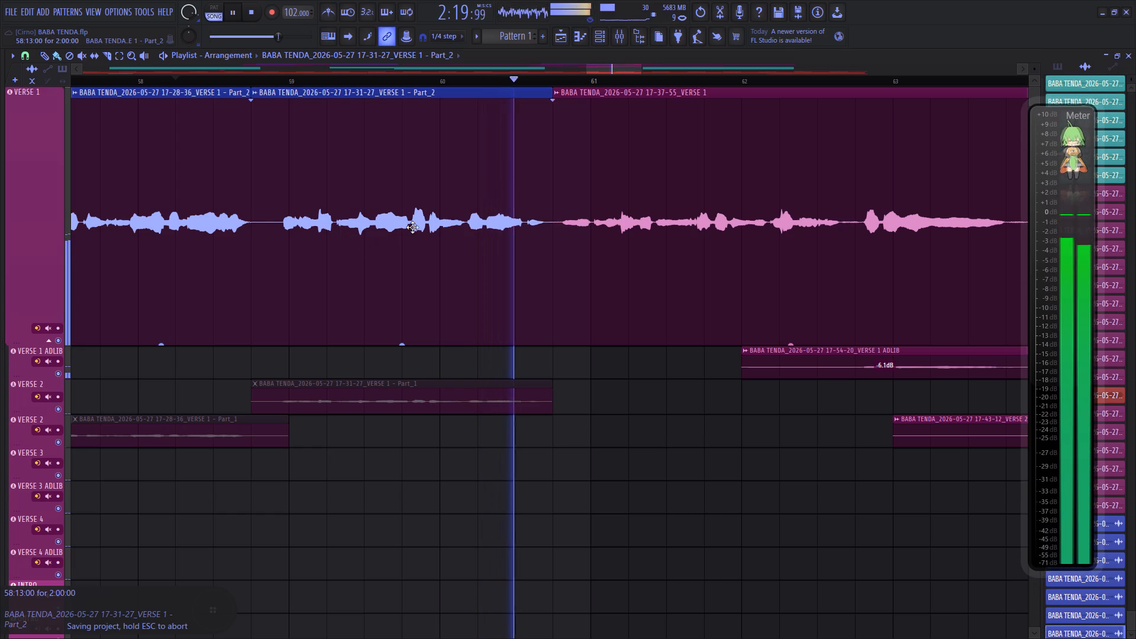
Listen to the 17-37-55 clip on the VERSE 1 track, playing from its start in bar 60.
scroll(611, 89, down, 6)
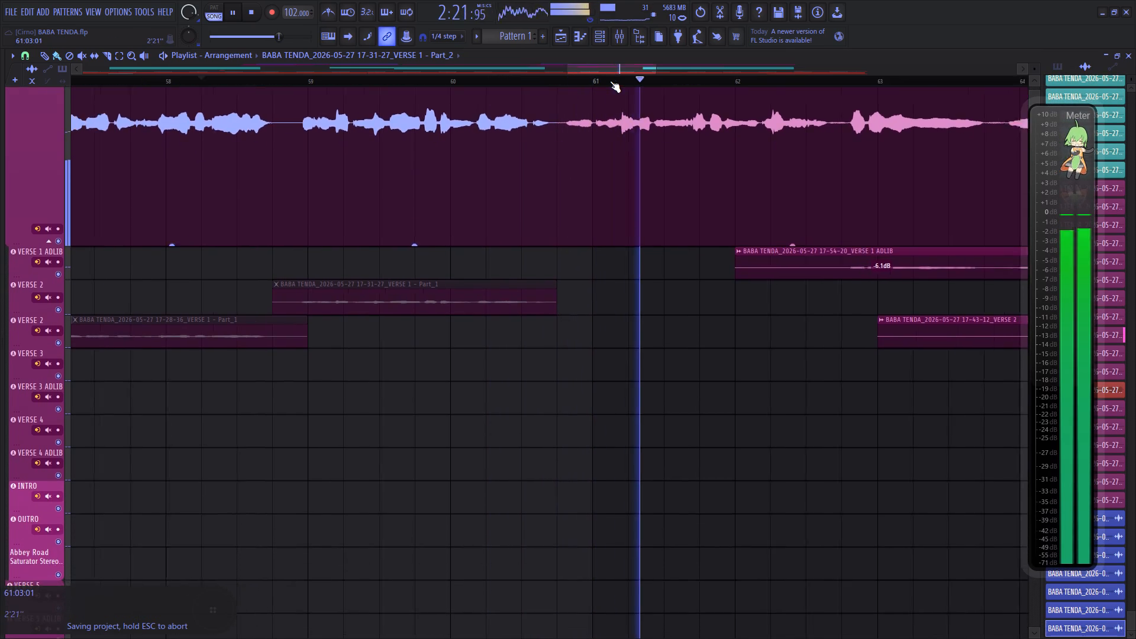
scroll(624, 129, up, 9)
drag(631, 69, 653, 74)
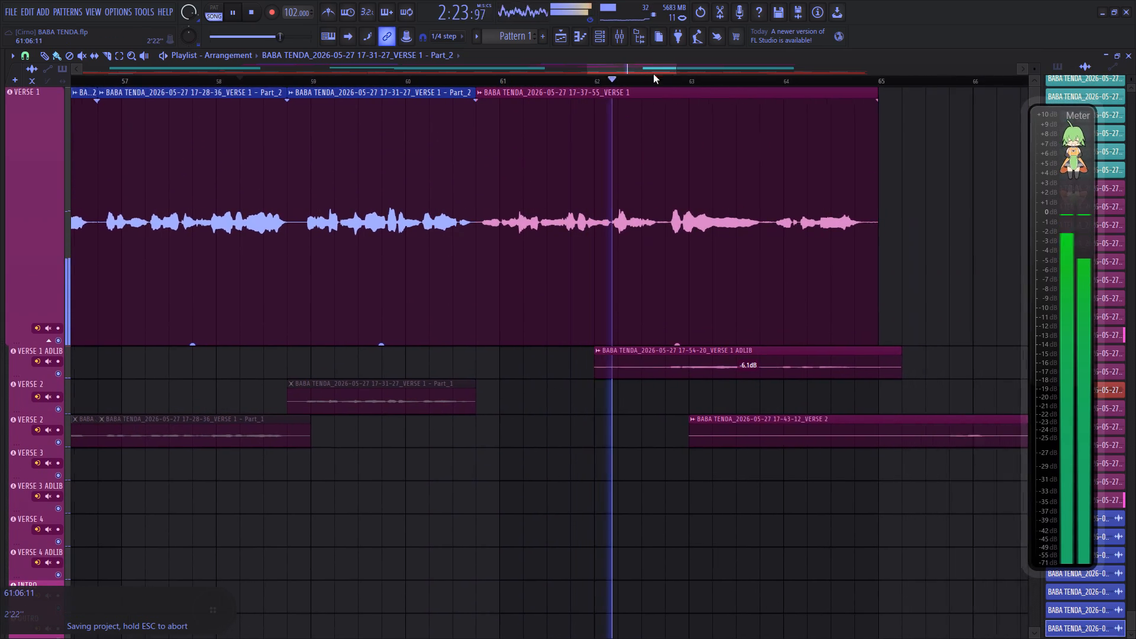
drag(653, 74, 659, 75)
key(space)
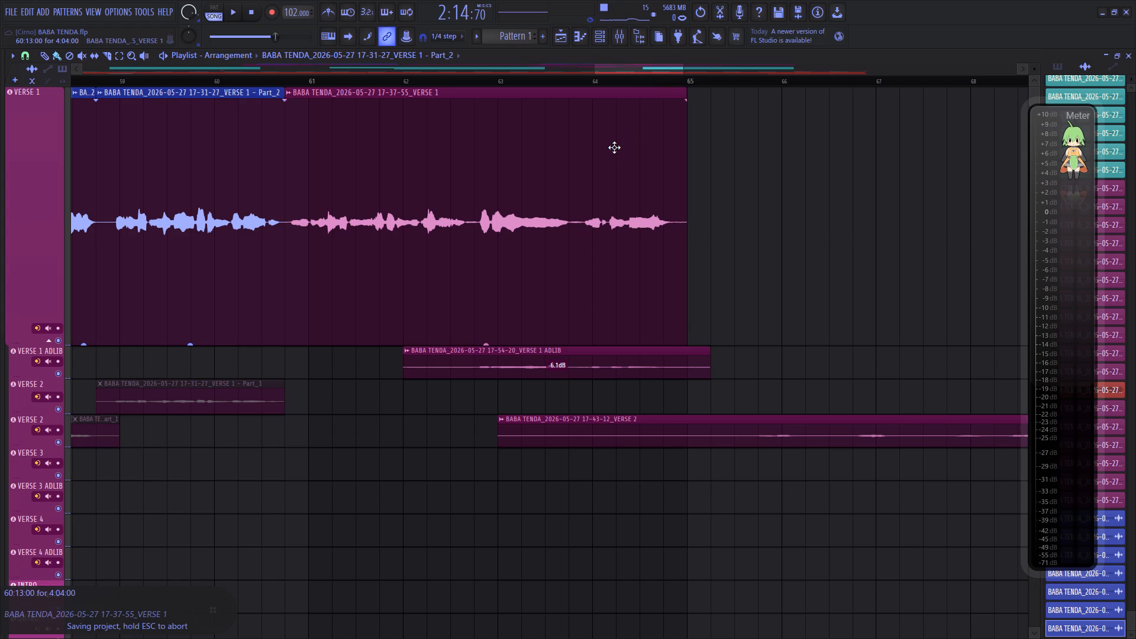
click(282, 80)
key(space)
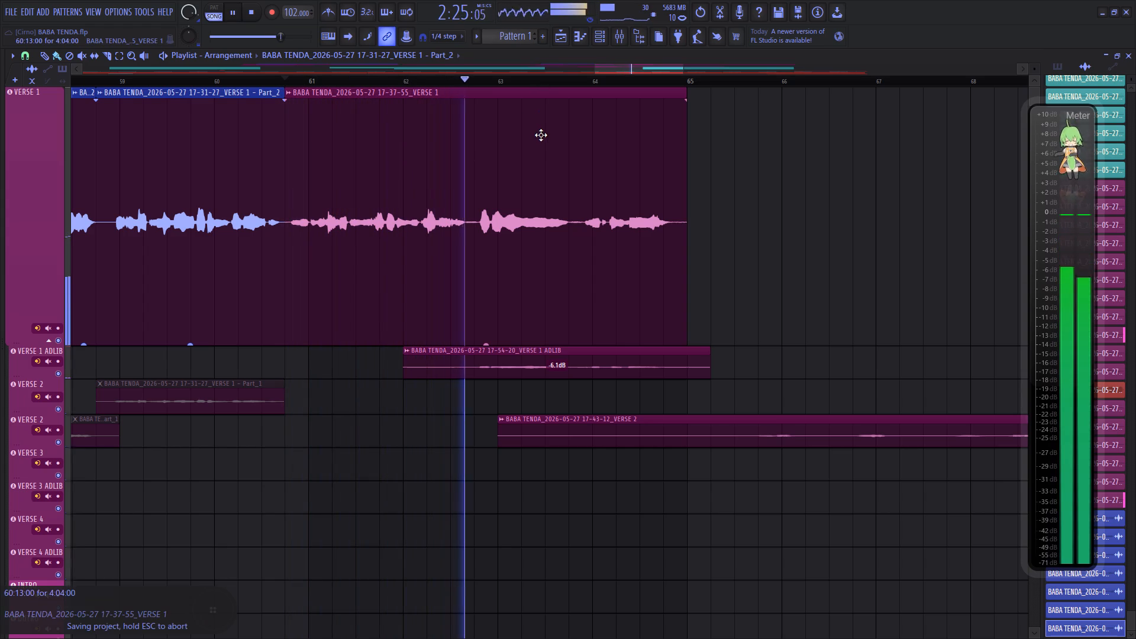
key(space)
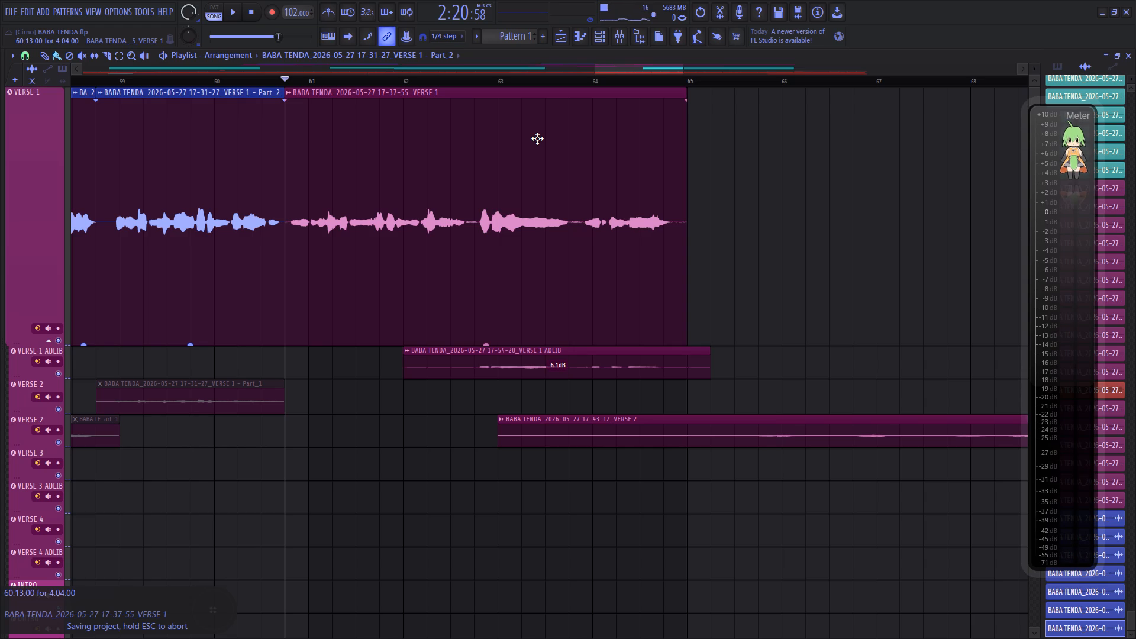
key(space)
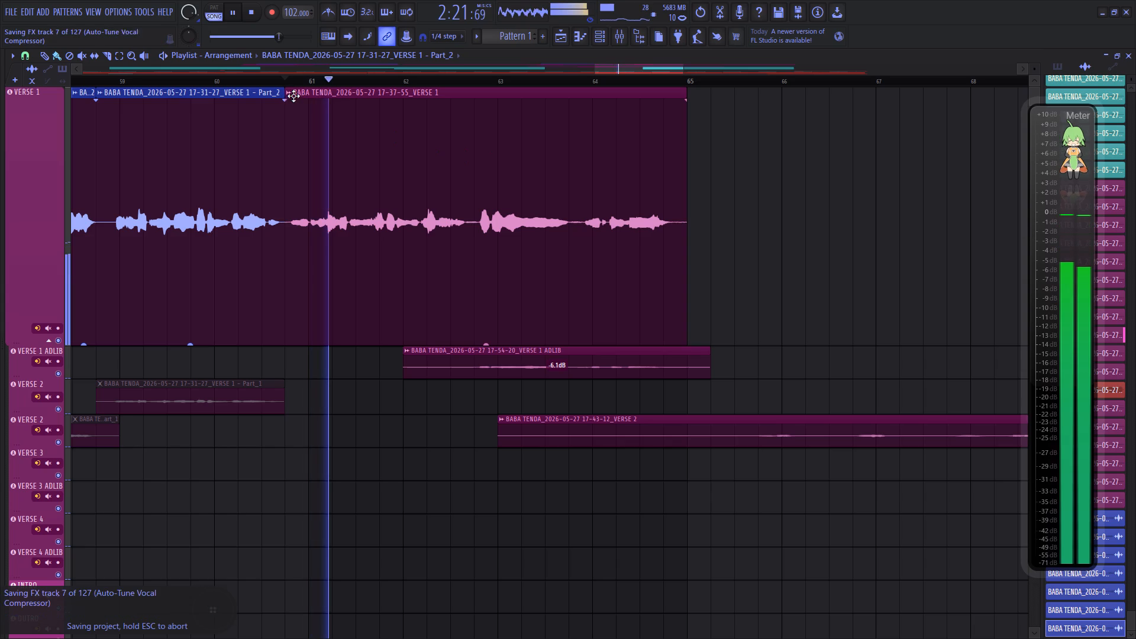
key(space)
Make the 17-37-55 clip on VERSE 1 unique as a sample and open the copy in Newtone for pitch correction.
click(289, 90)
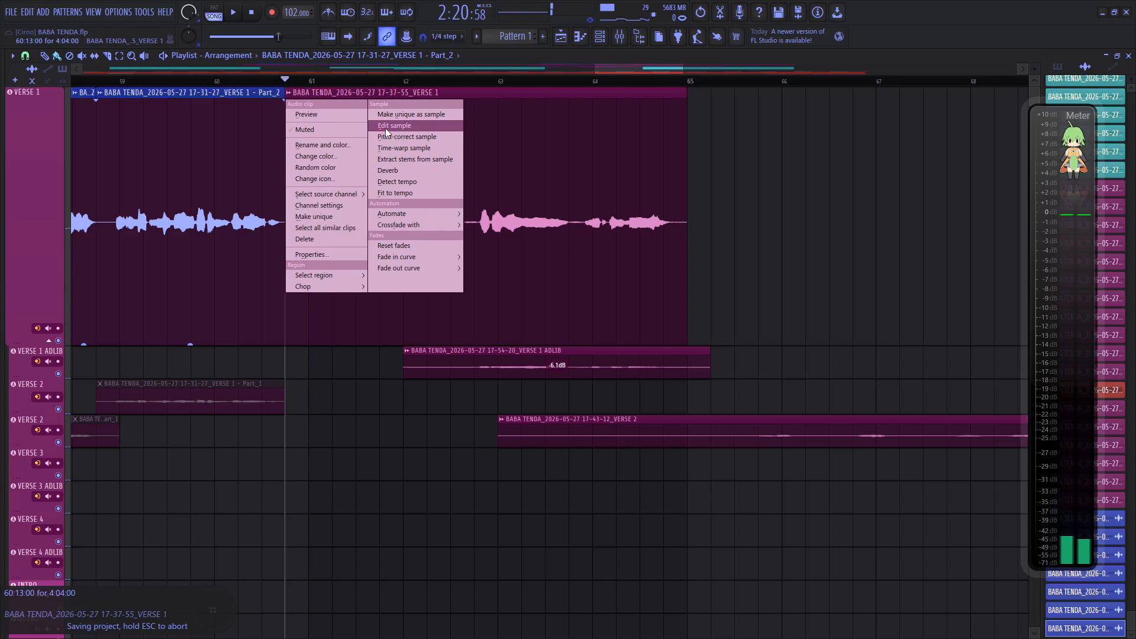
click(403, 118)
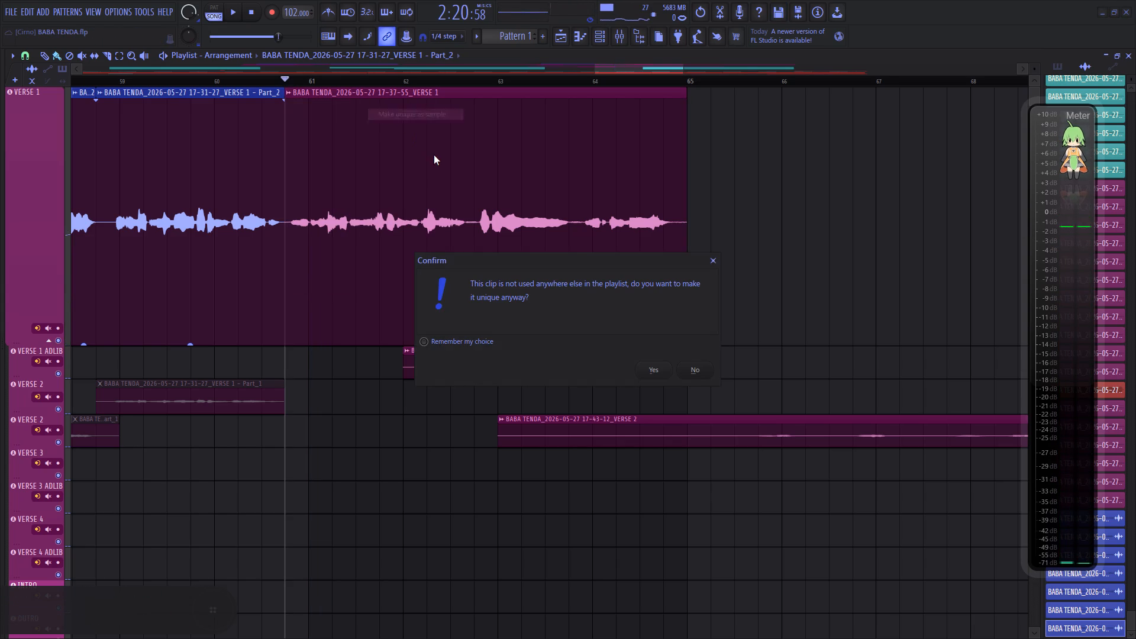
click(651, 369)
click(291, 93)
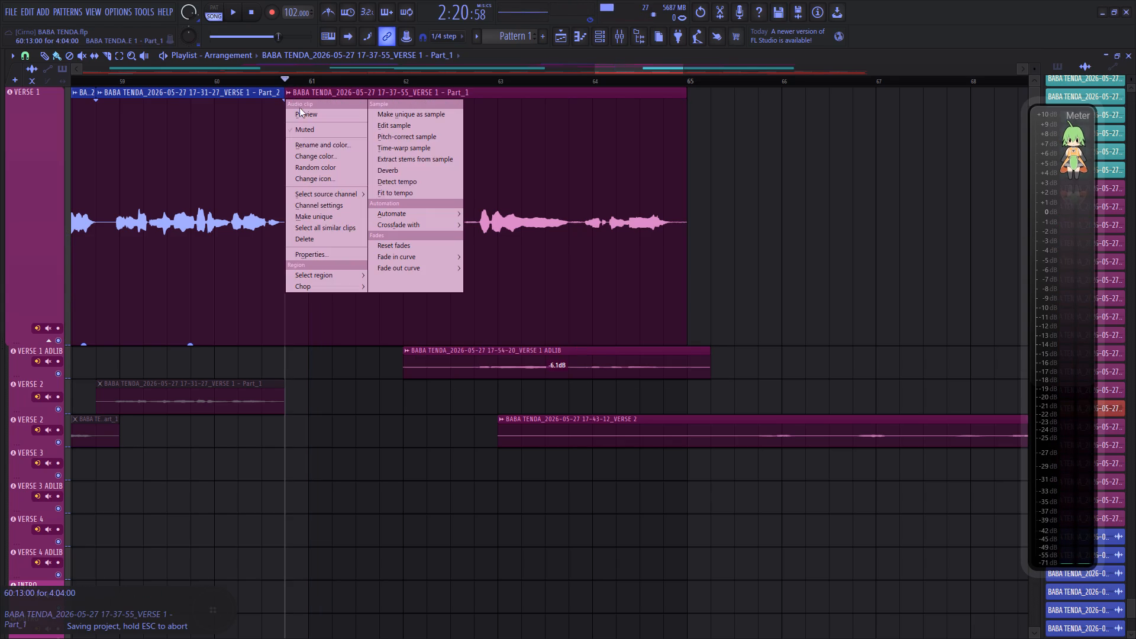
click(428, 140)
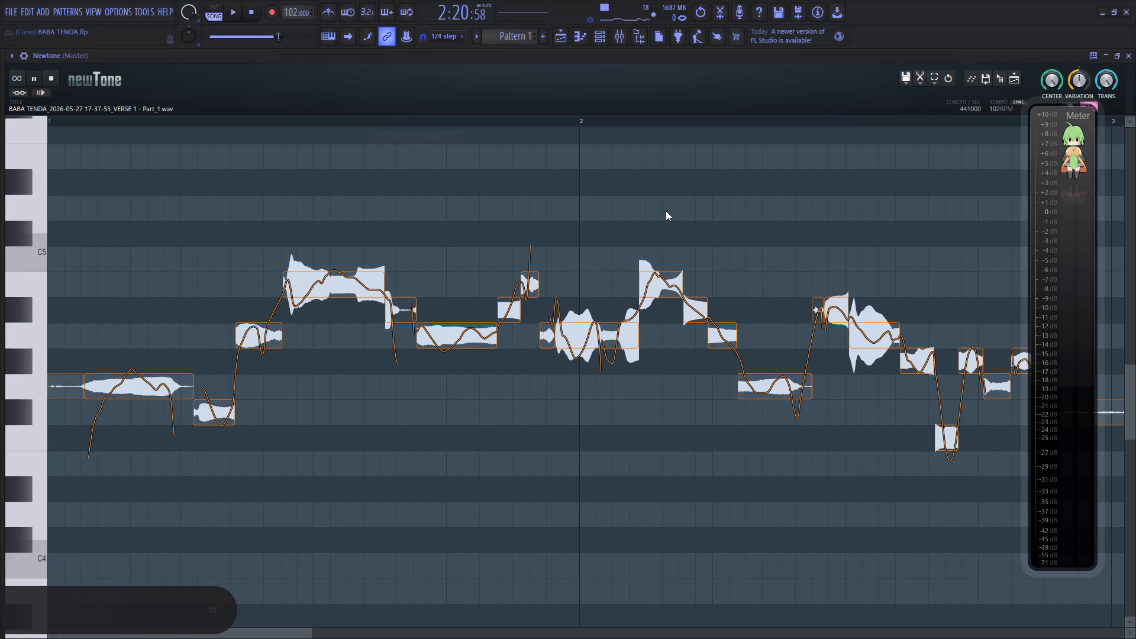
Snap the take's notes to scale in Newtone and play it back from the beginning.
click(915, 82)
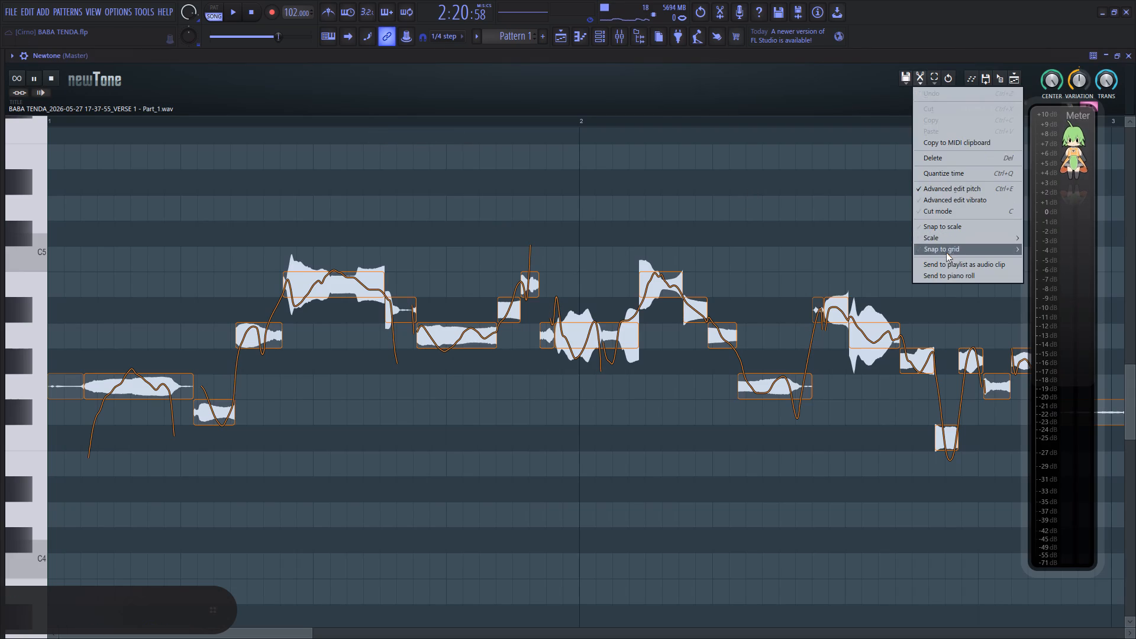
click(941, 230)
click(64, 301)
key(space)
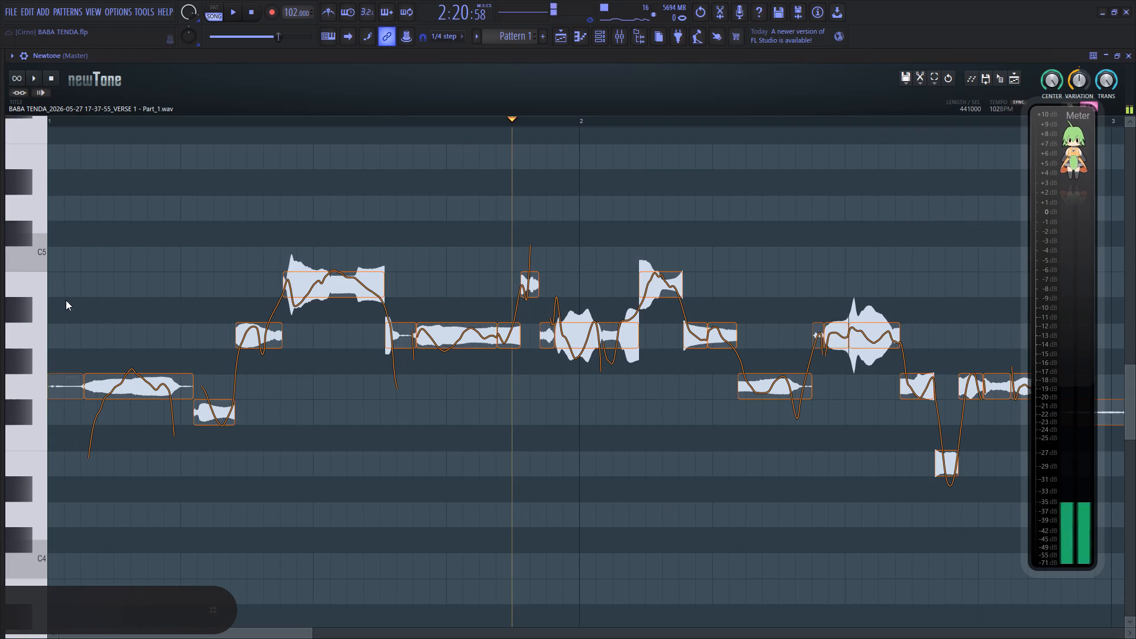
key(space)
click(64, 299)
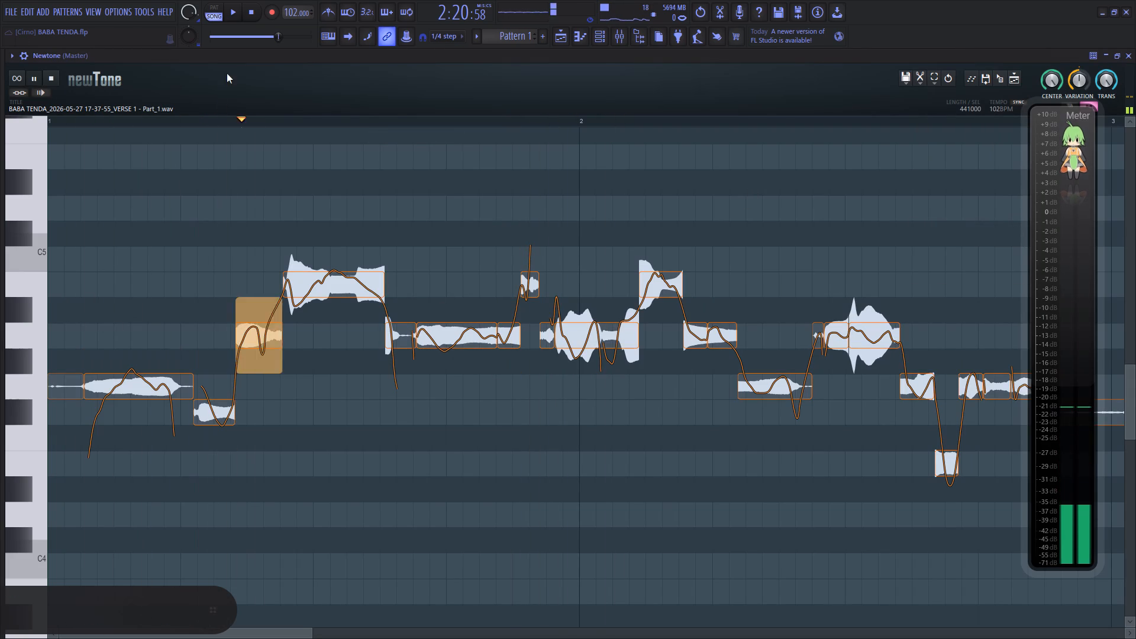
key(space)
key(space)
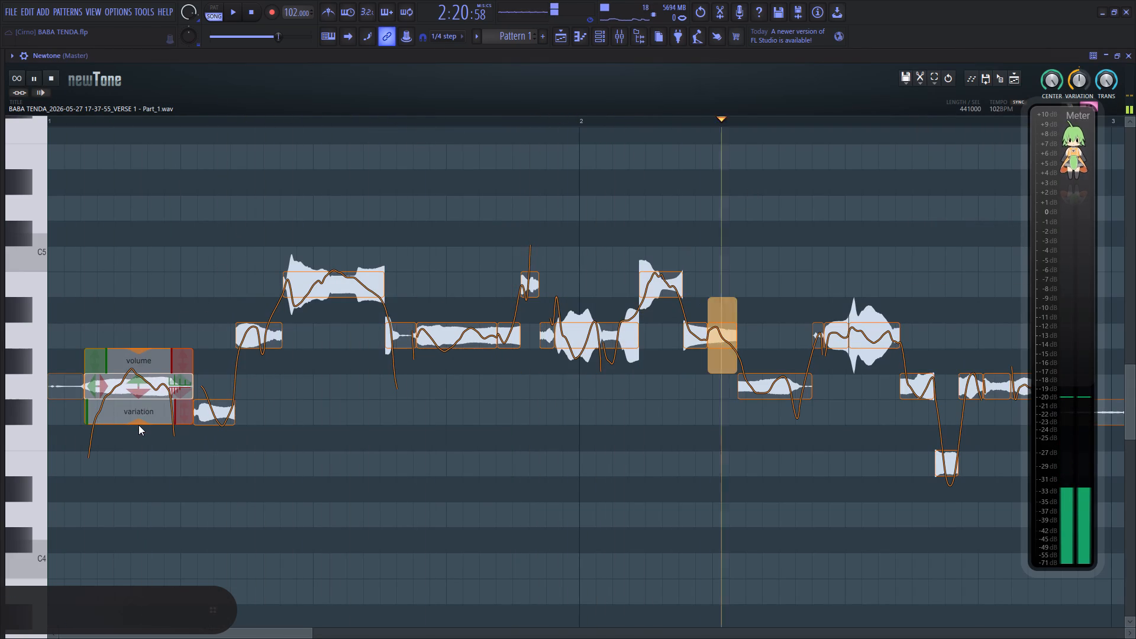
Reduce the pitch variation of the opening long G-4 note to about 42% and of the short F#4 note after it to about 44%.
click(138, 425)
click(137, 421)
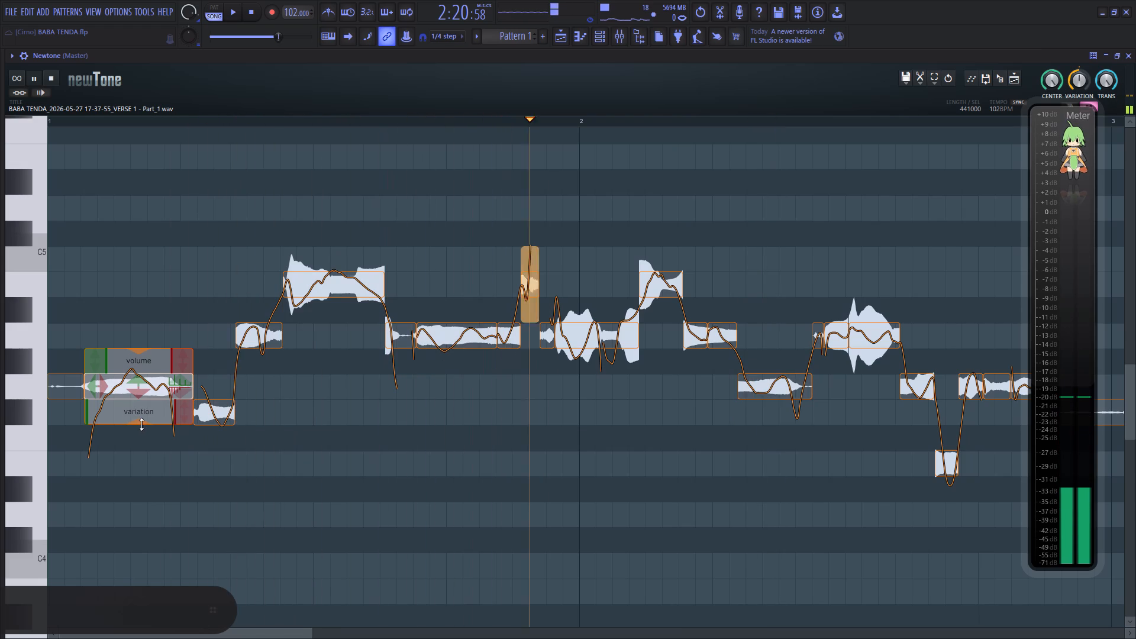
drag(141, 424, 146, 365)
key(space)
click(63, 406)
key(space)
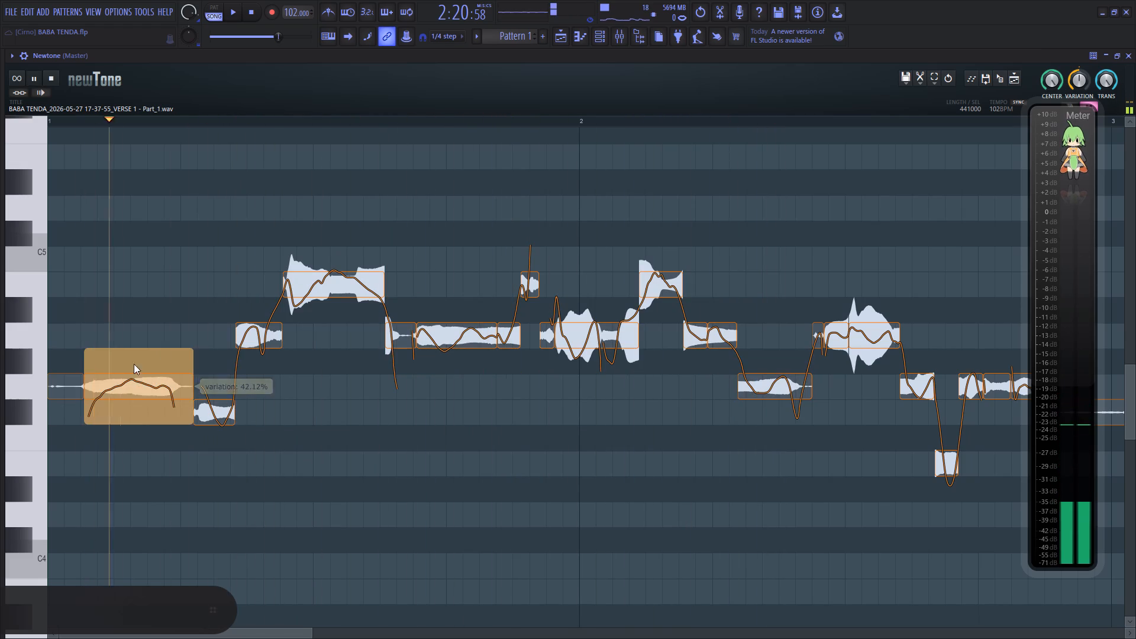
key(space)
click(224, 420)
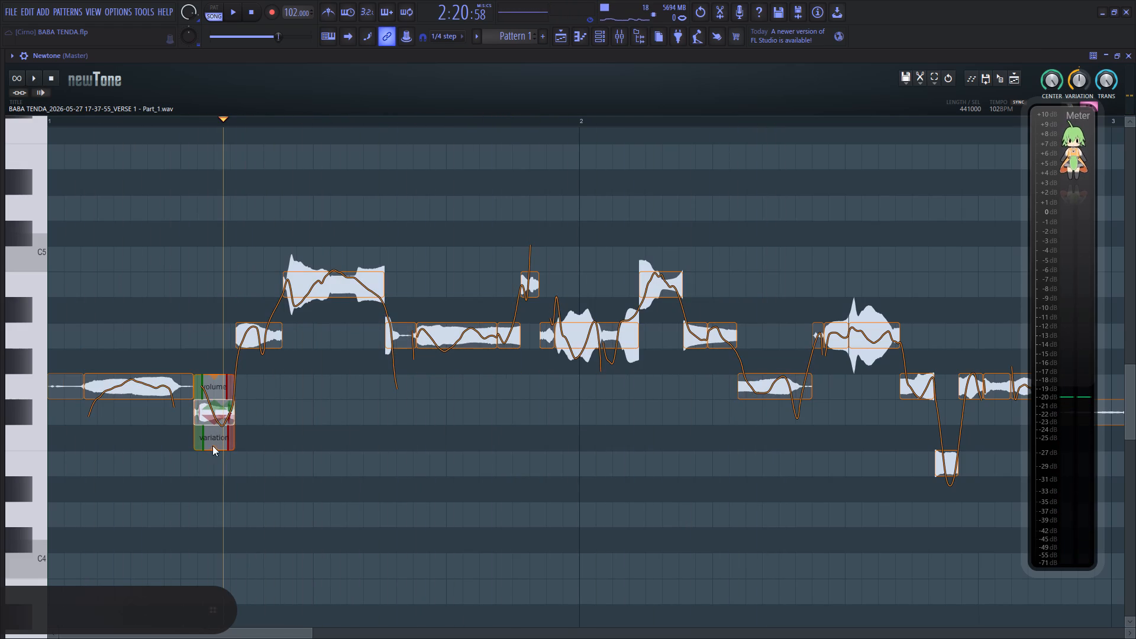
drag(214, 449, 228, 392)
click(106, 434)
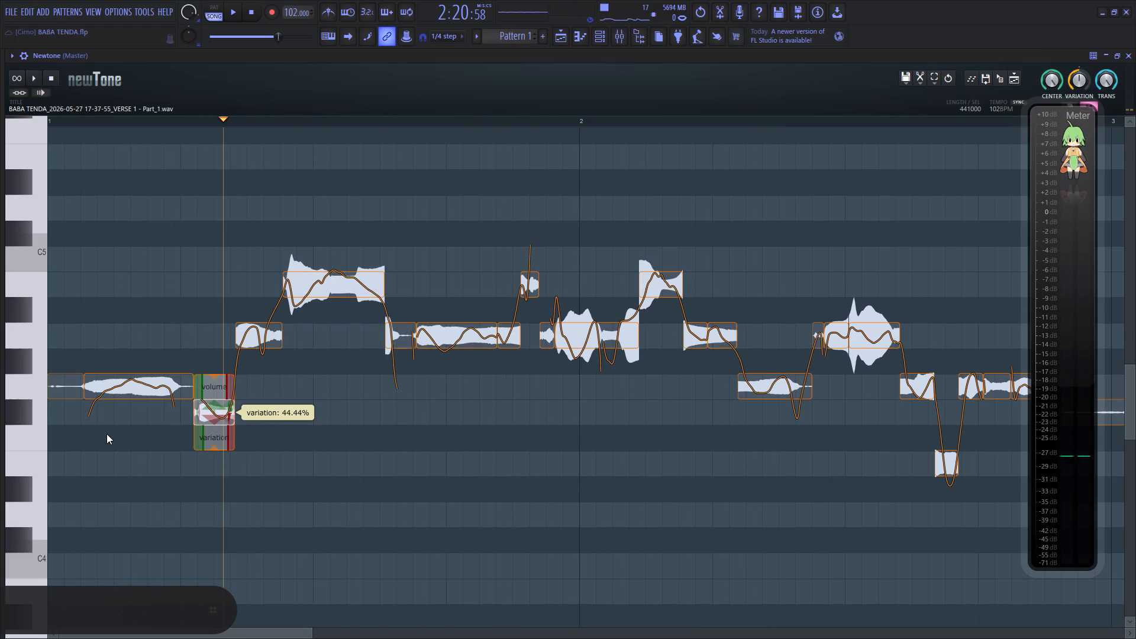
Reduce the pitch variation of the first A-4 note and of the long B-4 note that follows it.
key(space)
drag(257, 373, 267, 347)
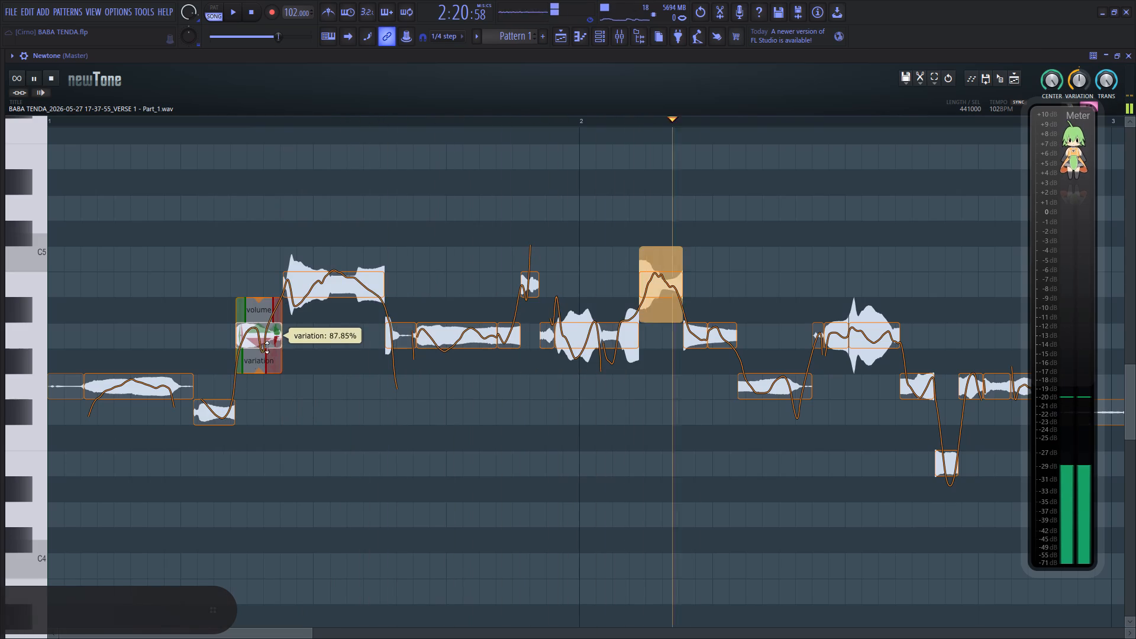
drag(267, 347, 274, 306)
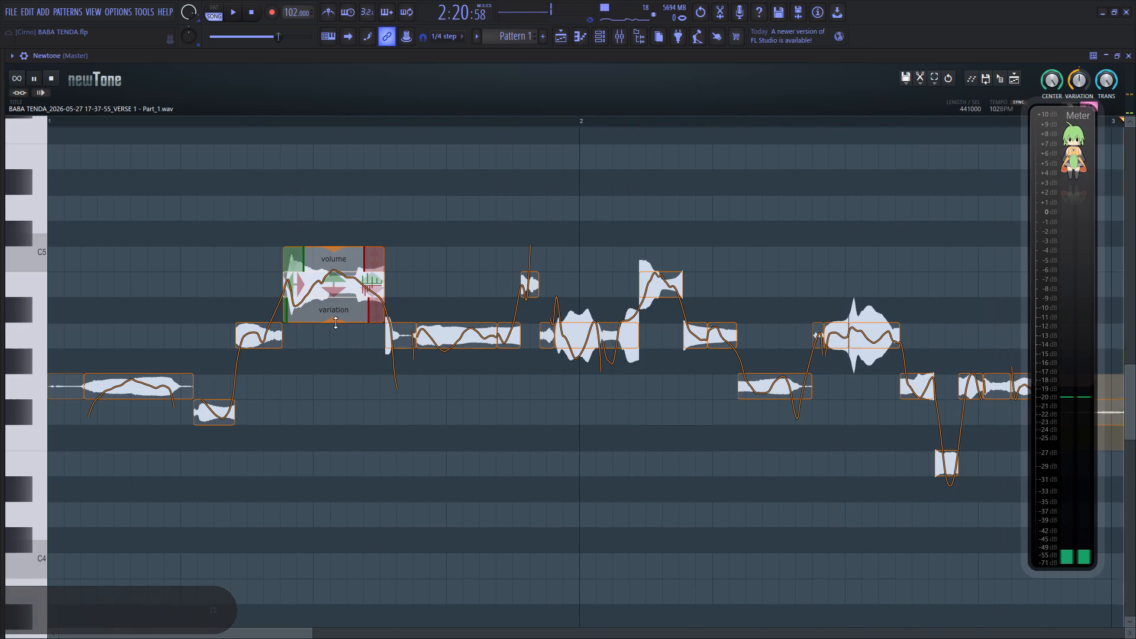
drag(335, 322, 354, 263)
click(146, 279)
key(space)
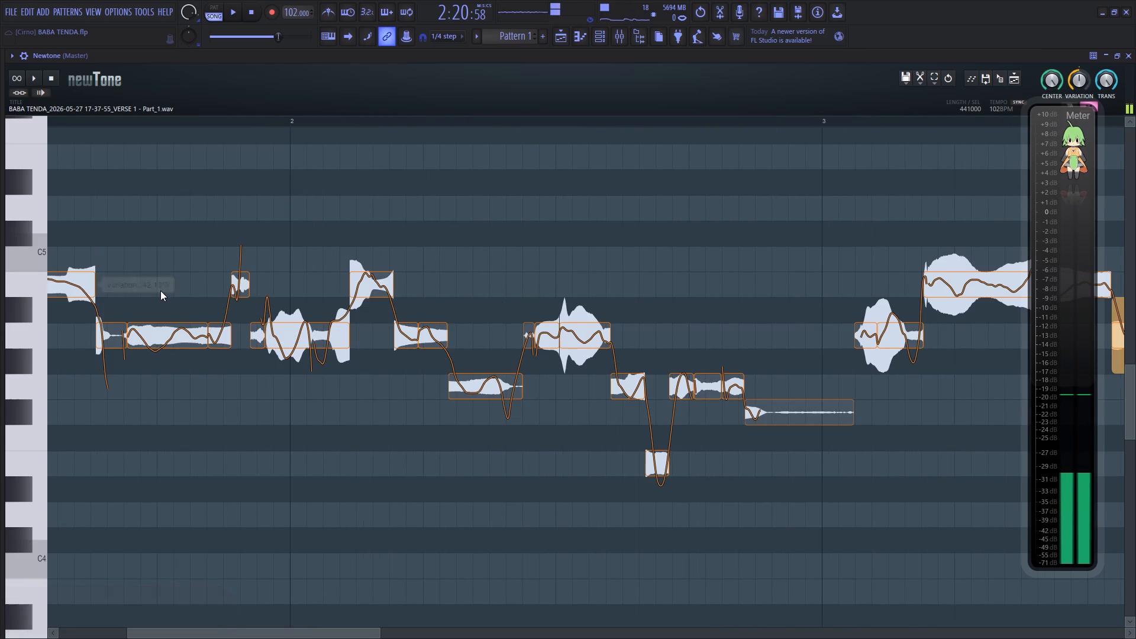
Replay the opening, then reduce pitch variation on the long A-4 note before bar 2, and to about 34% on the A-4 spanning bar 2.
drag(294, 632, 192, 633)
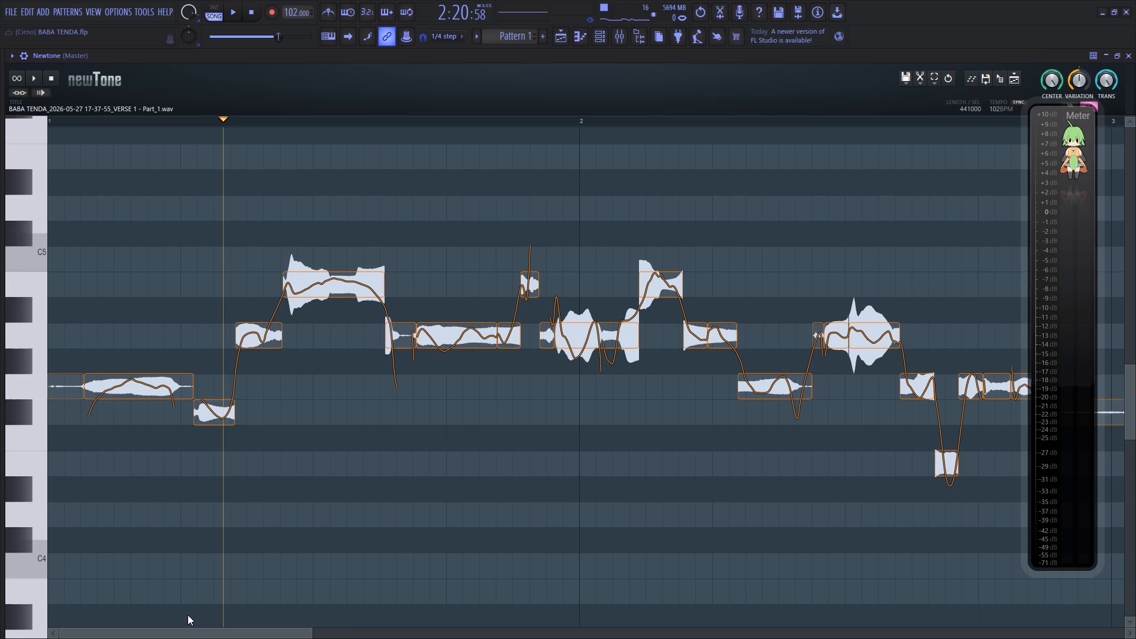
key(space)
key(space)
click(106, 425)
key(space)
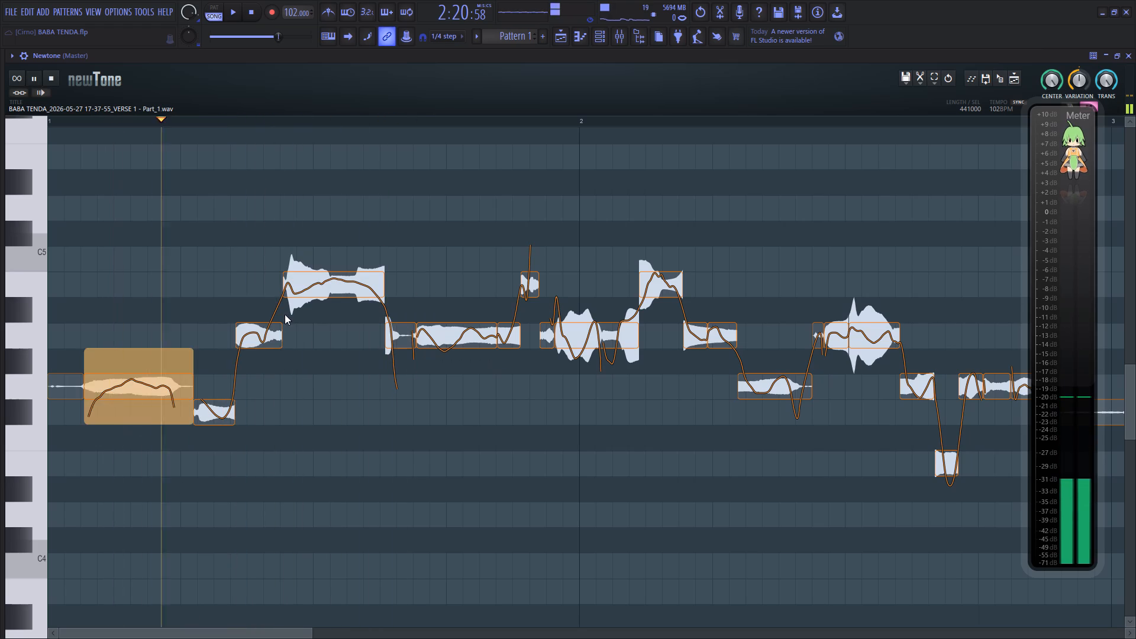
drag(457, 372, 459, 363)
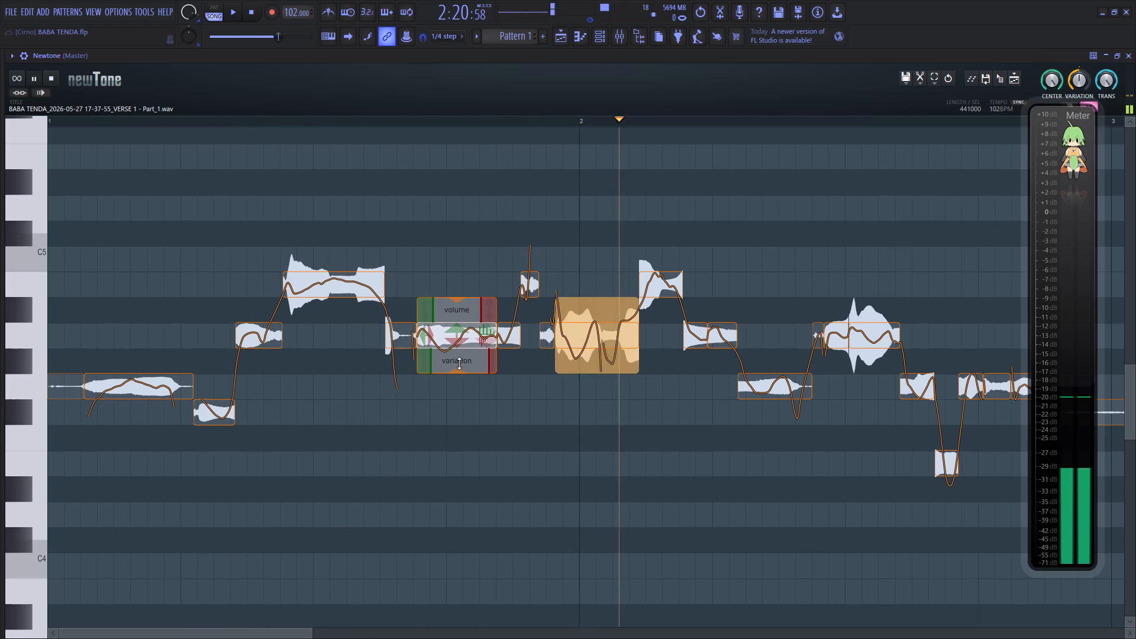
drag(459, 363, 467, 335)
key(space)
key(space)
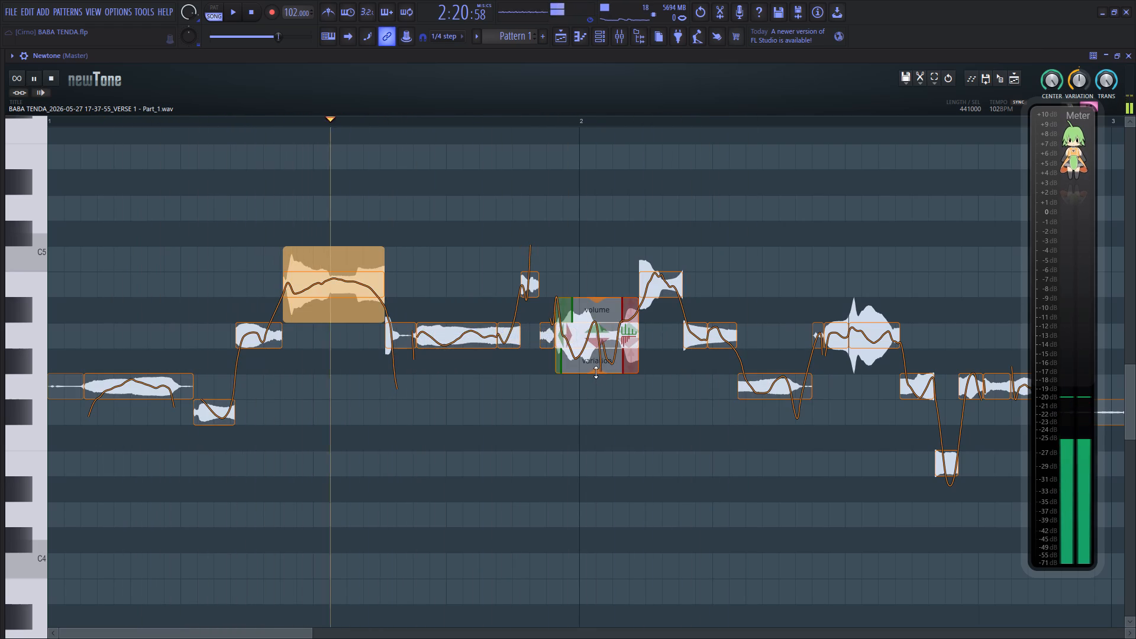
drag(596, 372, 609, 304)
key(space)
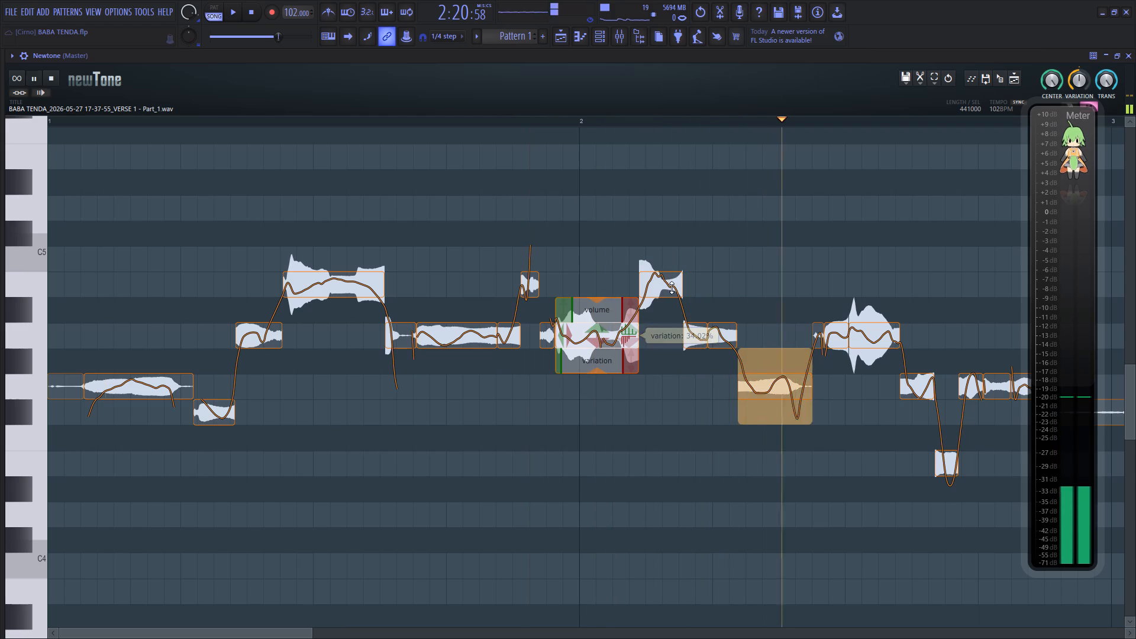
Reduce the pitch variation of the G-4 note following the A-4 pair after bar 2 to about 64%.
key(space)
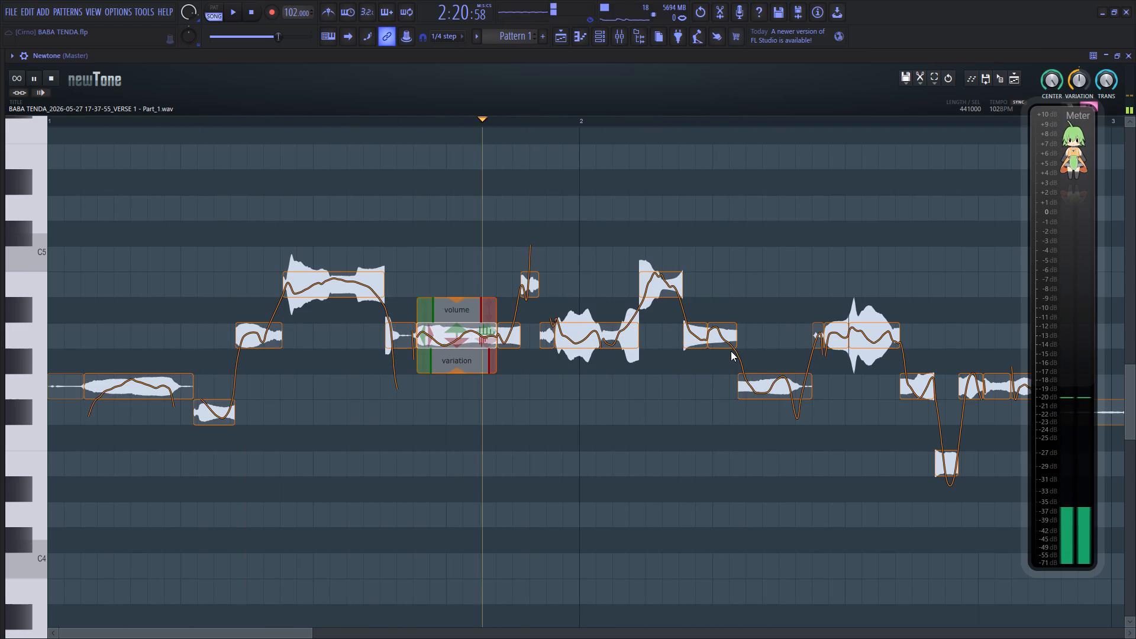
drag(272, 631, 366, 638)
click(220, 424)
key(space)
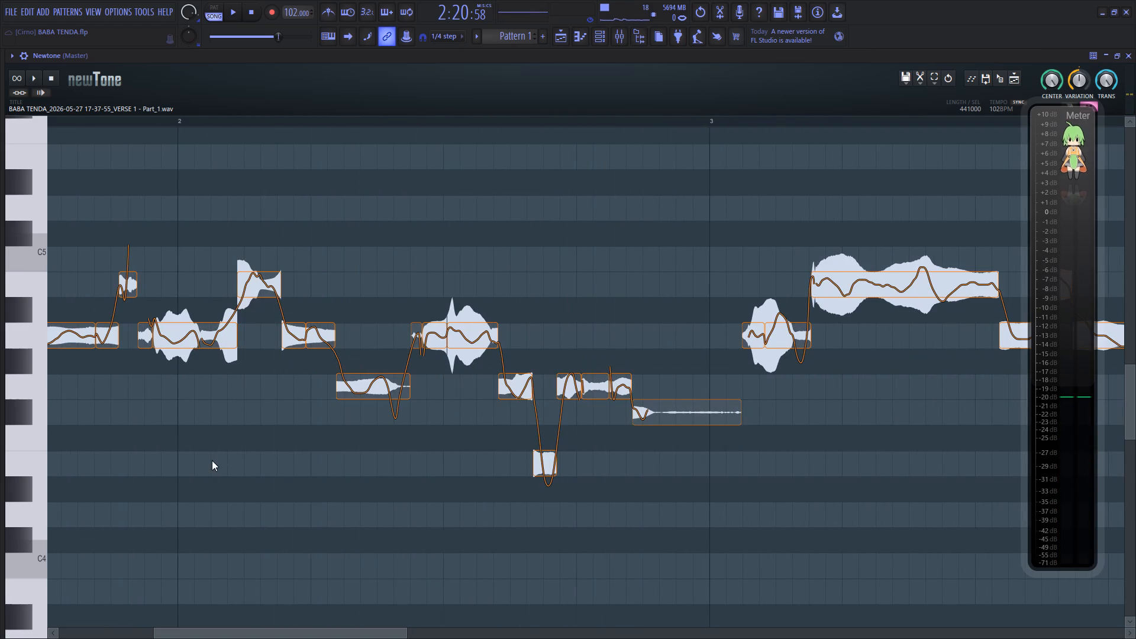
click(137, 420)
key(space)
key(space)
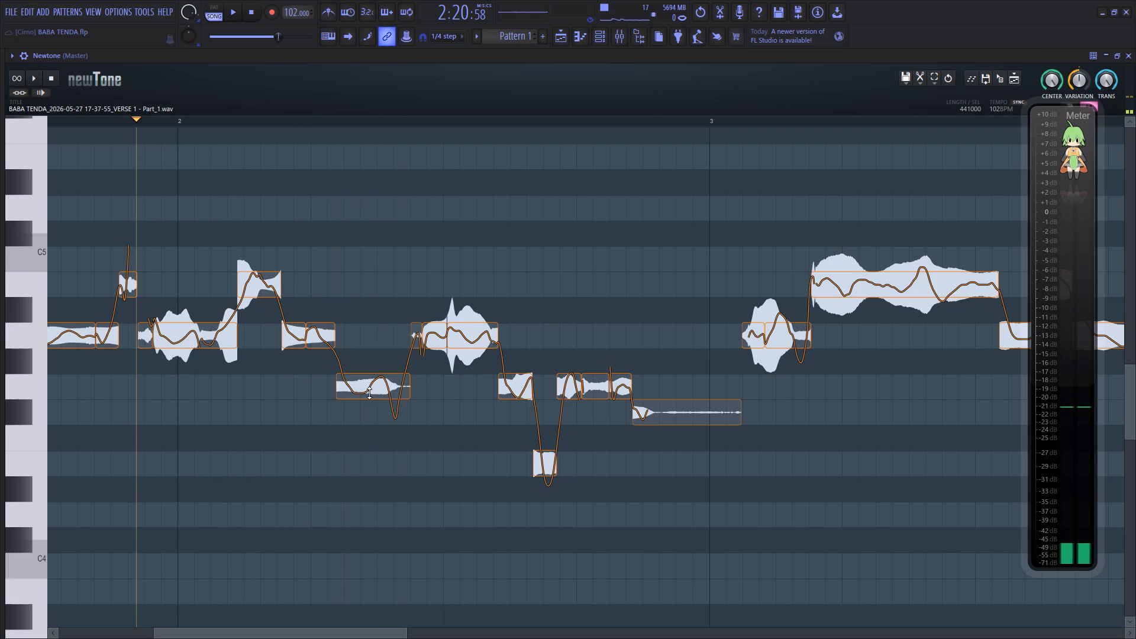
key(space)
click(369, 392)
key(space)
drag(375, 422, 380, 379)
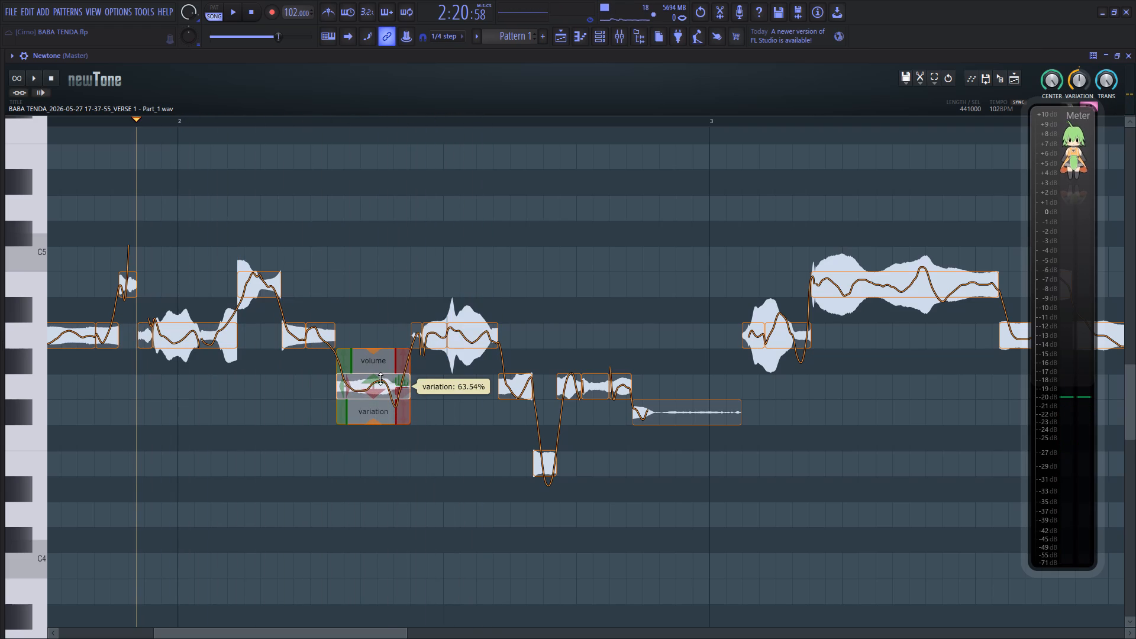
drag(380, 379, 380, 378)
click(169, 396)
key(space)
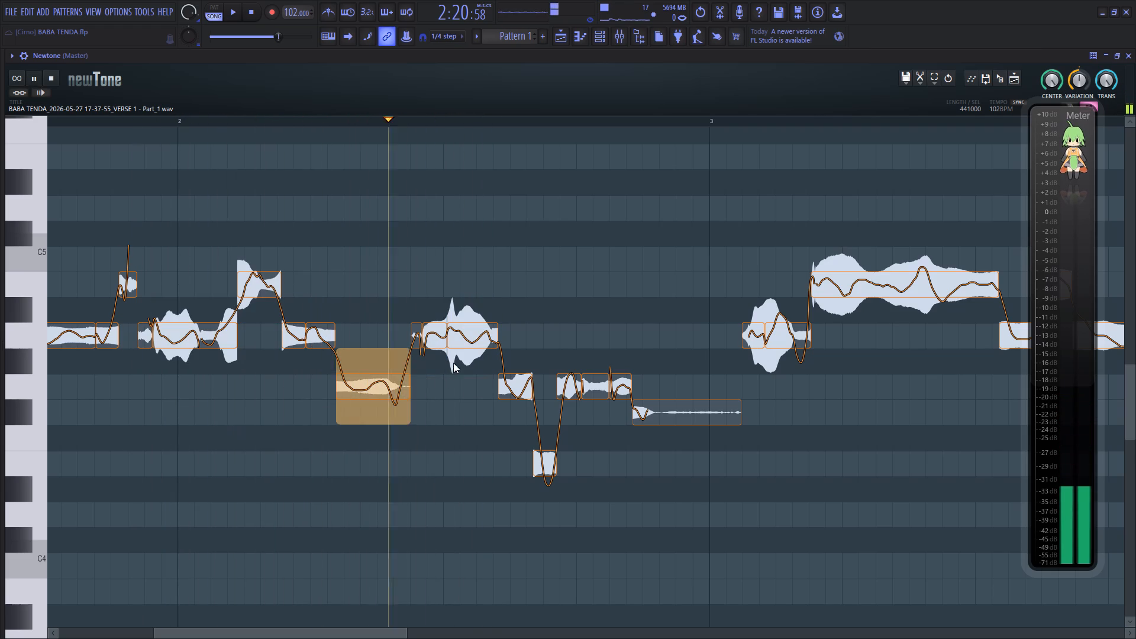
Raise the A-4 note in the middle of bar 2 by two semitones to B-4 and replay the phrase.
key(space)
key(space)
drag(439, 336, 441, 282)
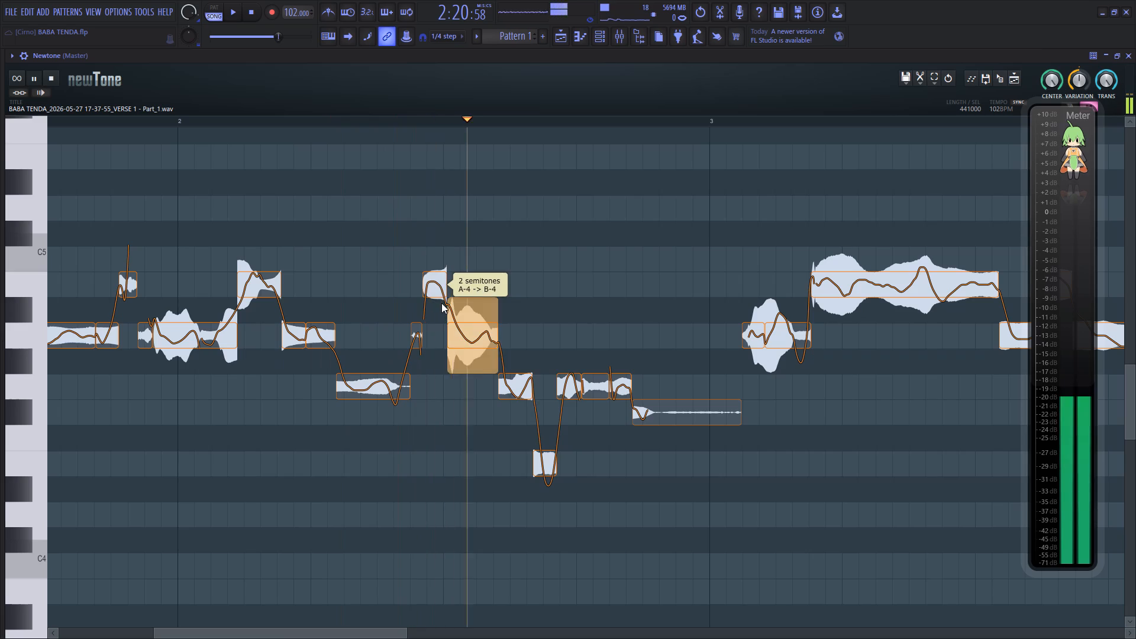
key(space)
key(space)
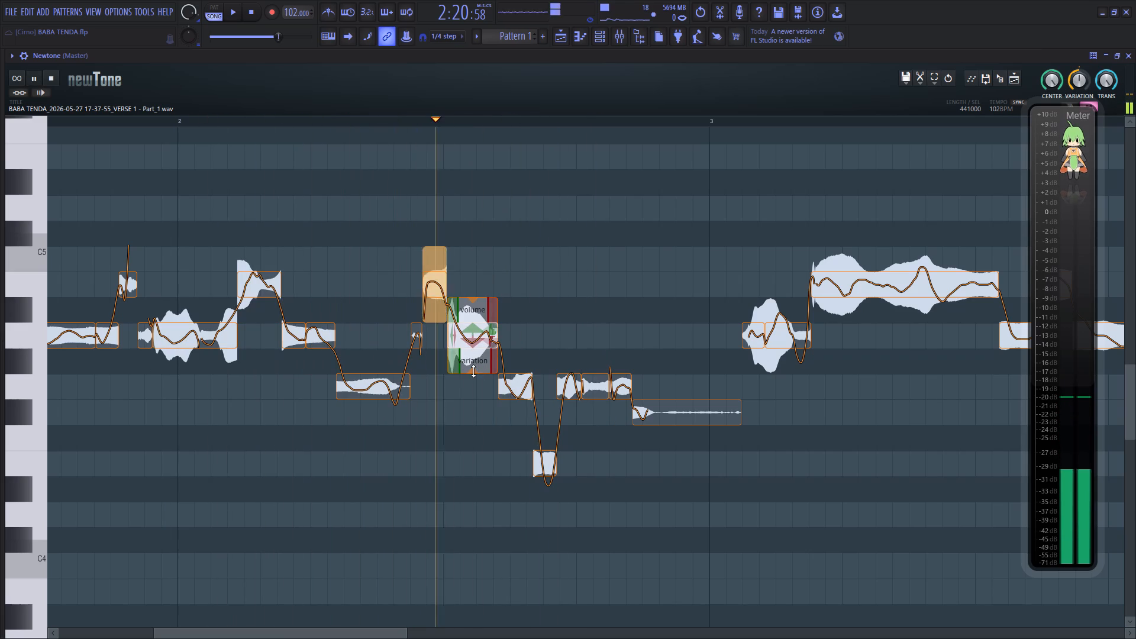
Reduce the pitch variation of the A-4 note after the raised B-4 and of the short G-4 note following it.
drag(473, 371, 484, 323)
key(space)
key(space)
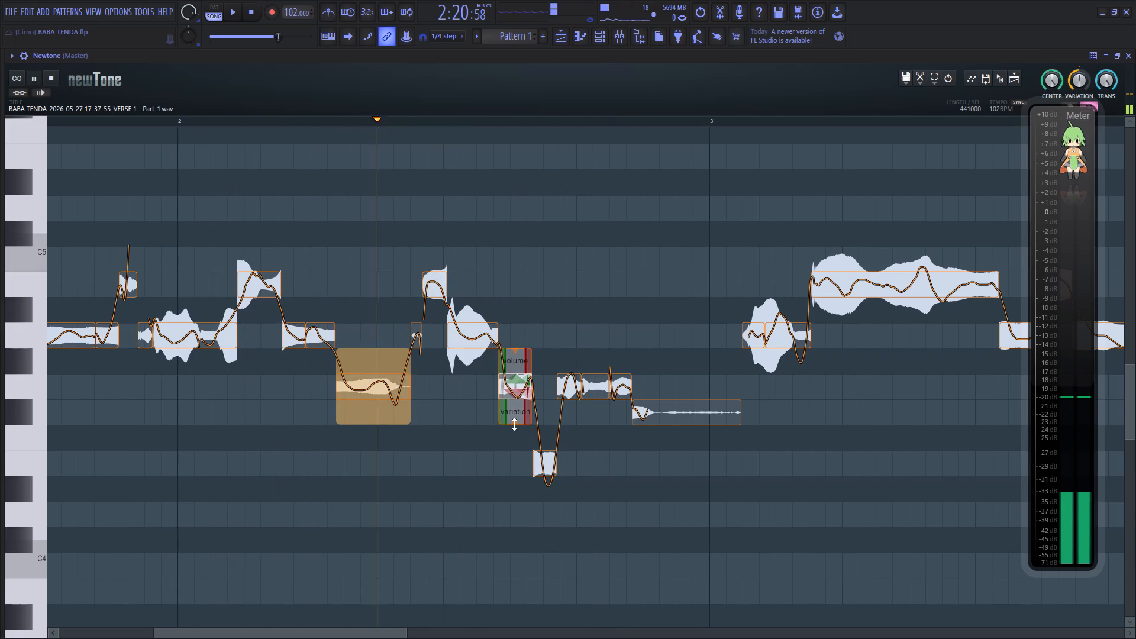
drag(514, 424, 520, 383)
key(space)
key(space)
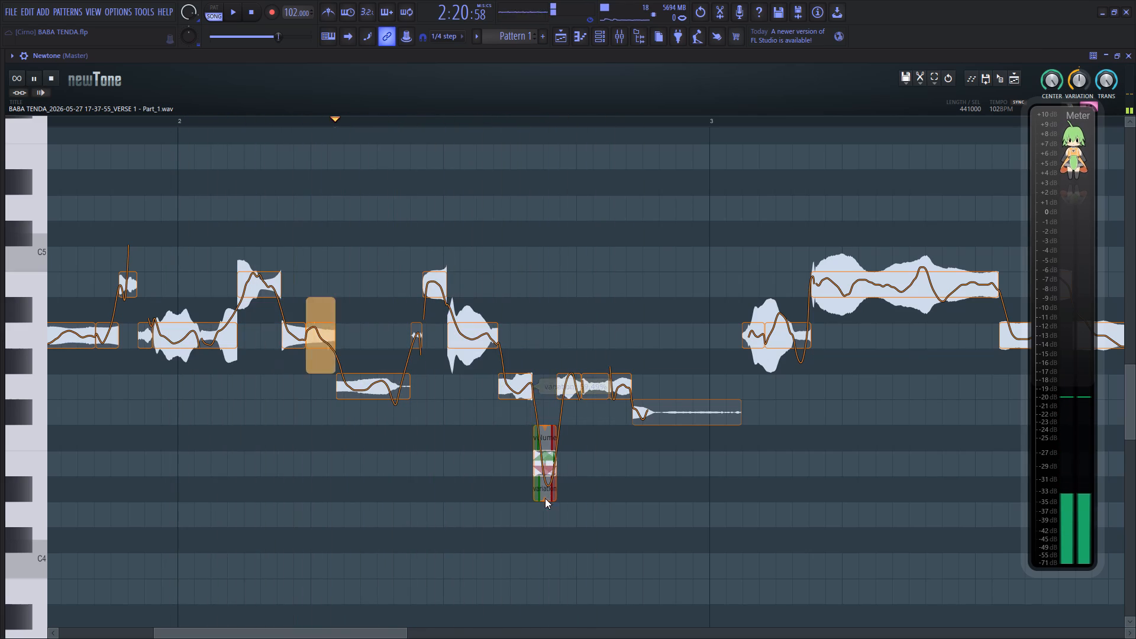
Raise the short E-4 note between the G-4 notes in bar 2 by three semitones to G-4, reduce its pitch variation, and replay.
drag(545, 499, 553, 450)
key(space)
key(space)
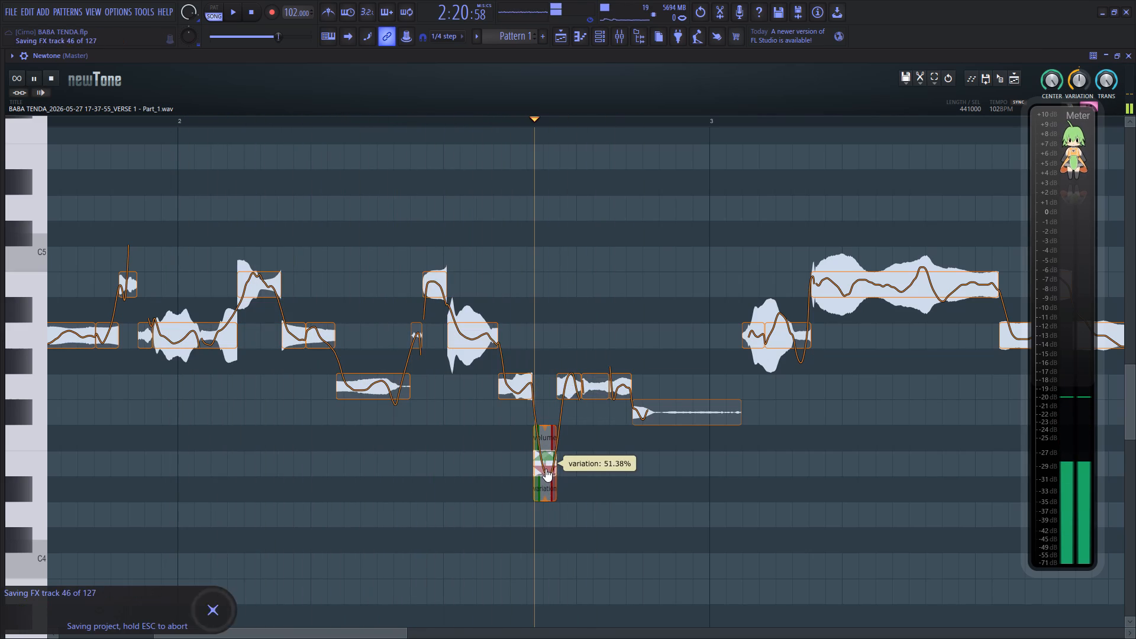
drag(546, 469, 546, 395)
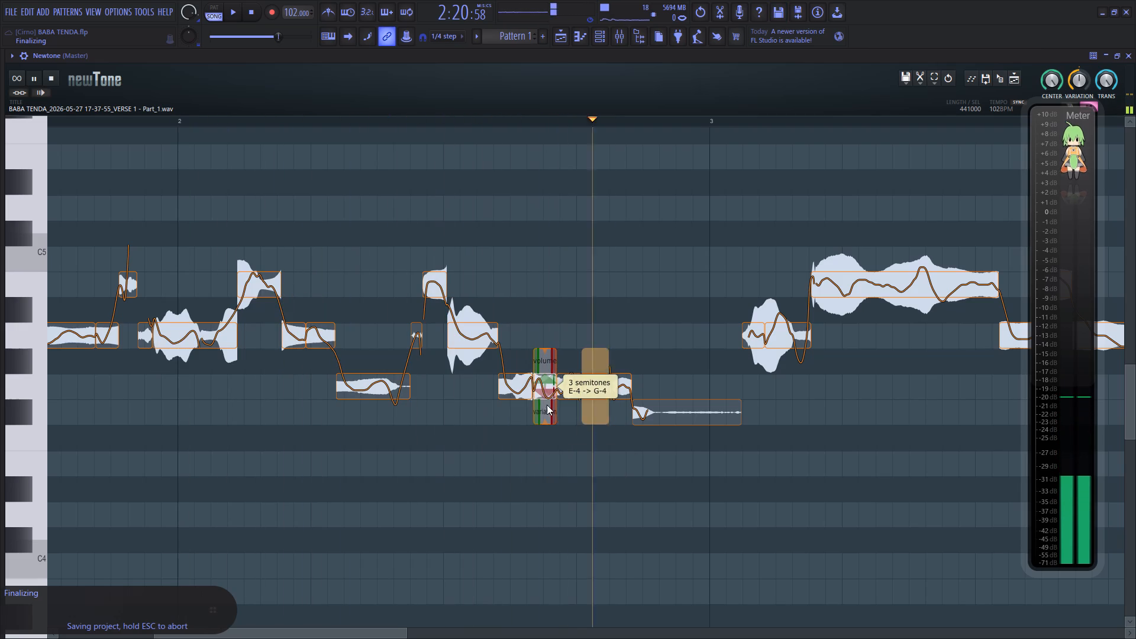
key(space)
key(space)
drag(545, 422, 553, 396)
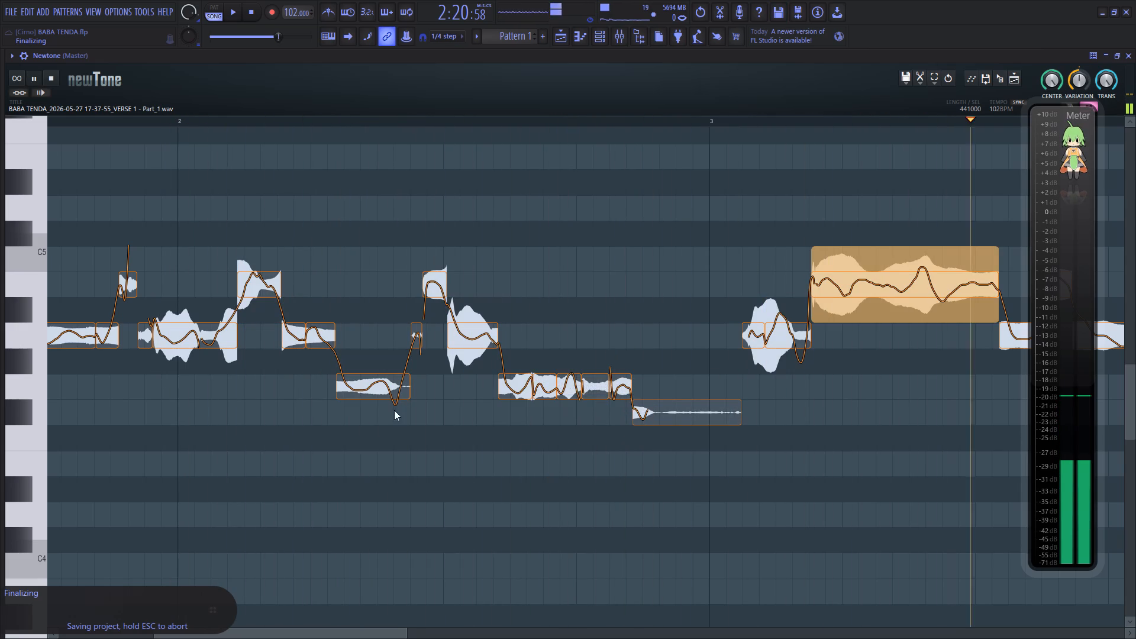
click(345, 404)
Reduce the pitch variation of the second A-4 note just after bar 3 to about 32% and replay the phrase.
drag(358, 634, 359, 634)
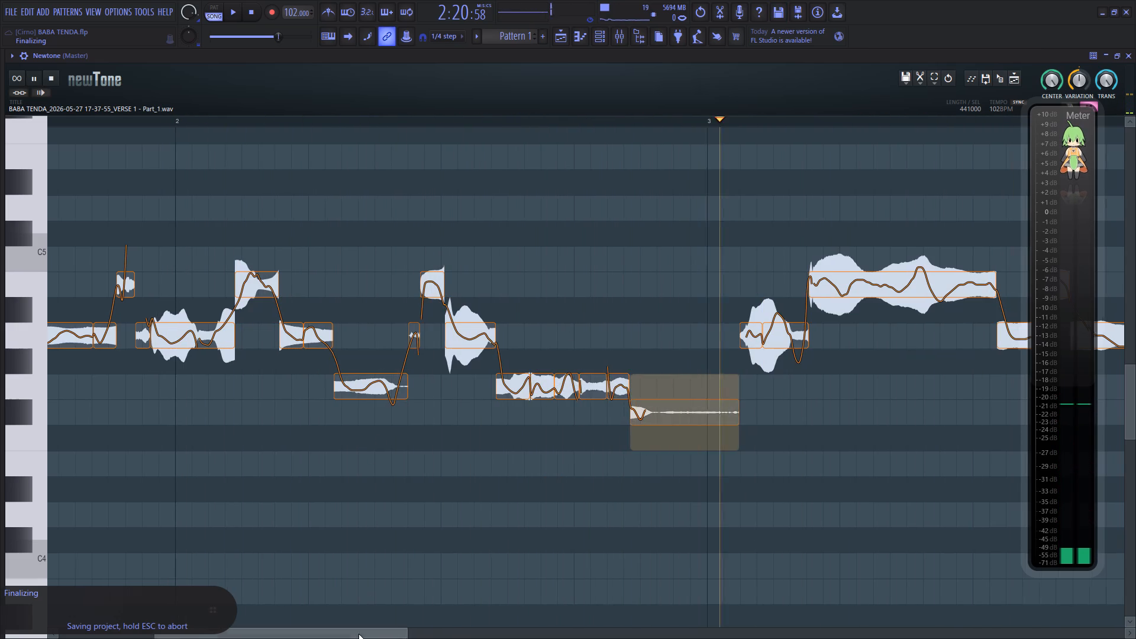
drag(359, 634, 418, 631)
click(348, 454)
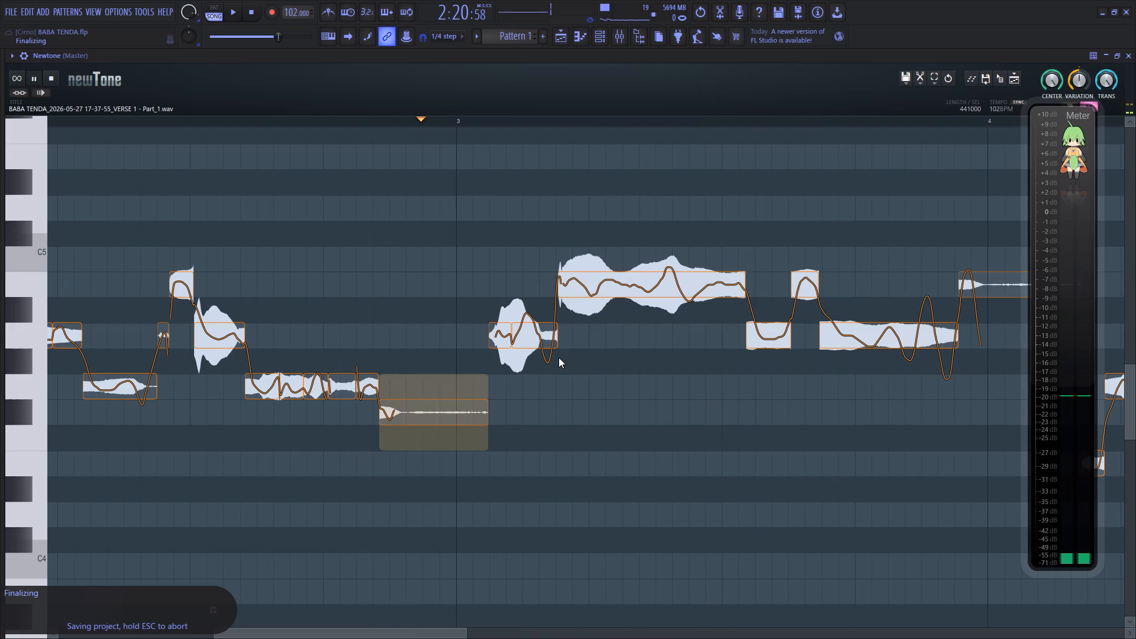
key(space)
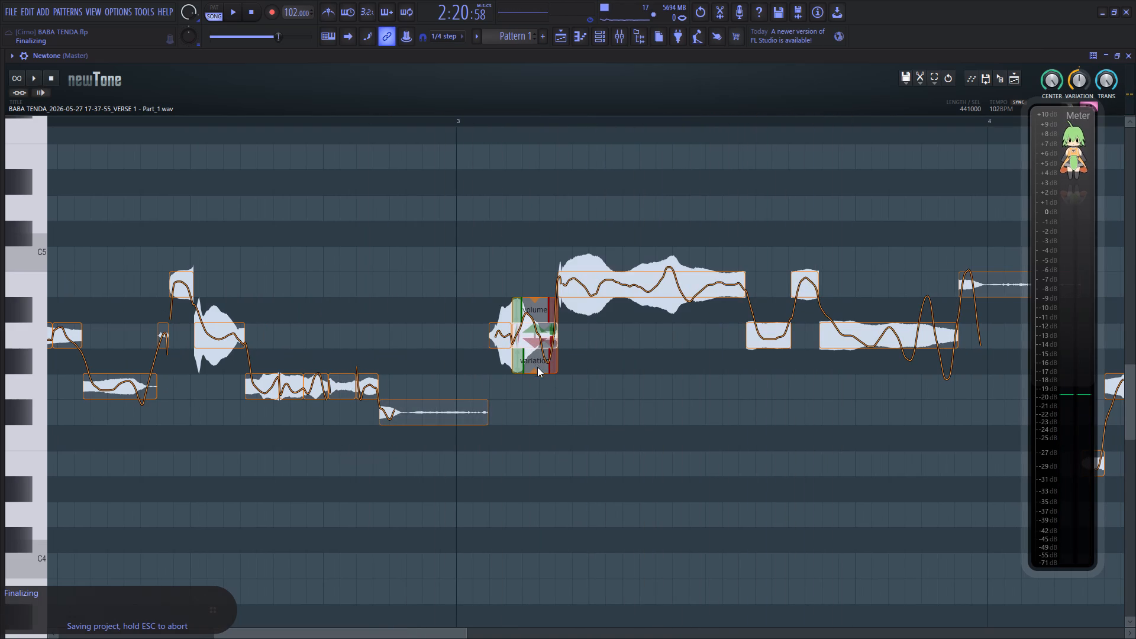
drag(537, 371, 551, 301)
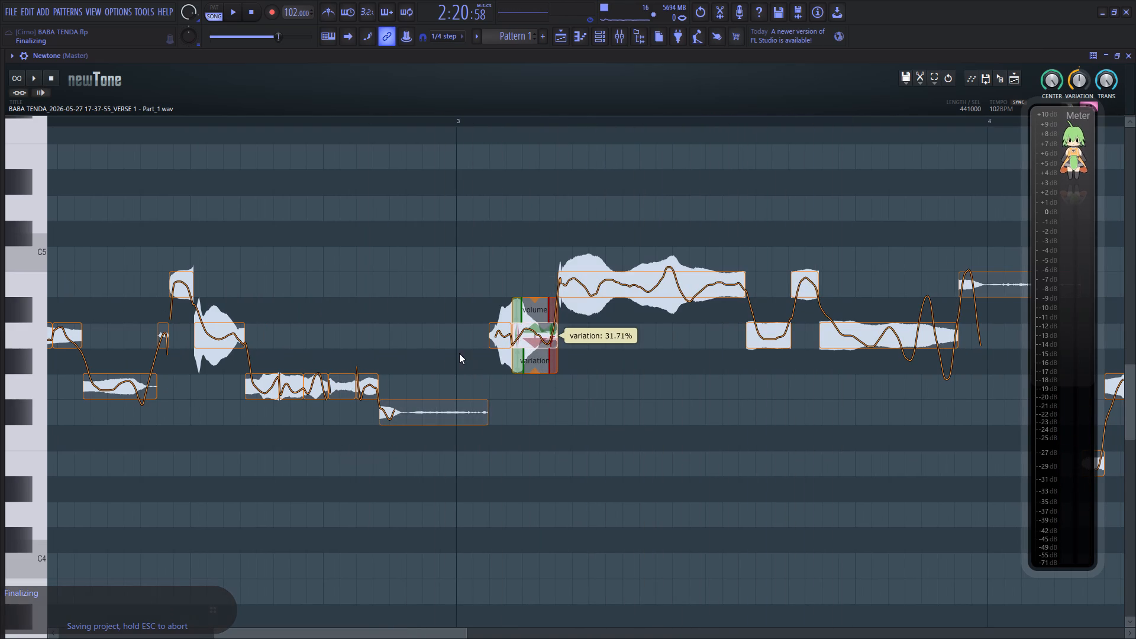
click(447, 351)
key(space)
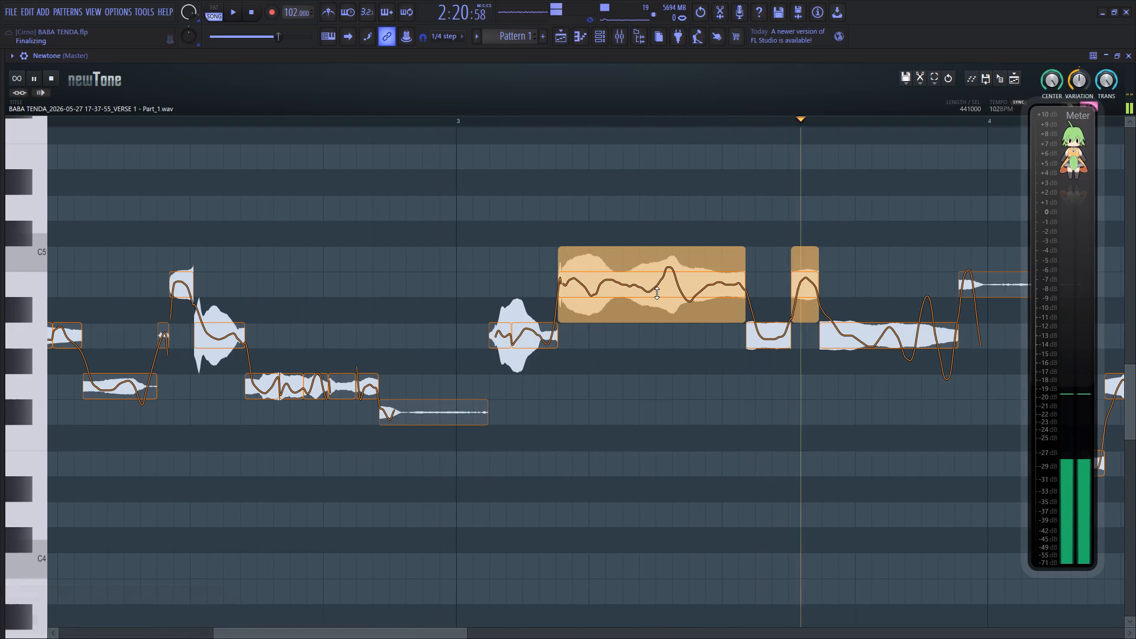
Reduce the pitch variation of the long B-4 note in bar 3 and replay the phrase.
click(657, 293)
drag(647, 321, 660, 273)
key(space)
click(468, 340)
key(space)
Reduce the pitch variation of the long A-4 note just before bar 4 and listen to the result.
drag(395, 632, 436, 636)
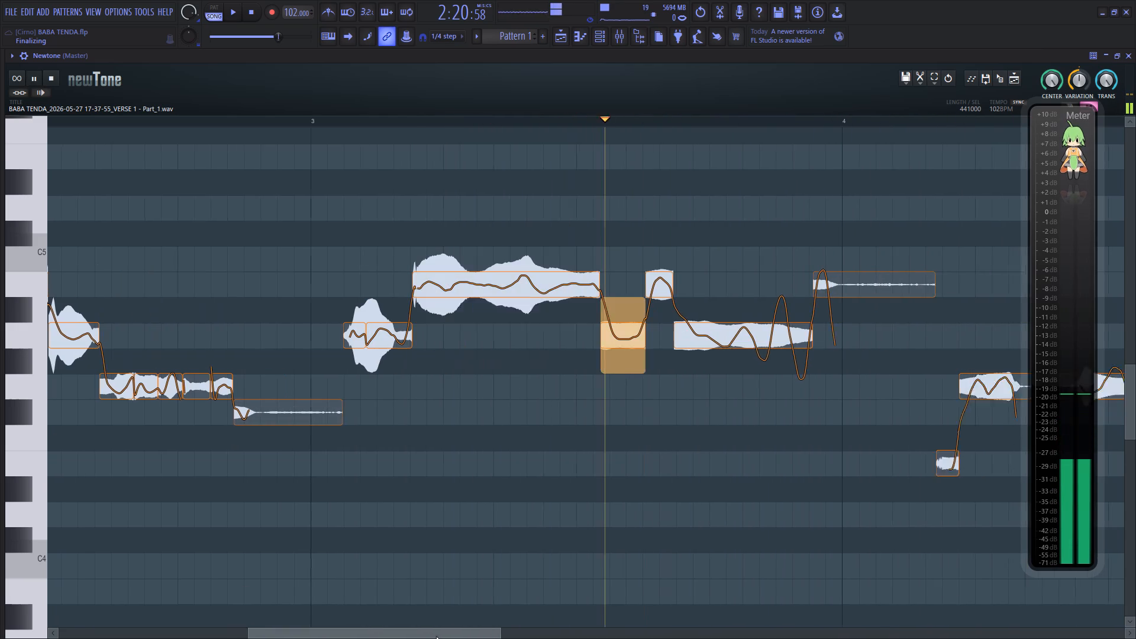
drag(436, 636, 475, 625)
key(space)
key(space)
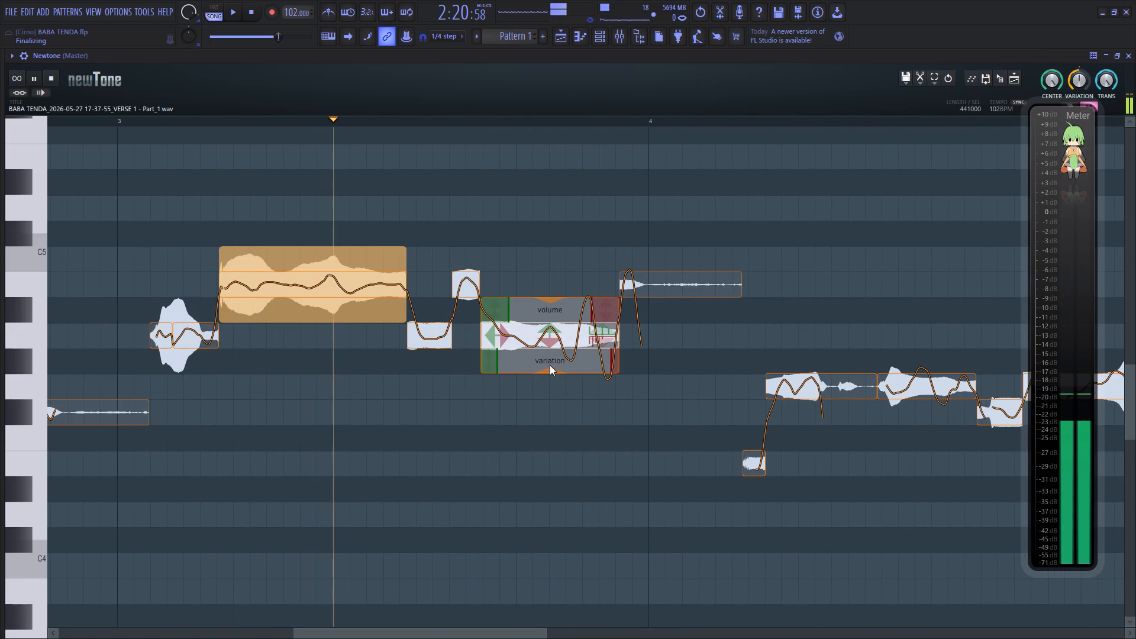
drag(550, 372, 564, 305)
key(space)
key(space)
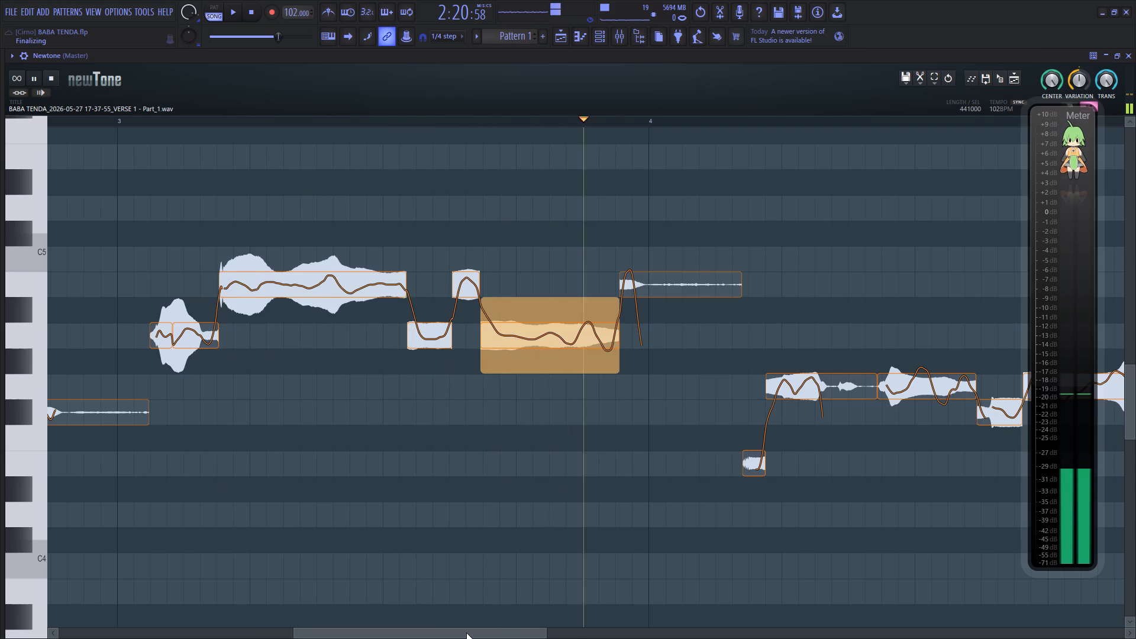
Reduce the pitch variation of the first G-4 note in bar 4 and replay the phrase.
drag(466, 632, 550, 625)
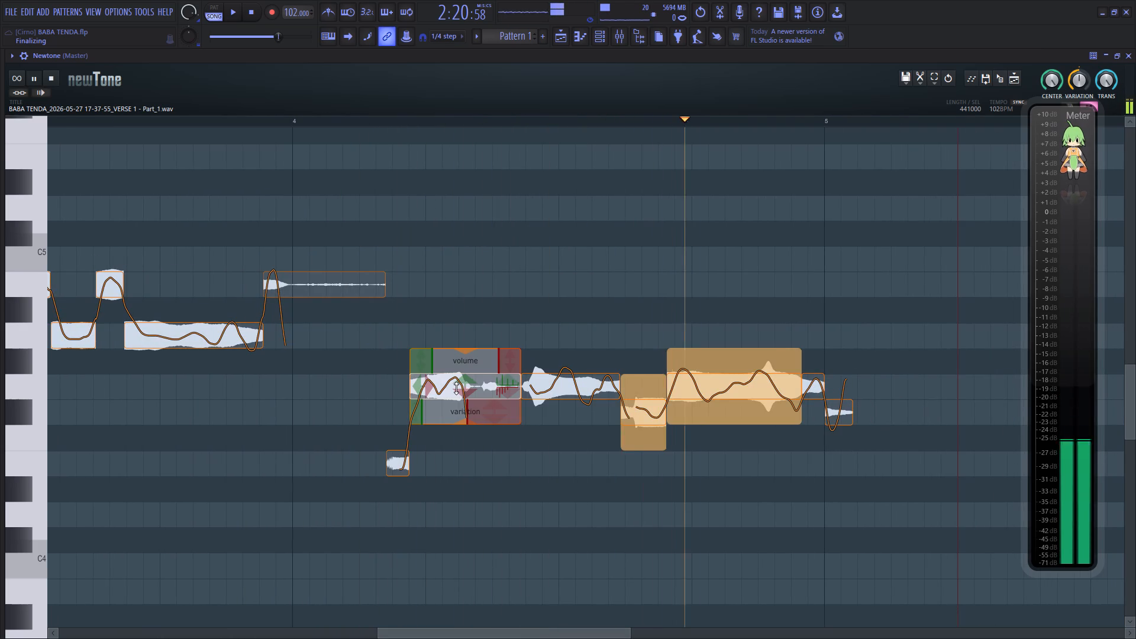
drag(459, 422, 465, 375)
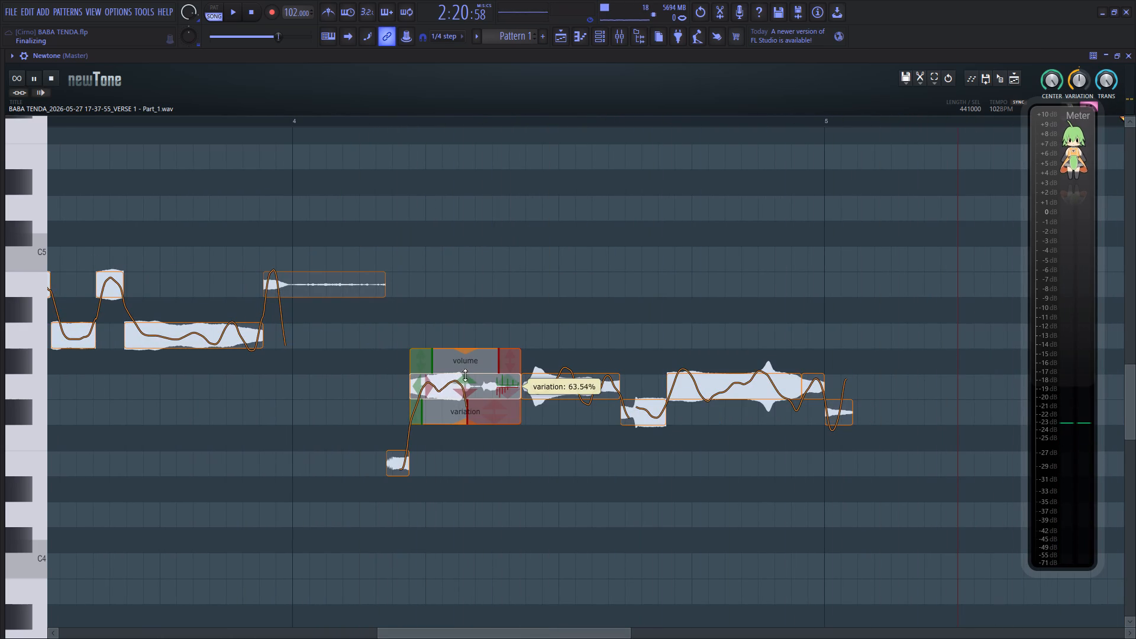
drag(465, 375, 470, 360)
click(323, 395)
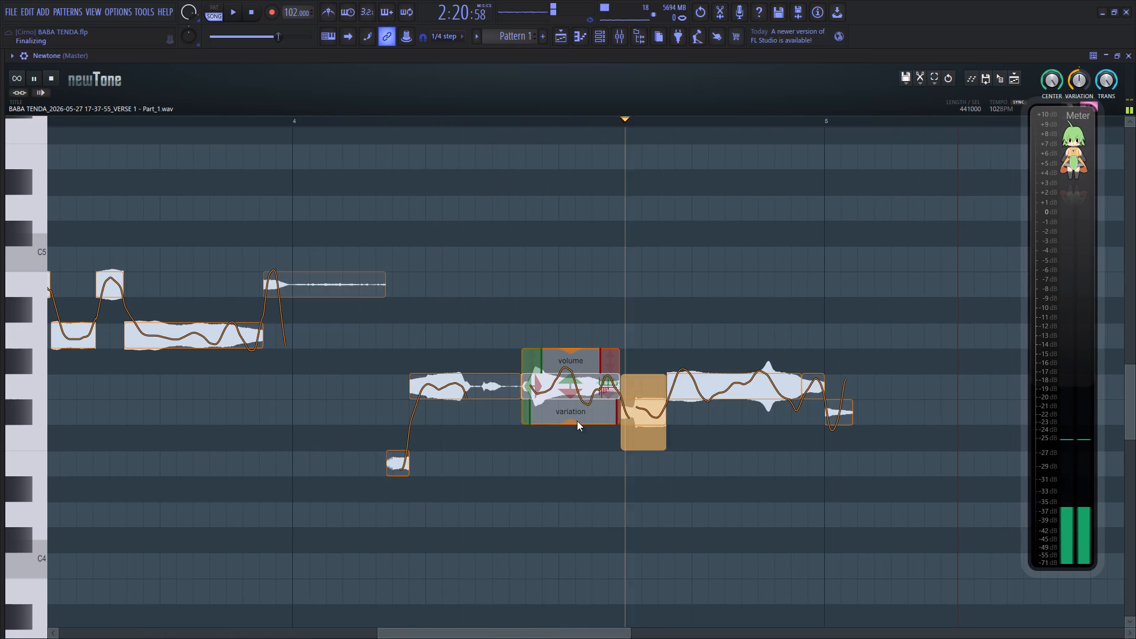
Reduce the pitch variation of the second G-4 note in bar 4 to about 29%, and of the long G-4 before bar 5.
drag(573, 424, 602, 351)
key(space)
key(space)
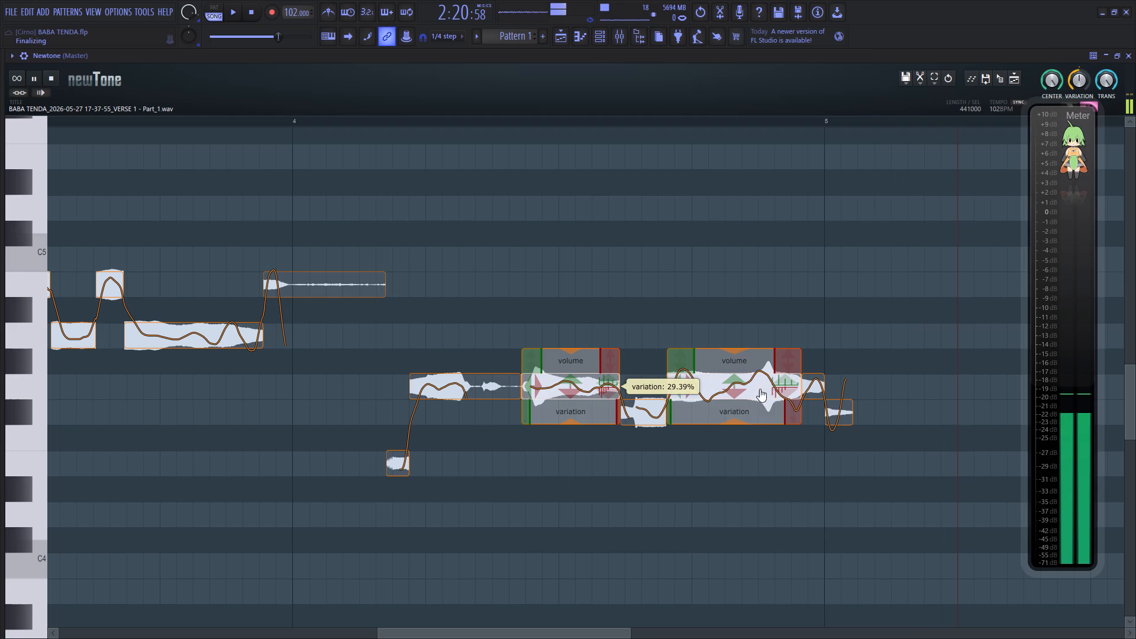
drag(738, 422, 758, 357)
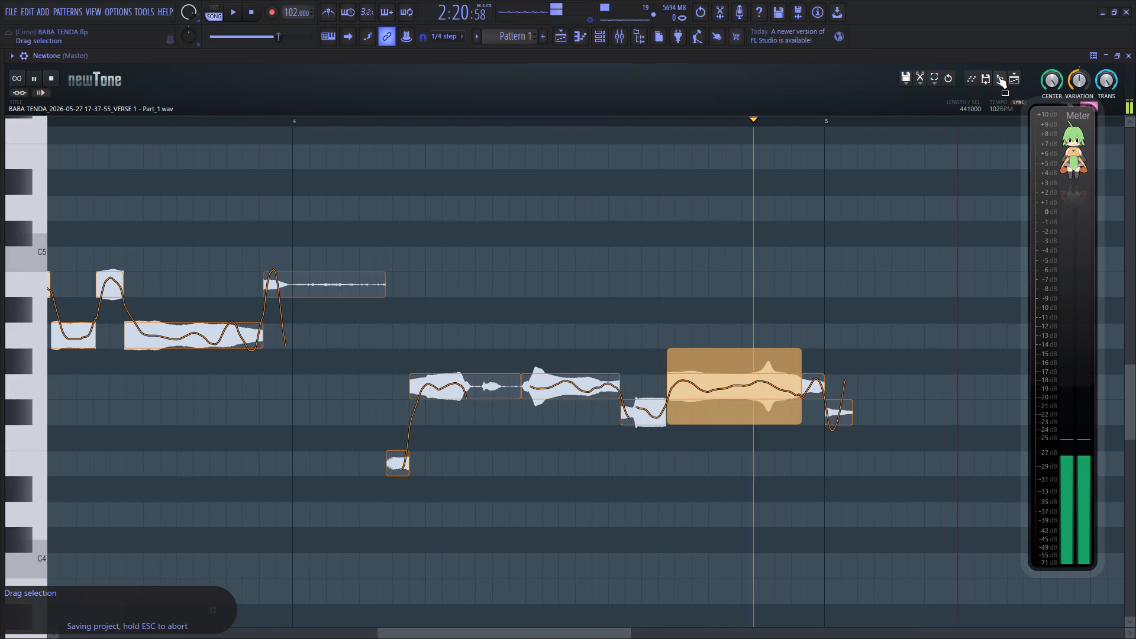
key(space)
Place the corrected 17-37-55 vocal on the lower VERSE 2 playlist track, aligned with the original clip's start, and close Newtone.
drag(998, 76, 304, 420)
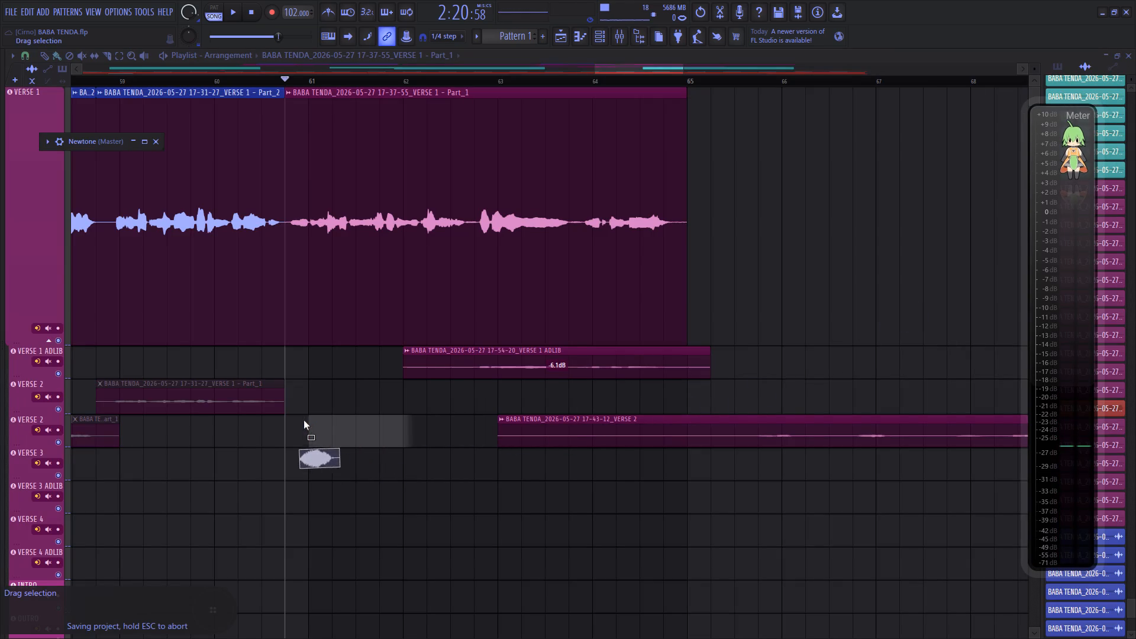
drag(304, 420, 289, 415)
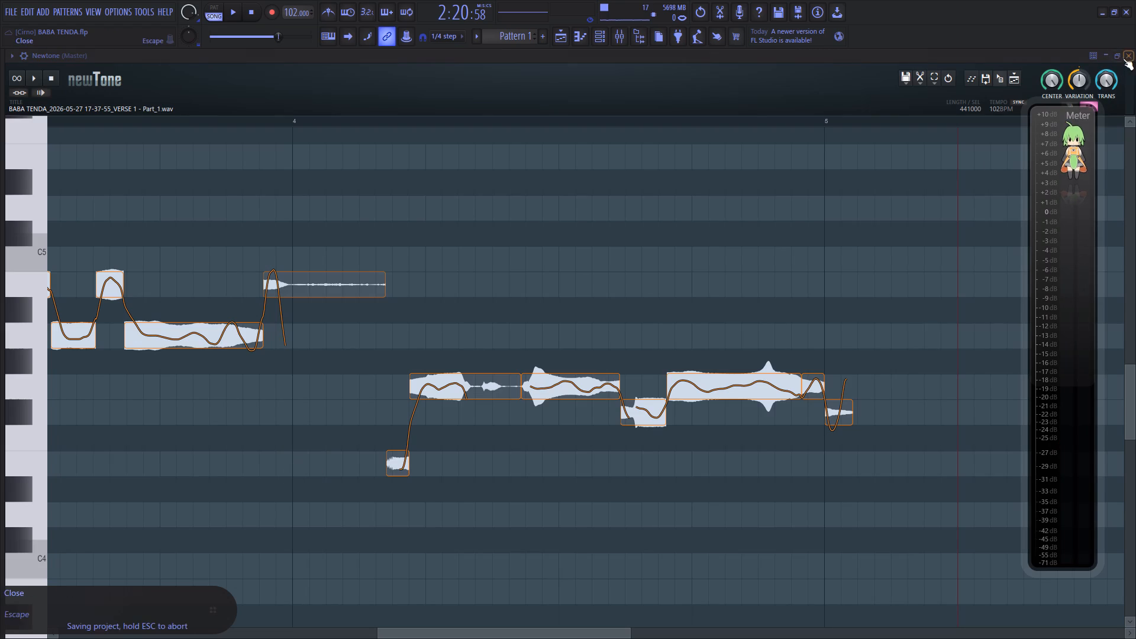
click(1123, 59)
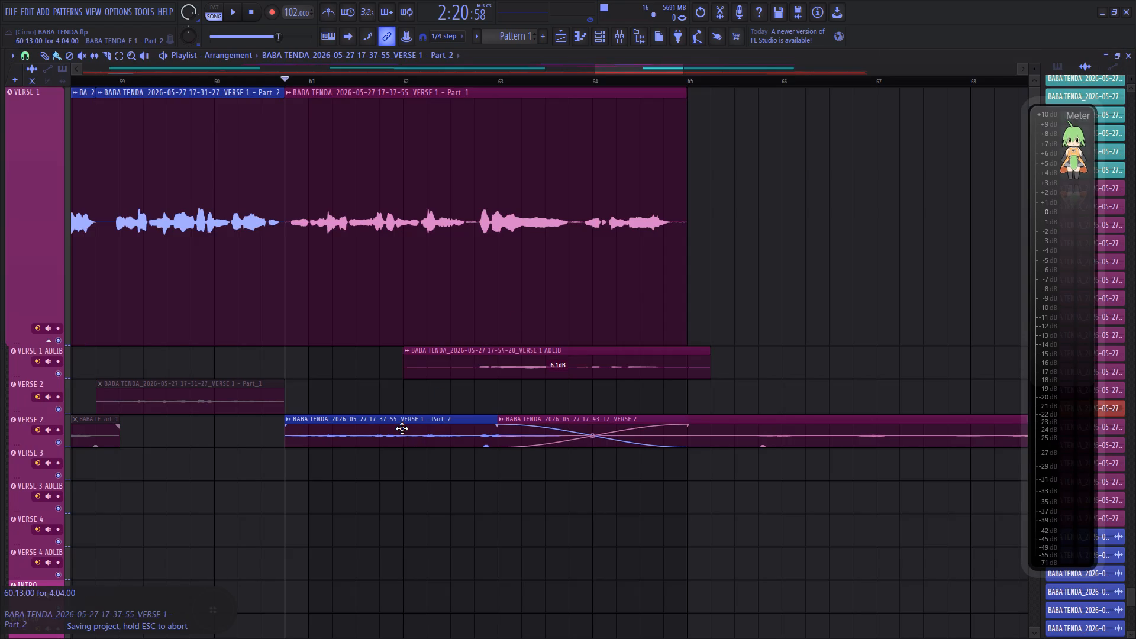
Mute the original 17-37-55 Part_1 clip, move it to the VERSE 3 track, put corrected Part_2 on VERSE 1, and play the song.
click(82, 53)
click(470, 228)
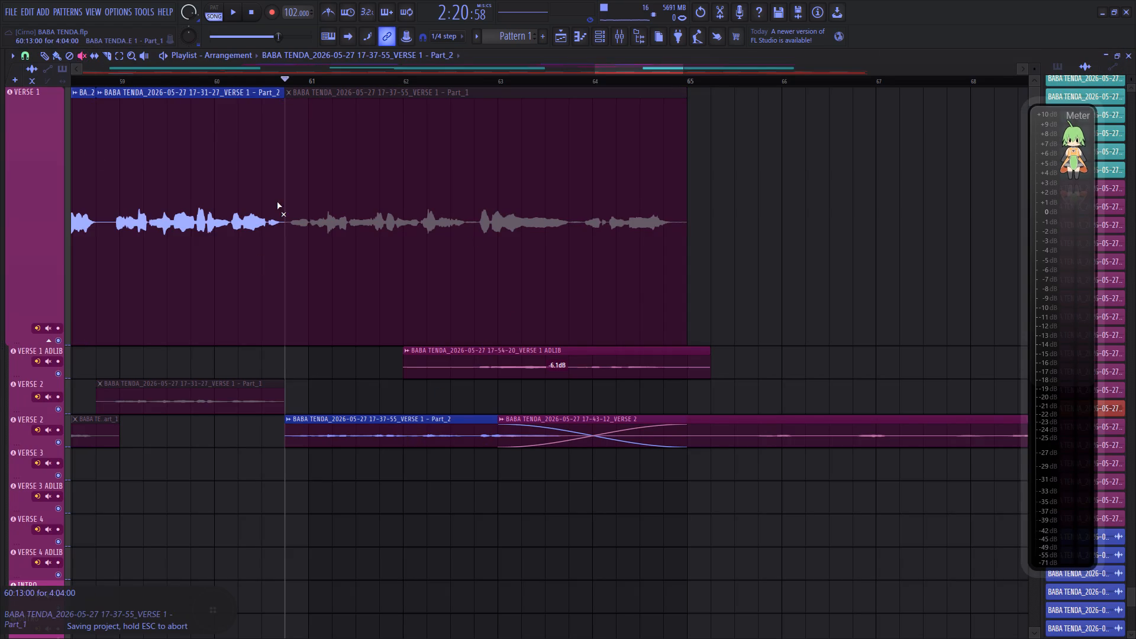
click(62, 58)
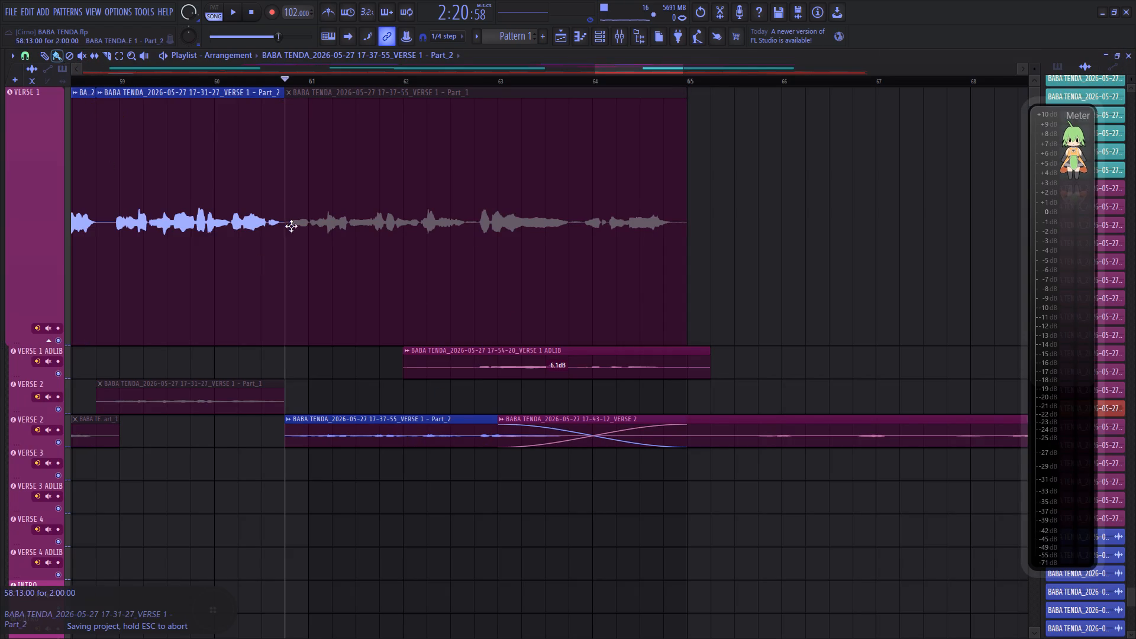
drag(514, 254, 505, 488)
drag(398, 434, 401, 202)
click(234, 15)
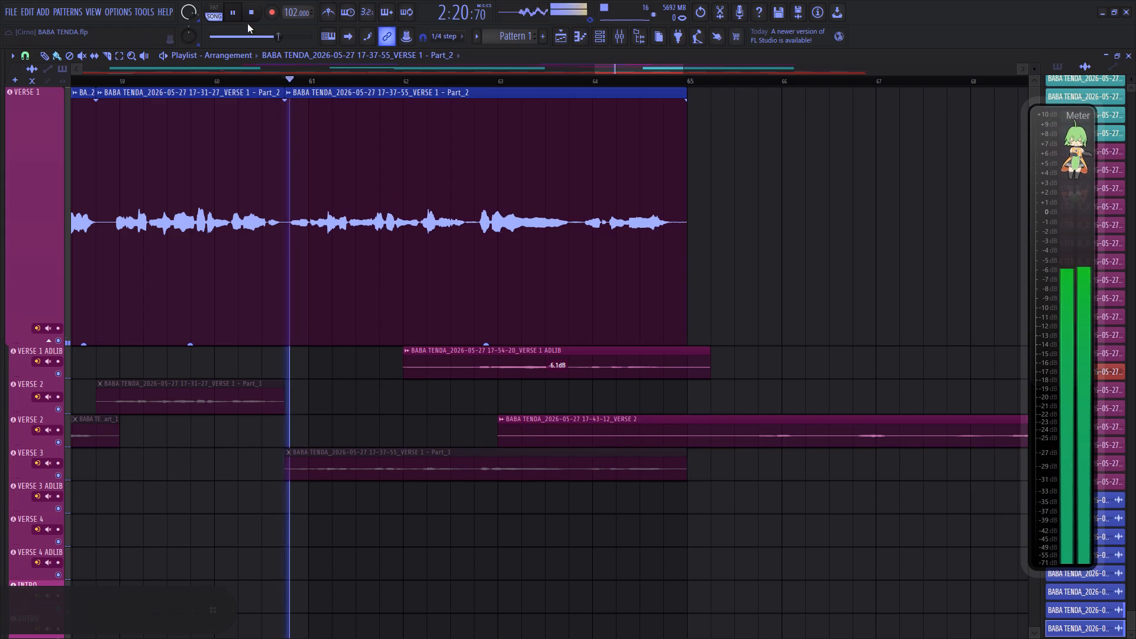
scroll(438, 79, down, 16)
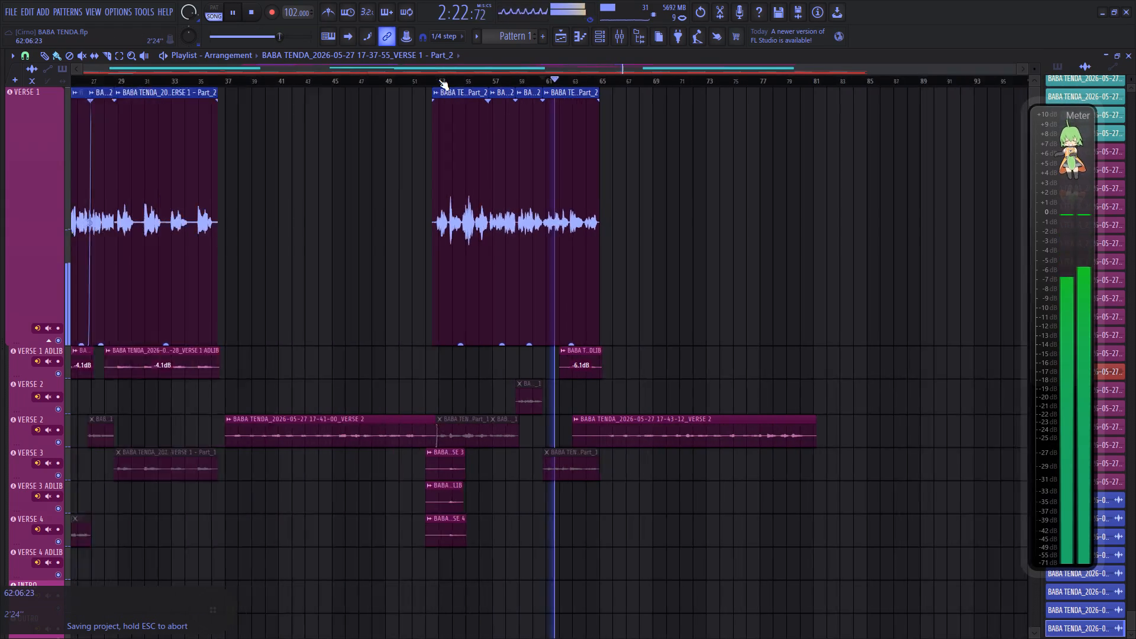
scroll(438, 79, down, 10)
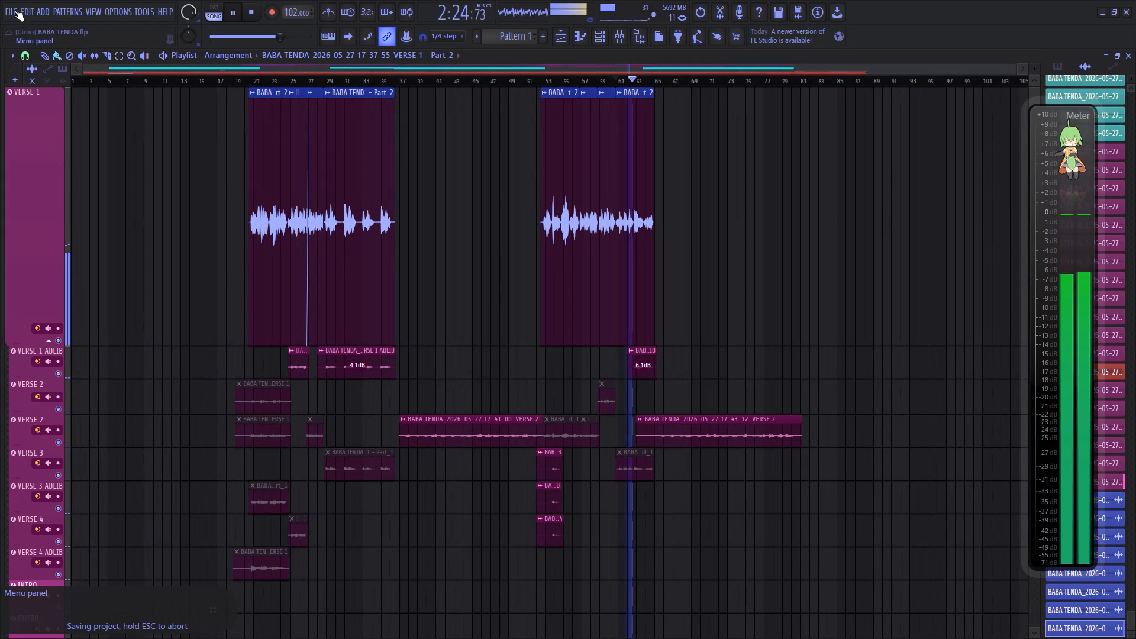
Save the project.
click(11, 9)
click(35, 69)
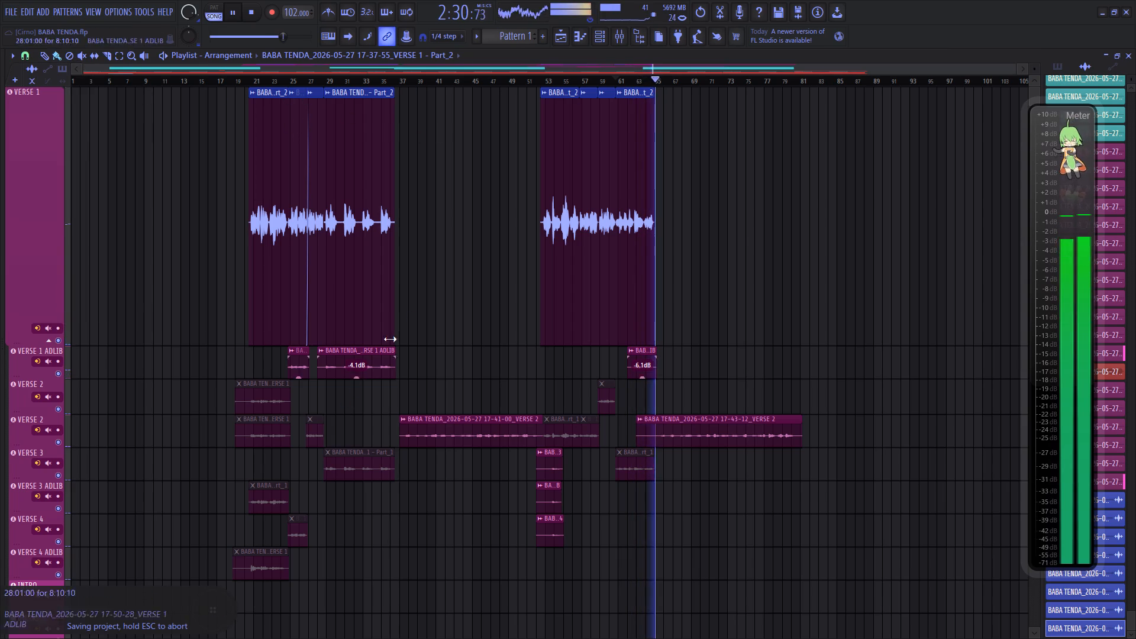
Copy the VERSE 1 mixer track state from insert 3 onto the VERSE 2 track at insert 6.
scroll(286, 257, down, 3)
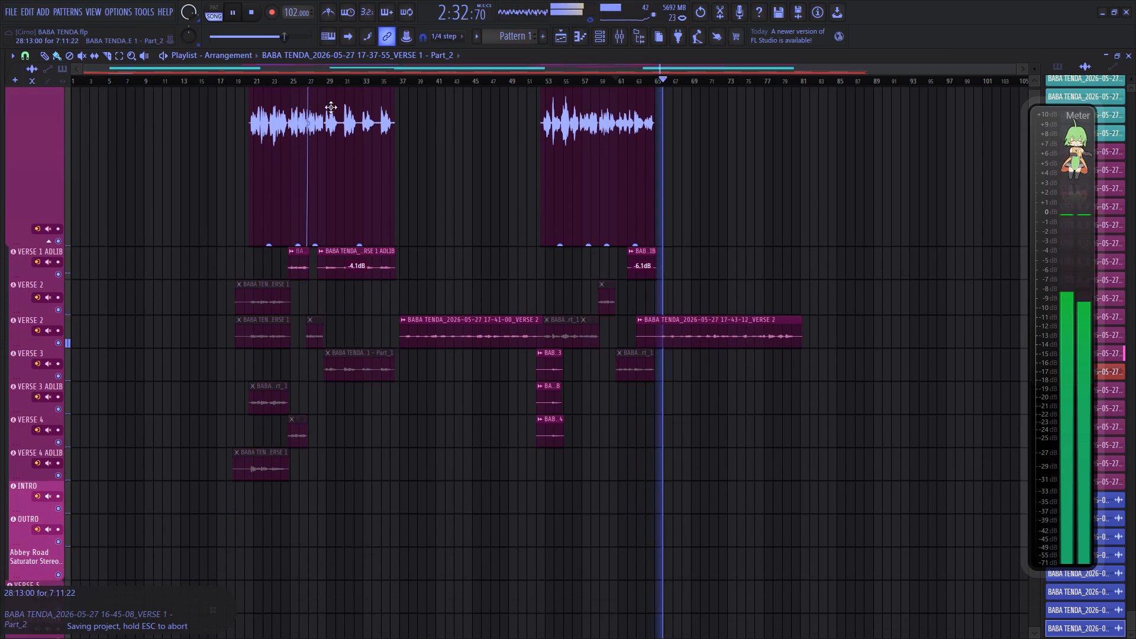
scroll(321, 79, up, 11)
scroll(206, 182, up, 7)
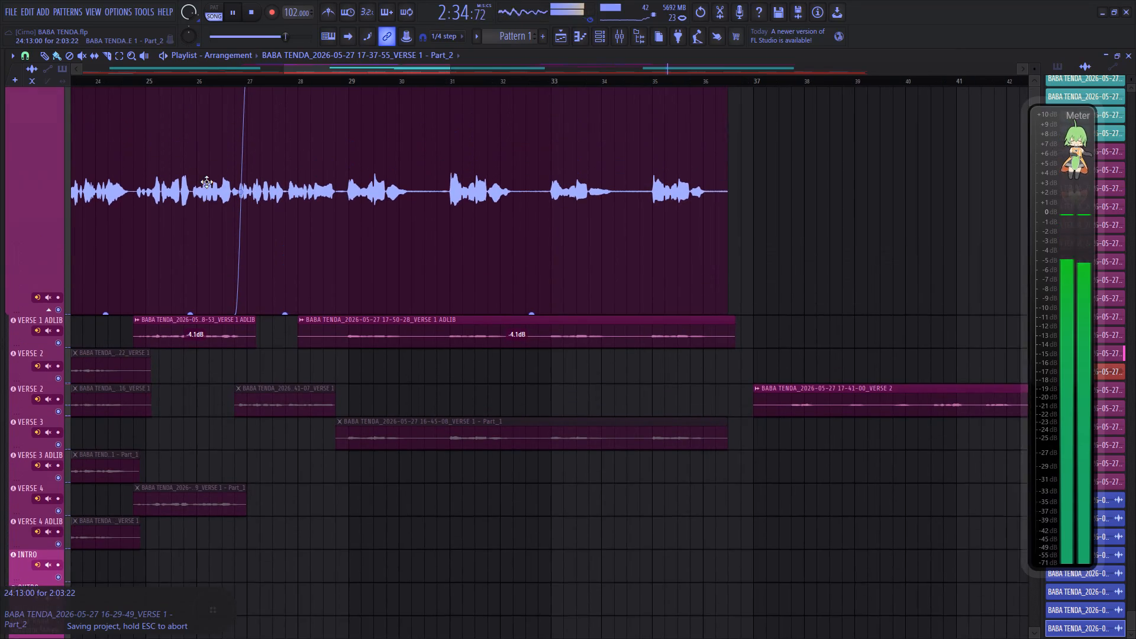
scroll(218, 179, up, 5)
drag(249, 105, 232, 108)
click(616, 37)
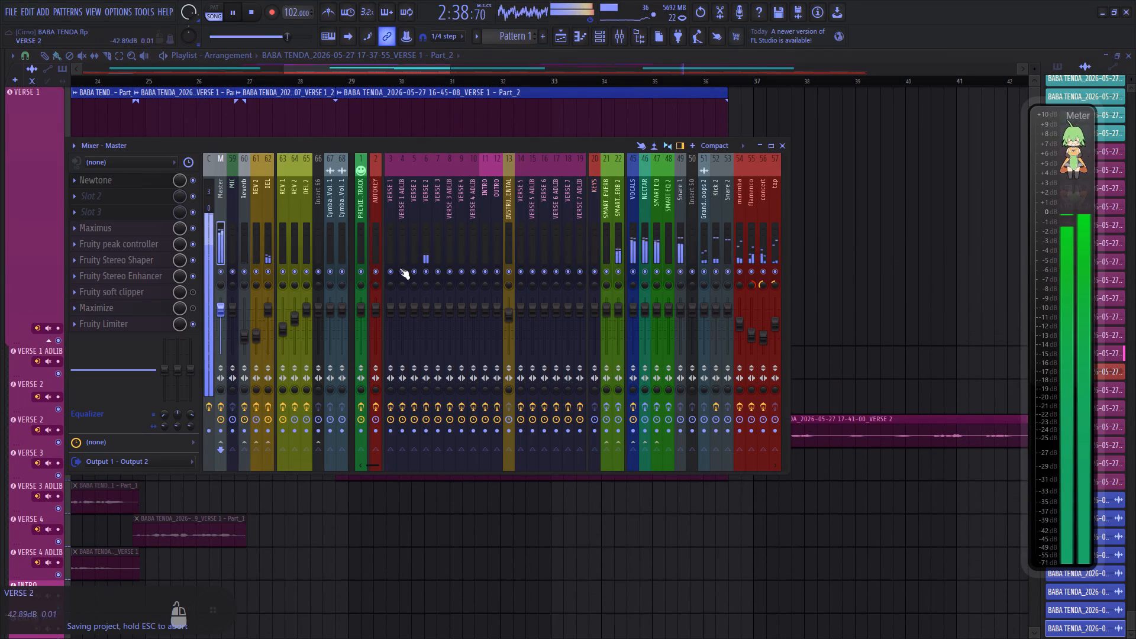
click(388, 240)
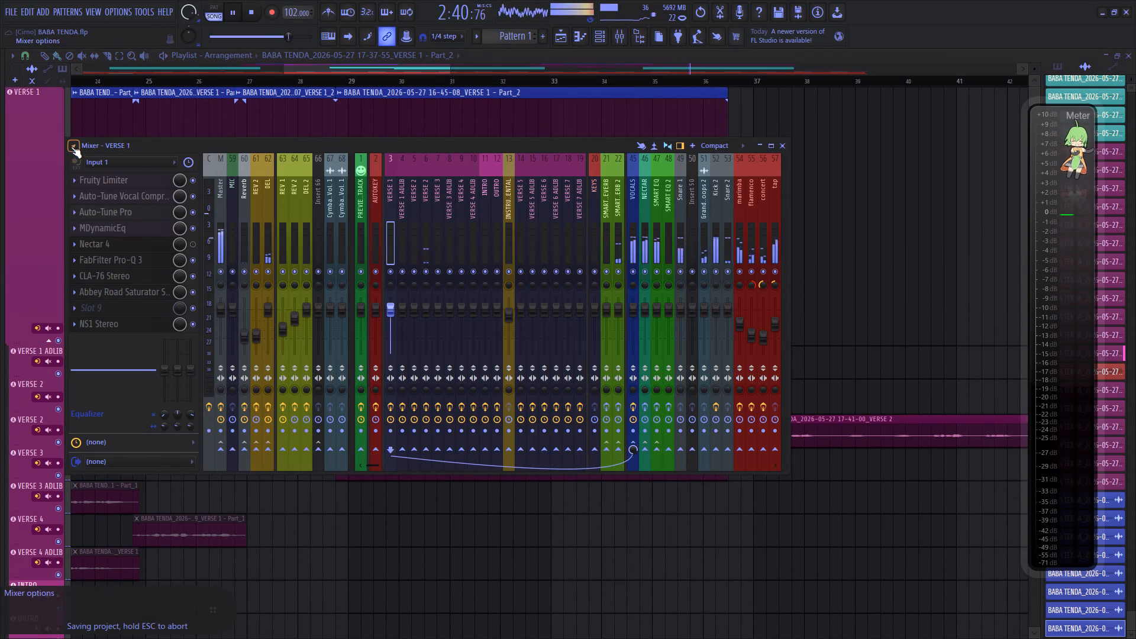
click(71, 147)
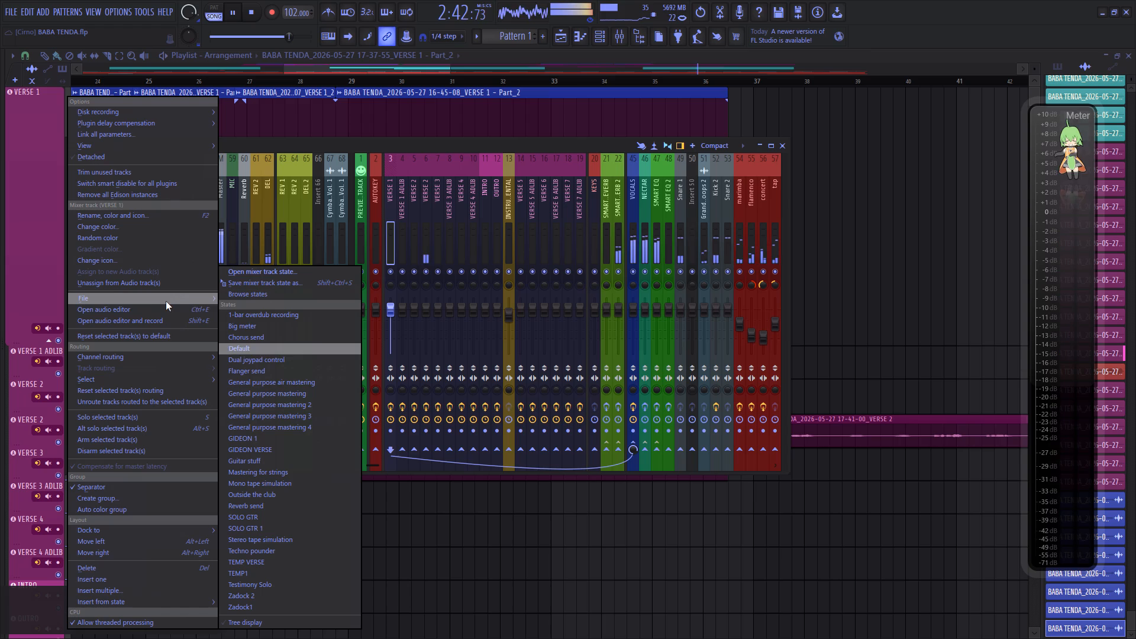
drag(258, 288, 422, 246)
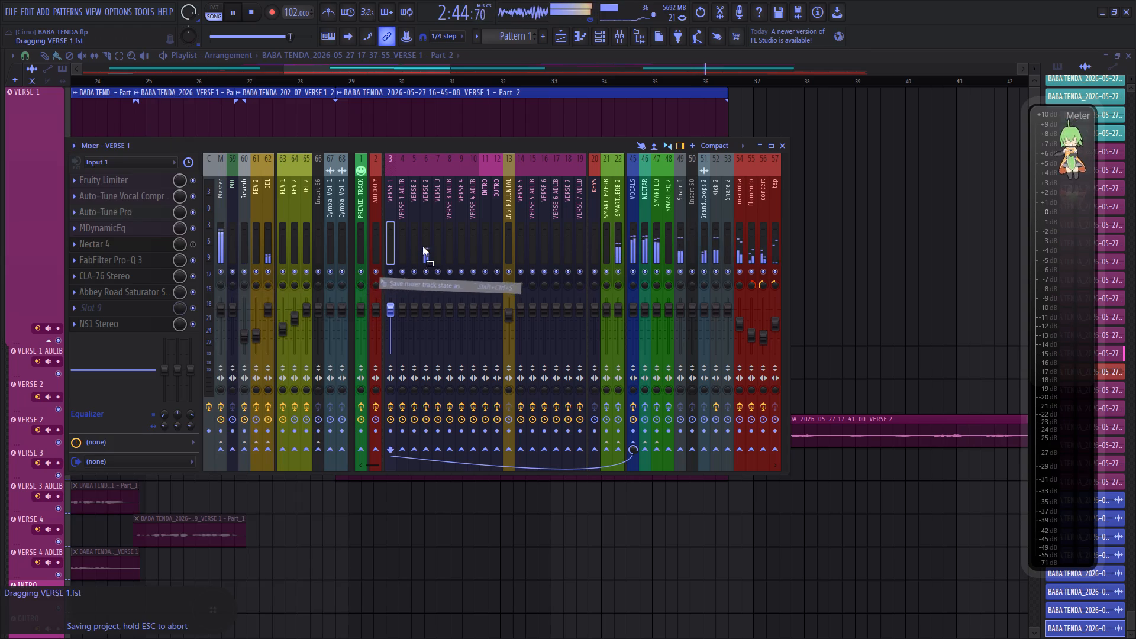
drag(422, 246, 427, 243)
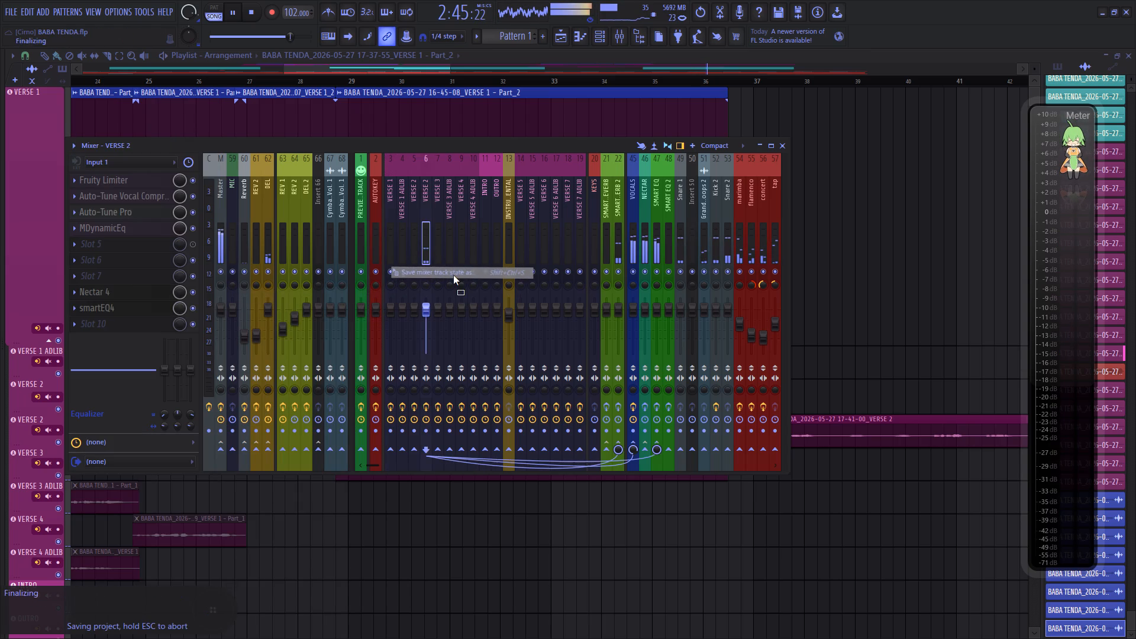
Disable the sends from the copied VERSE 1 track at insert 6 to SMART REVERB 2 and SMART EQ.
click(621, 441)
click(660, 443)
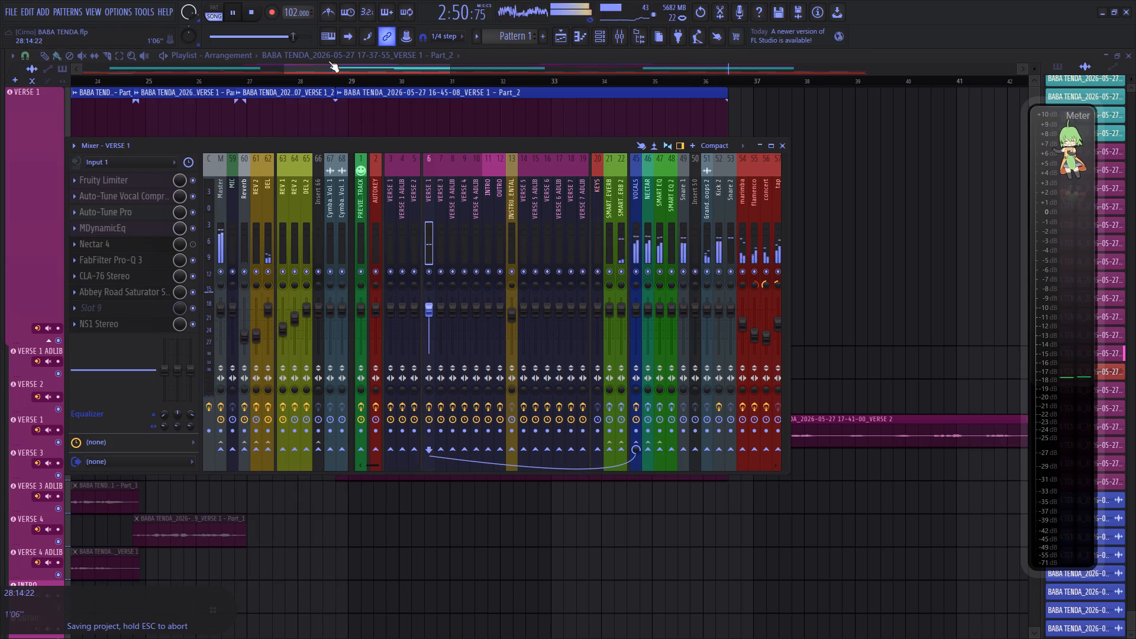
Play the arrangement from bar 25 to hear the corrected VERSE 1 vocals.
drag(329, 66, 297, 75)
click(321, 82)
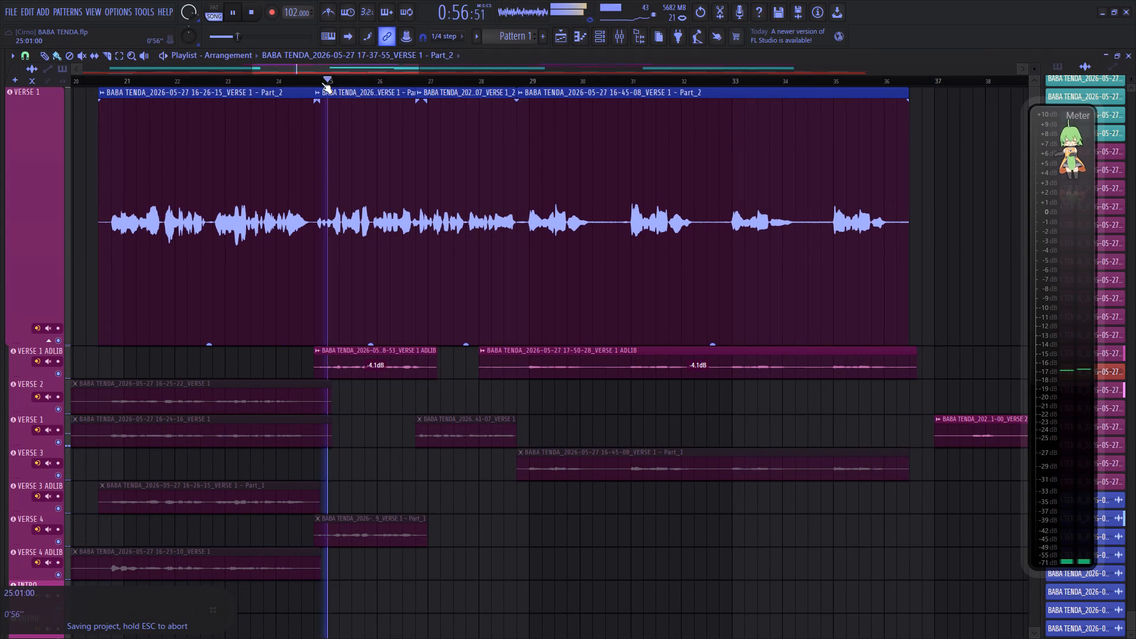
Copy the VERSE 1 mixer track state from insert 3 onto the VERSE 2 track at insert 5.
click(624, 37)
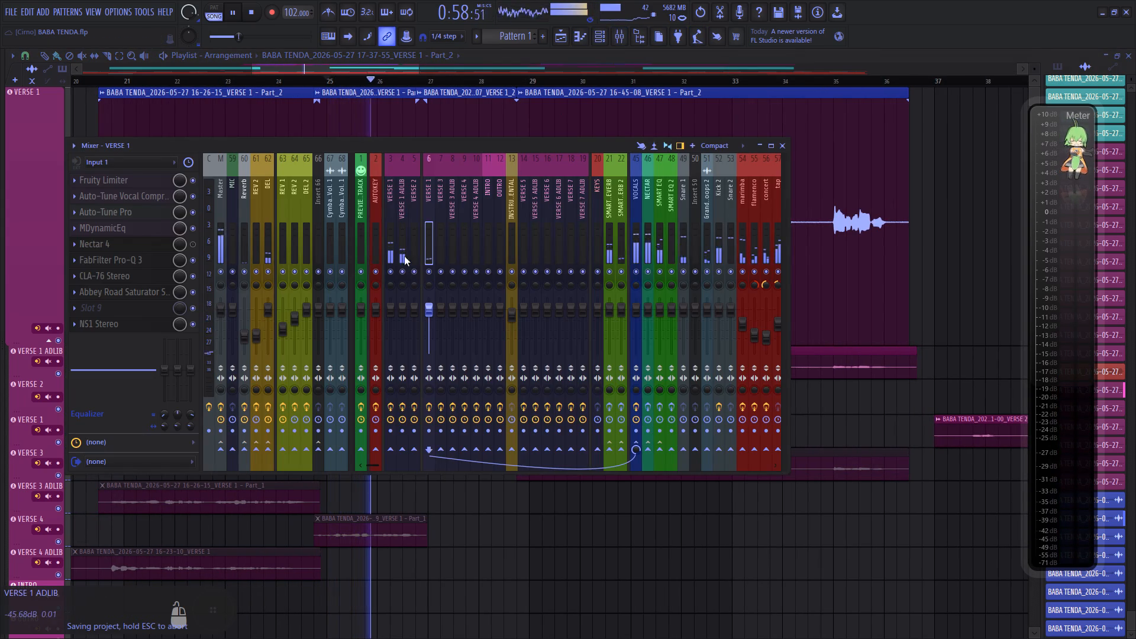
click(402, 249)
click(393, 249)
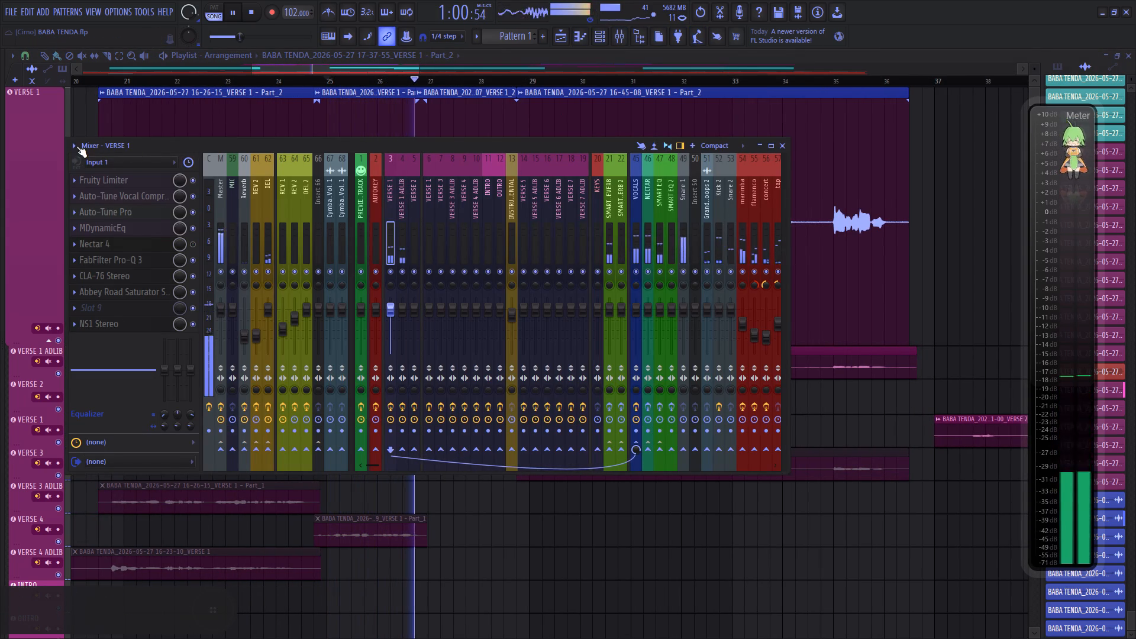
click(75, 147)
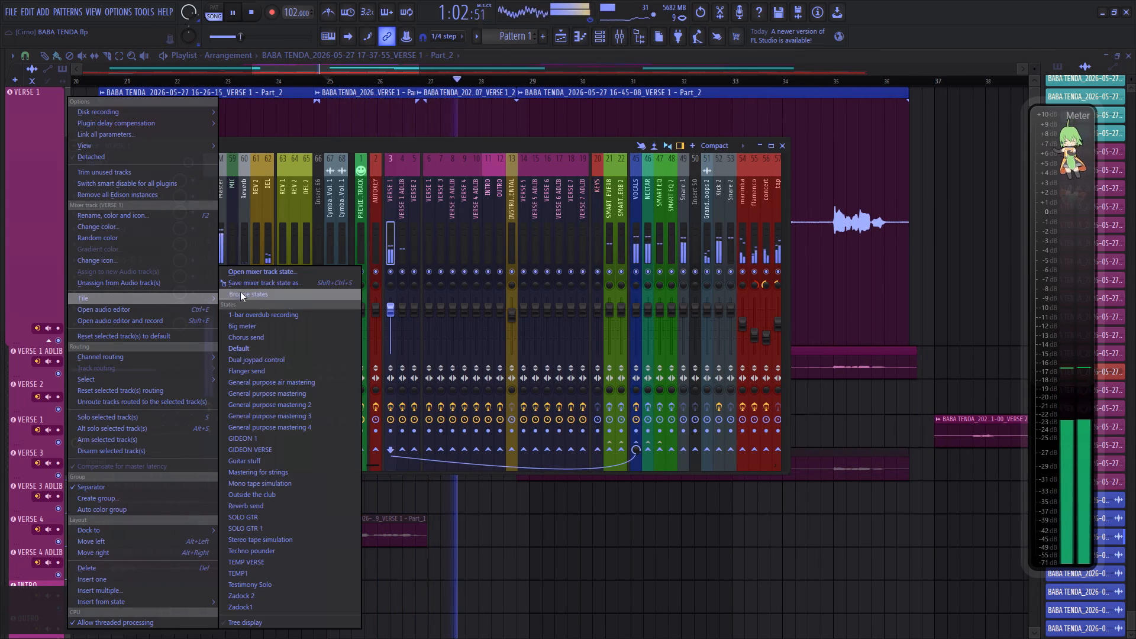
drag(246, 285, 419, 252)
Disable the sends from the VERSE 1 ADLIB track at insert 4 to SMART REVERB and SMART EQ.
drag(416, 252, 403, 250)
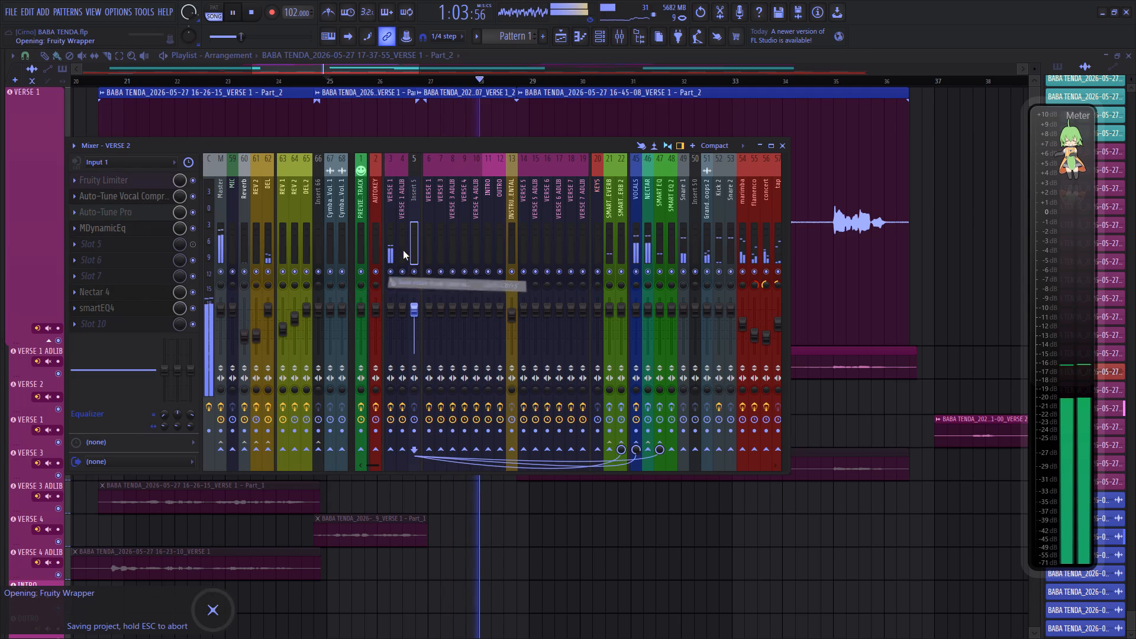
click(613, 441)
click(661, 439)
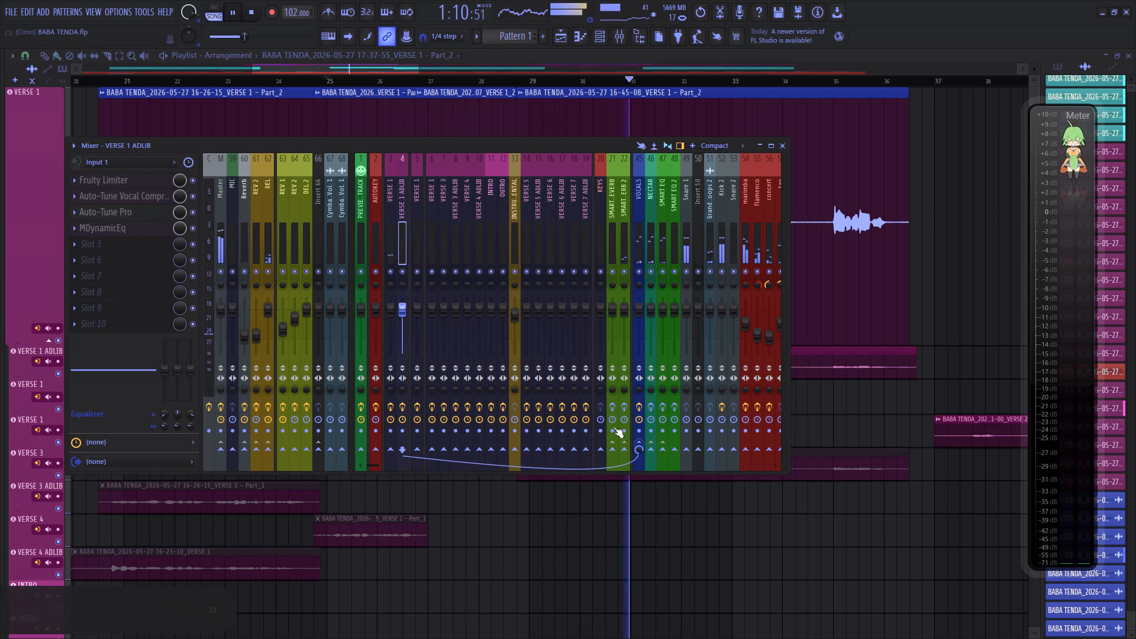
Replay the song around bars 24 to 27 and listen to VERSE 1 together with VERSE 1 ADLIB.
click(248, 14)
click(234, 15)
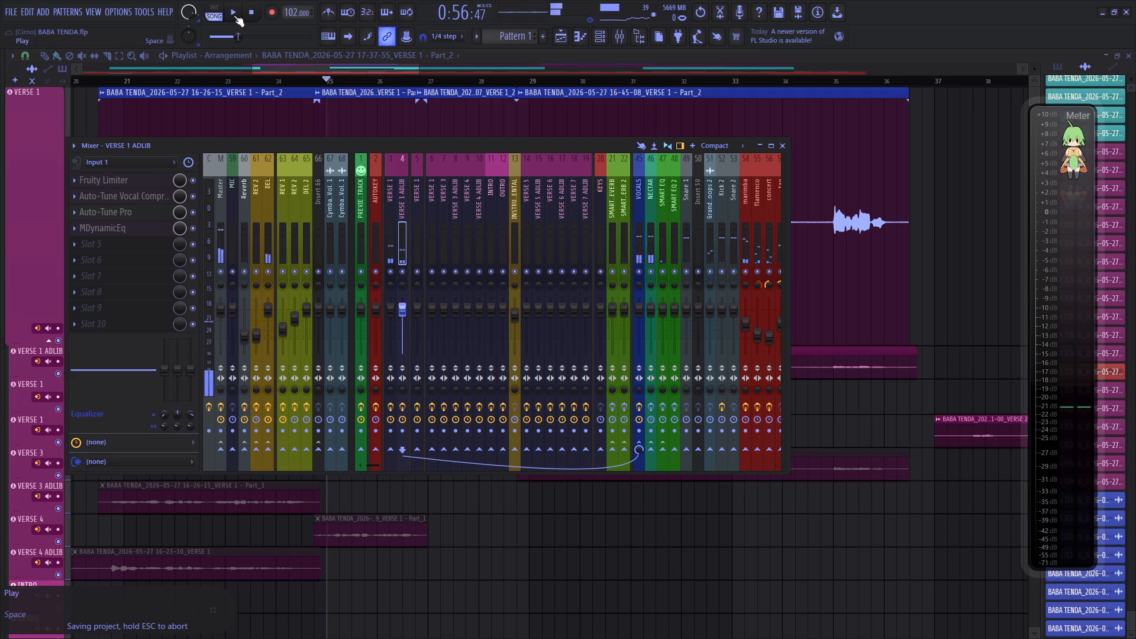
click(494, 61)
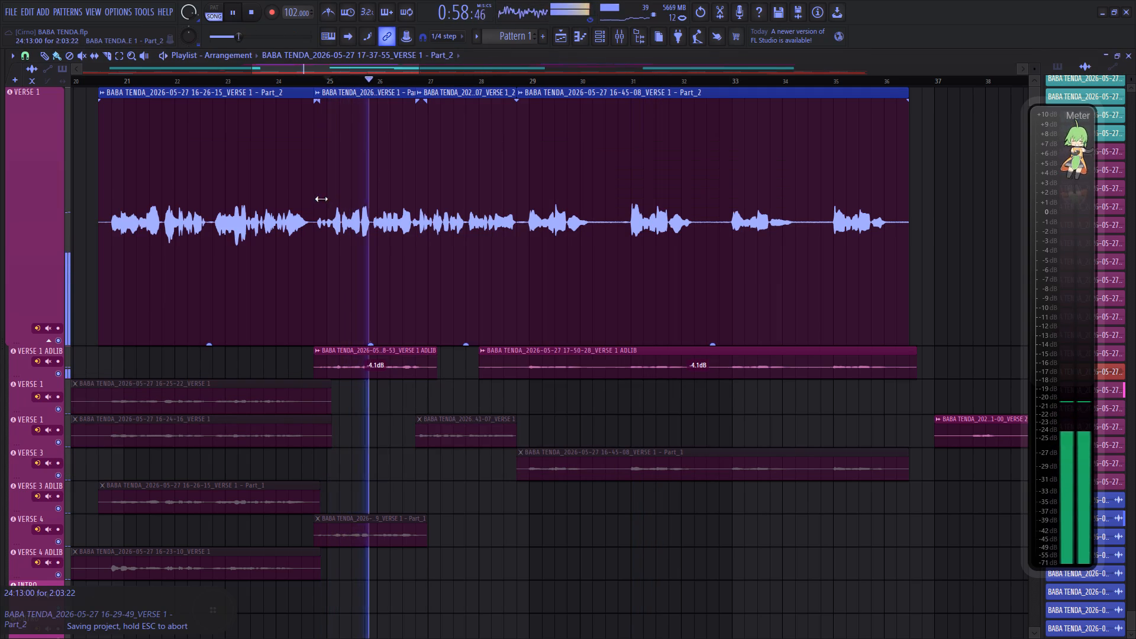
scroll(327, 196, down, 3)
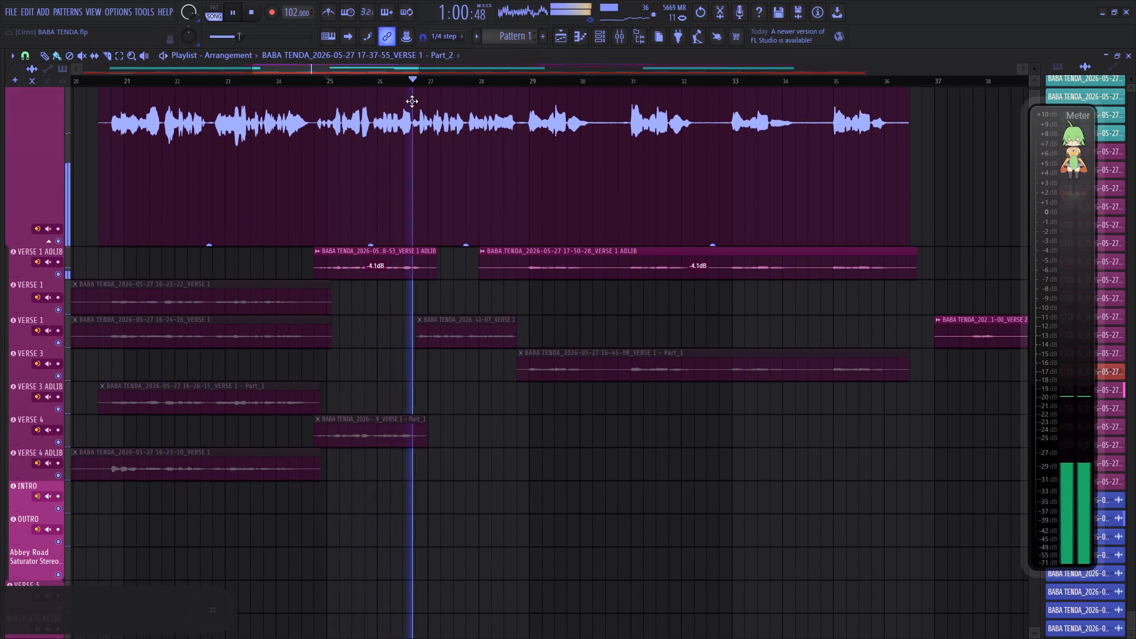
key(space)
key(space)
key(space)
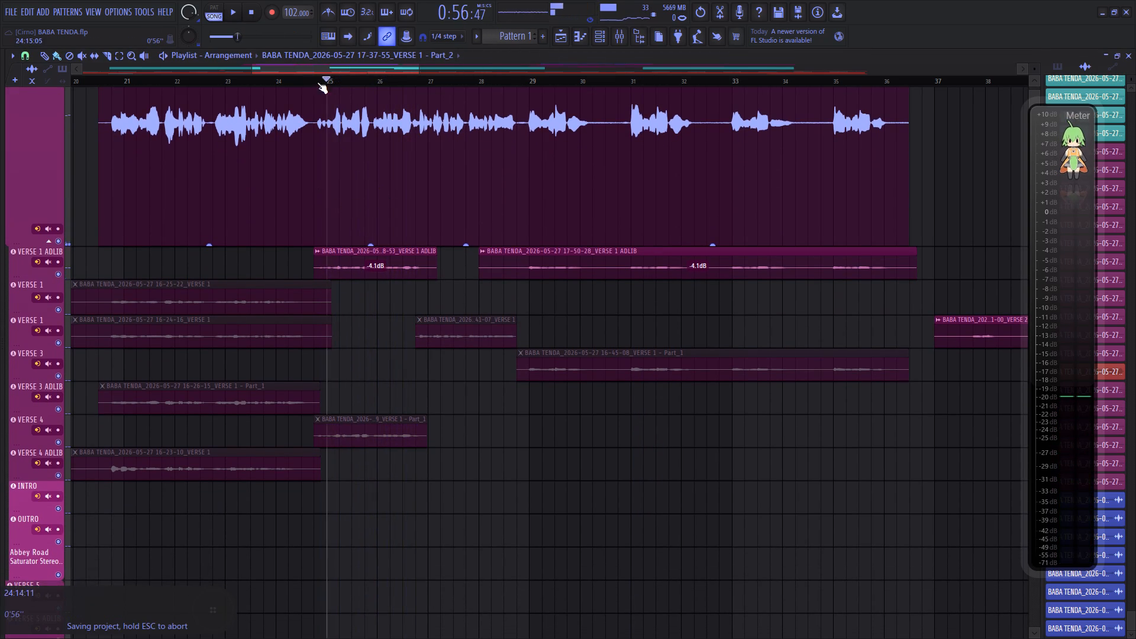
click(309, 76)
key(space)
scroll(314, 79, up, 9)
key(space)
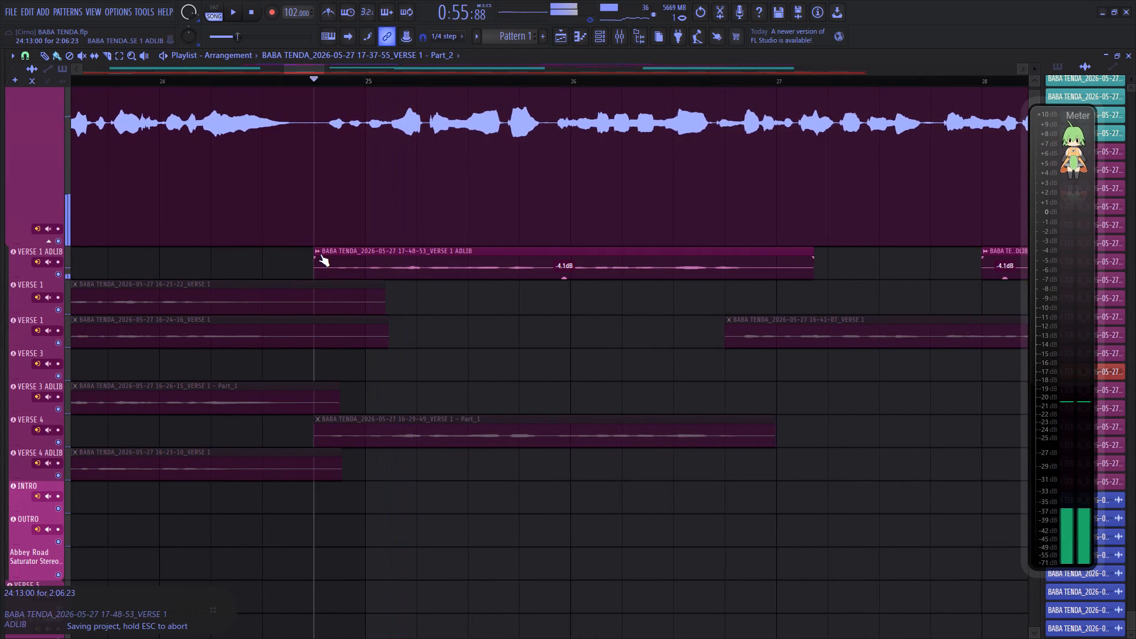
Make the 17-48-53 VERSE 1 ADLIB clip unique as its own sample.
click(318, 251)
click(428, 272)
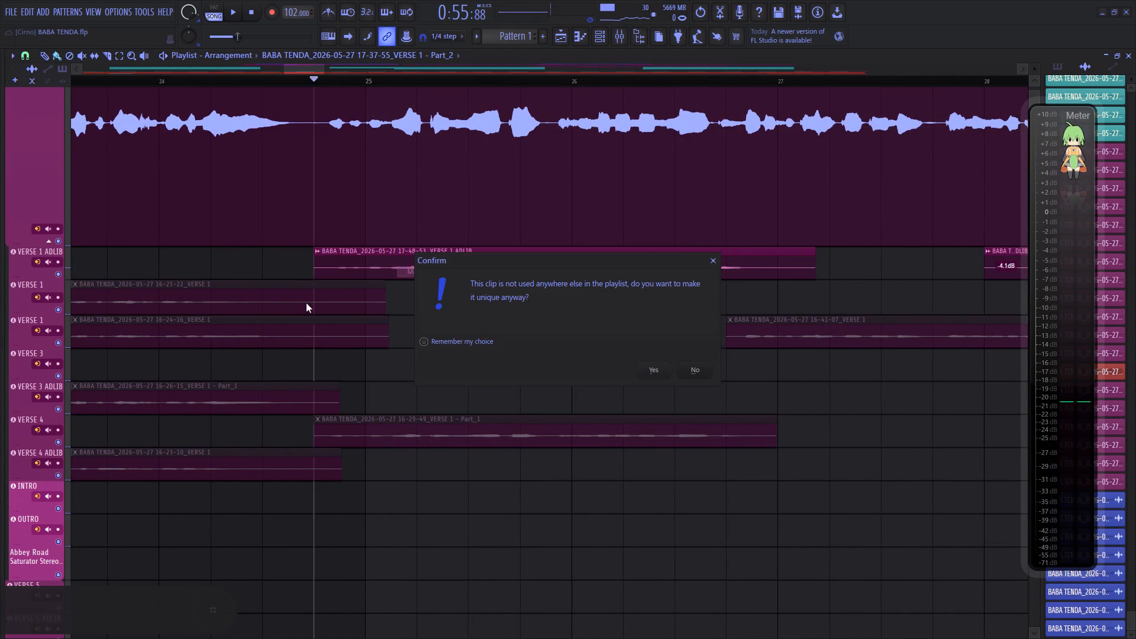
click(648, 373)
Shrink the VERSE 1 playlist track, enlarge the VERSE 1 ADLIB track, and play its 17-48-53 clip.
scroll(111, 324, up, 10)
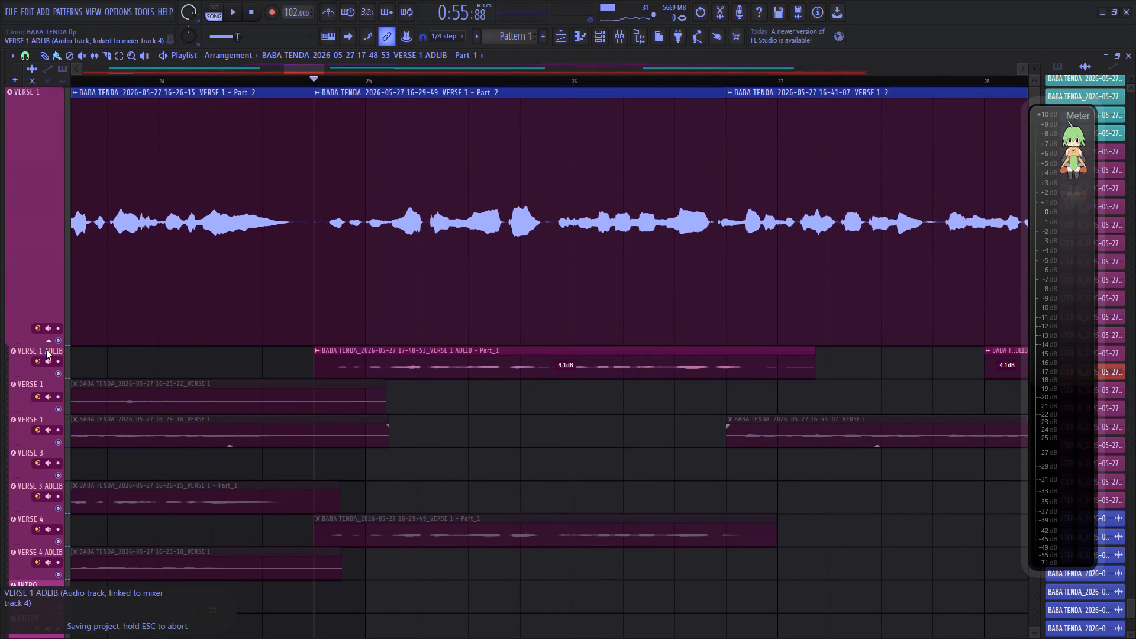
drag(30, 342, 47, 130)
drag(47, 164, 18, 367)
key(space)
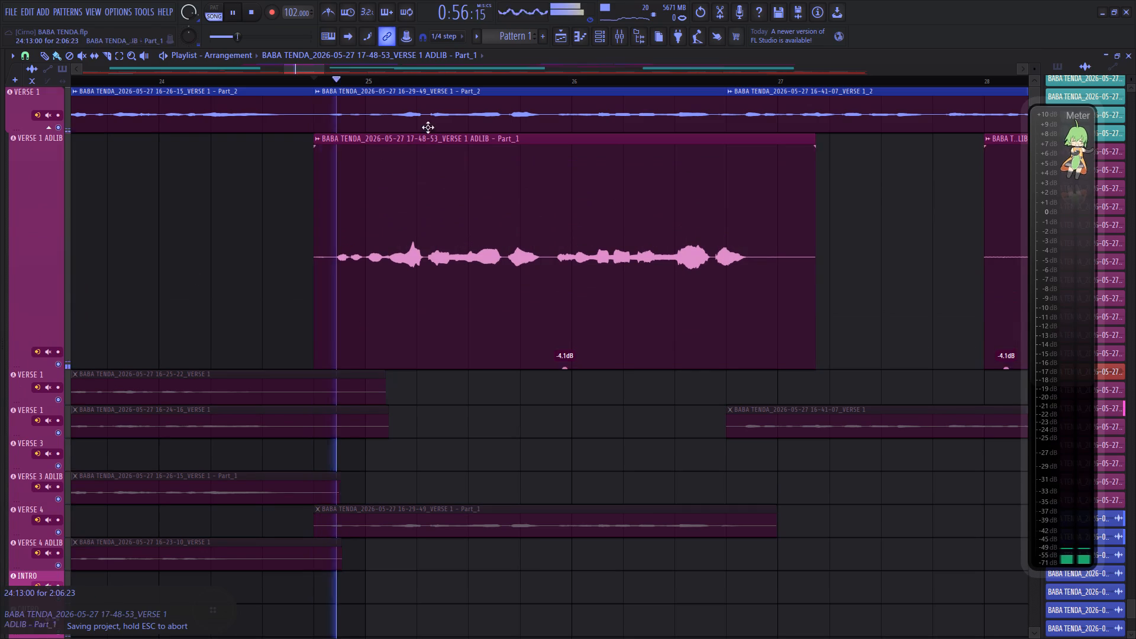
key(space)
Open the 17-48-53 VERSE 1 ADLIB Part_1 clip for pitch correction in Newtone.
click(321, 138)
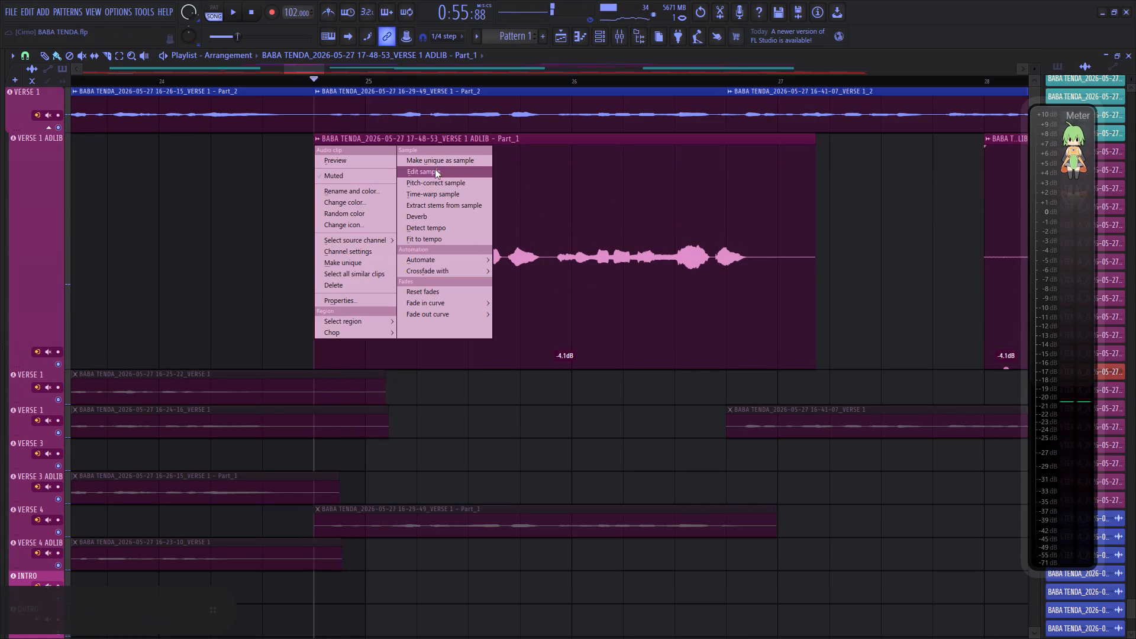
click(434, 180)
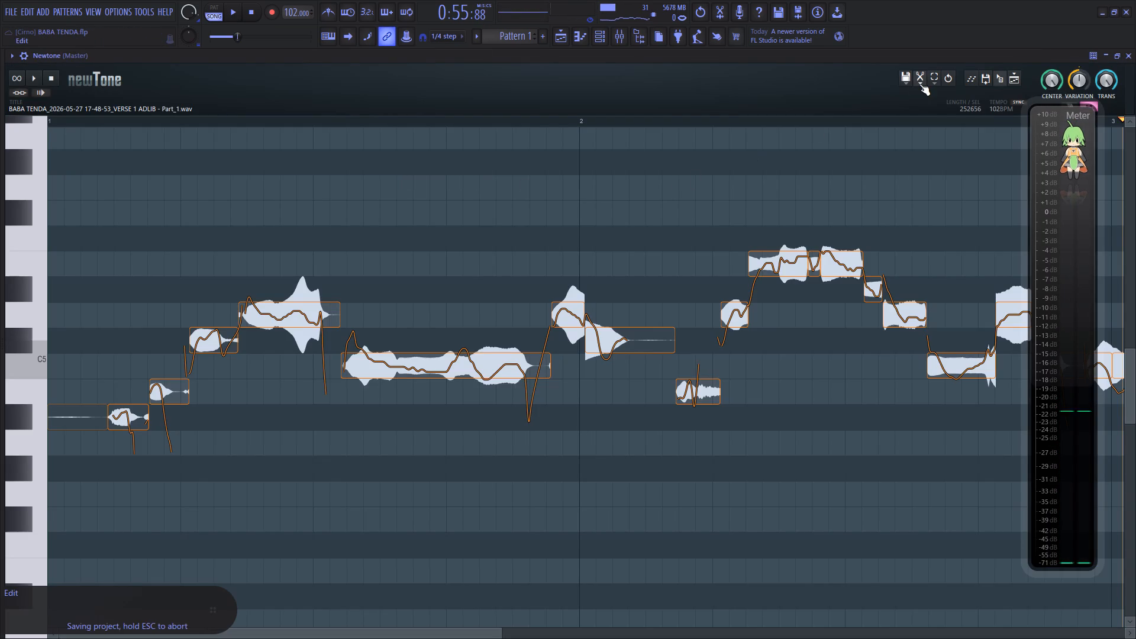
Snap the adlib's notes to scale and play the opening phrase.
click(919, 84)
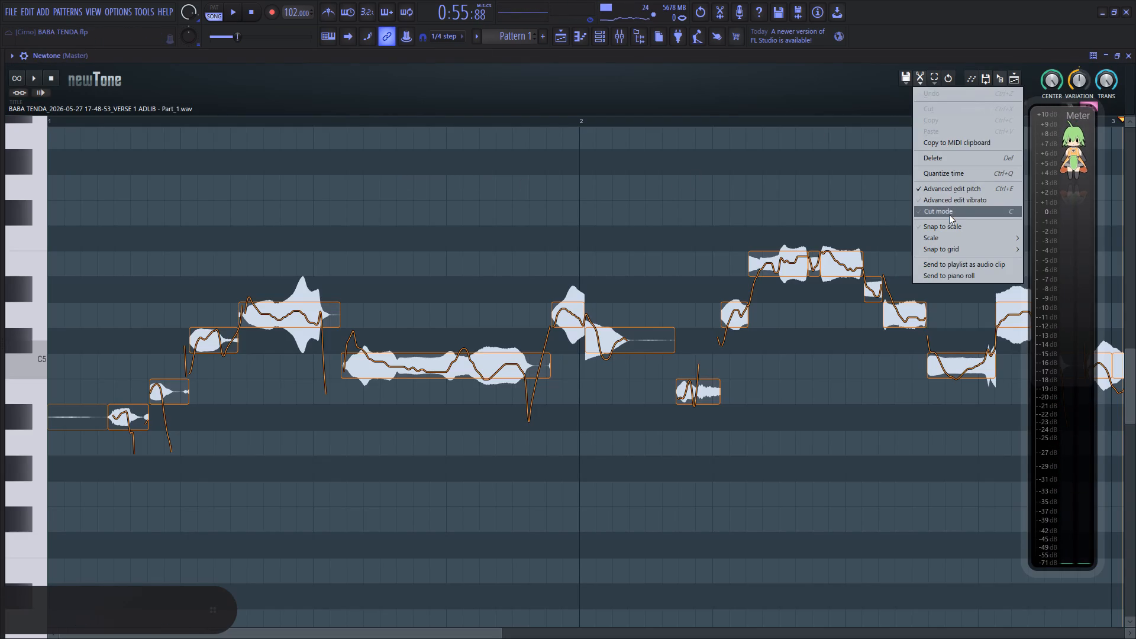
click(950, 226)
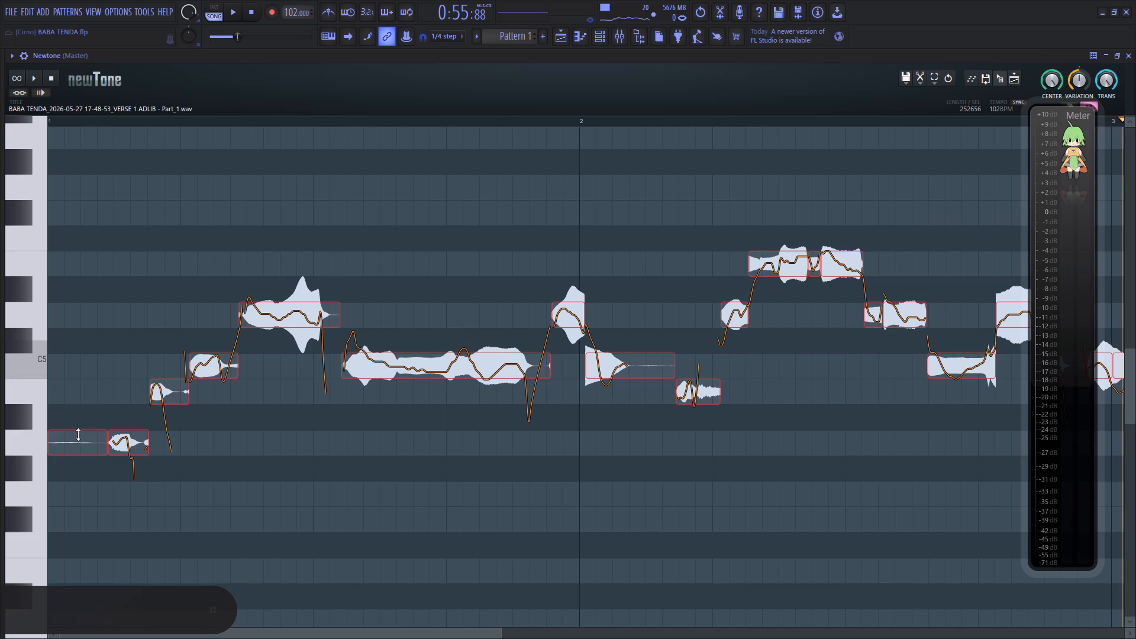
click(78, 434)
key(space)
click(72, 495)
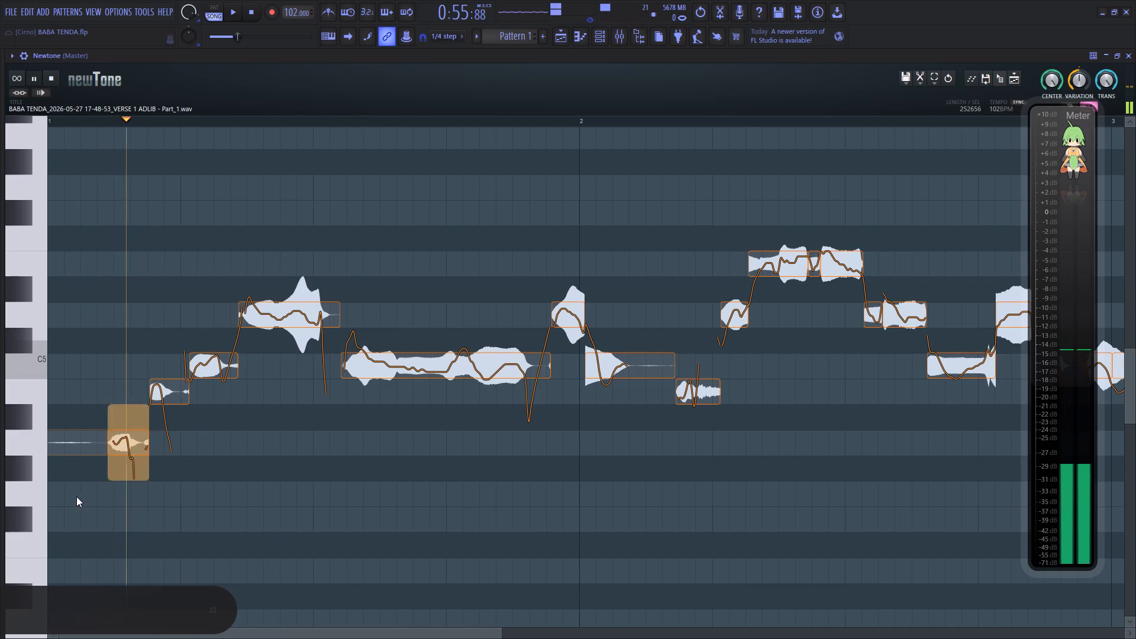
key(space)
Reduce the pitch variation of the long C5 note in bar 1 to about 49.65% and replay the phrase.
click(451, 366)
drag(443, 402, 443, 400)
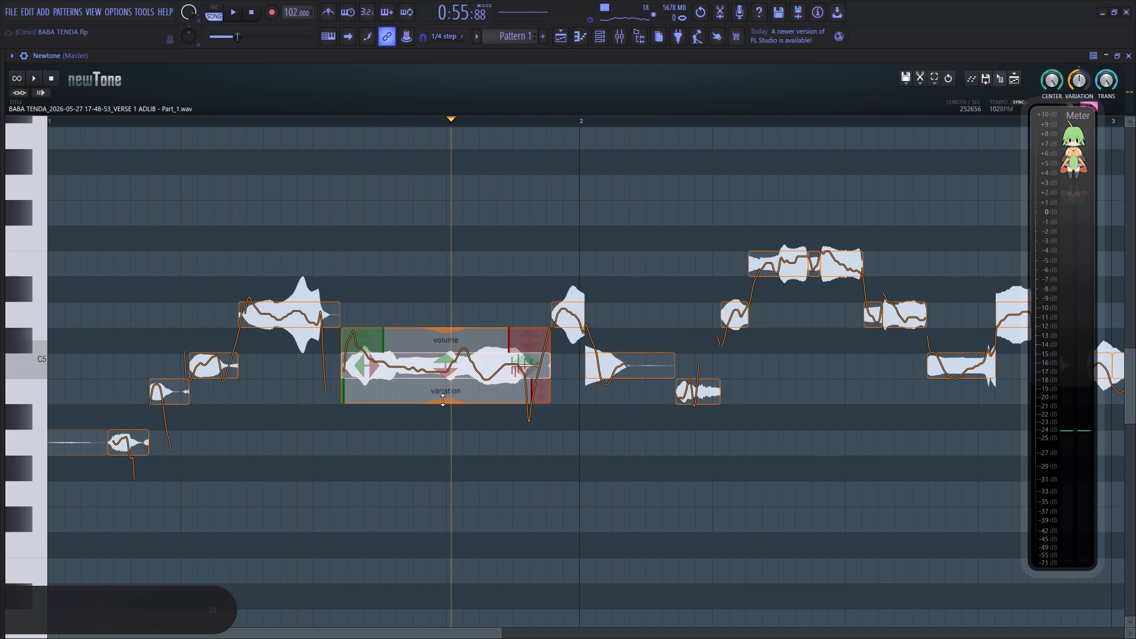
drag(443, 400, 451, 351)
click(104, 483)
key(space)
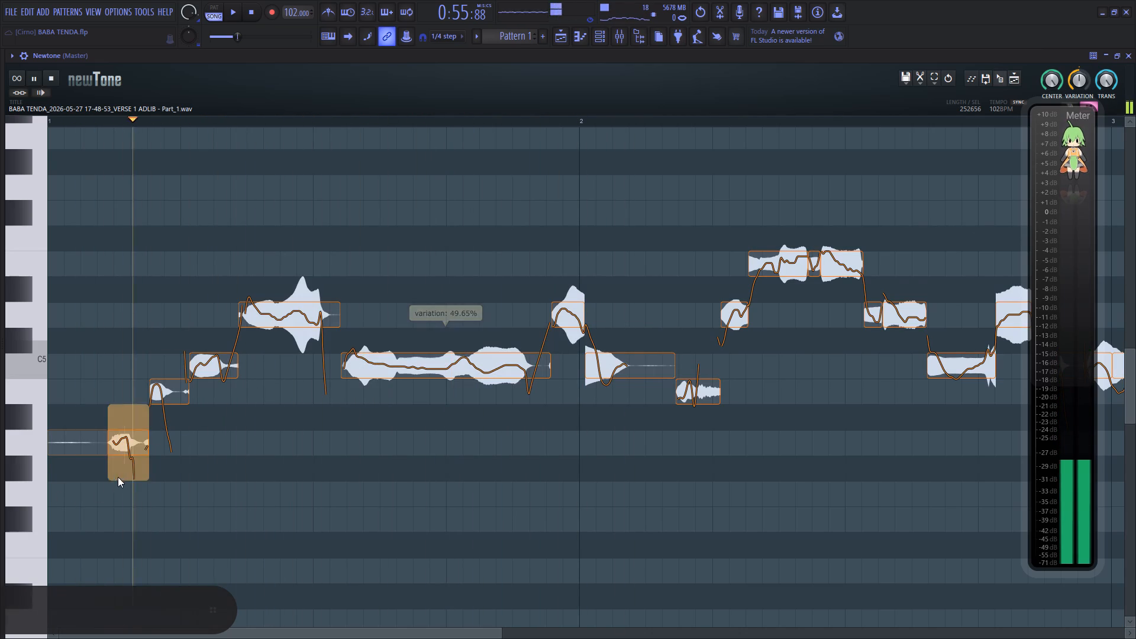
key(space)
key(space)
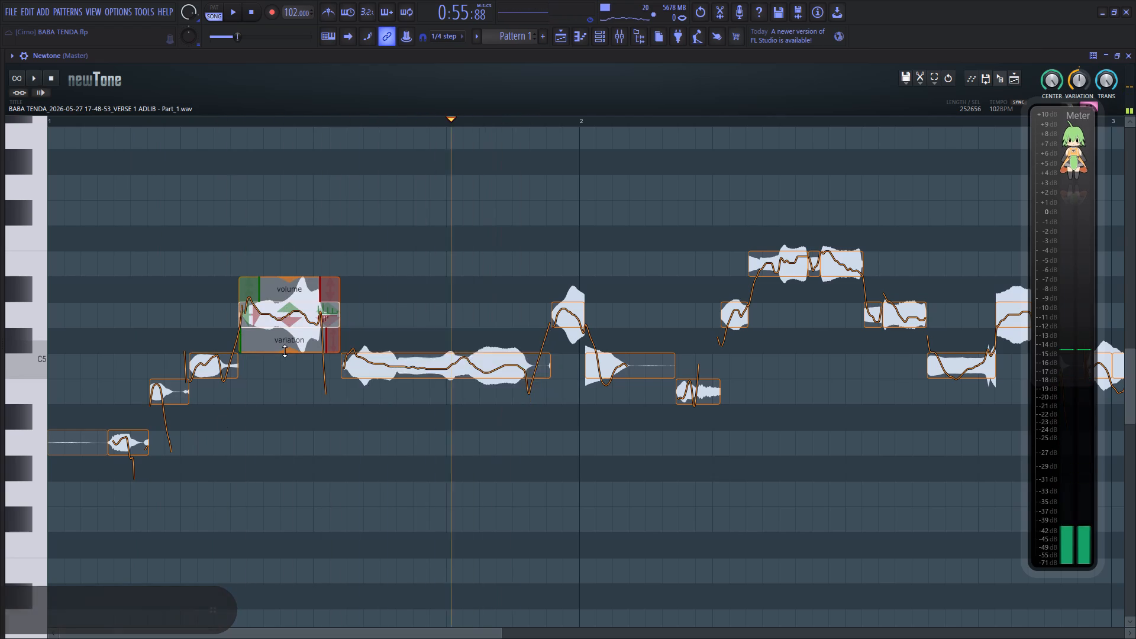
Set the pitch variation of the D5 note before the long C5 note to about 74.53% and replay the phrase.
drag(286, 351, 294, 325)
key(space)
click(103, 463)
key(space)
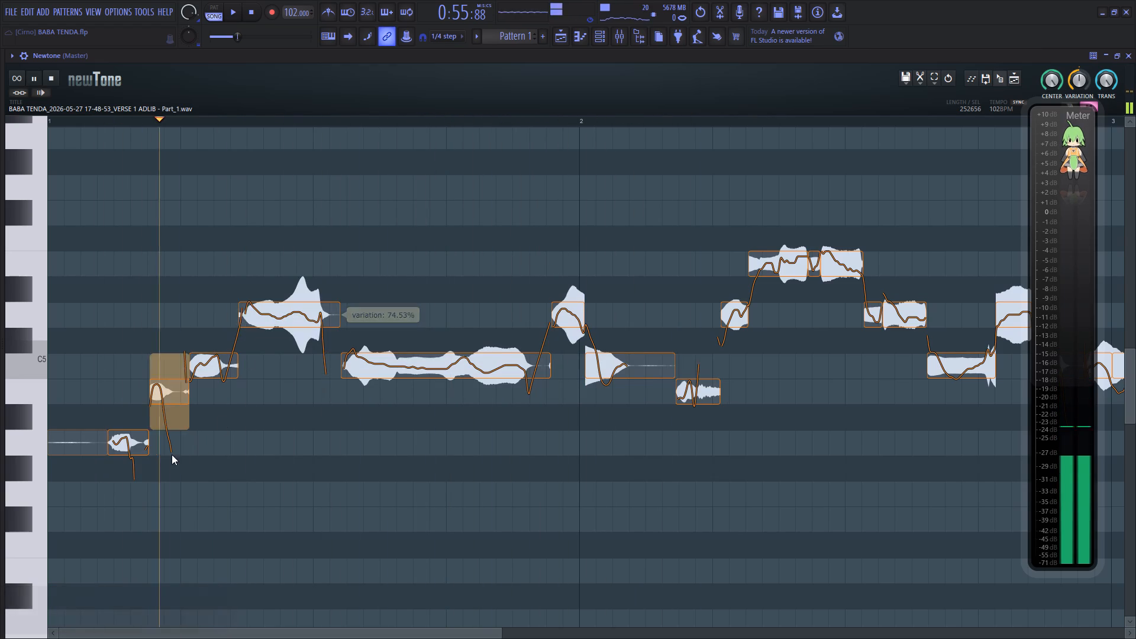
key(space)
key(space)
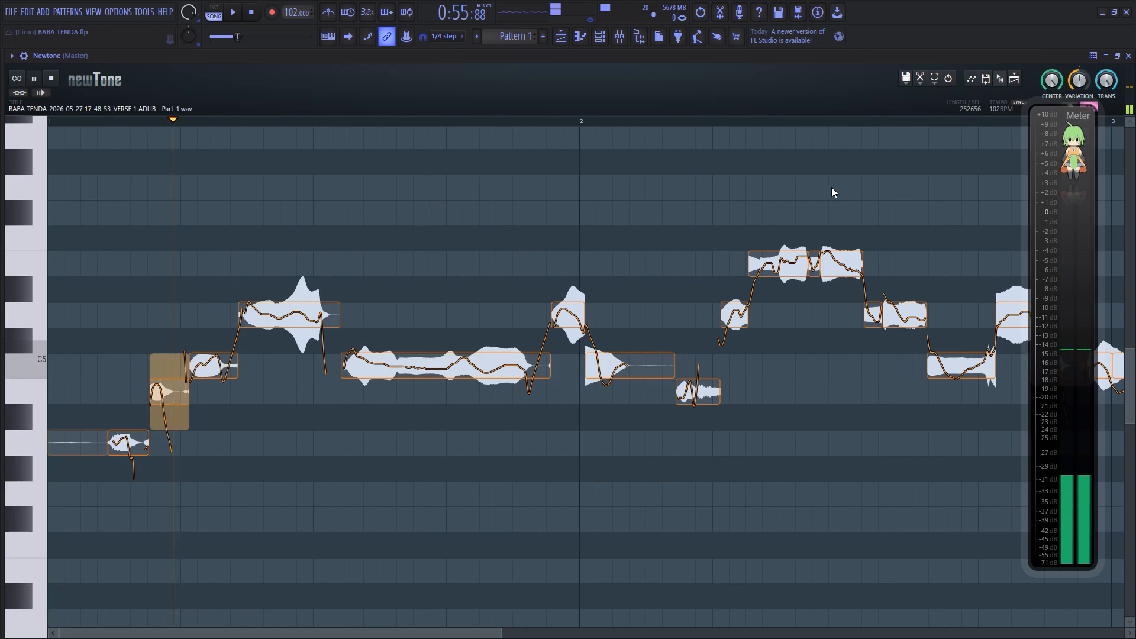
key(space)
Cut the long C5 note in bar 1 at two points to isolate its quiet middle part.
key(c)
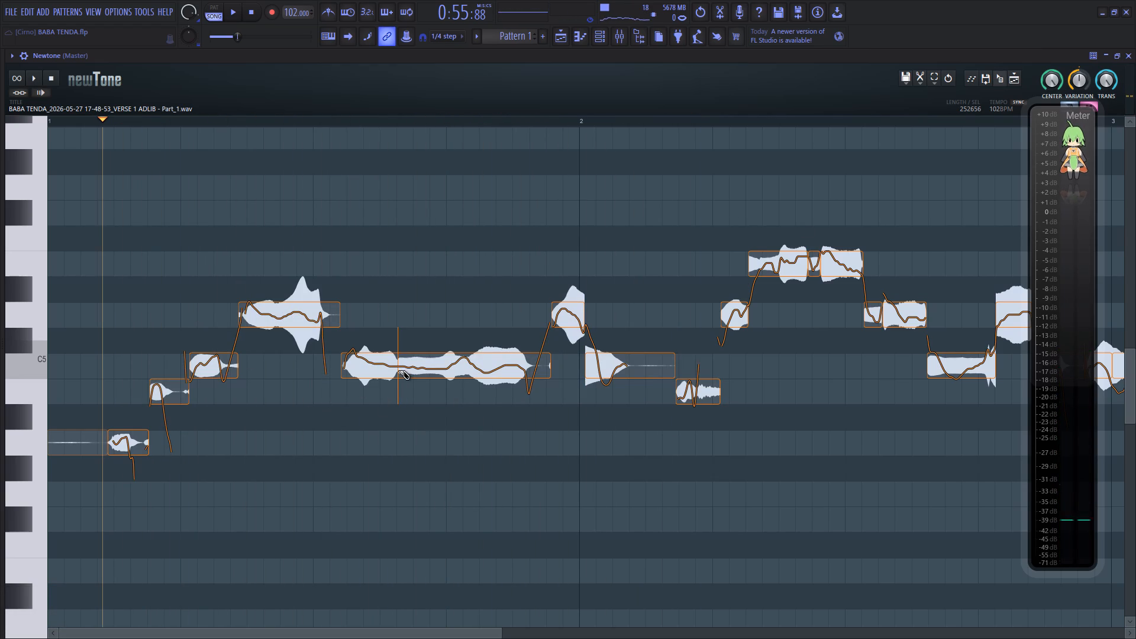
click(398, 370)
click(443, 367)
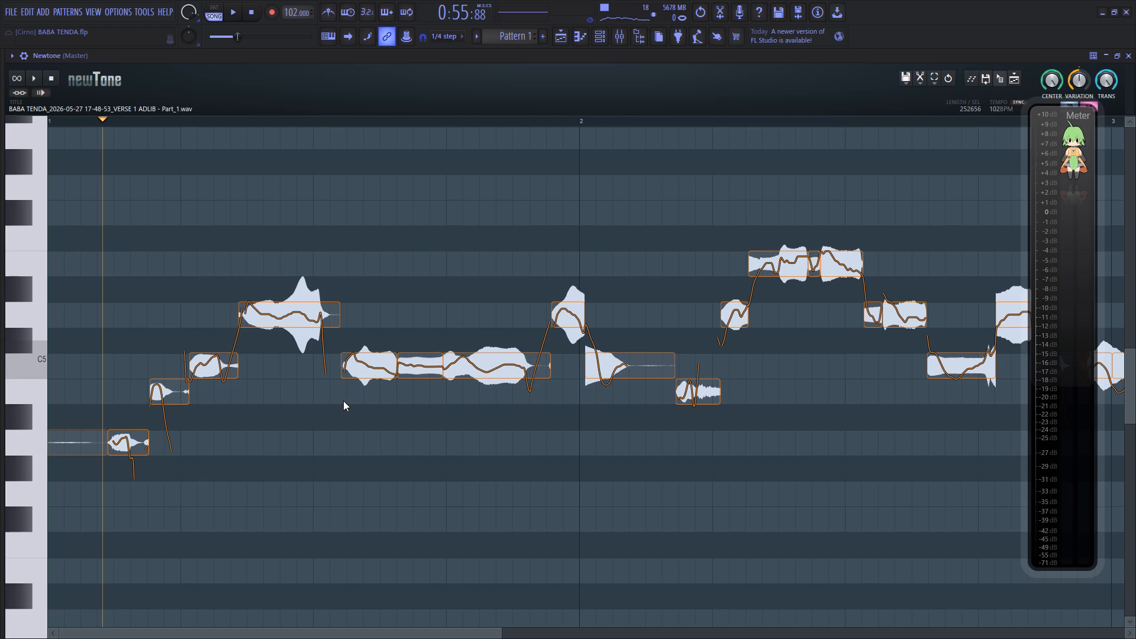
key(c)
Lower the middle slice of the cut C5 note by one semitone and play the phrase.
drag(417, 364, 418, 337)
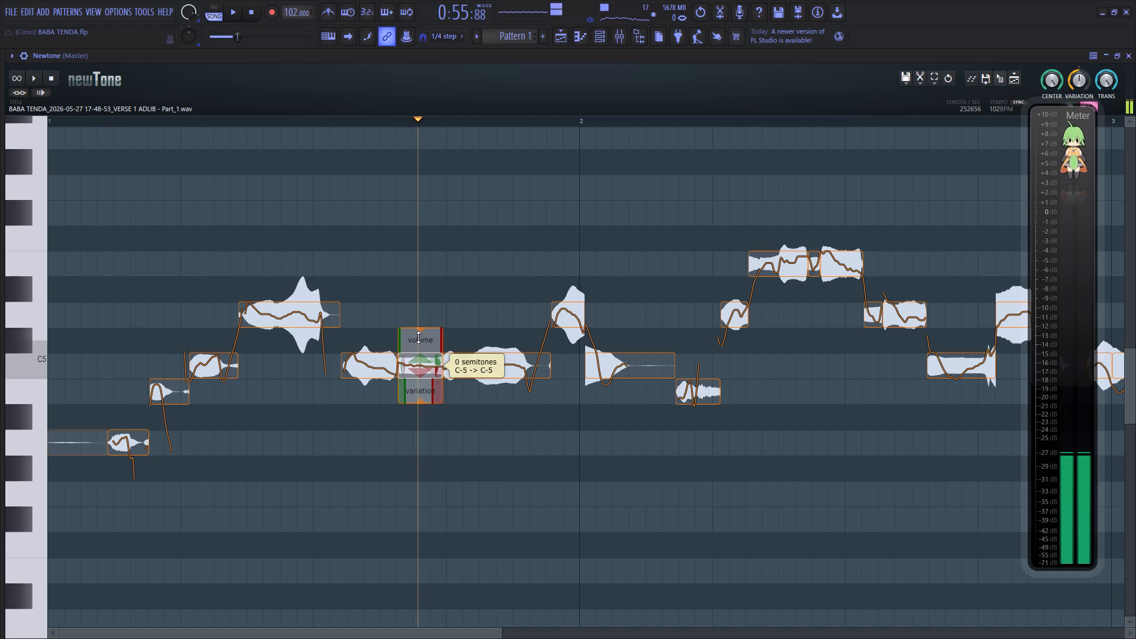
drag(418, 337, 409, 379)
click(91, 410)
key(space)
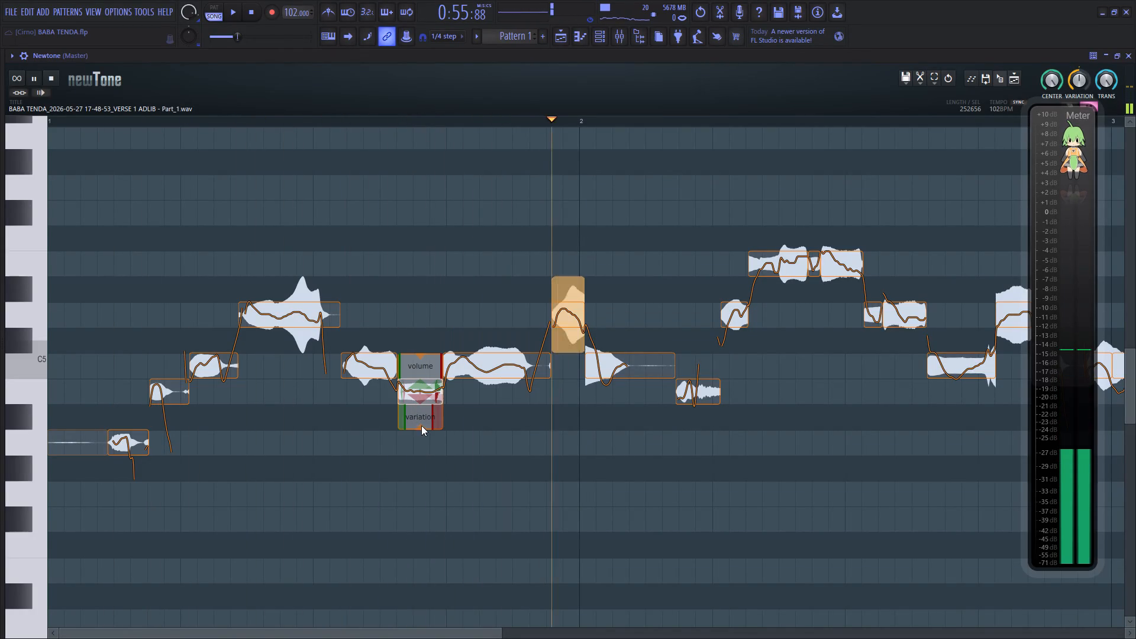
key(space)
Set the lowered slice's pitch variation to about 13.76%, adjust its ramp in to a slightly negative amount, and replay the phrase.
drag(421, 430, 430, 393)
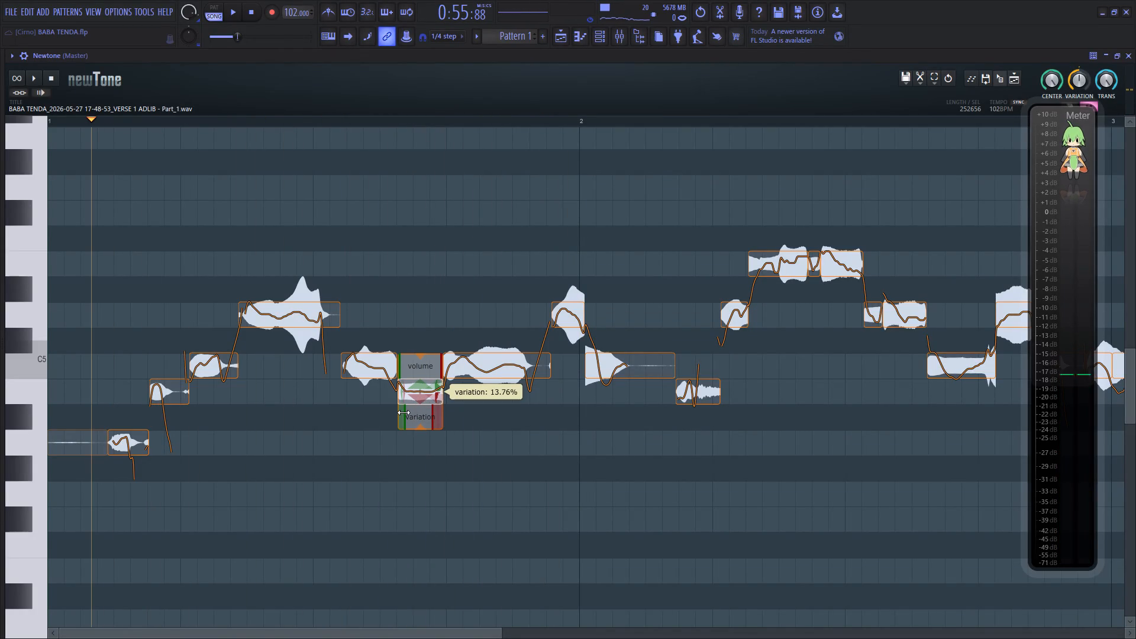
drag(401, 417, 401, 429)
key(space)
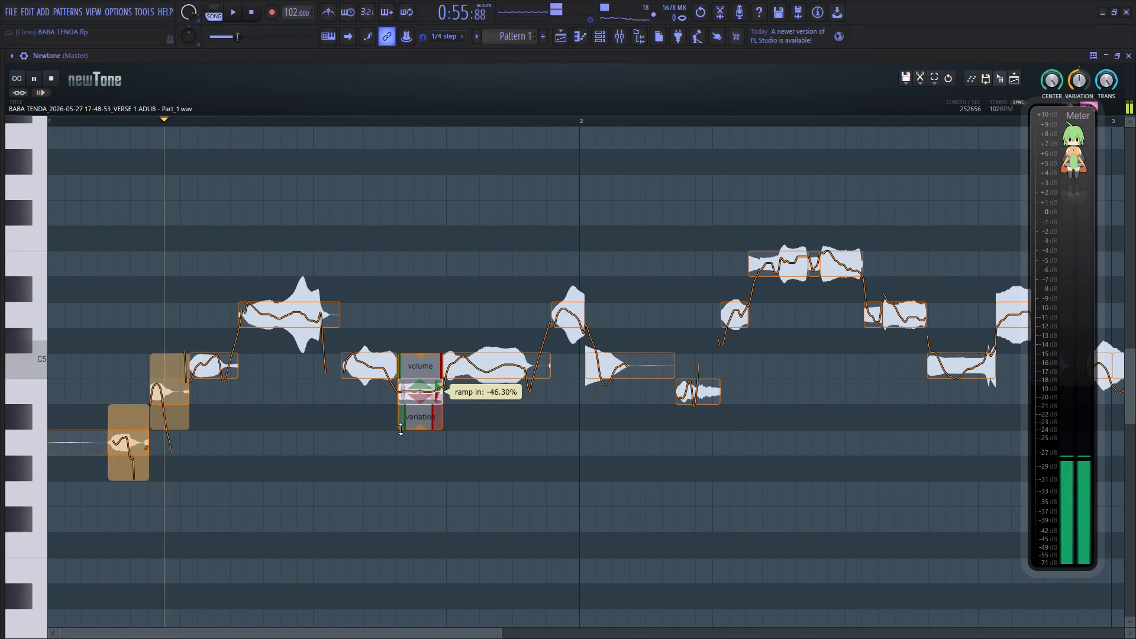
drag(401, 429, 404, 418)
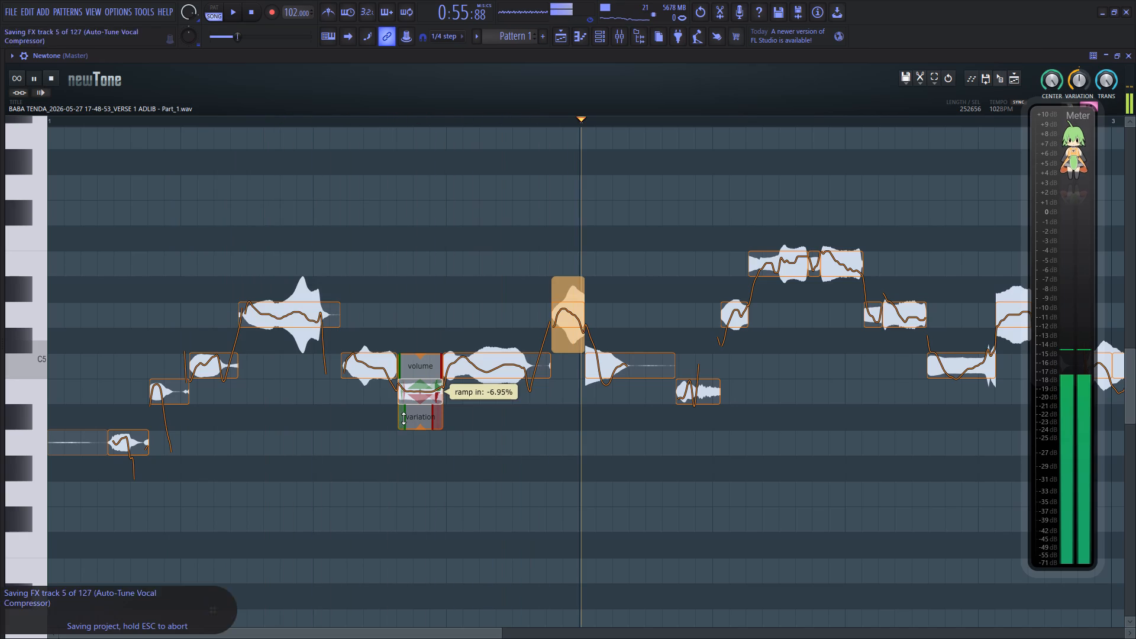
drag(404, 418, 403, 422)
key(space)
key(space)
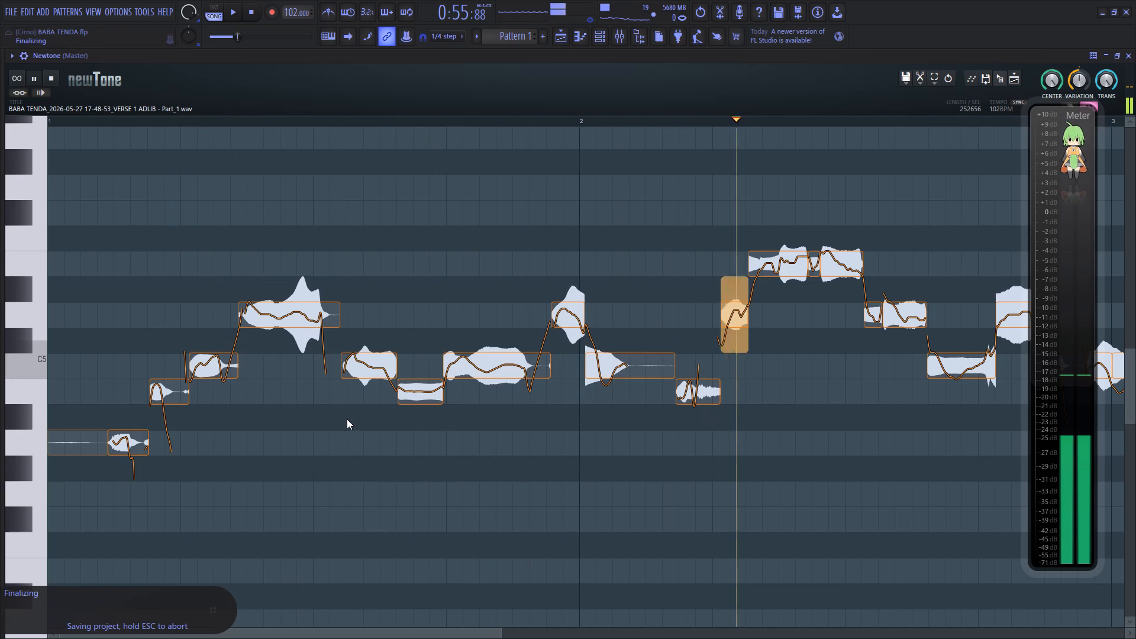
Replay the phrase and reduce the pitch variation of the C5 note at the start of bar 2.
click(120, 346)
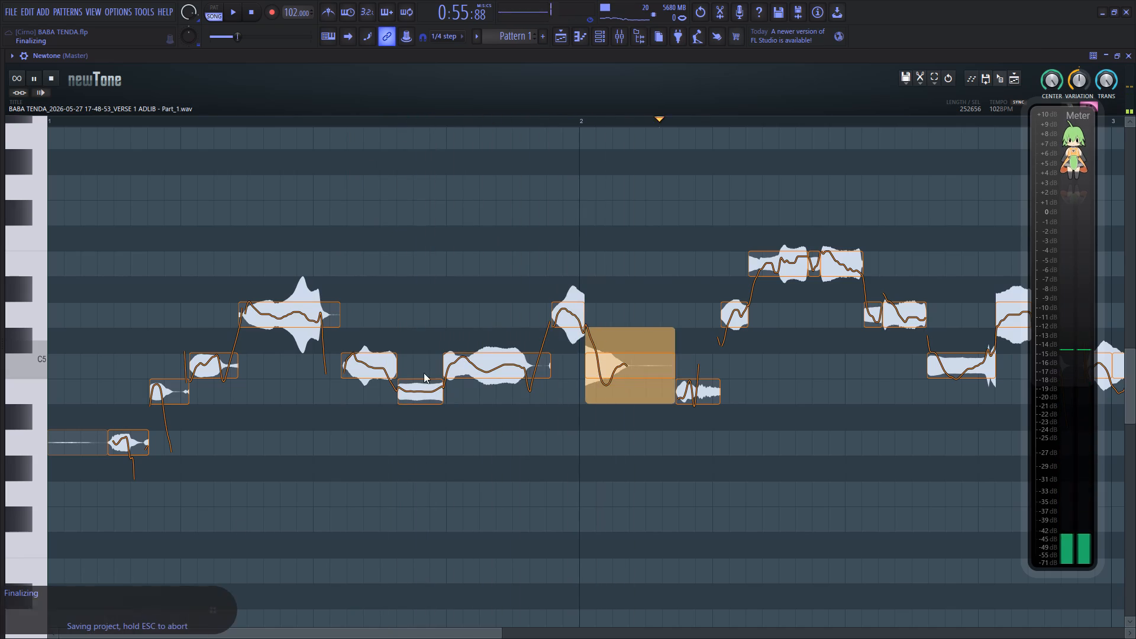
key(space)
key(space)
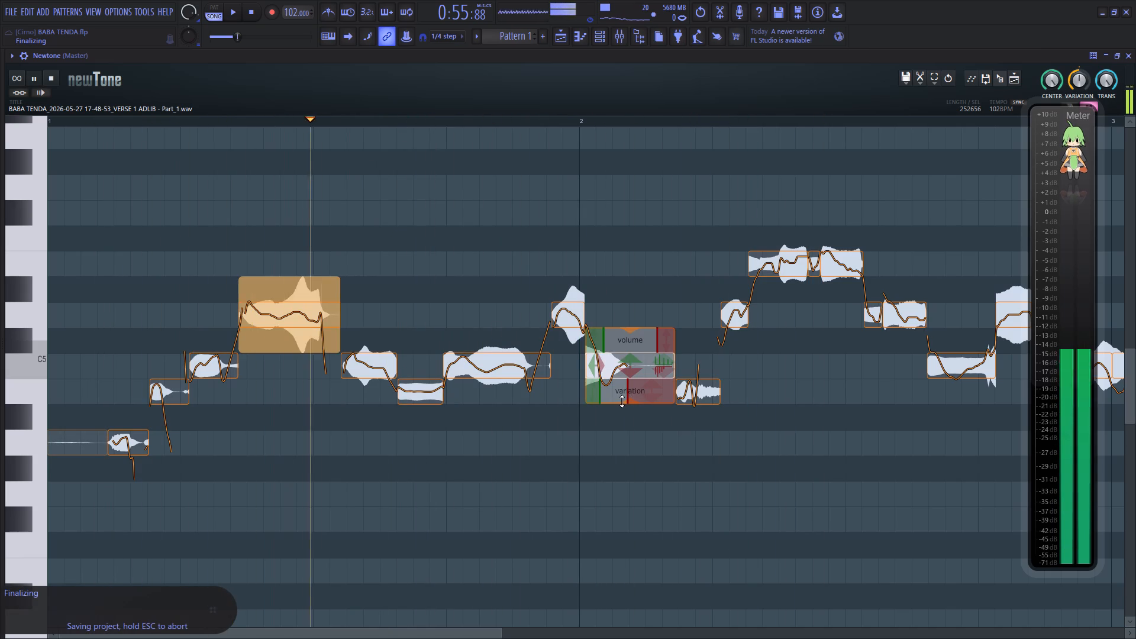
drag(622, 401, 617, 362)
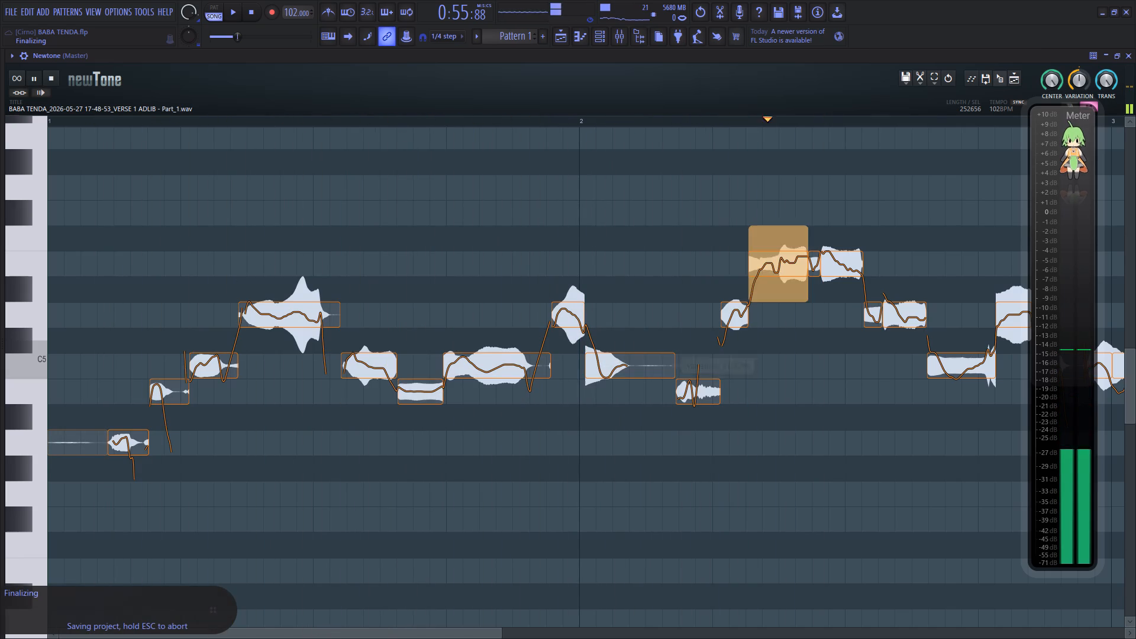
Play the phrase, reduce the pitch variation of the first long E5 note in bar 2, and replay it.
drag(335, 638, 415, 625)
drag(394, 630, 486, 630)
click(258, 483)
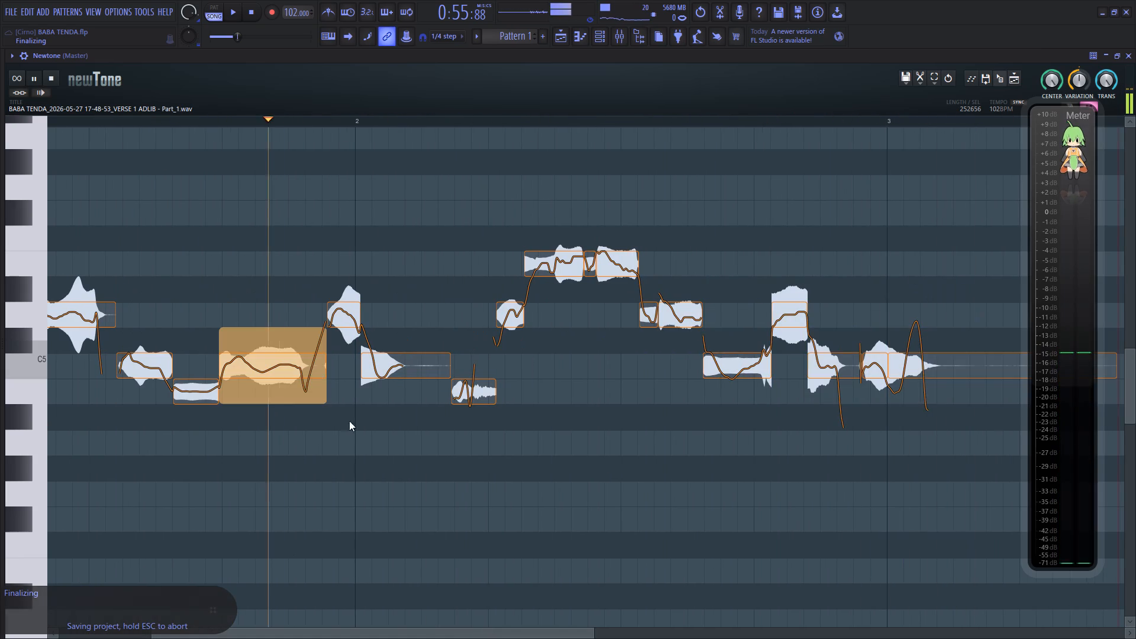
click(556, 302)
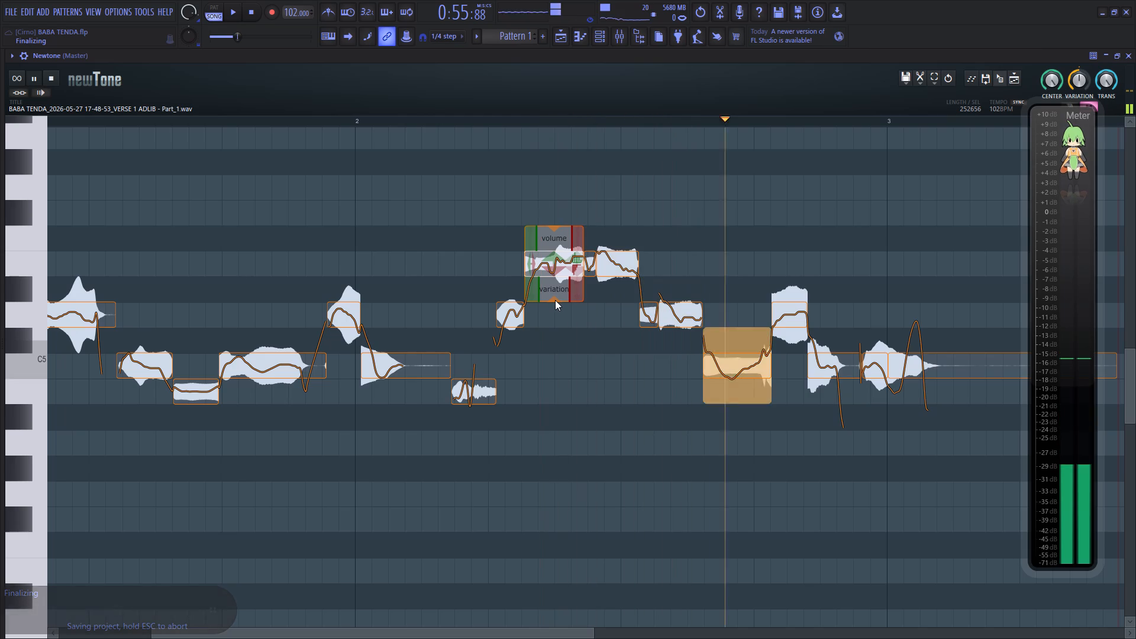
drag(554, 299, 553, 260)
click(437, 331)
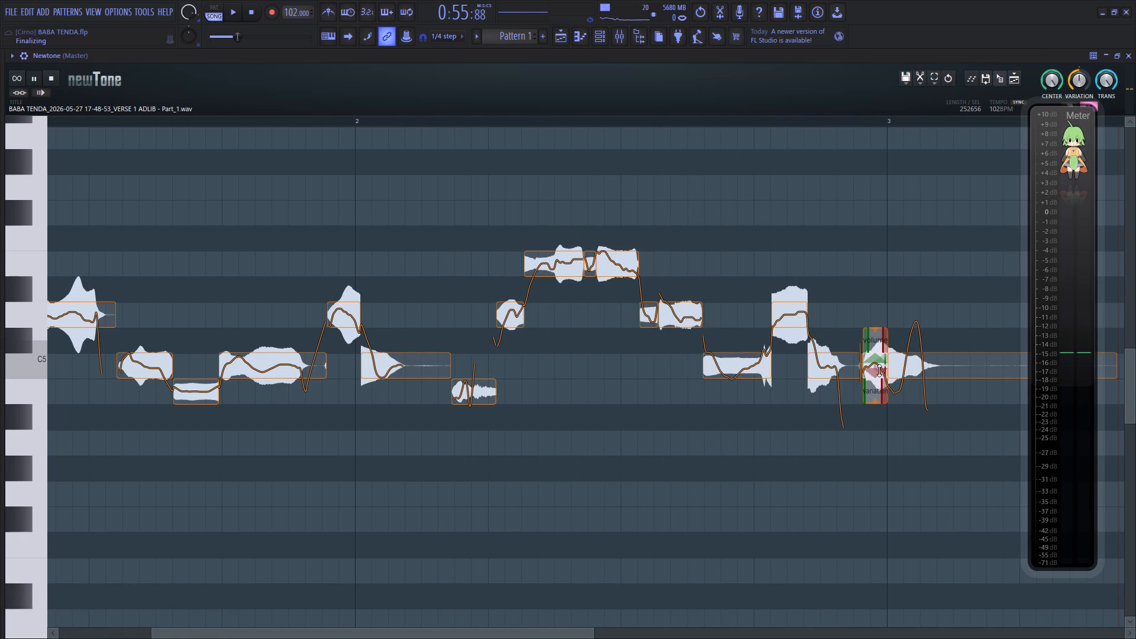
click(364, 426)
key(space)
key(space)
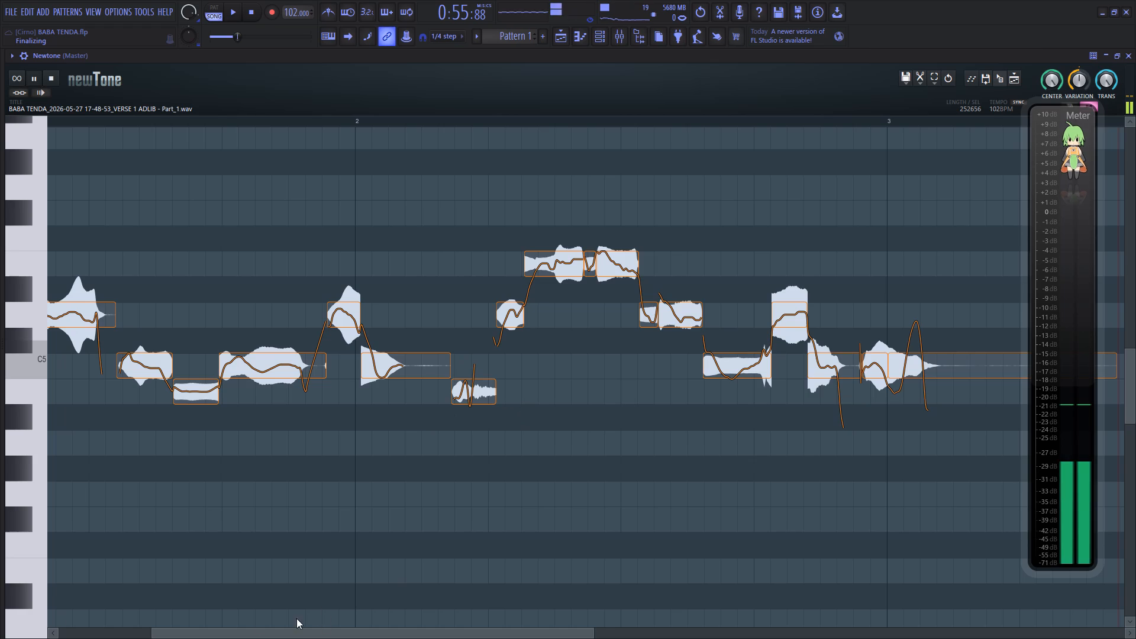
Set the pitch variation of the last E5 note in bar 2 to about 71.06% and replay the passage.
drag(188, 632, 285, 618)
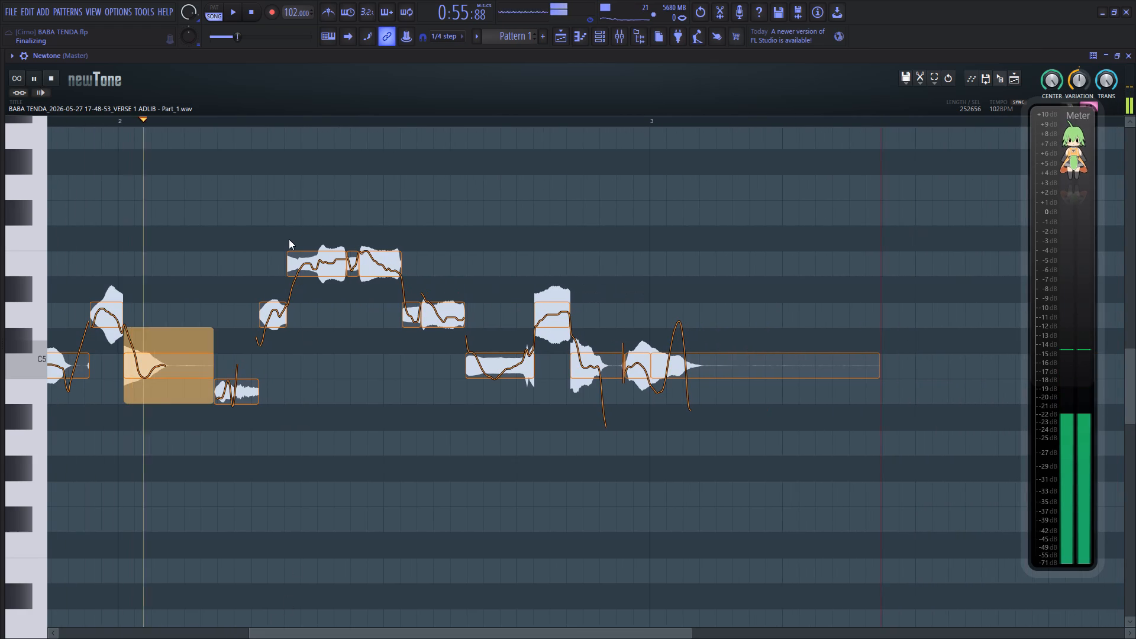
click(376, 266)
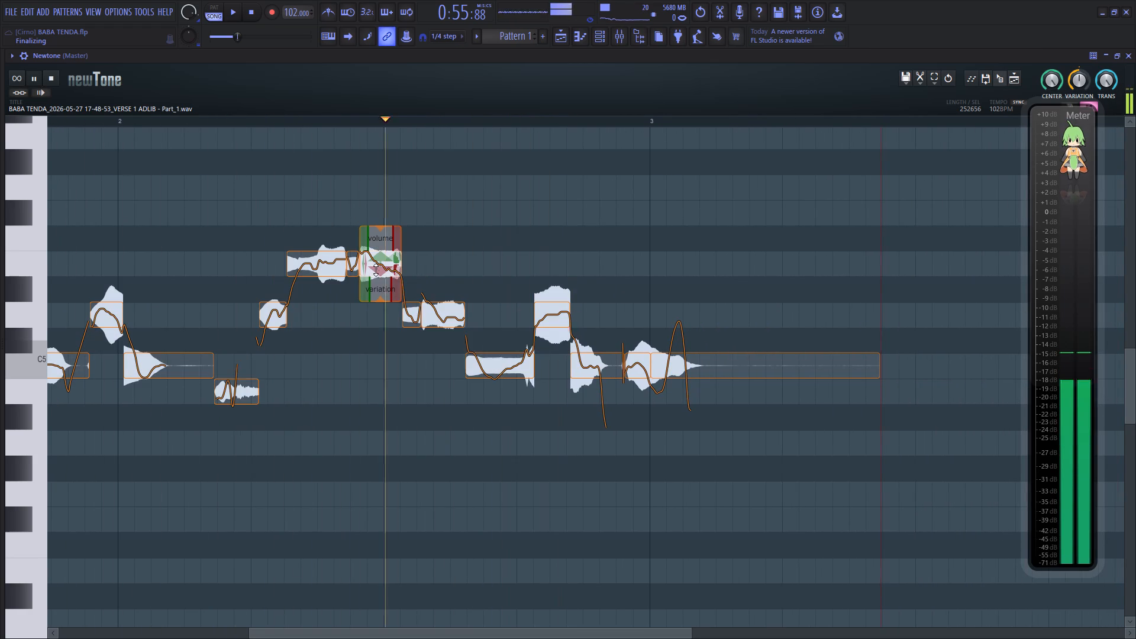
drag(379, 301, 379, 271)
click(270, 276)
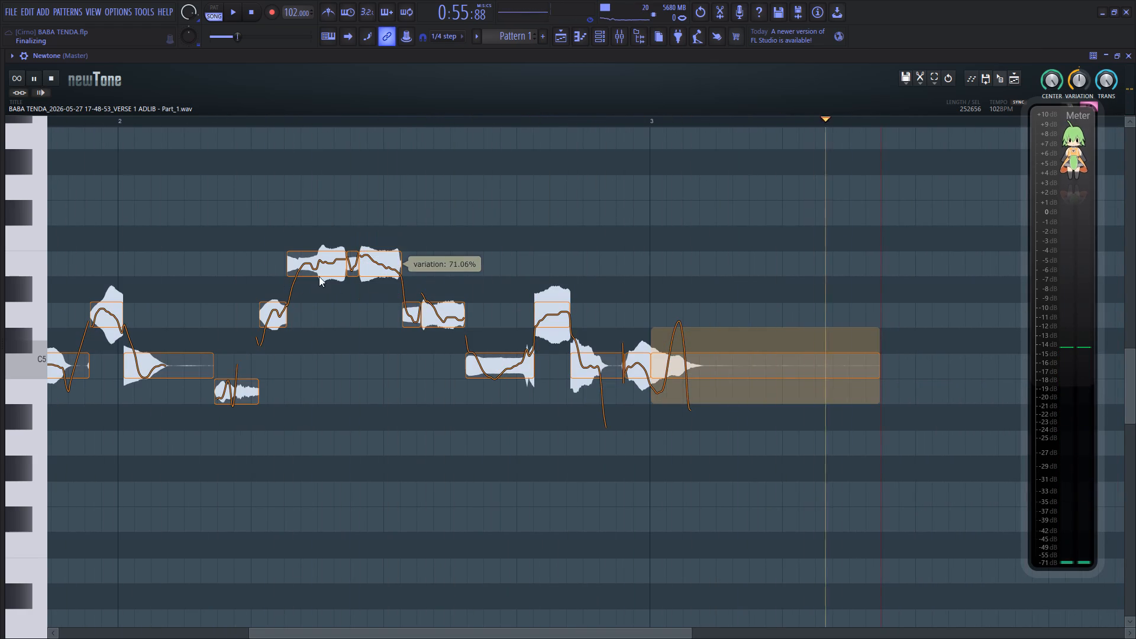
key(space)
click(258, 276)
key(space)
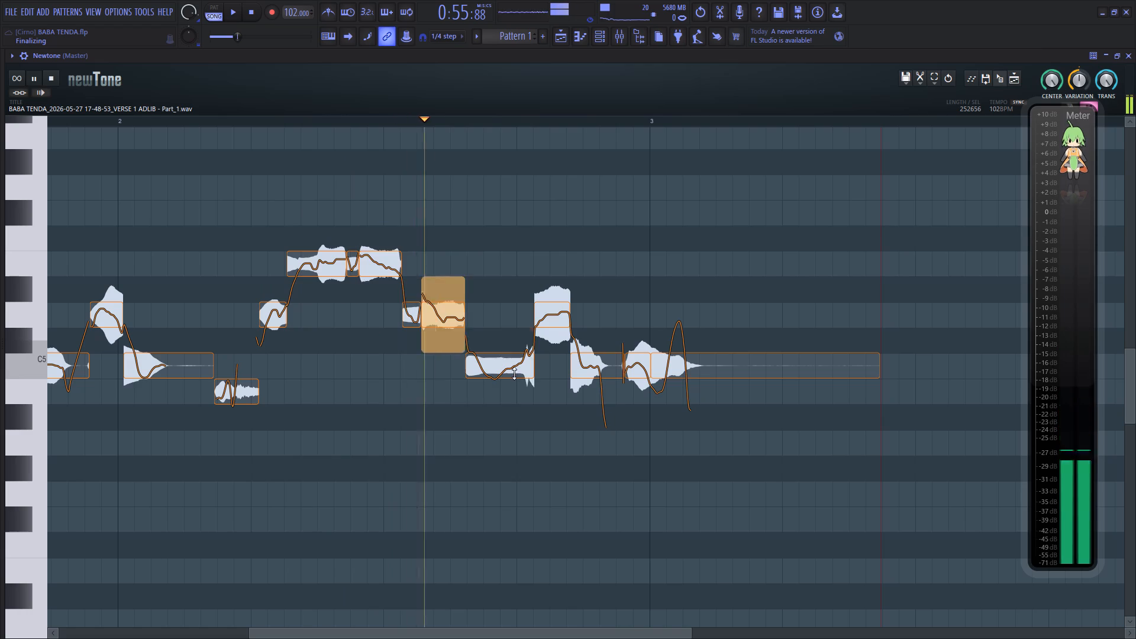
Reduce the pitch variation of the C5 note that follows the D5 notes in bar 2, replaying the passage.
key(space)
key(space)
drag(502, 402, 502, 369)
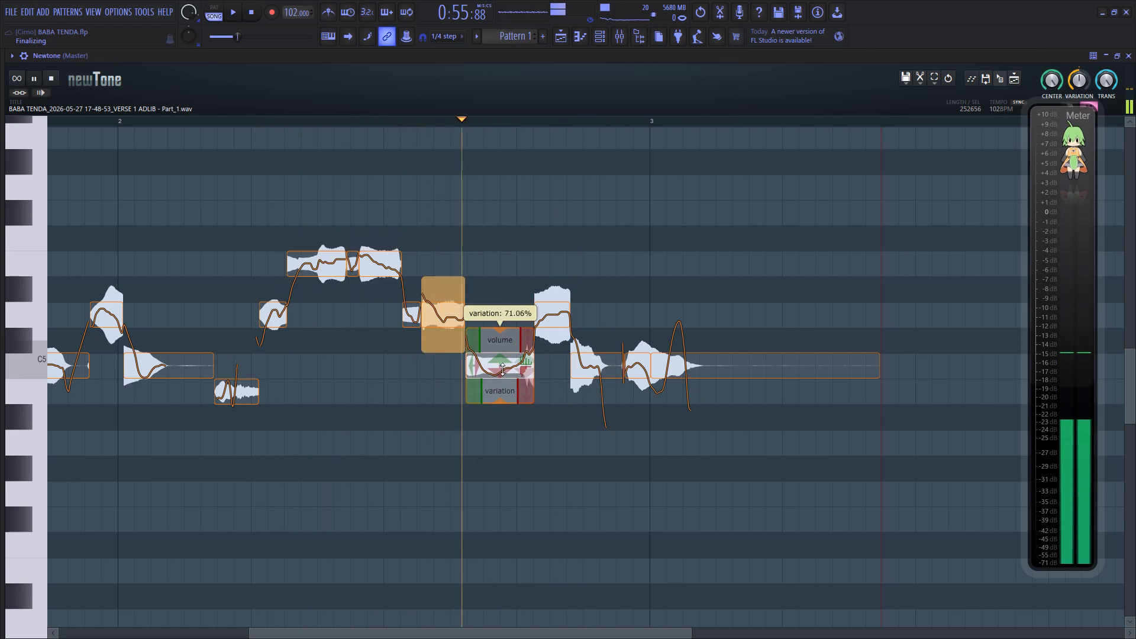
drag(502, 369, 506, 357)
key(space)
key(space)
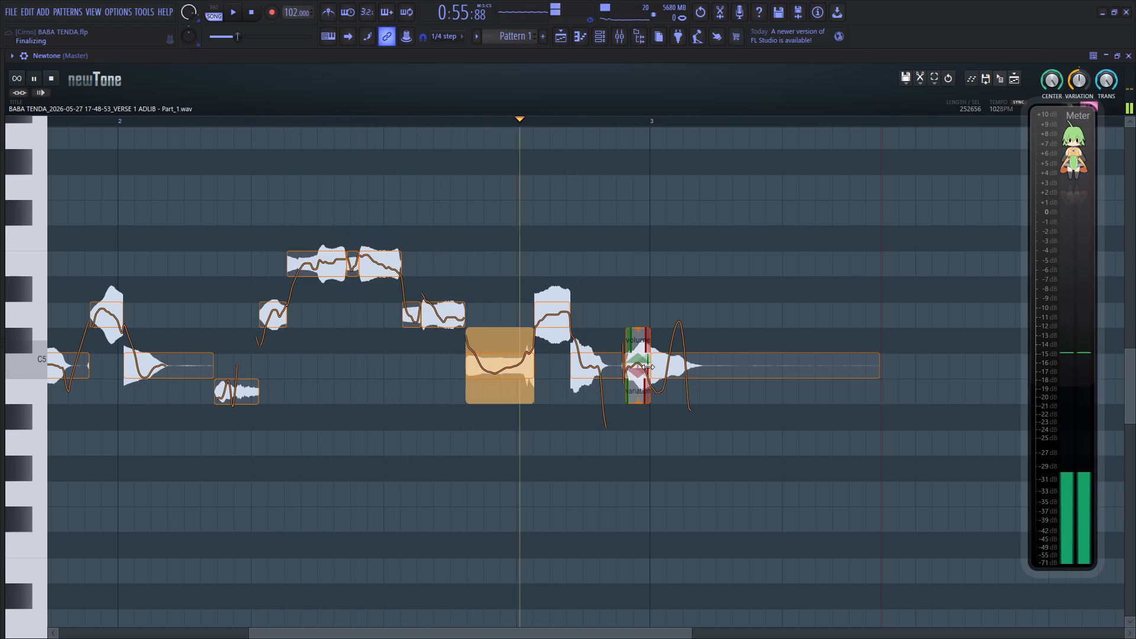
Lower the last two notes around the start of bar 3 by one semitone, from C5 to B4.
key(space)
drag(640, 364, 637, 383)
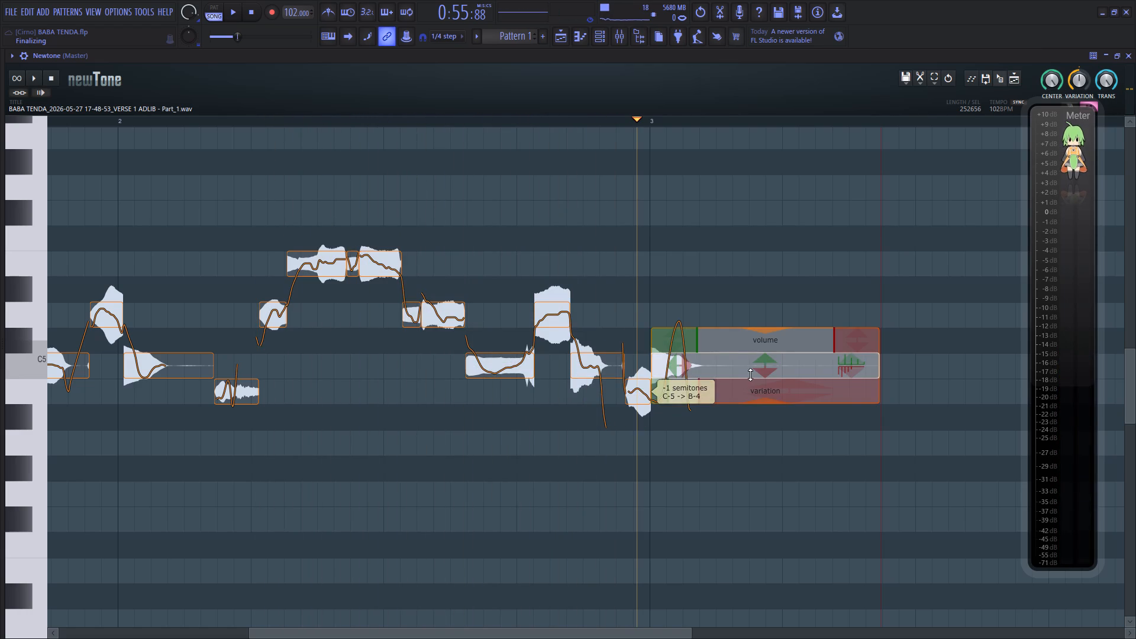
drag(742, 369, 738, 395)
key(space)
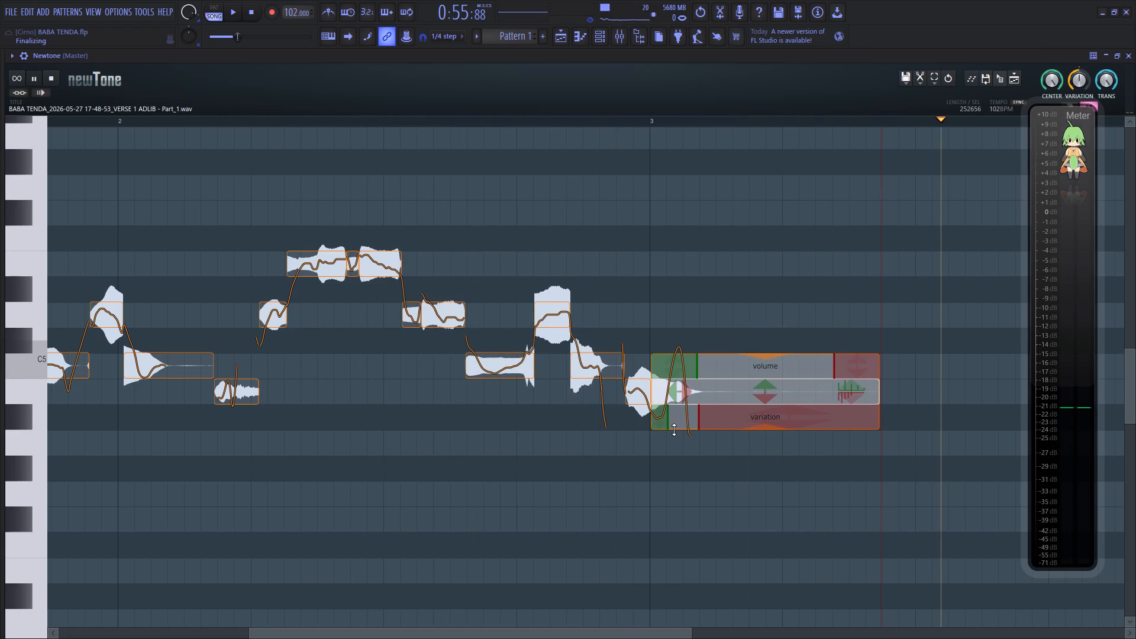
Reduce the pitch variation of the long final B4 note in bar 3 and replay the ending.
drag(674, 430, 681, 348)
click(412, 413)
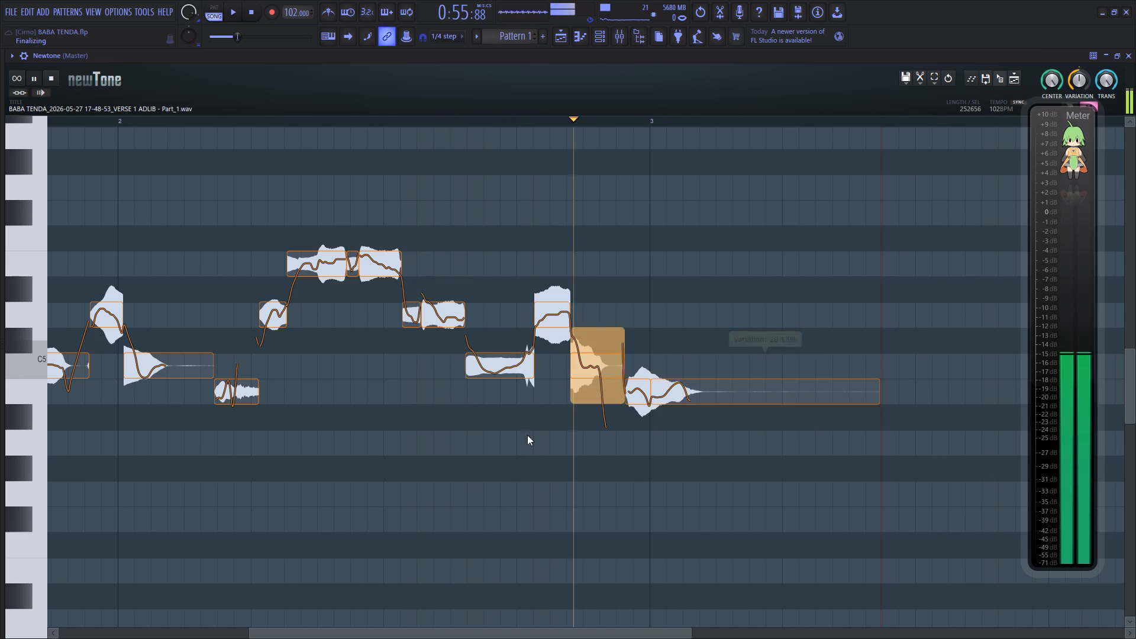
key(space)
Send the pitch-corrected adlib to the VERSE 3 playlist track, aligned with the original clip, and close Newtone.
drag(996, 80, 582, 502)
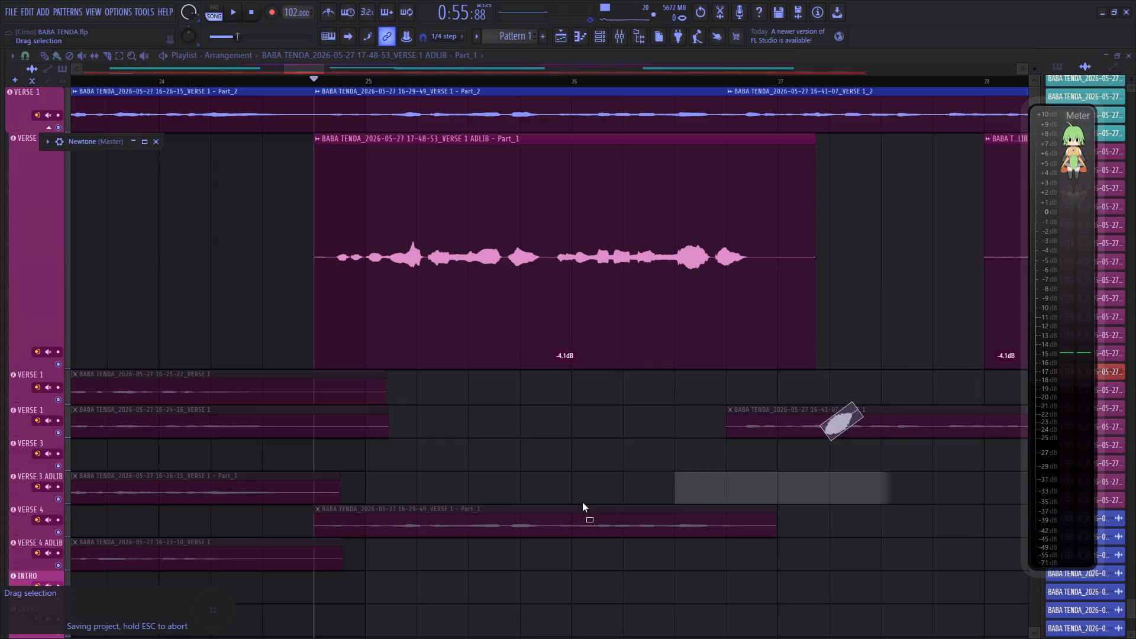
drag(582, 502, 325, 454)
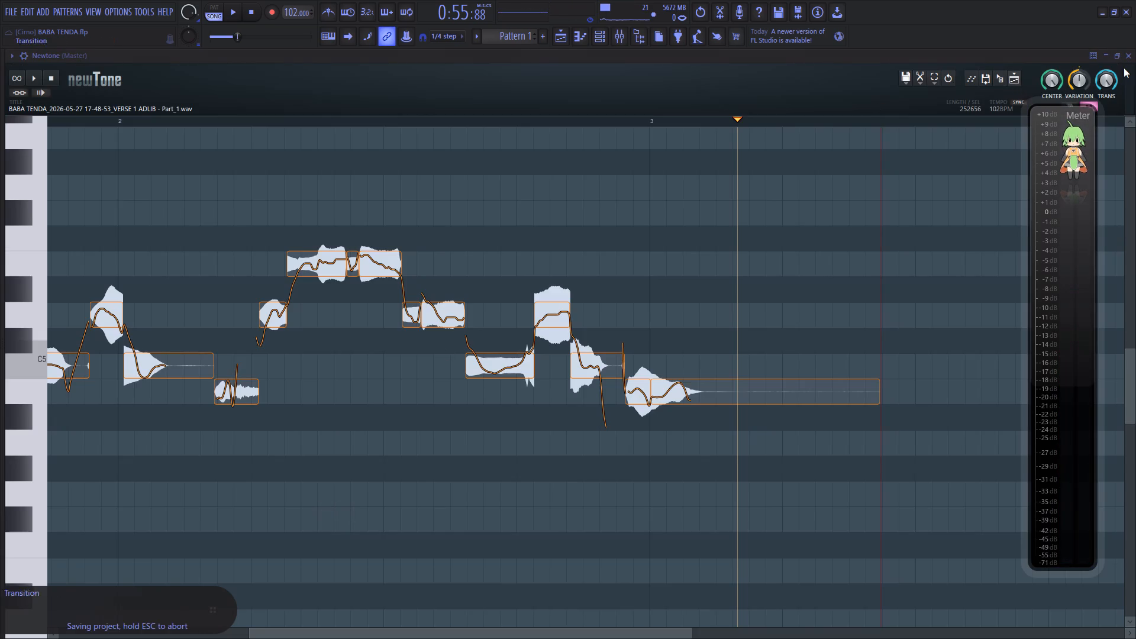
click(1128, 57)
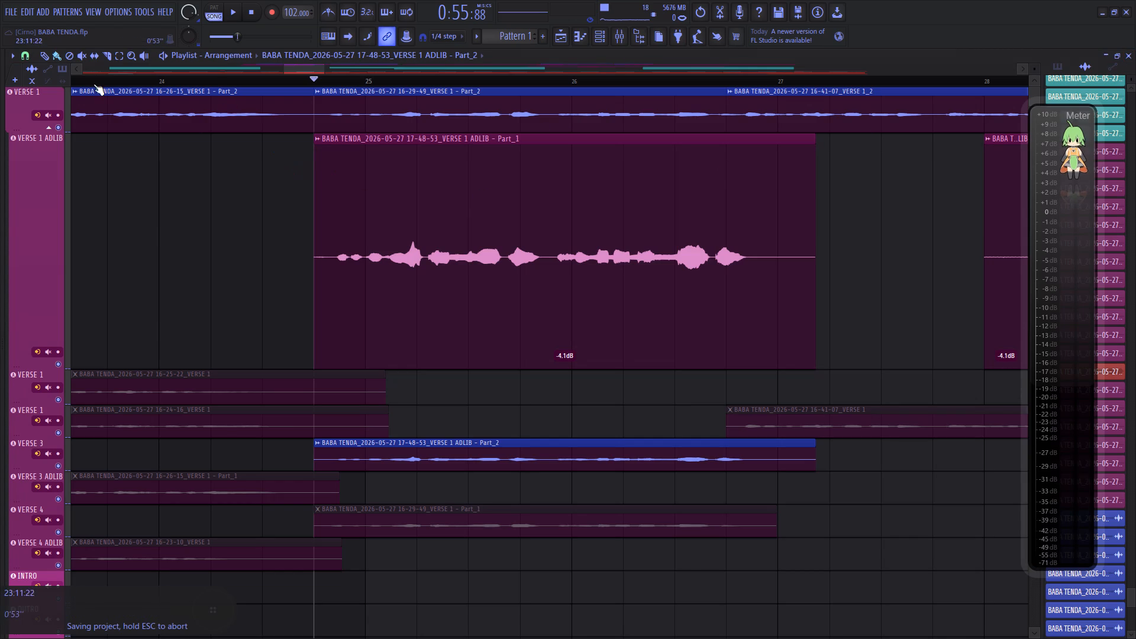
Mute the original VERSE 1 ADLIB - Part_1 clip and move it down to the INTRO track.
click(82, 56)
click(433, 306)
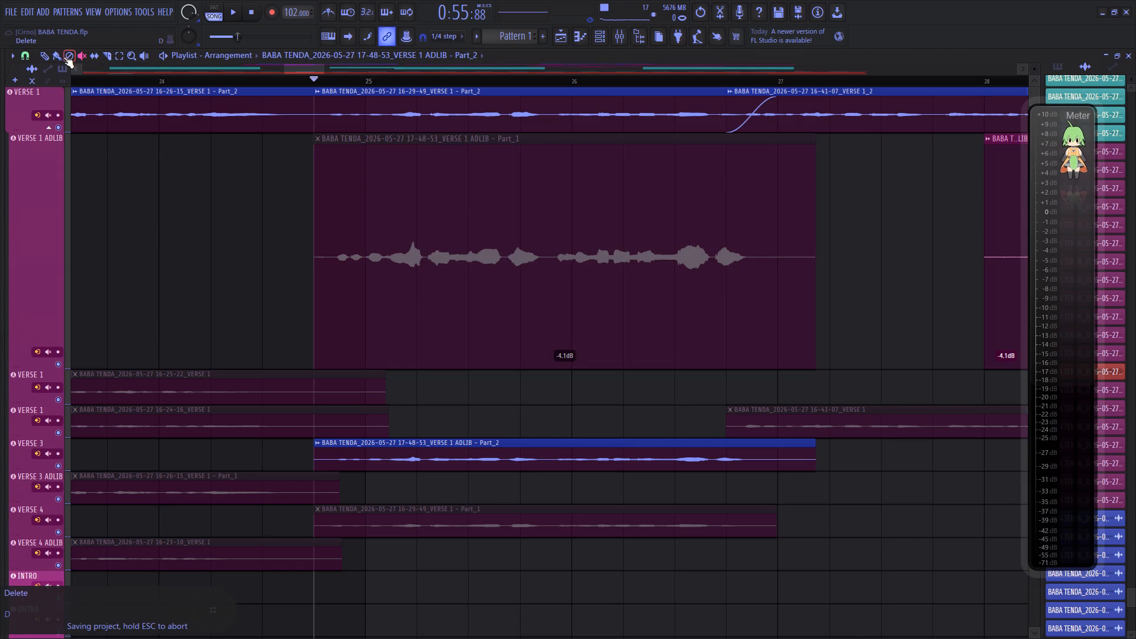
click(60, 56)
drag(400, 248, 396, 569)
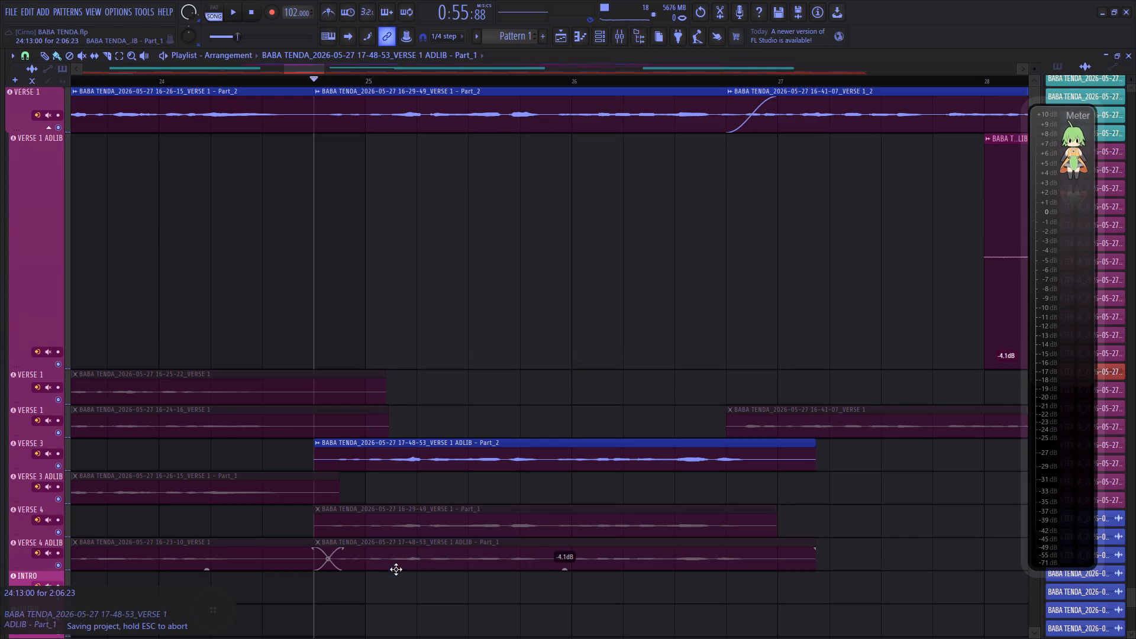
drag(396, 569, 394, 590)
Move the corrected VERSE 1 ADLIB - Part_2 clip up to the VERSE 1 ADLIB track and play the song.
drag(399, 464, 396, 295)
key(space)
Set the fade-in to 0 on the VERSE 1 clip that starts shortly before bar 27.
scroll(751, 212, up, 4)
drag(779, 104, 588, 146)
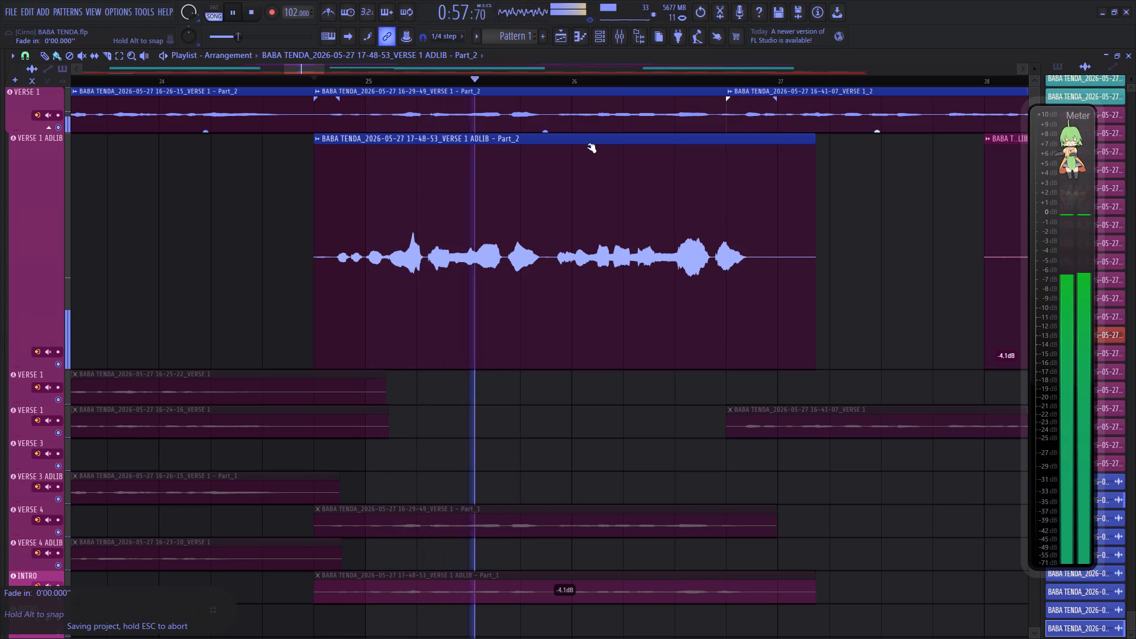
drag(588, 146, 588, 147)
Trim the start of the 17-50-28 VERSE 1 ADLIB clip to 28:13, cutting off its silent lead-in.
scroll(360, 78, down, 5)
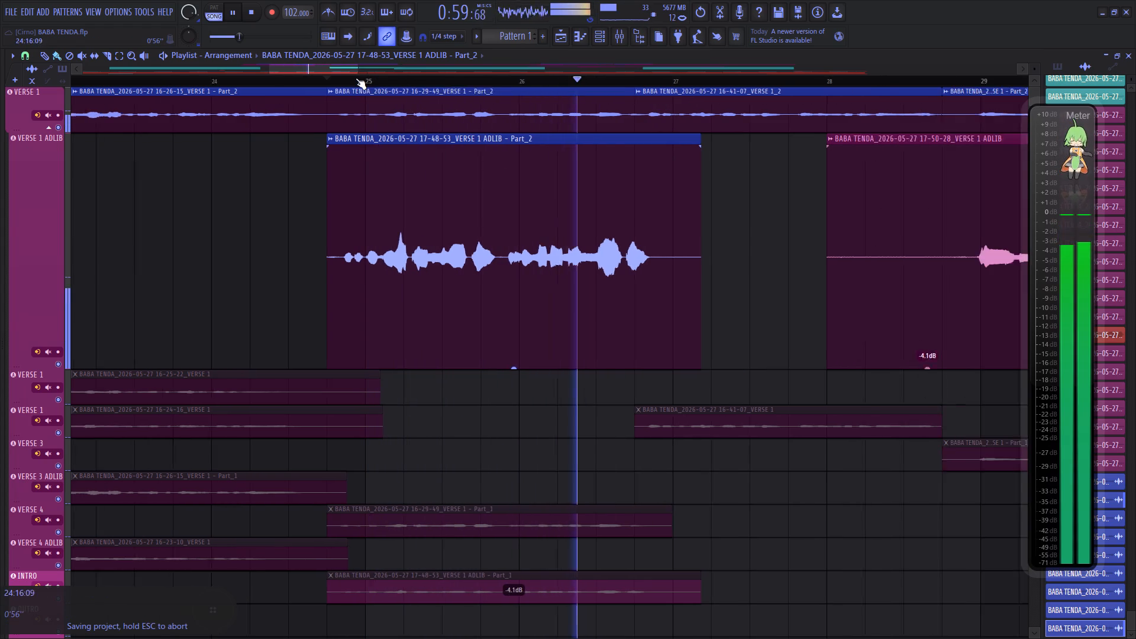
drag(333, 67, 364, 72)
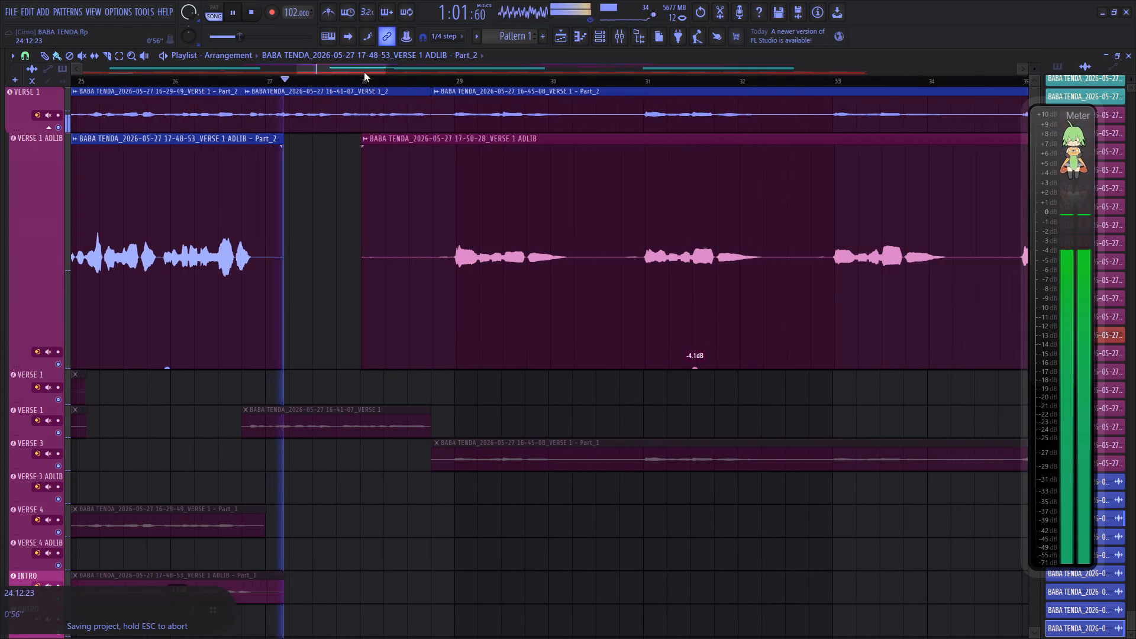
drag(364, 72, 376, 73)
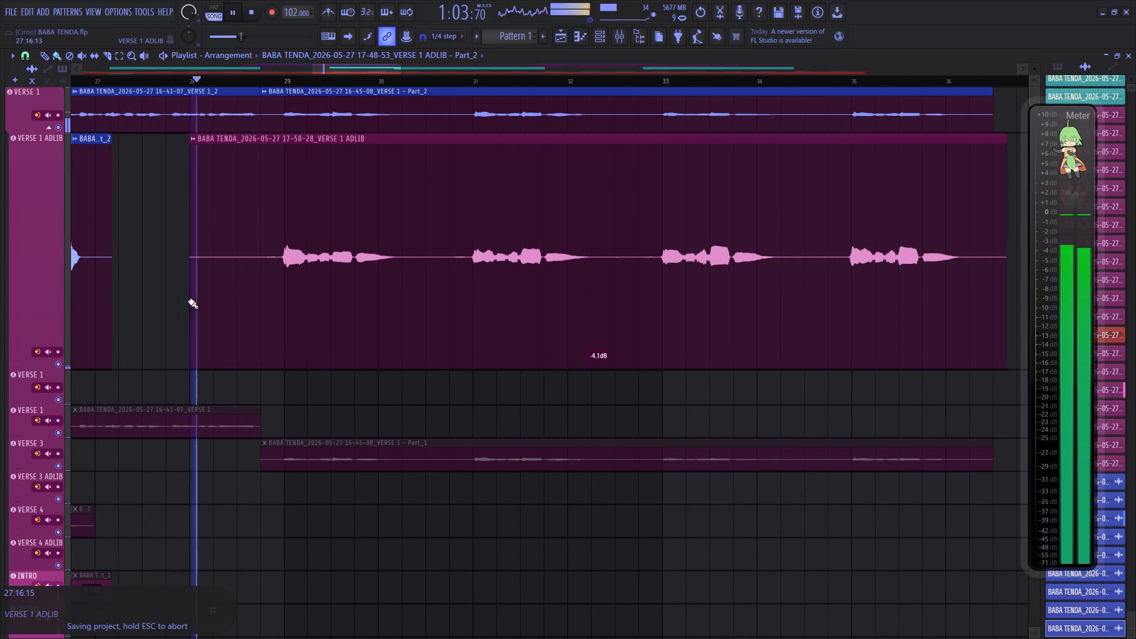
drag(190, 298, 258, 294)
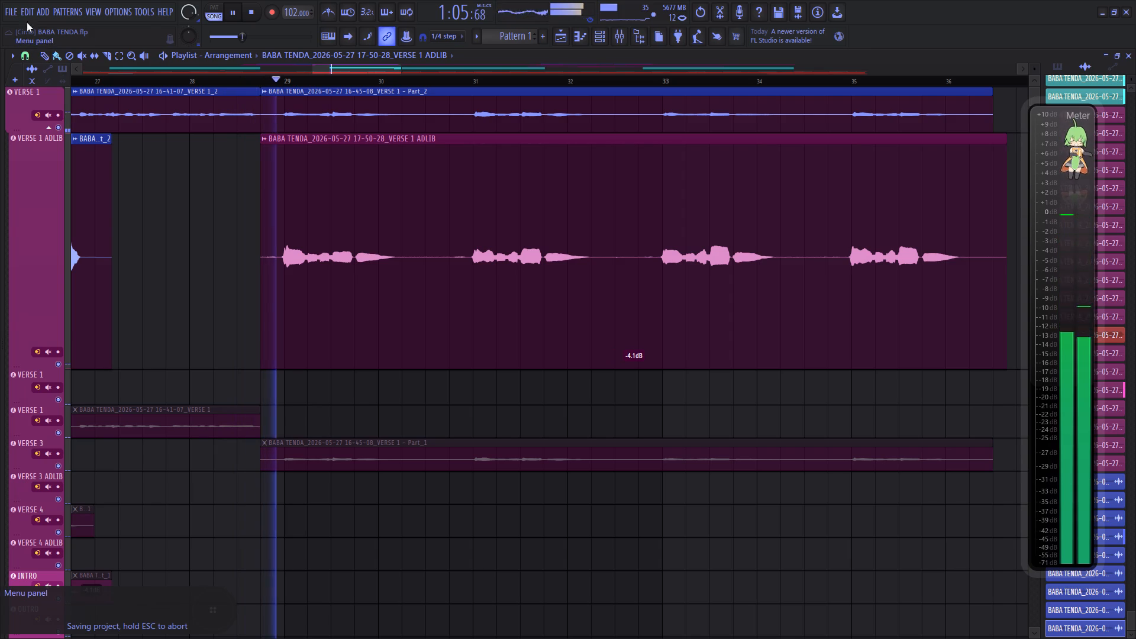
Make the trimmed 17-50-28 VERSE 1 ADLIB clip unique as a sample.
click(264, 138)
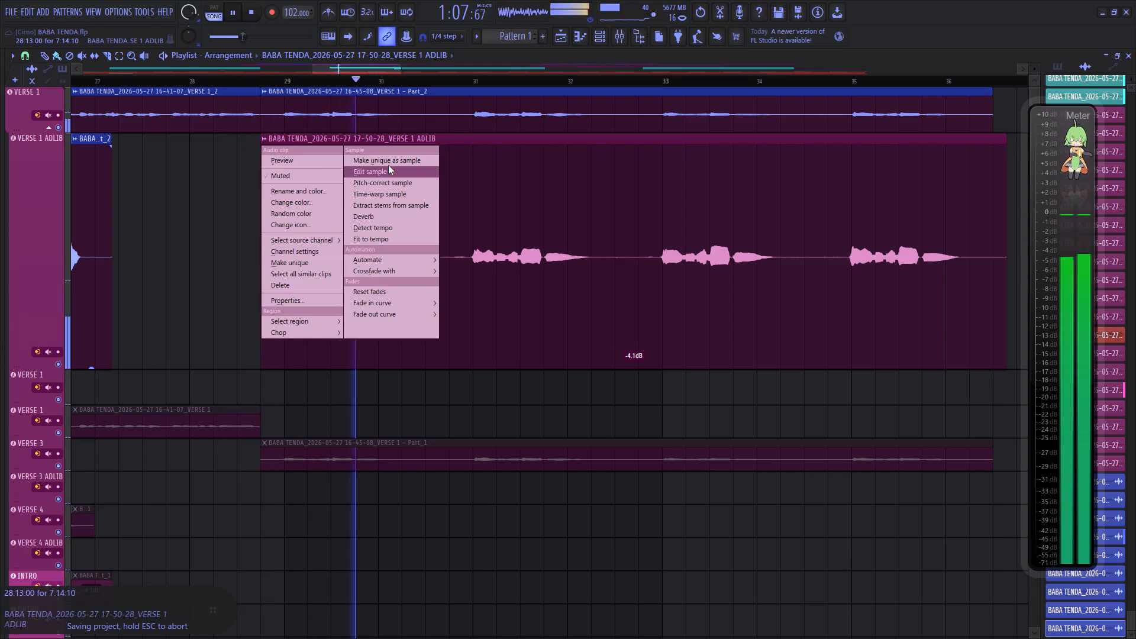
click(388, 163)
click(660, 373)
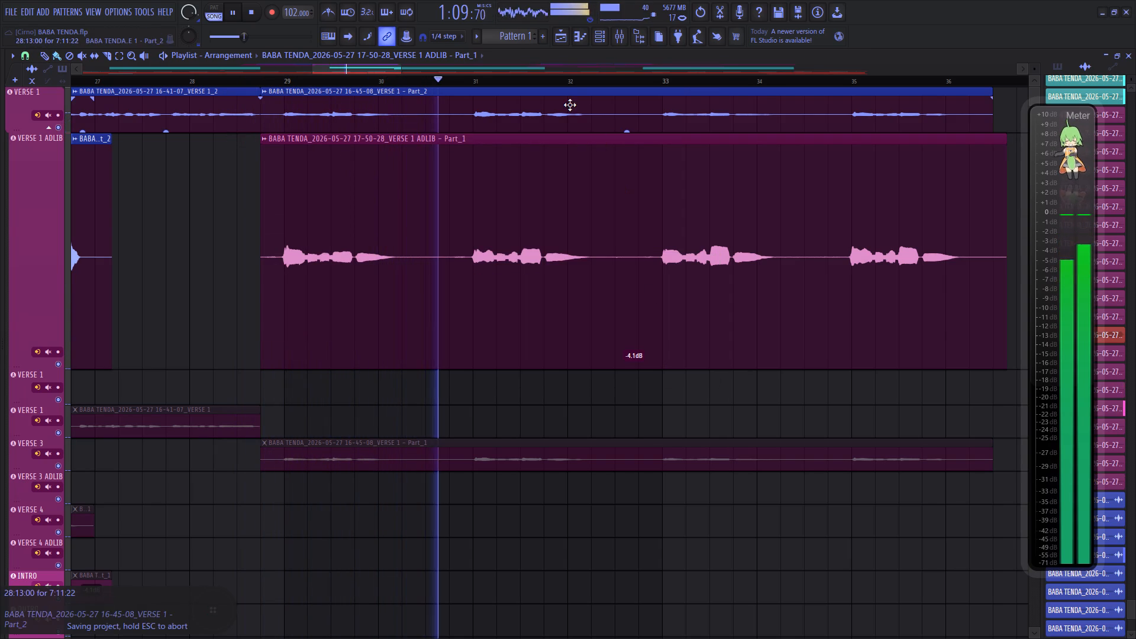
Stop playback and open the 17-50-28 VERSE 1 ADLIB - Part_1 clip for pitch correction in Newtone.
scroll(574, 80, down, 3)
drag(410, 68, 421, 68)
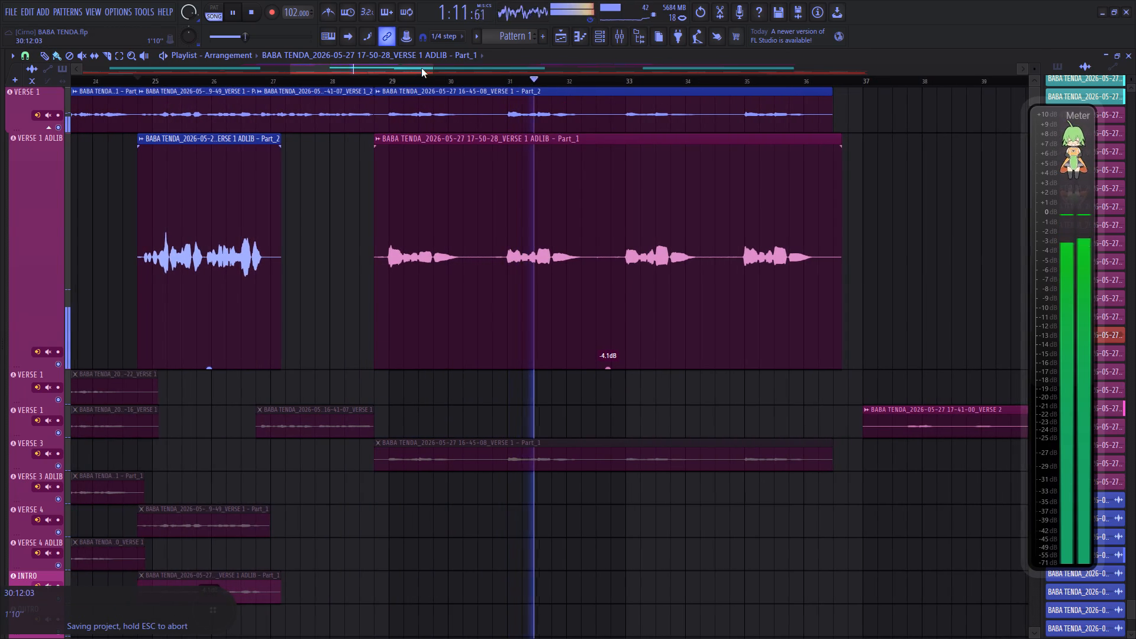
drag(421, 68, 422, 68)
key(space)
click(304, 140)
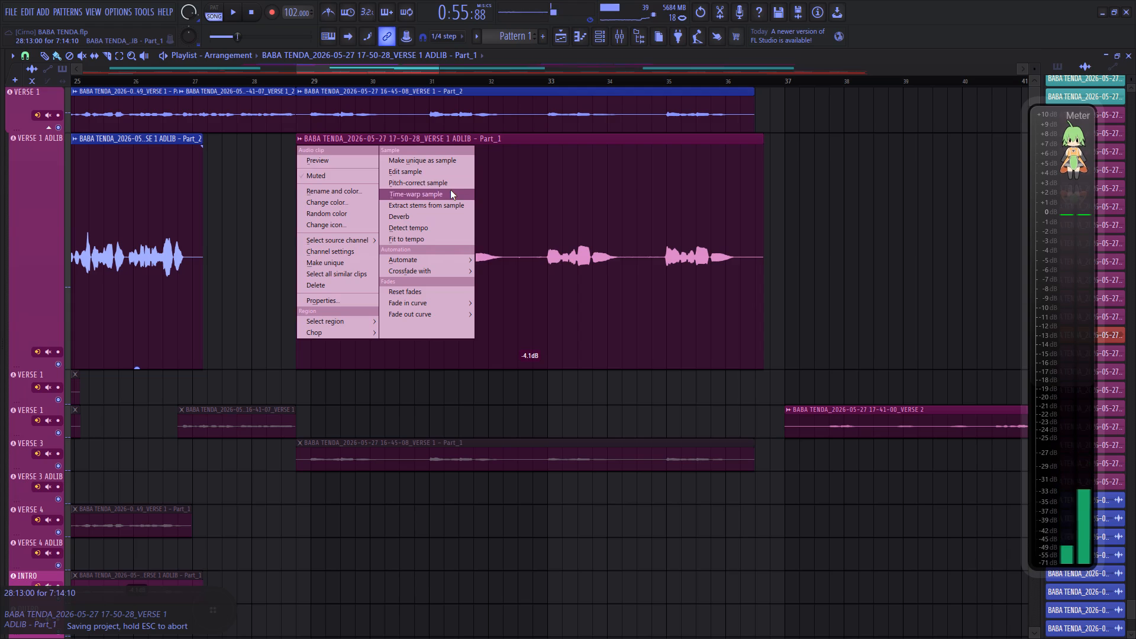
click(438, 185)
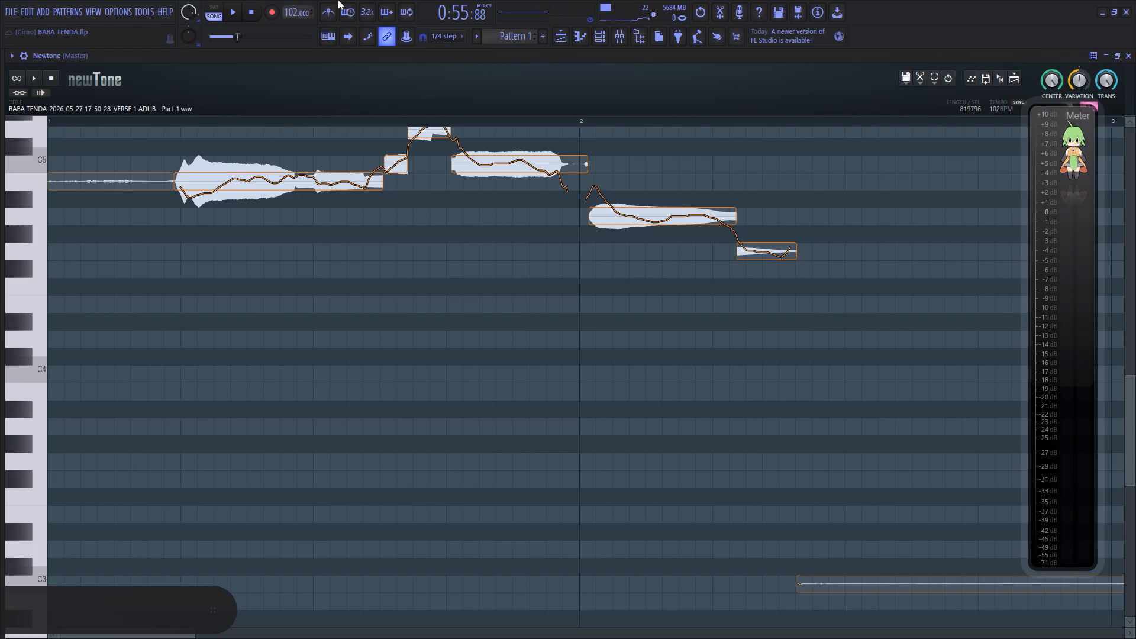
Toggle Snap to scale in Newtone and play the adlib's opening phrase.
click(919, 82)
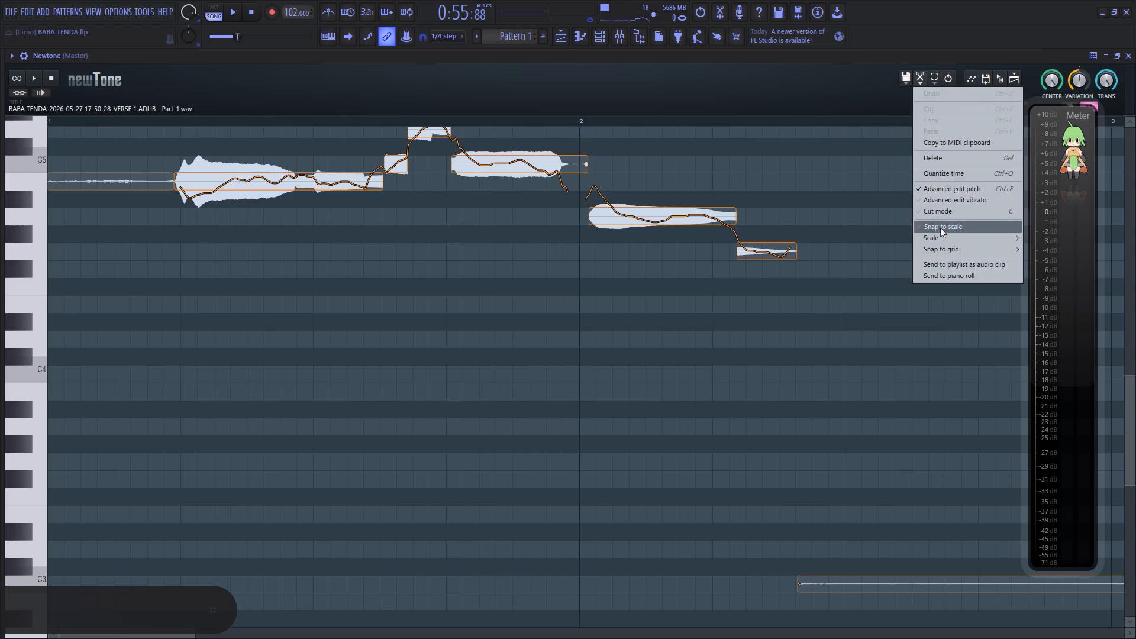
click(940, 228)
click(95, 286)
key(space)
scroll(301, 275, up, 2)
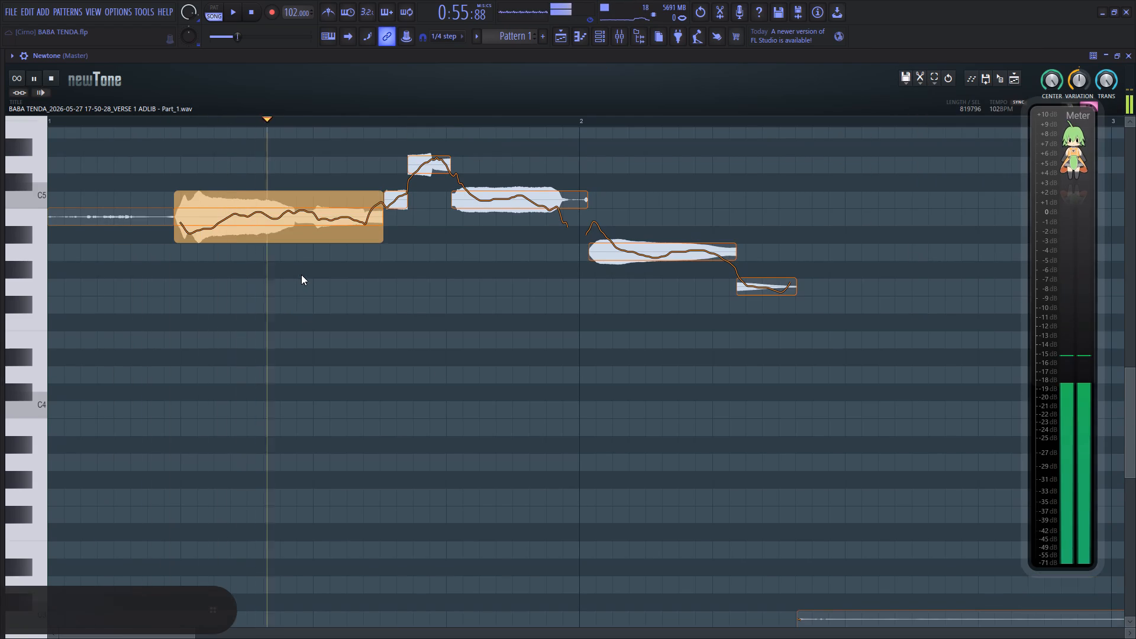
scroll(301, 275, up, 3)
key(space)
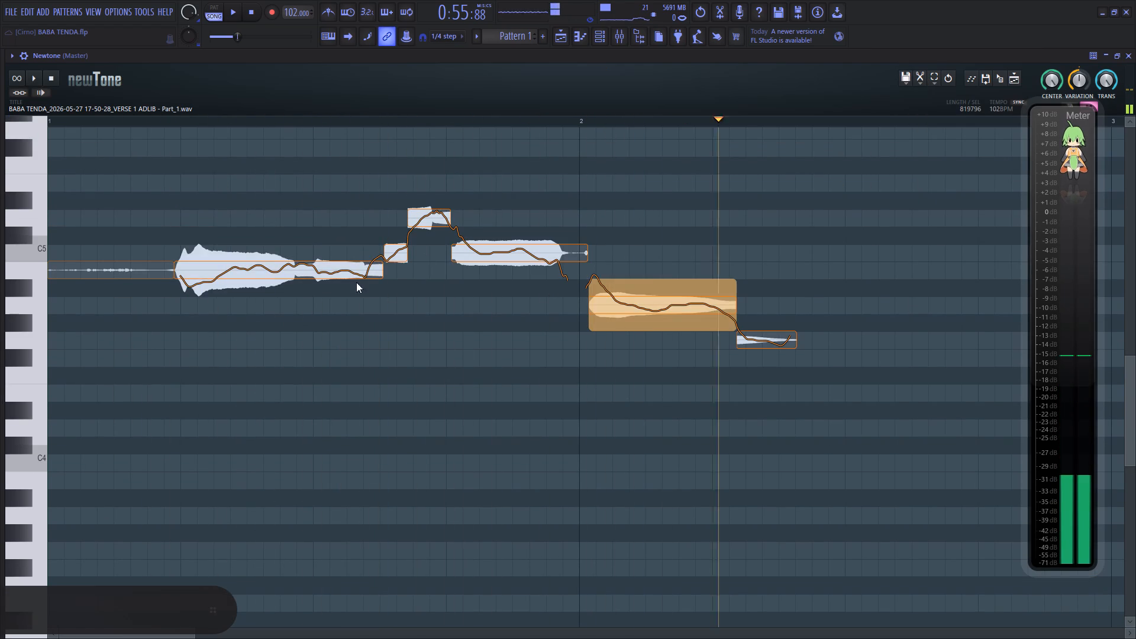
Set the pitch variation of the long opening B4 note in bar 1 to about 67.86% and replay the phrase.
click(289, 278)
drag(281, 295, 284, 272)
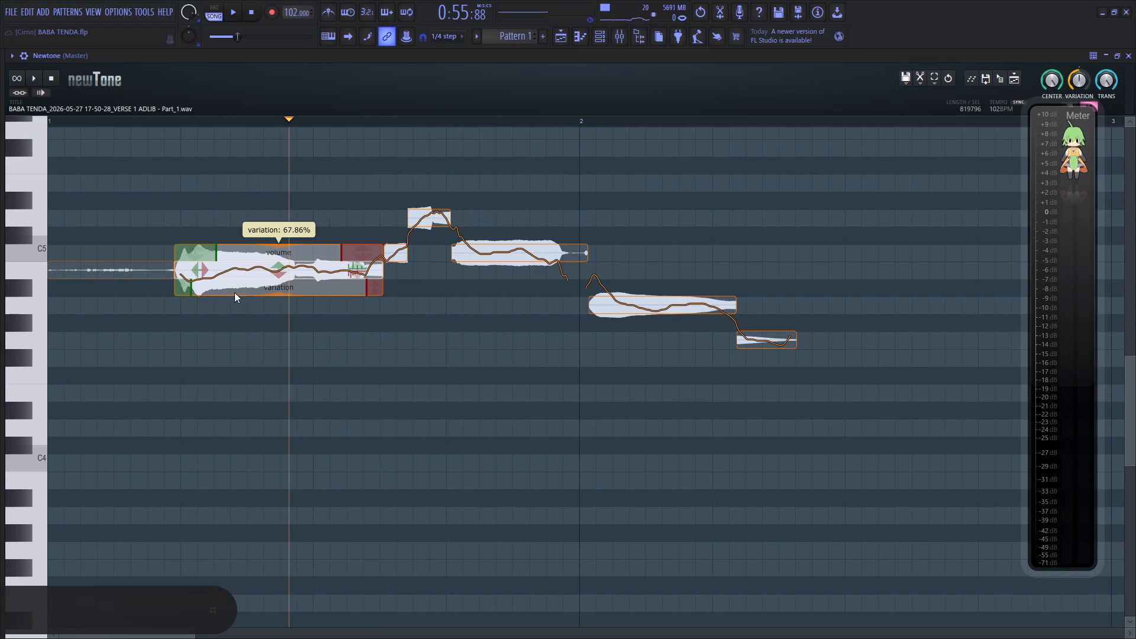
click(102, 325)
key(space)
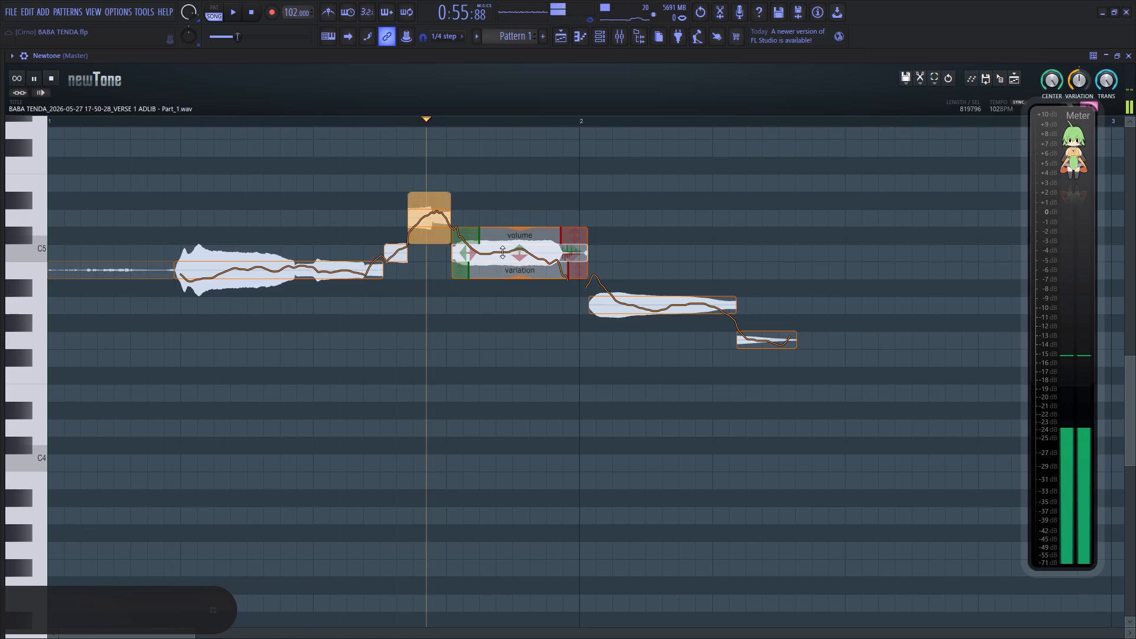
Set the pitch variation of the long C5 note at the end of bar 1 to about 63.64% and restart playback.
drag(522, 279, 523, 253)
key(space)
key(space)
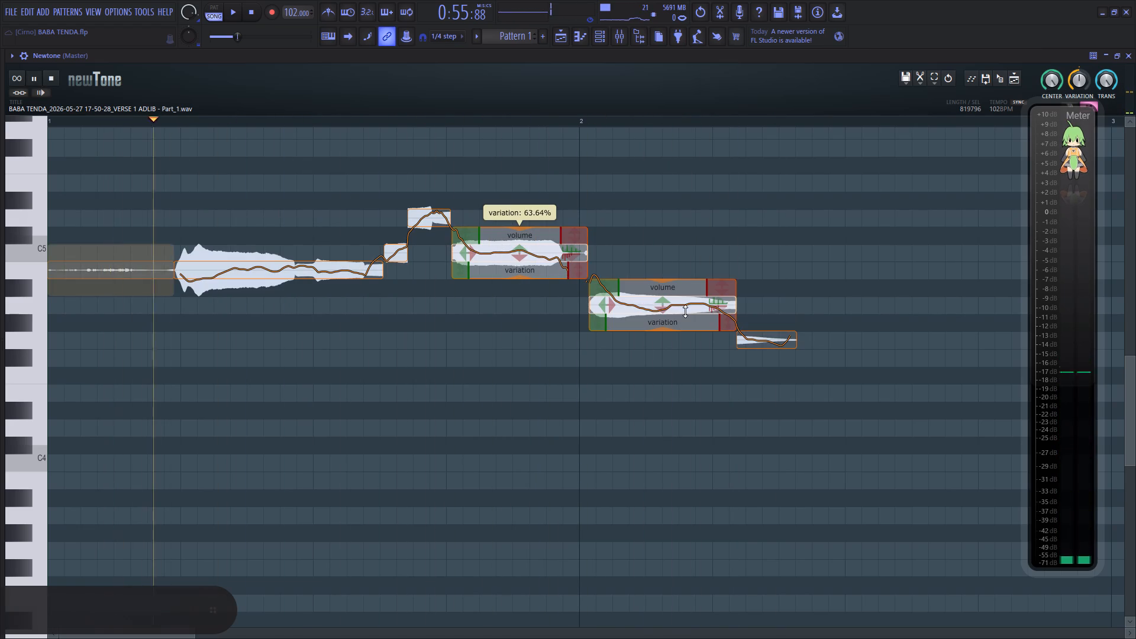
Reduce the pitch variation of the long A4 note at the start of bar 2 and replay the phrase.
drag(667, 331, 672, 292)
key(space)
key(space)
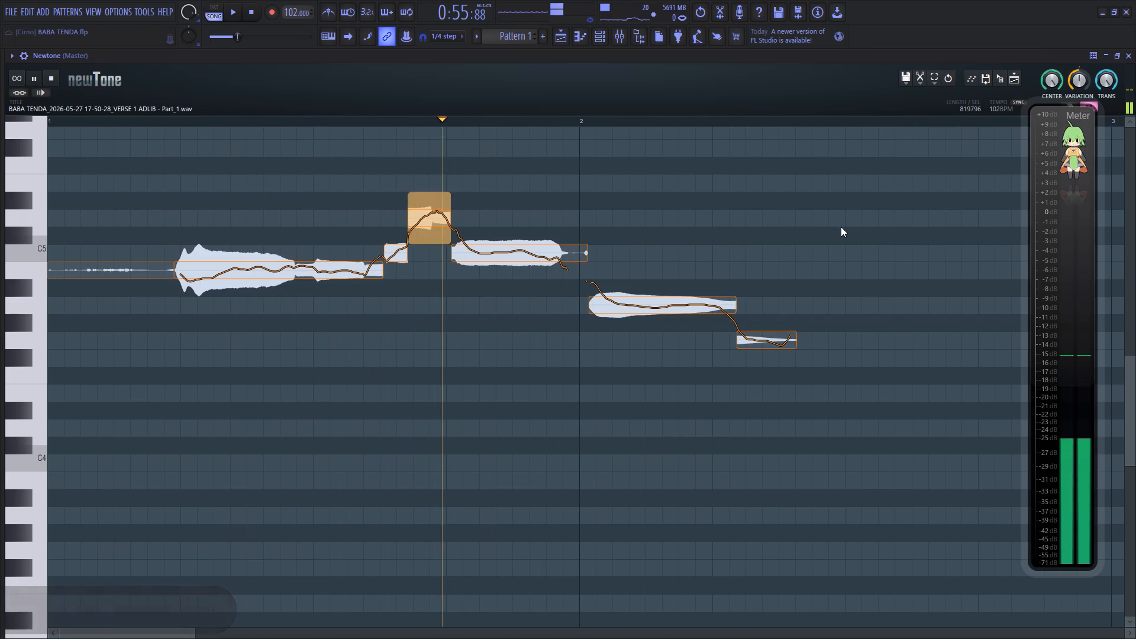
Slice the long C5 note at the end of bar 1 near its middle and replay the phrase.
key(c)
click(514, 251)
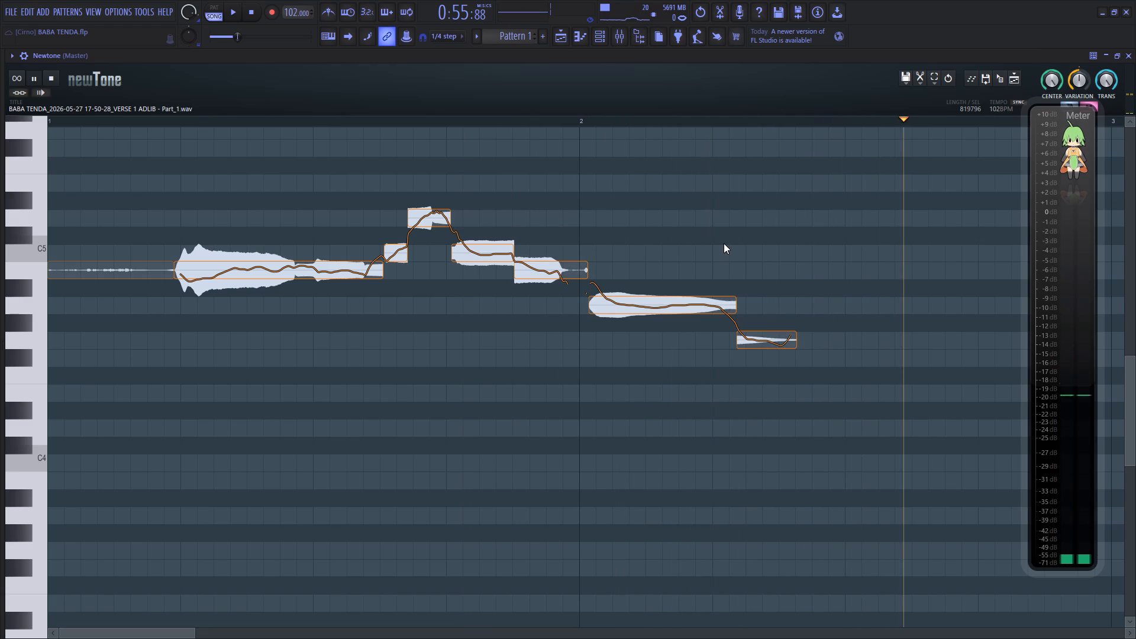
key(space)
key(space)
key(c)
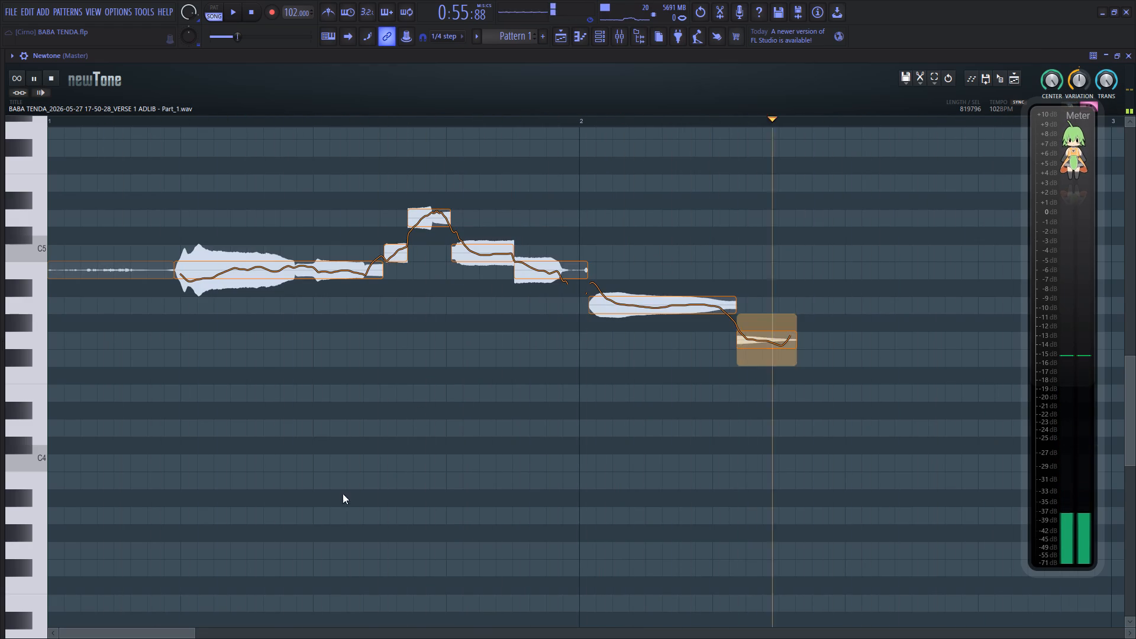
Reduce the pitch variation of the long B4 note in the bar 3 phrase and replay from the phrase's start.
drag(158, 630, 270, 628)
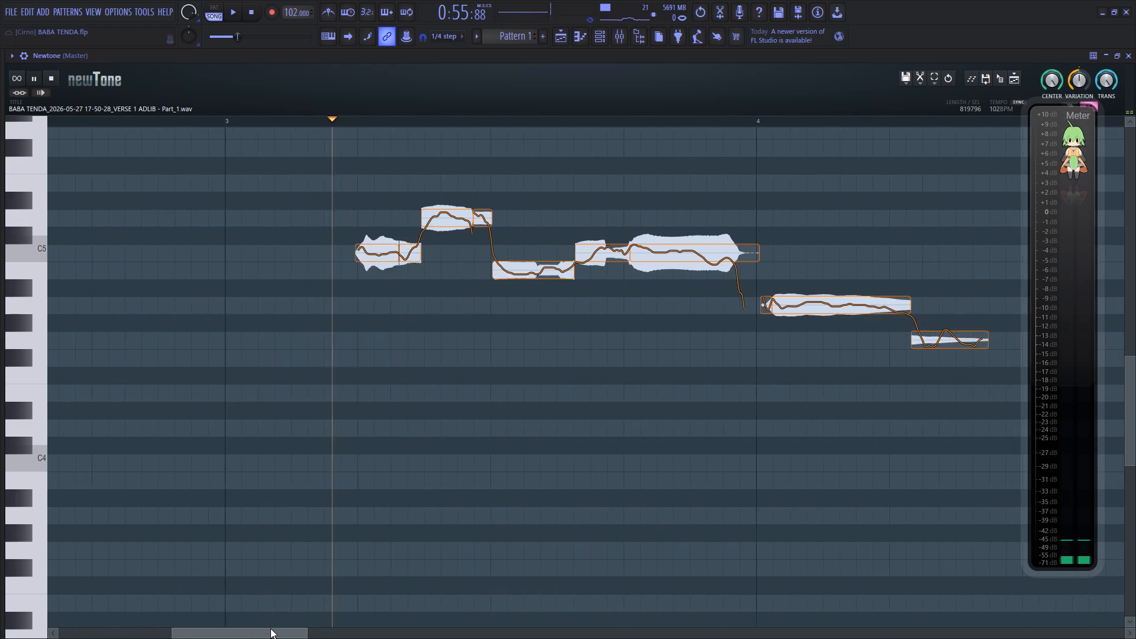
drag(270, 628, 286, 624)
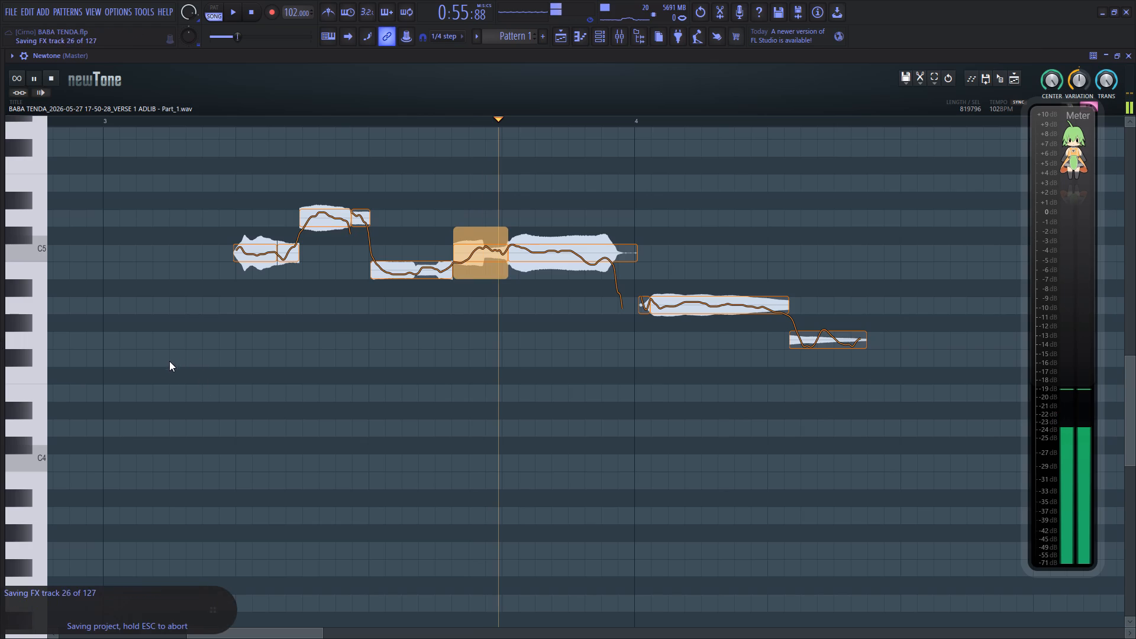
click(157, 360)
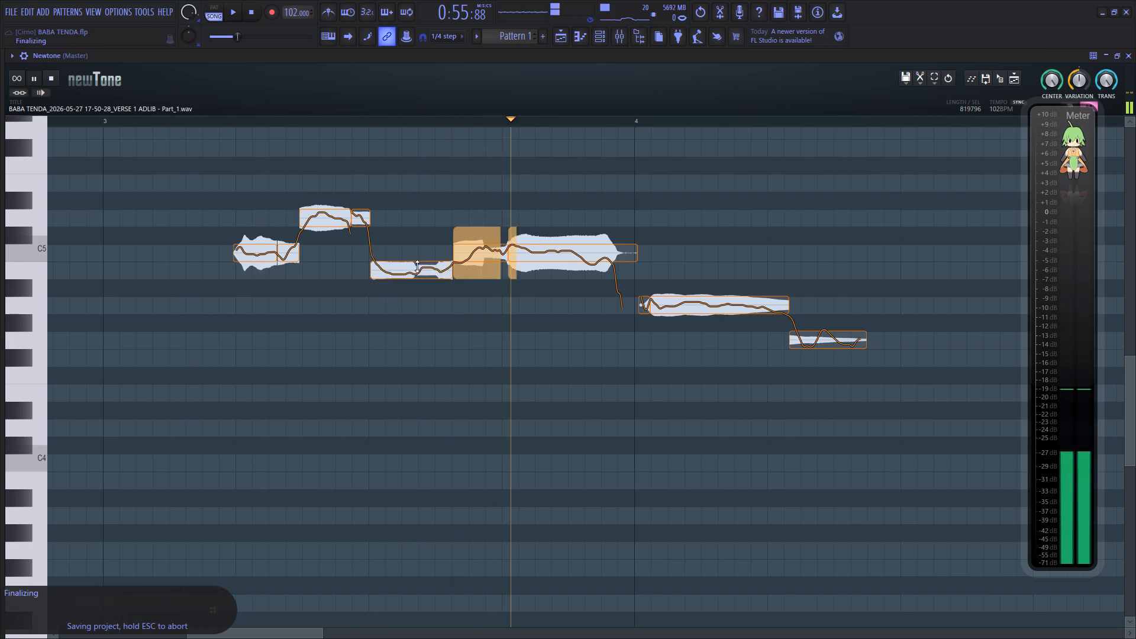
key(space)
key(space)
drag(414, 294, 416, 264)
click(193, 288)
key(space)
key(space)
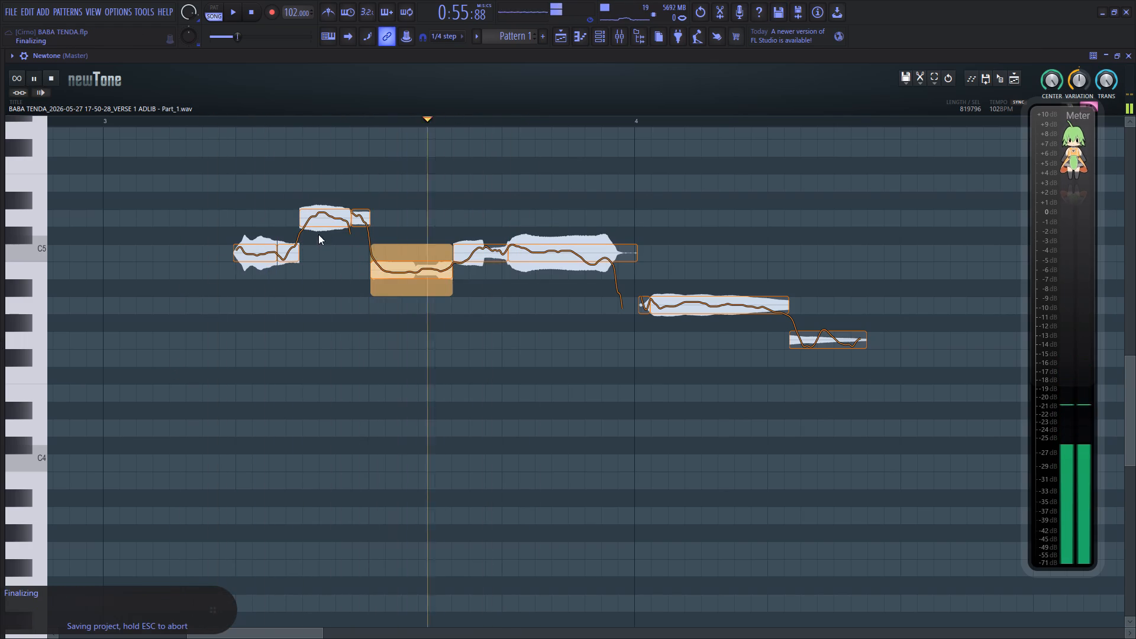
Reduce the pitch variation of the longer D5 note in bar 3 to below about 71% and replay the phrase.
click(322, 224)
drag(322, 243, 329, 221)
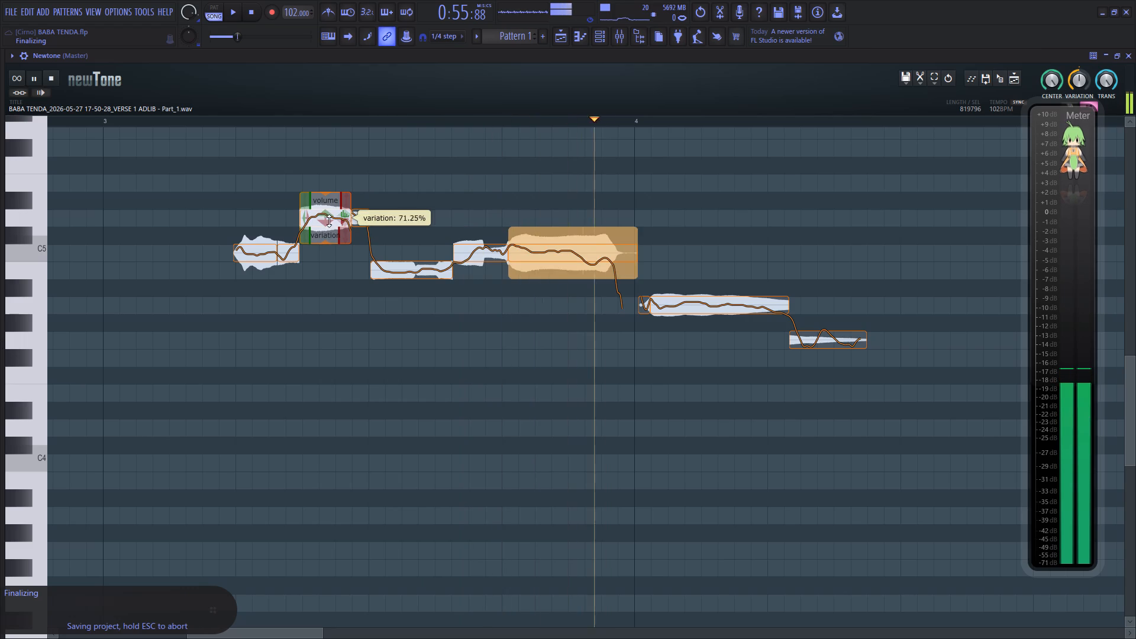
drag(329, 221, 331, 212)
click(234, 284)
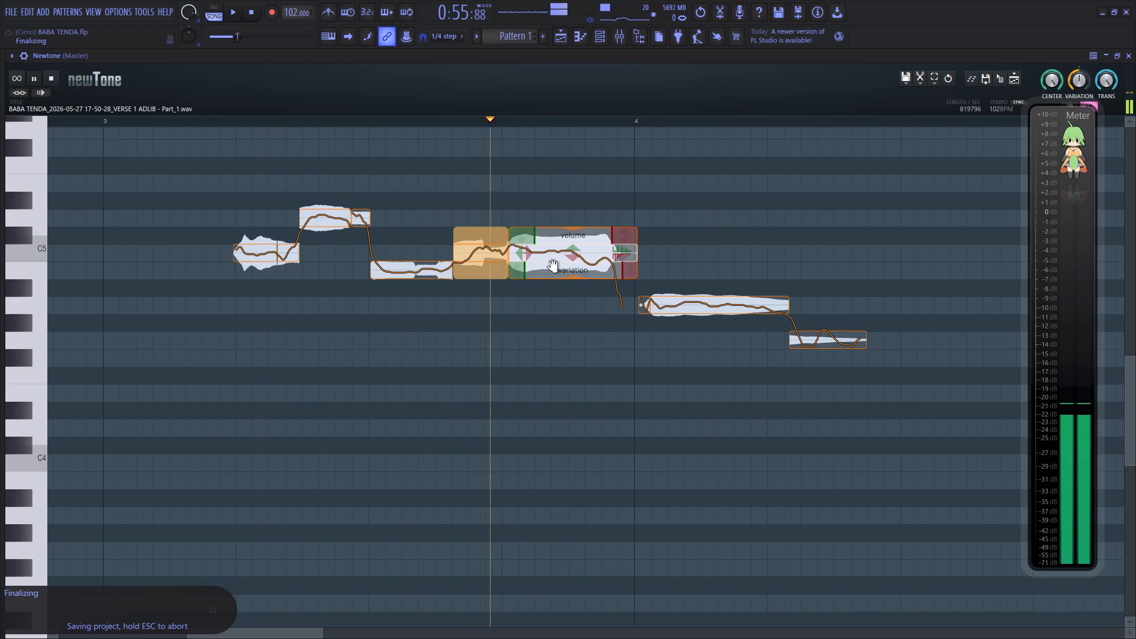
key(space)
key(space)
Set the pitch variation of the long C5 note at the end of bar 3 to about 50.11% and replay.
drag(575, 276, 578, 241)
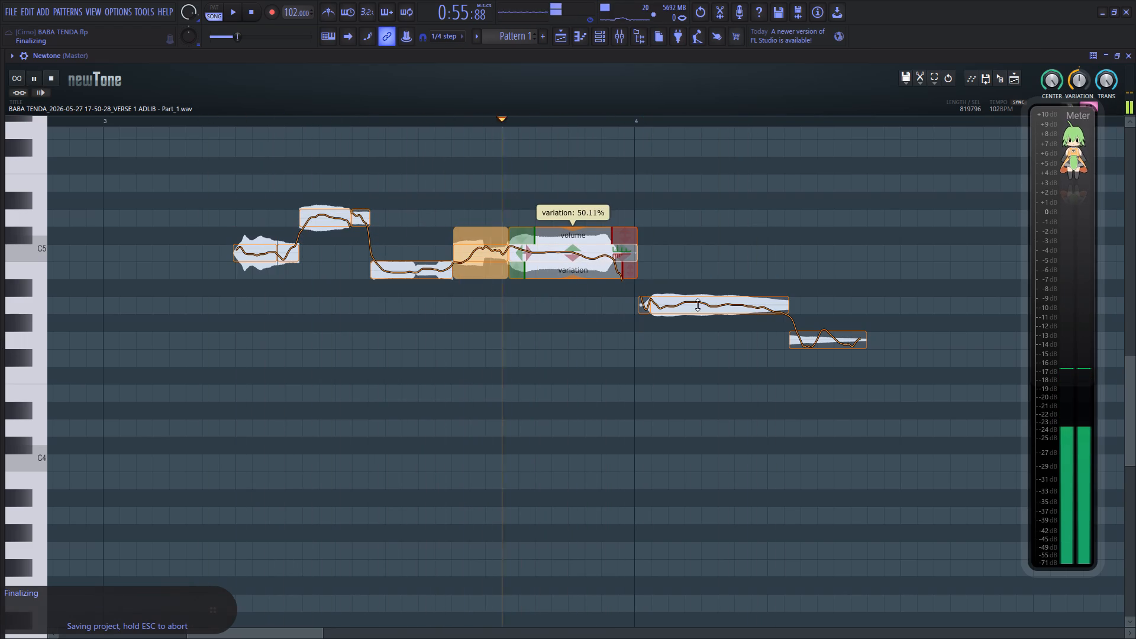
key(space)
key(space)
key(space)
key(space)
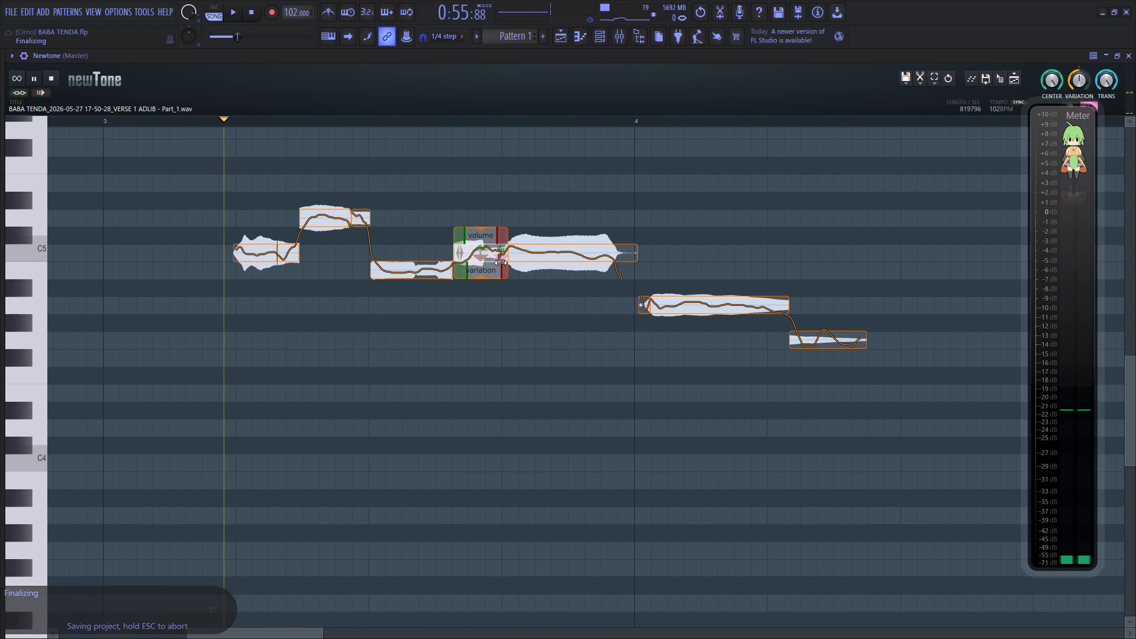
Slice the short C5 note that follows the B4 note in bar 3.
key(space)
key(c)
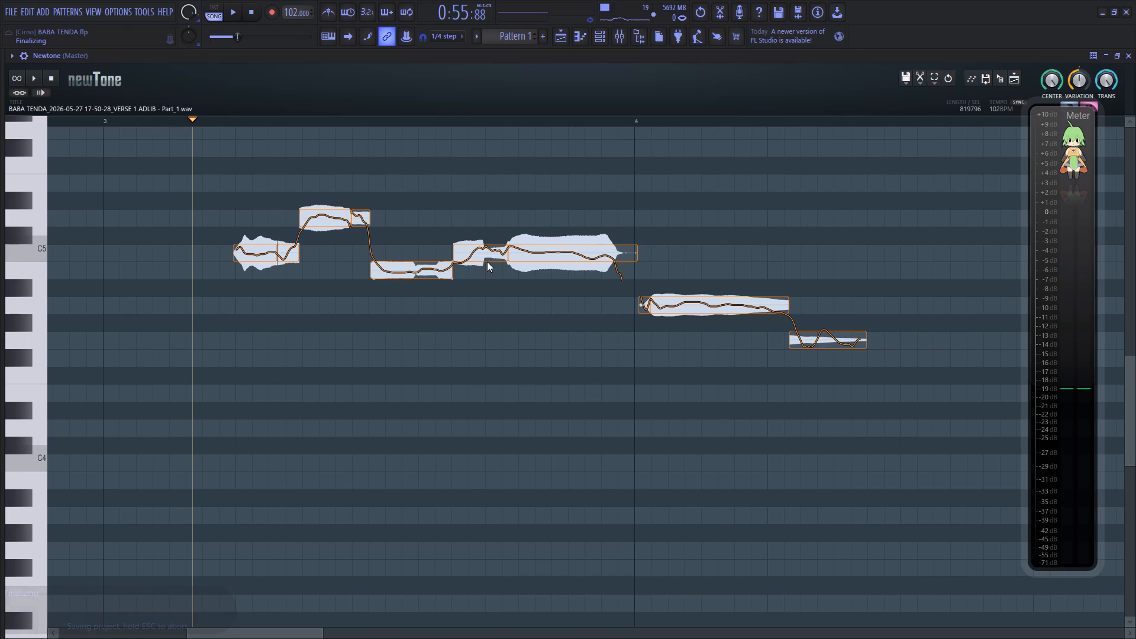
click(487, 261)
key(c)
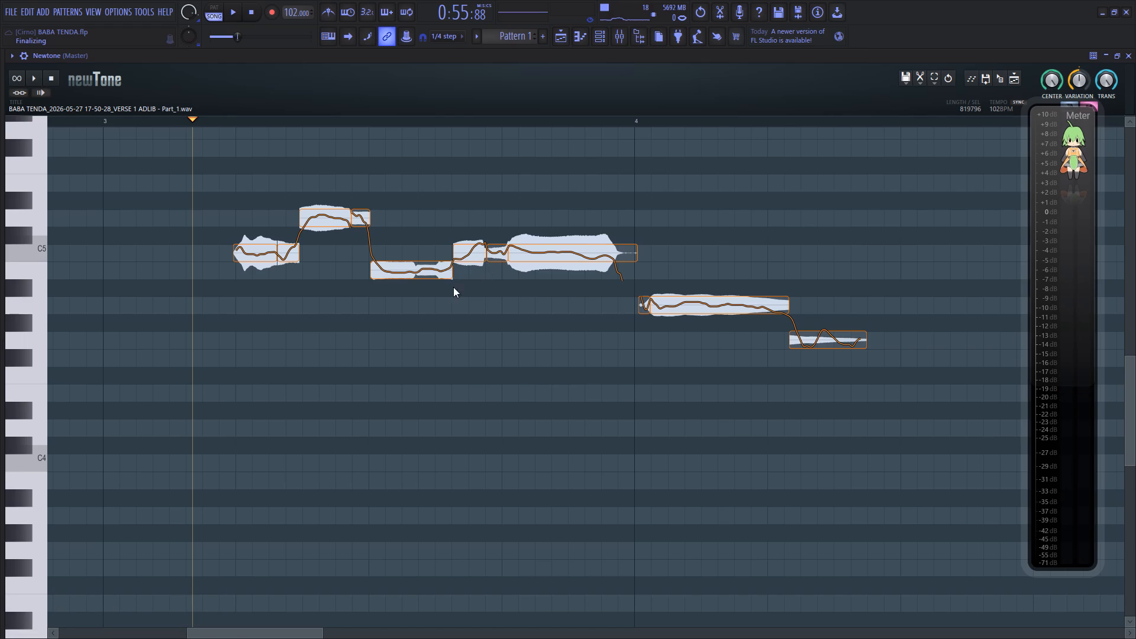
Raise the first slice of the short C5 note in bar 3 by two semitones to D5 and replay the phrase.
key(space)
drag(467, 254, 466, 242)
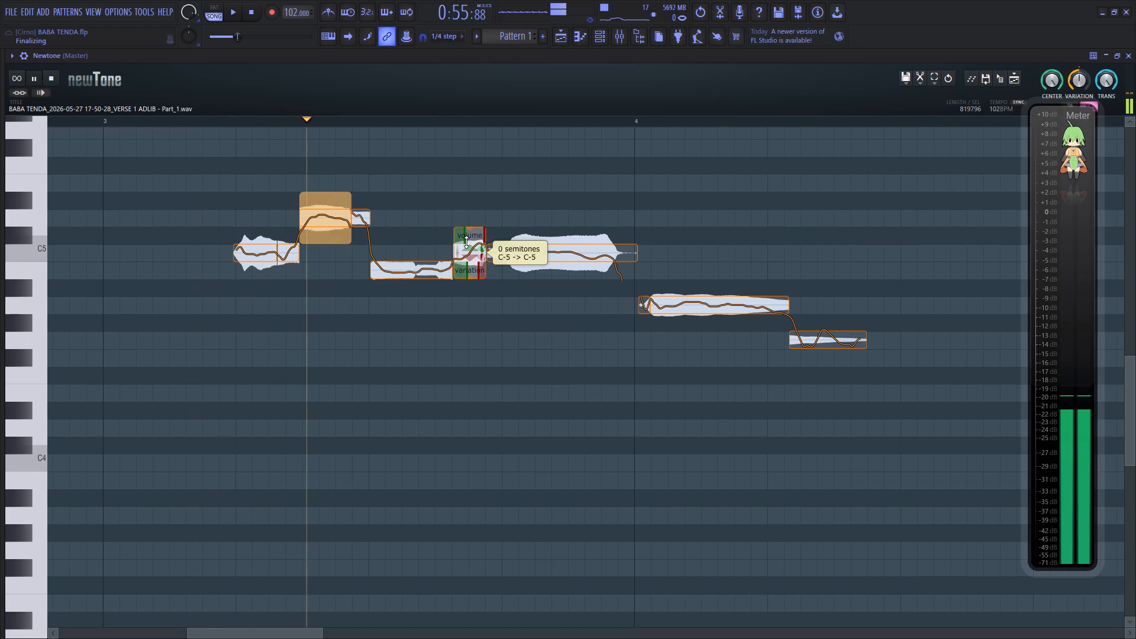
drag(466, 242, 466, 224)
key(space)
key(space)
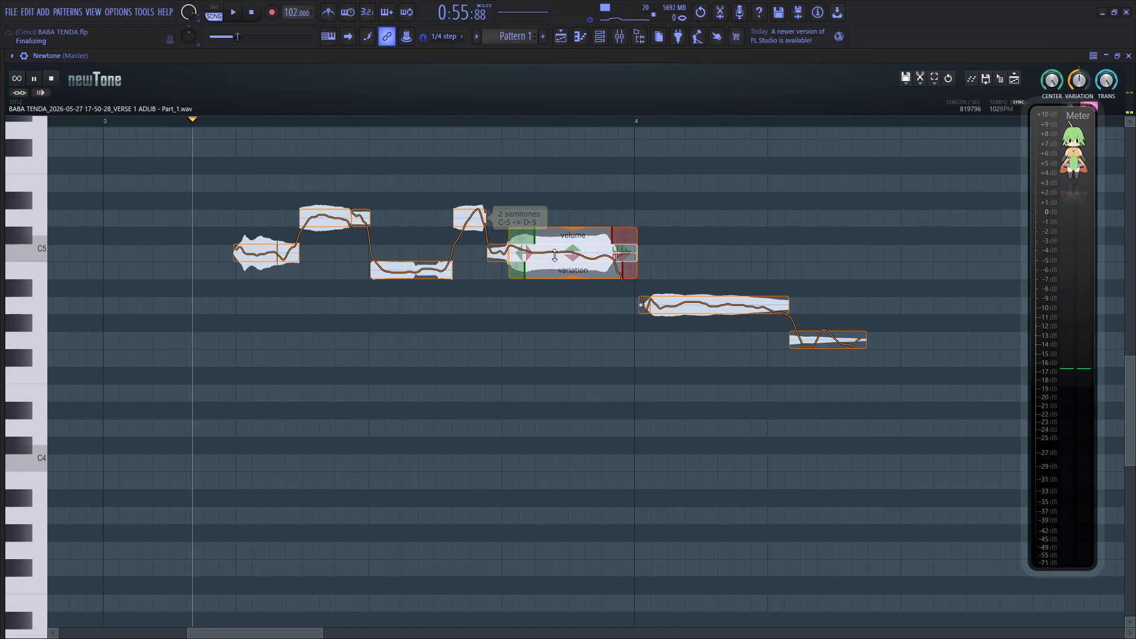
key(space)
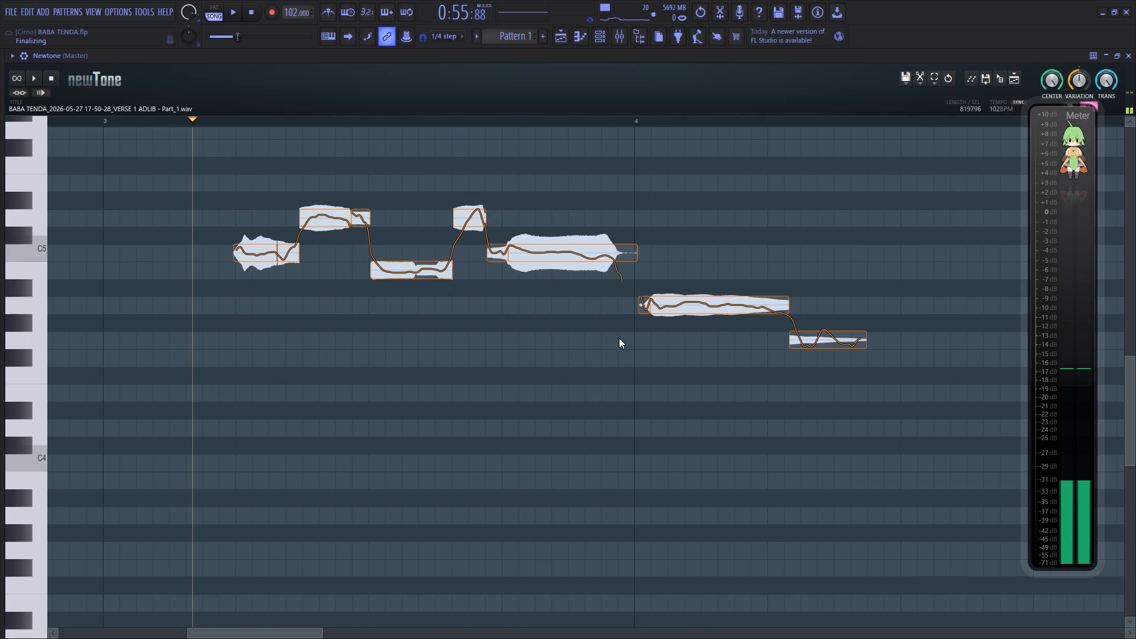
Slice the long C5 note at the end of bar 3 near its middle and replay the phrase.
key(c)
click(570, 251)
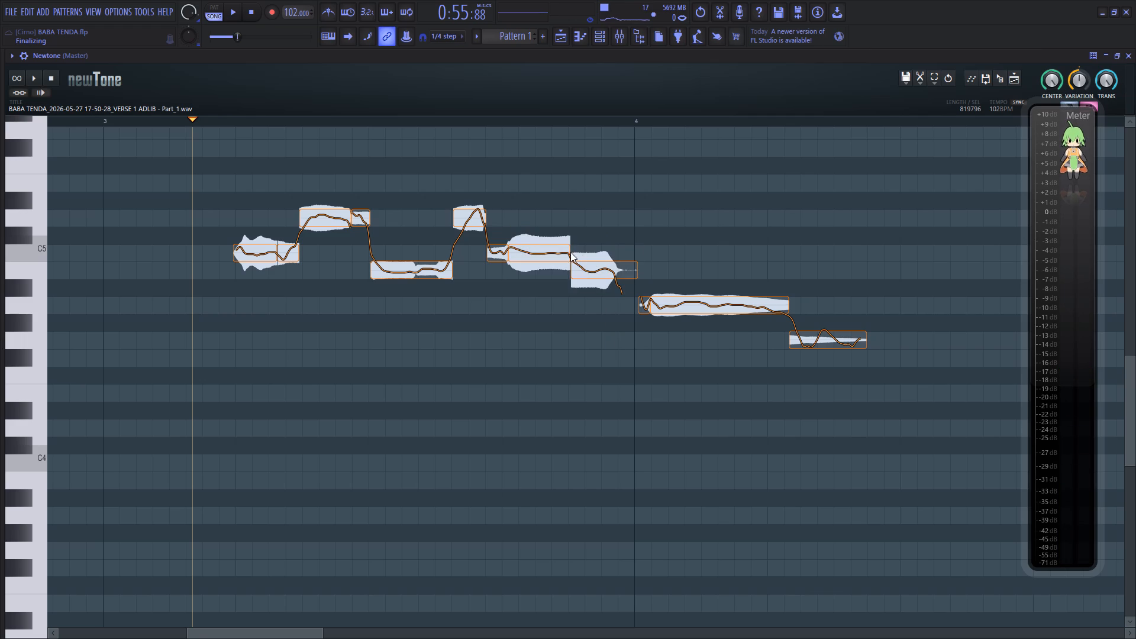
key(c)
key(space)
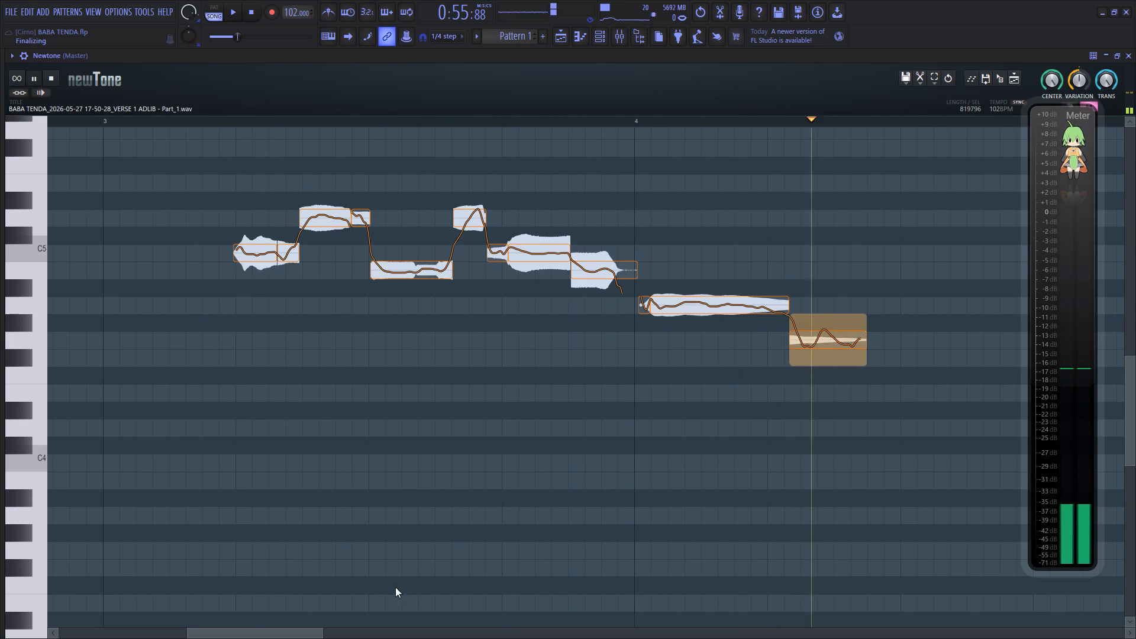
Audition the adlib phrase in bar 5, slice its long B4 note at two points, and resume playback.
drag(308, 629, 438, 616)
click(191, 311)
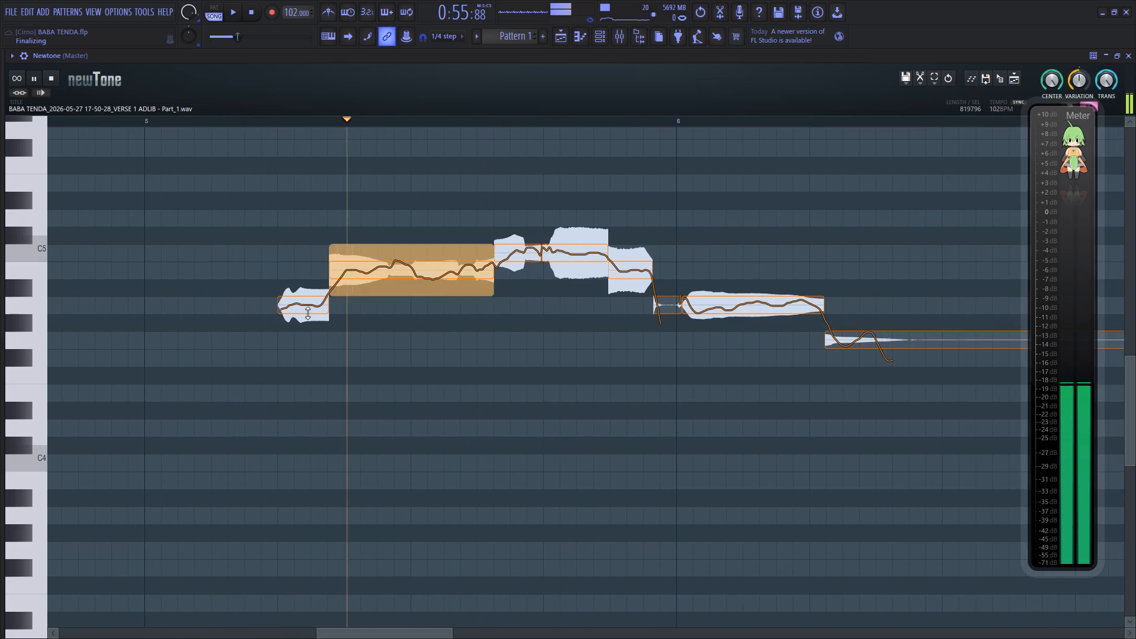
key(space)
key(space)
click(255, 298)
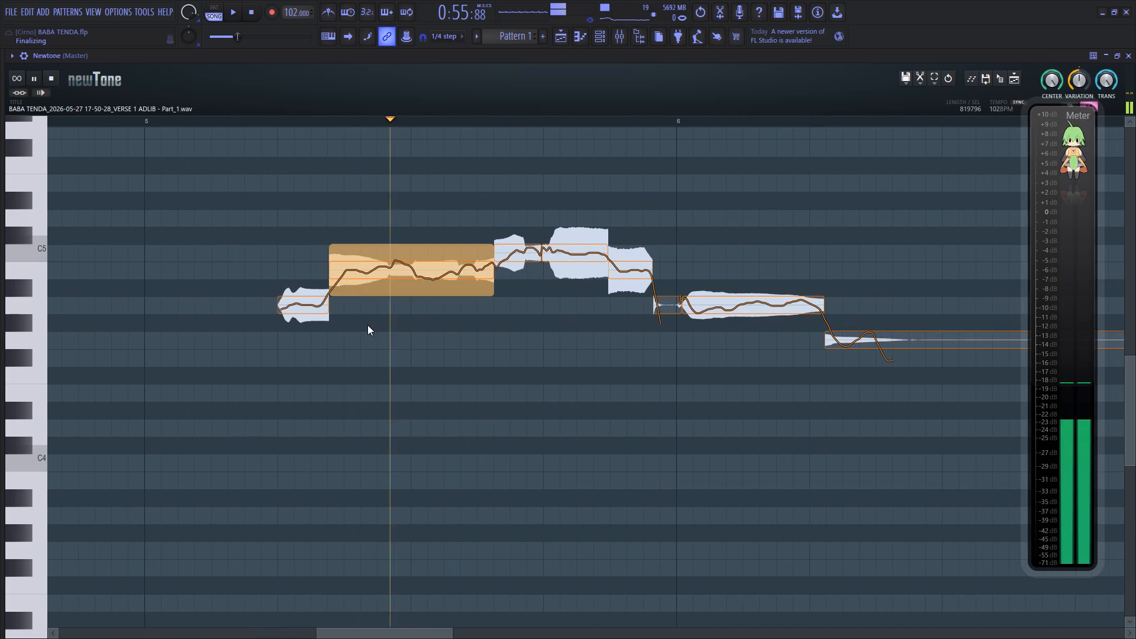
key(space)
key(c)
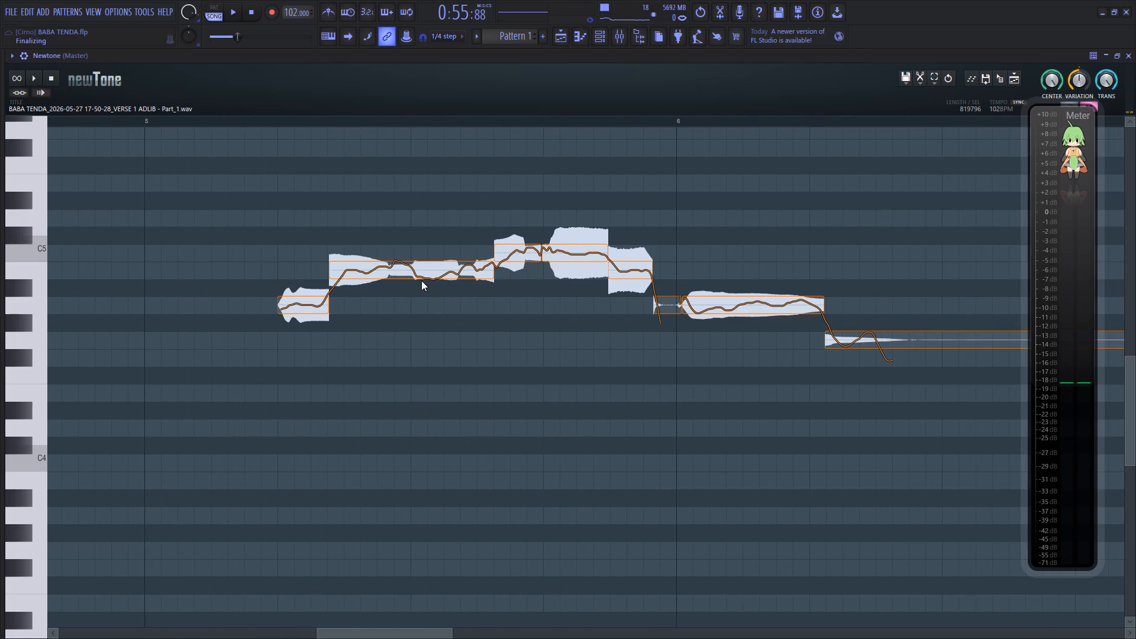
click(411, 275)
click(461, 272)
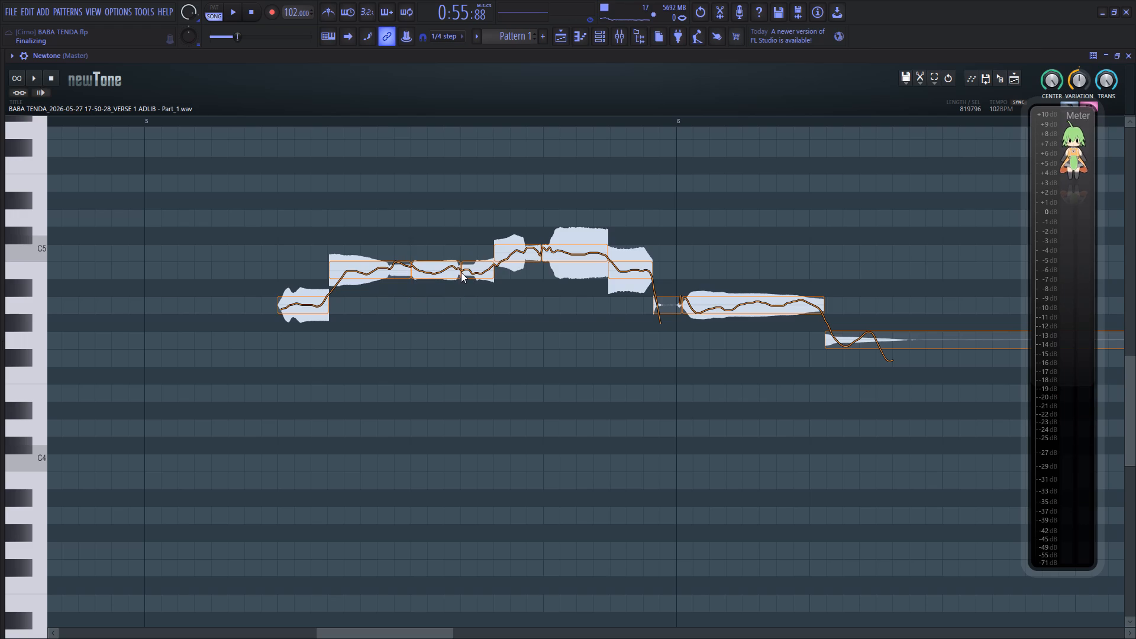
key(c)
key(space)
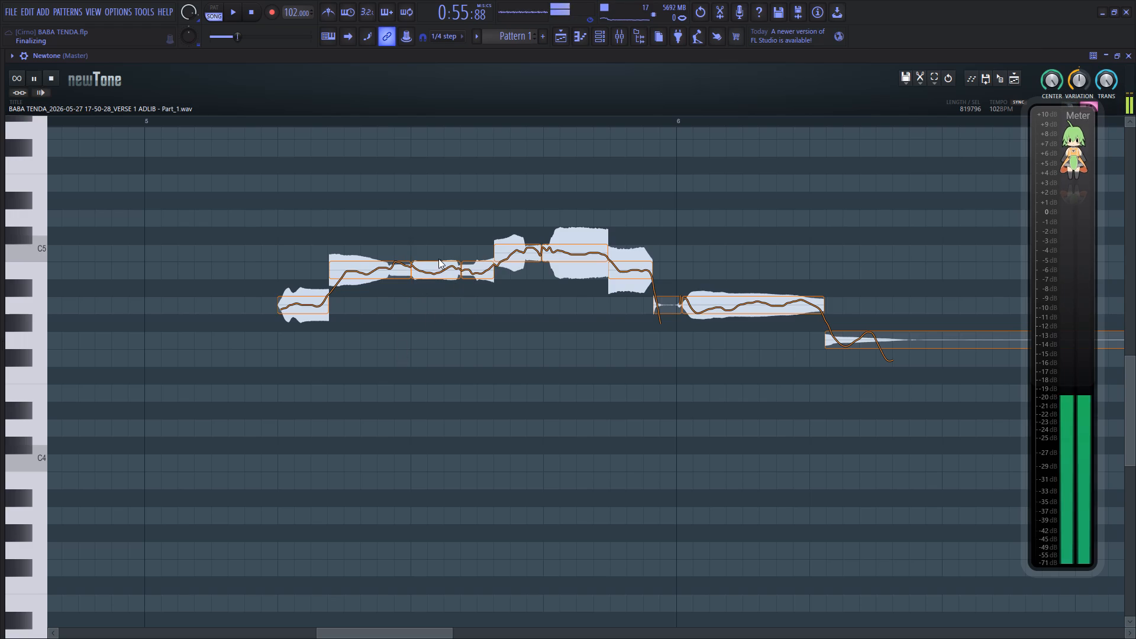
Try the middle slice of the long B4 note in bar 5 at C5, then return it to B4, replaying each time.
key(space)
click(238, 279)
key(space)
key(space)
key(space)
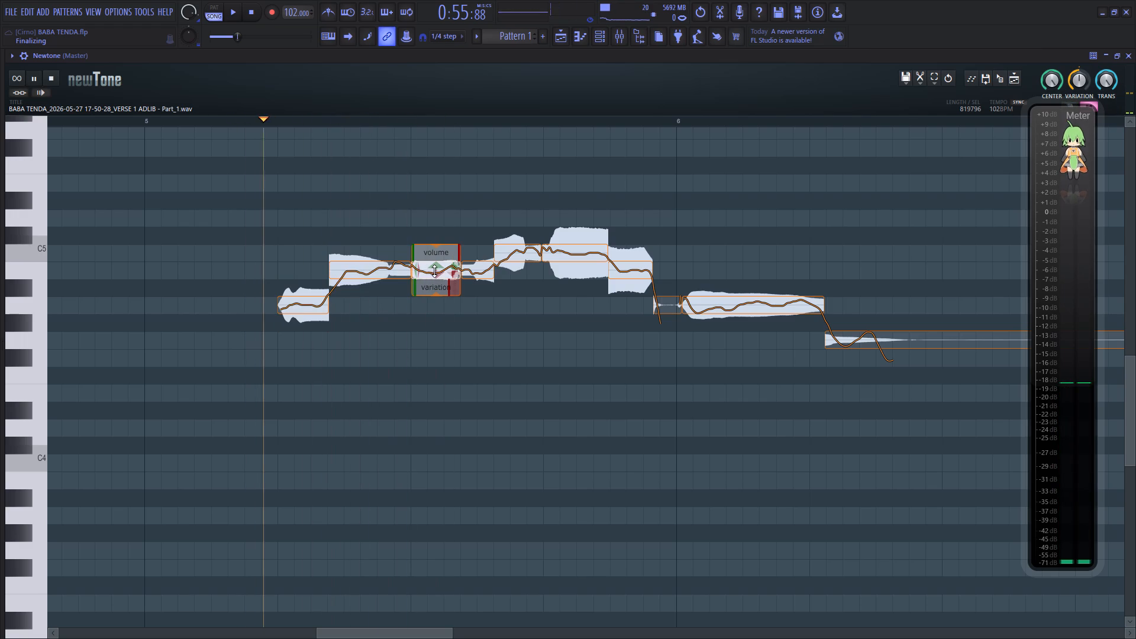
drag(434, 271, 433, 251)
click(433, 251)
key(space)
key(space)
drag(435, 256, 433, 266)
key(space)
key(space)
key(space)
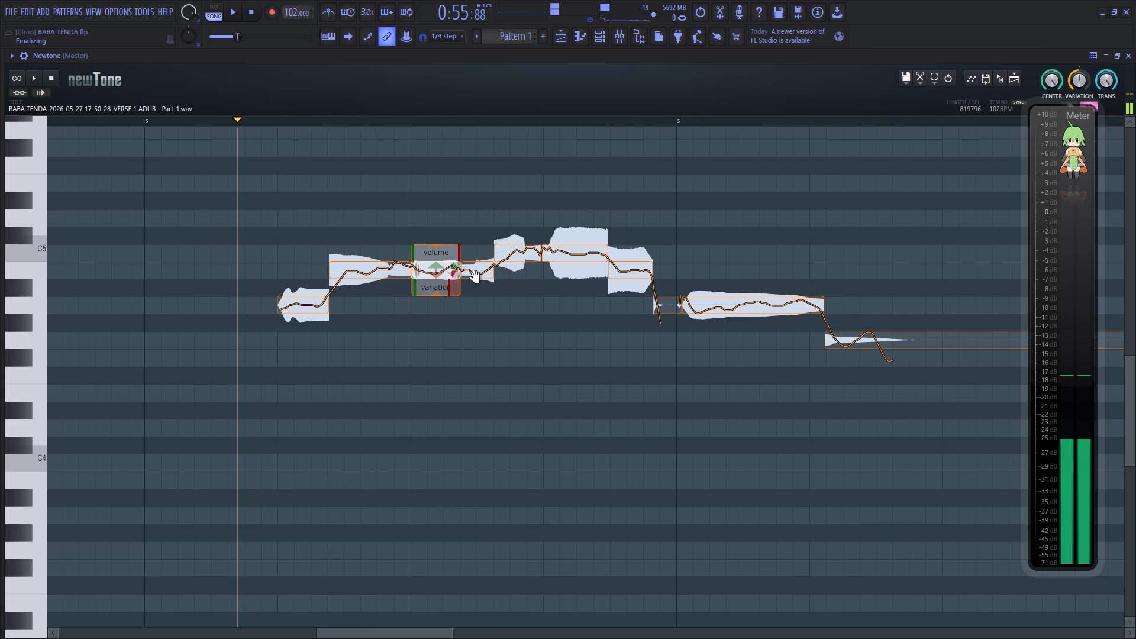
Raise the last slice of the long B4 note in bar 5 by one semitone to C5 and replay.
key(space)
drag(477, 271, 477, 252)
key(space)
key(space)
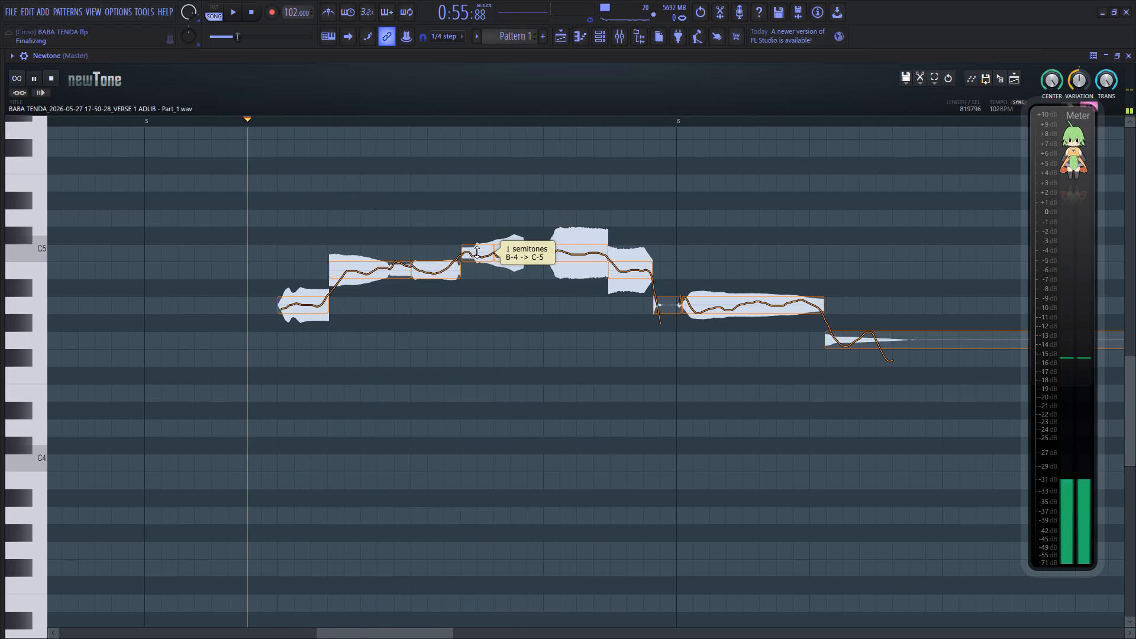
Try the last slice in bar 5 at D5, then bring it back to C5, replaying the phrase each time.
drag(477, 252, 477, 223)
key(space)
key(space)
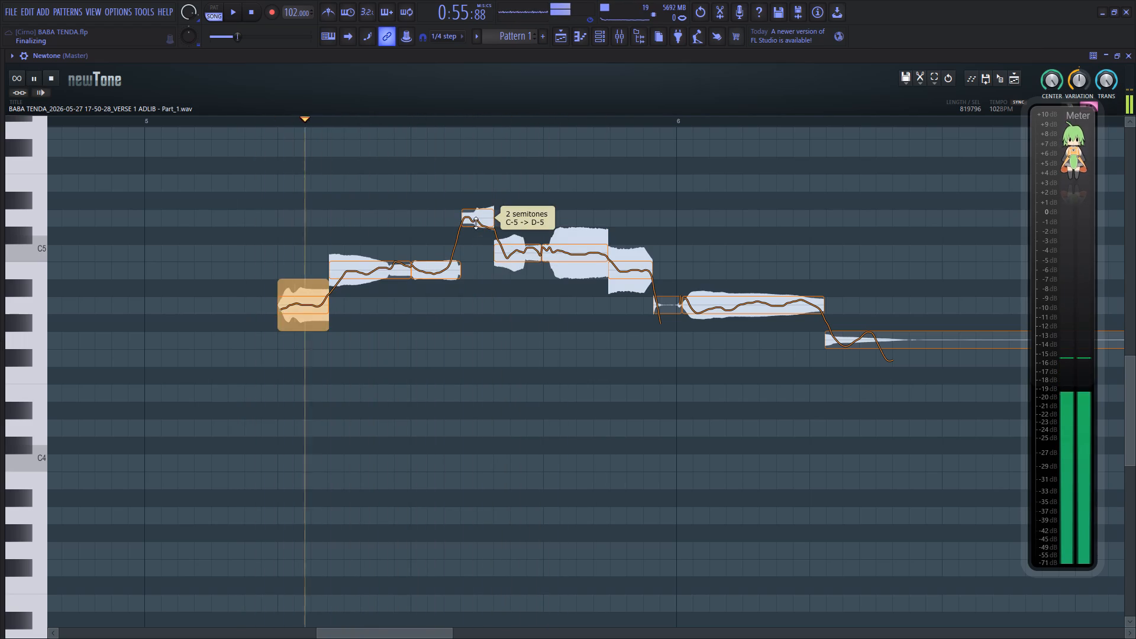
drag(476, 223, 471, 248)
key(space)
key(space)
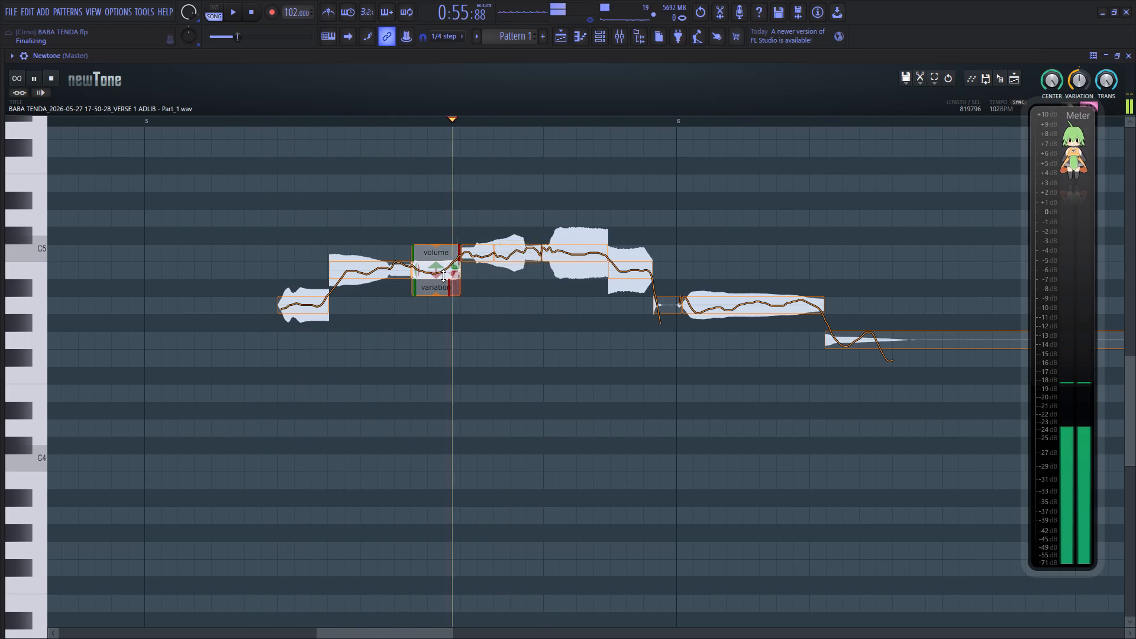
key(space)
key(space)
Raise the C5 note following the raised slice in bar 5 by two semitones to D5 and replay the phrase.
drag(512, 252, 511, 222)
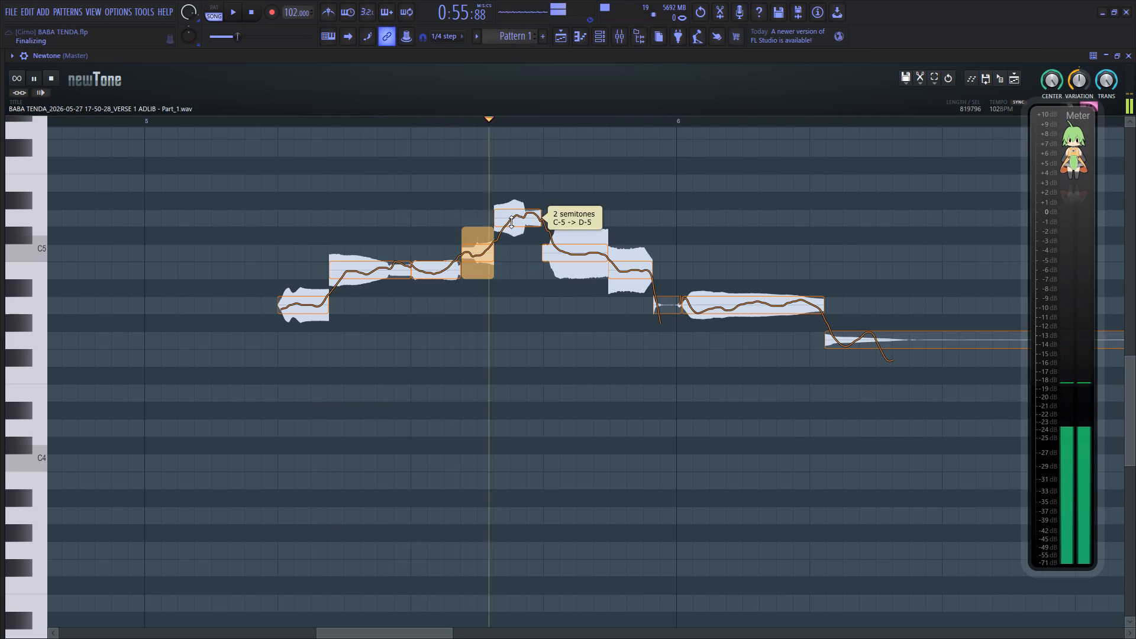
key(space)
key(space)
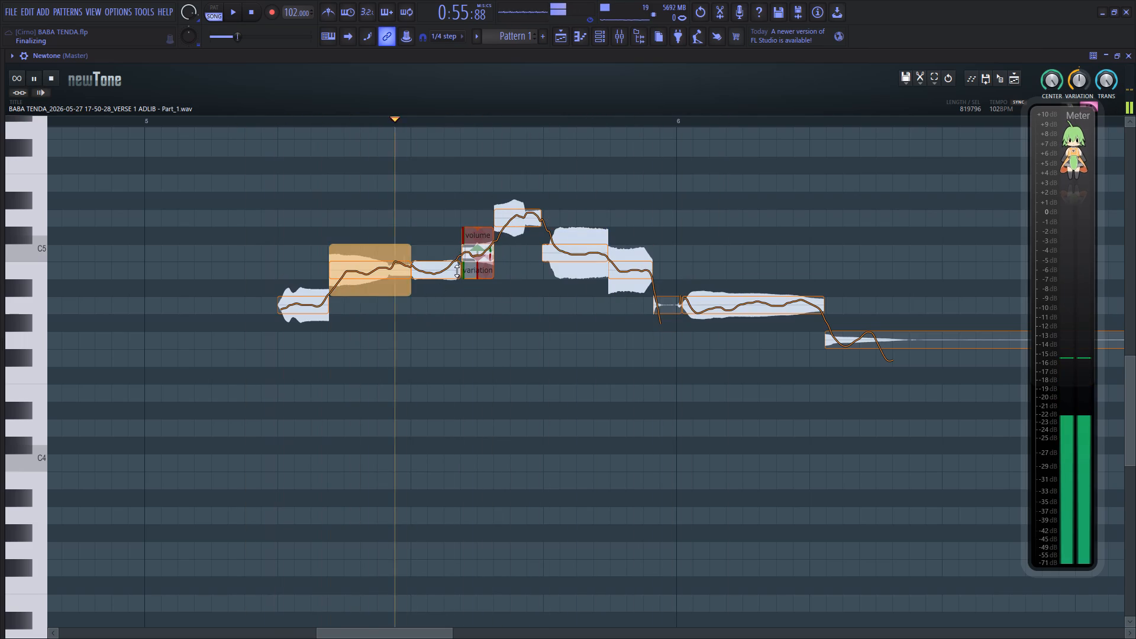
key(space)
key(space)
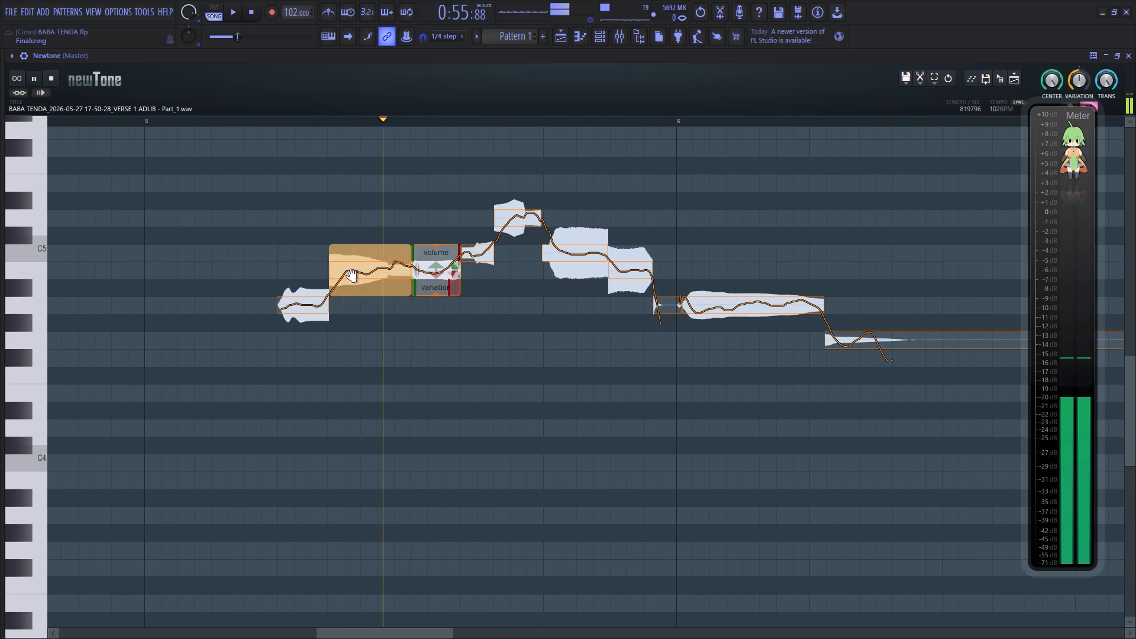
Reduce the pitch variation of the first B4 slice in bar 5 and replay from the phrase's start.
key(space)
click(363, 274)
drag(370, 295, 378, 259)
click(252, 287)
key(space)
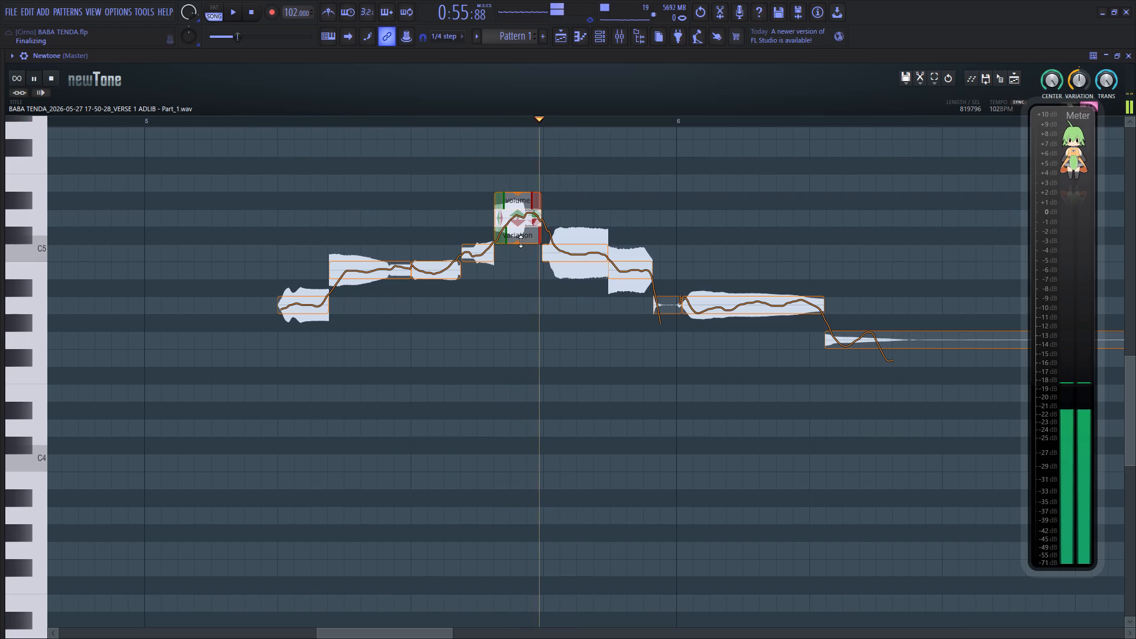
Set the pitch variation of the D5 note in bar 5 to about 48.41% and replay the phrase.
drag(521, 242, 527, 206)
key(space)
key(space)
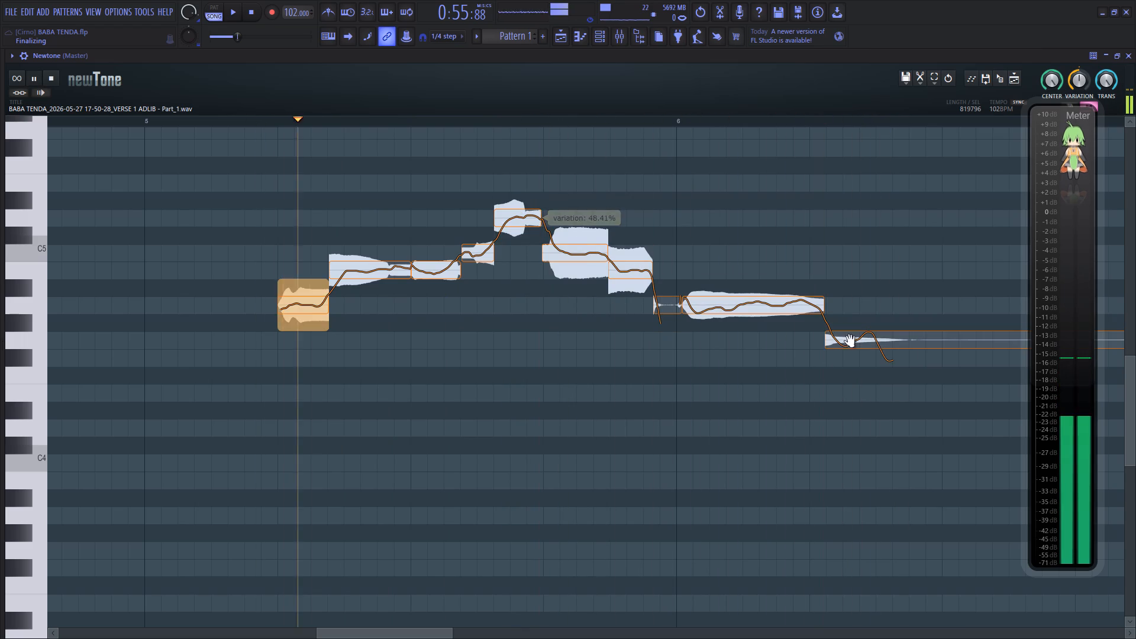
Set the pitch variation of the long A4 note at the start of bar 6 to about 64% and replay.
drag(747, 330, 753, 302)
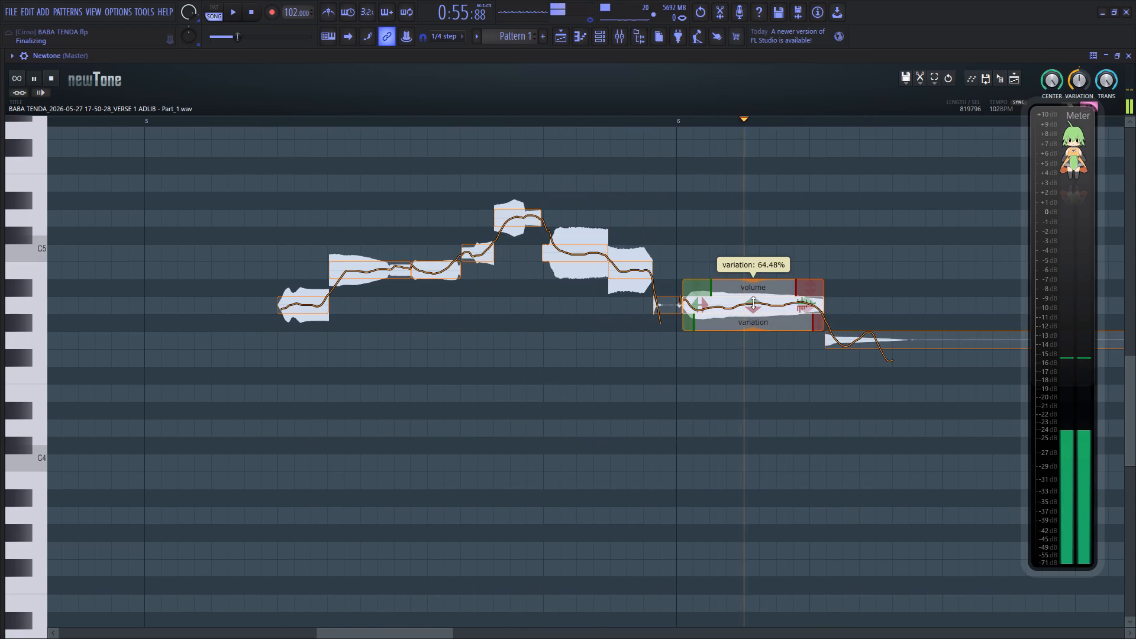
drag(753, 302, 753, 302)
key(space)
key(space)
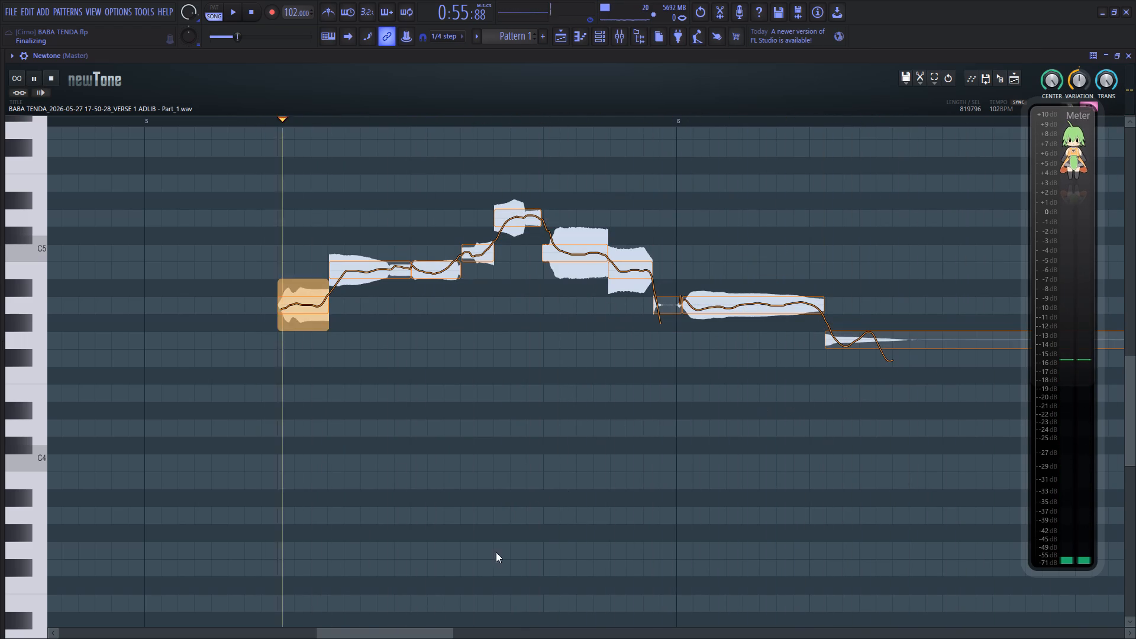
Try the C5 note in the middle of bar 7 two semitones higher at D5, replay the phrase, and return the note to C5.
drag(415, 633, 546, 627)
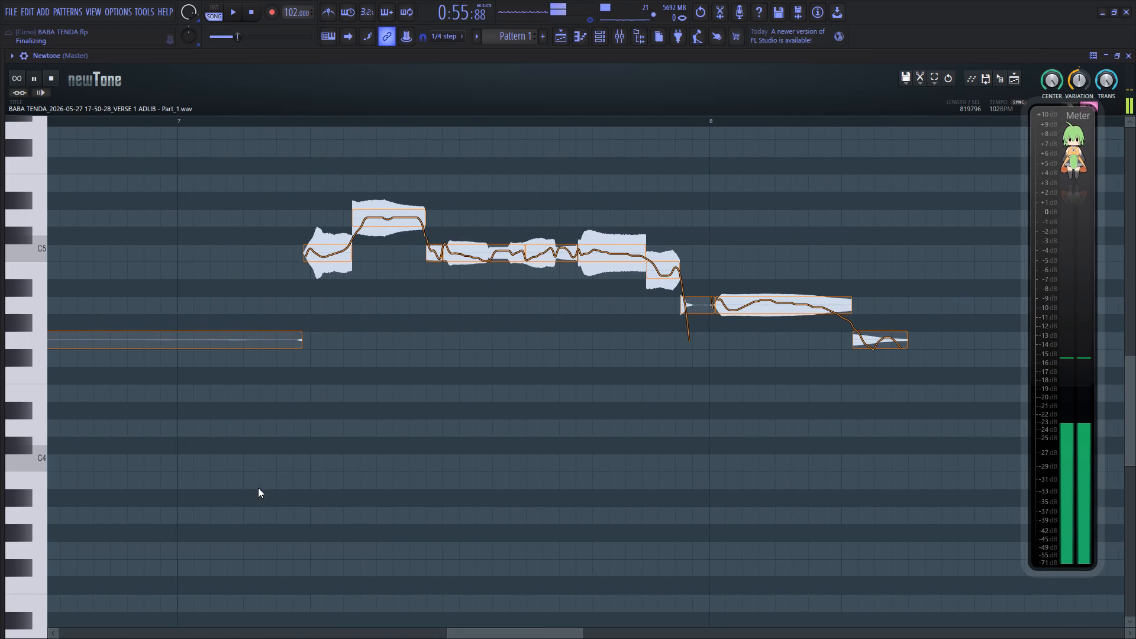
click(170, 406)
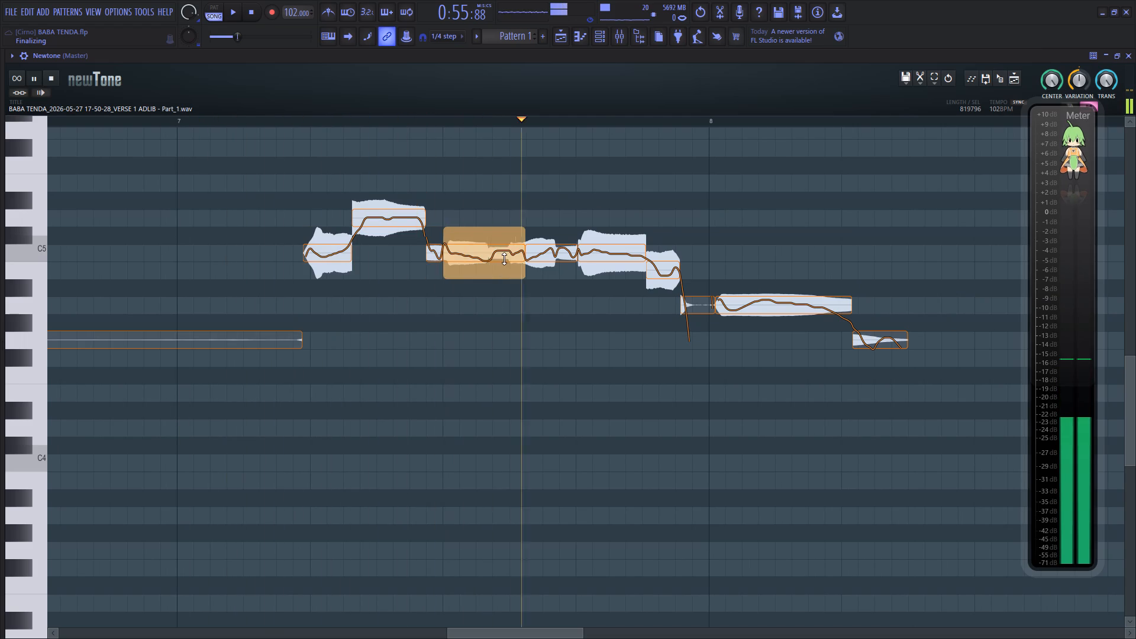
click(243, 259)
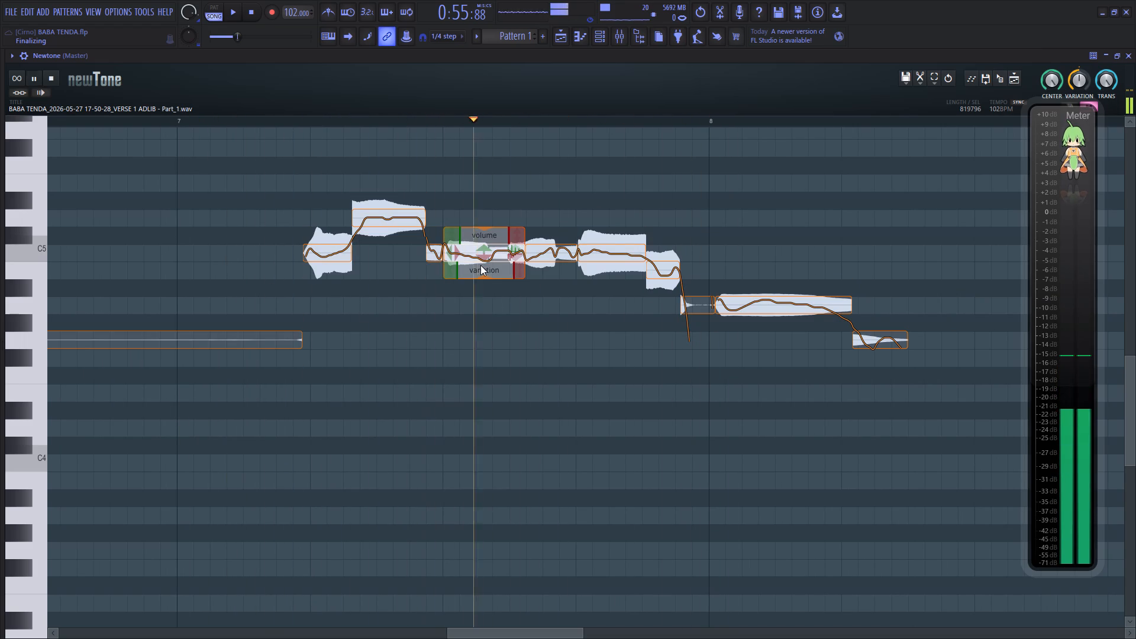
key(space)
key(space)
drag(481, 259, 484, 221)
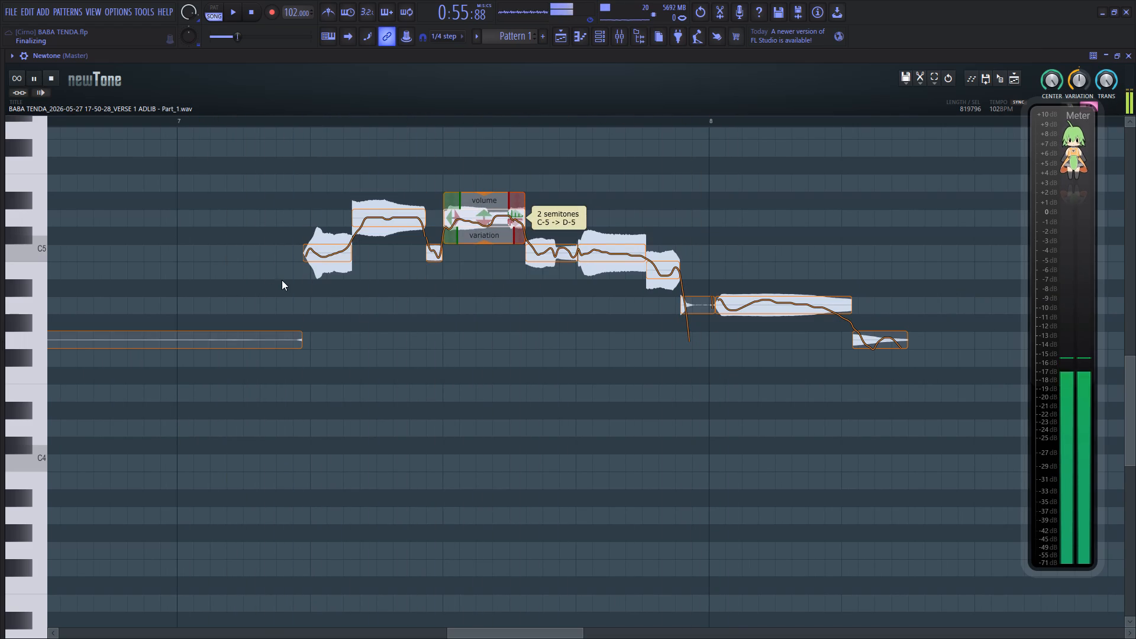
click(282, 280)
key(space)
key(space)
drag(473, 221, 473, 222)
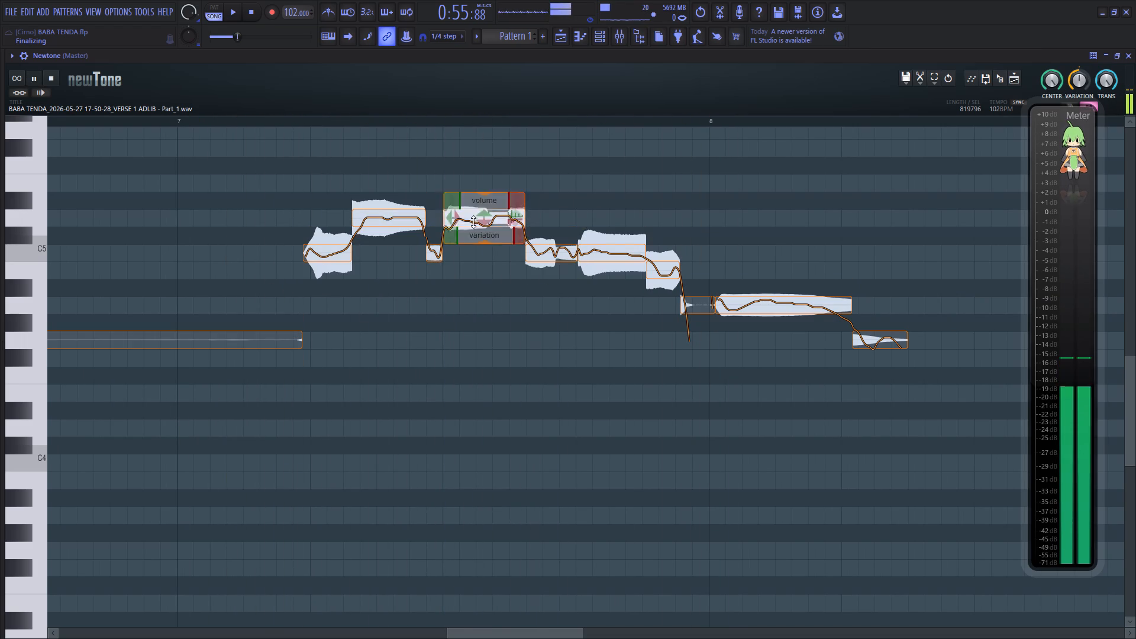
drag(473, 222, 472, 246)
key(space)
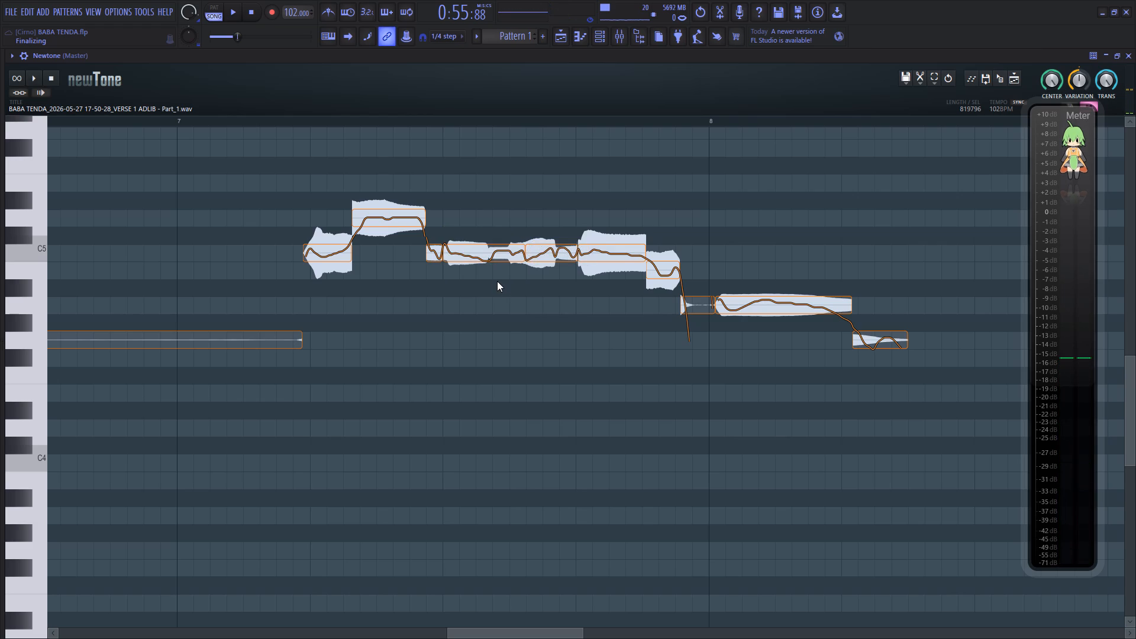
Slice the C5 note in the middle of bar 7 shortly before its end and replay the phrase.
key(c)
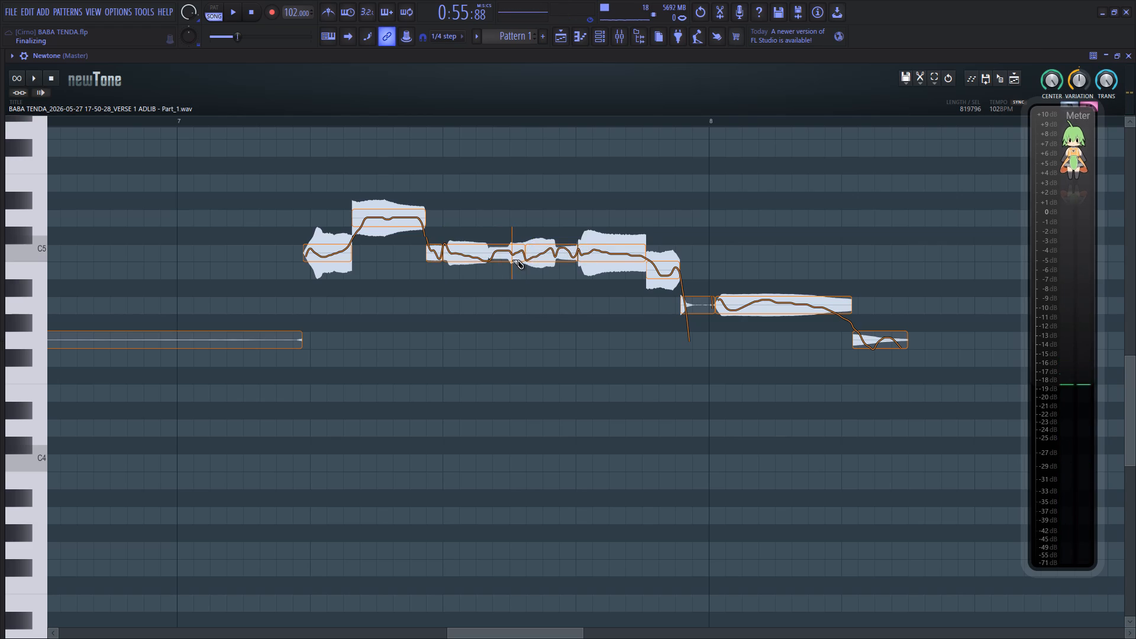
click(509, 260)
key(space)
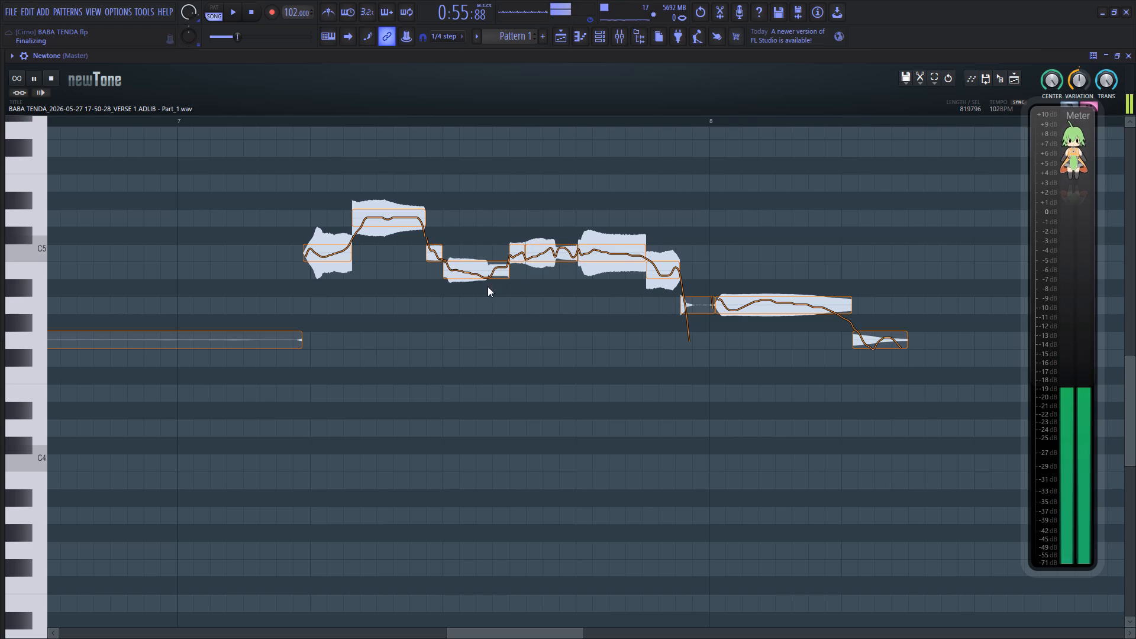
click(273, 271)
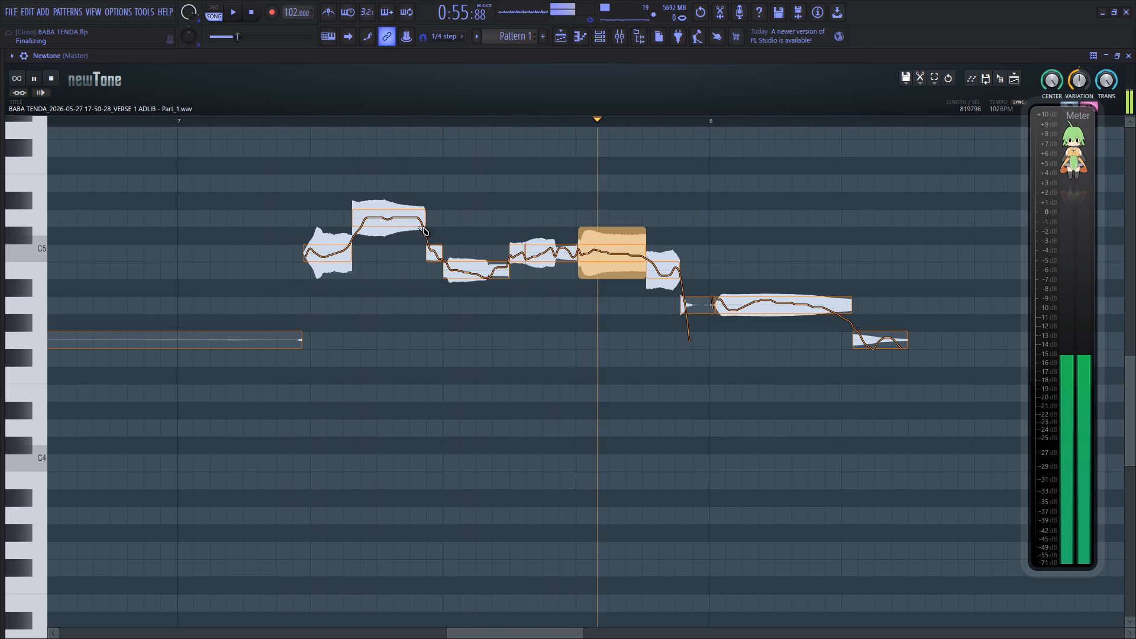
key(v)
key(v)
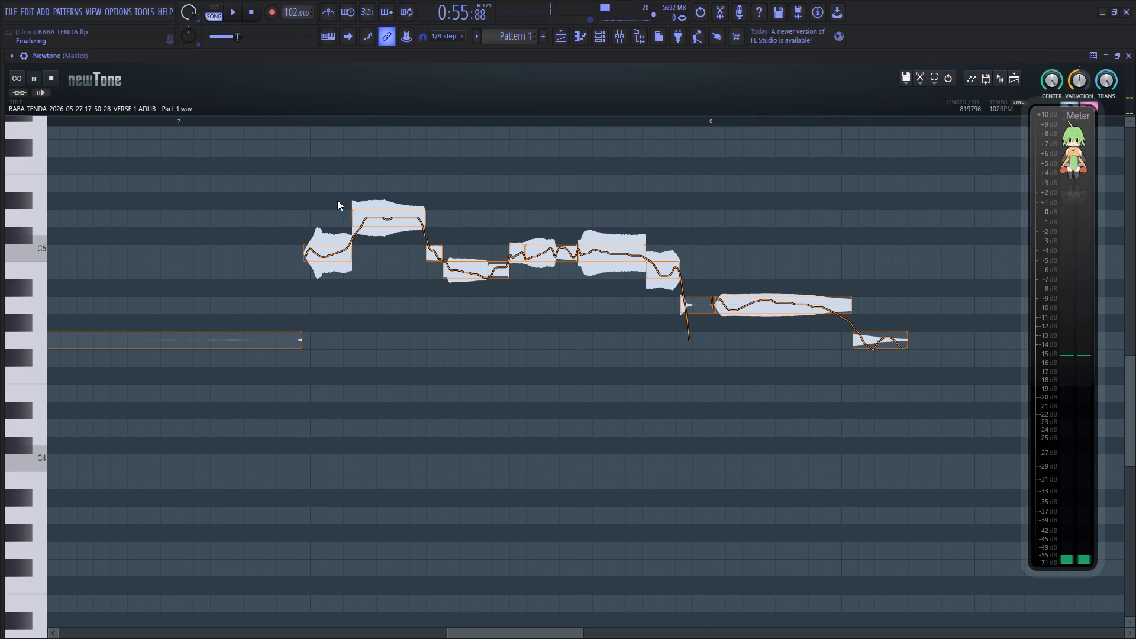
key(v)
key(space)
key(space)
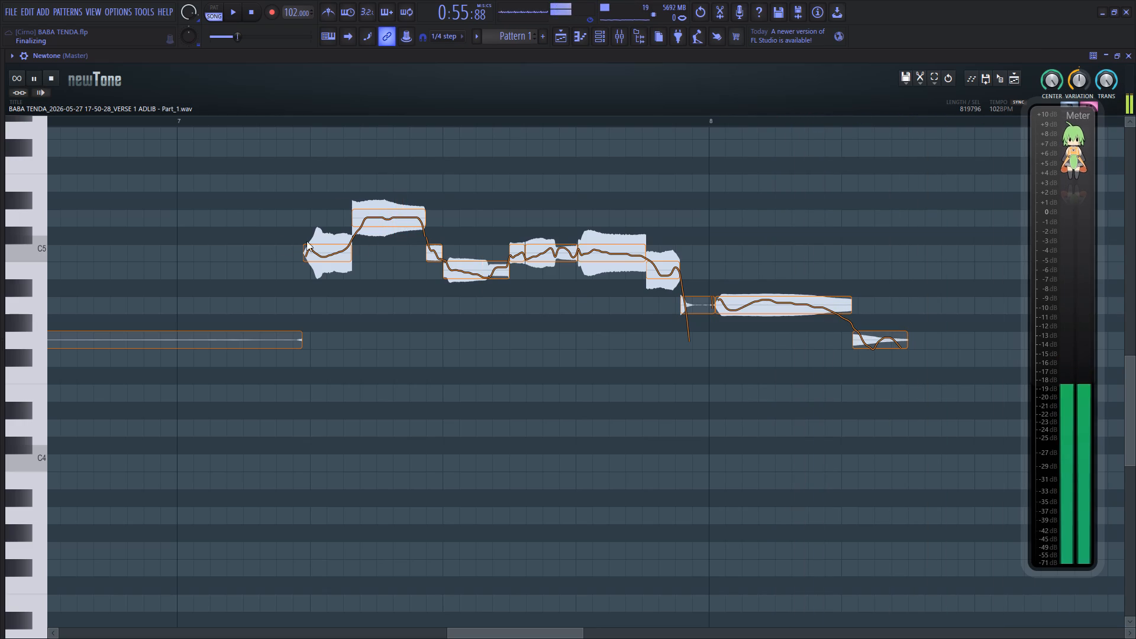
key(space)
click(279, 239)
key(space)
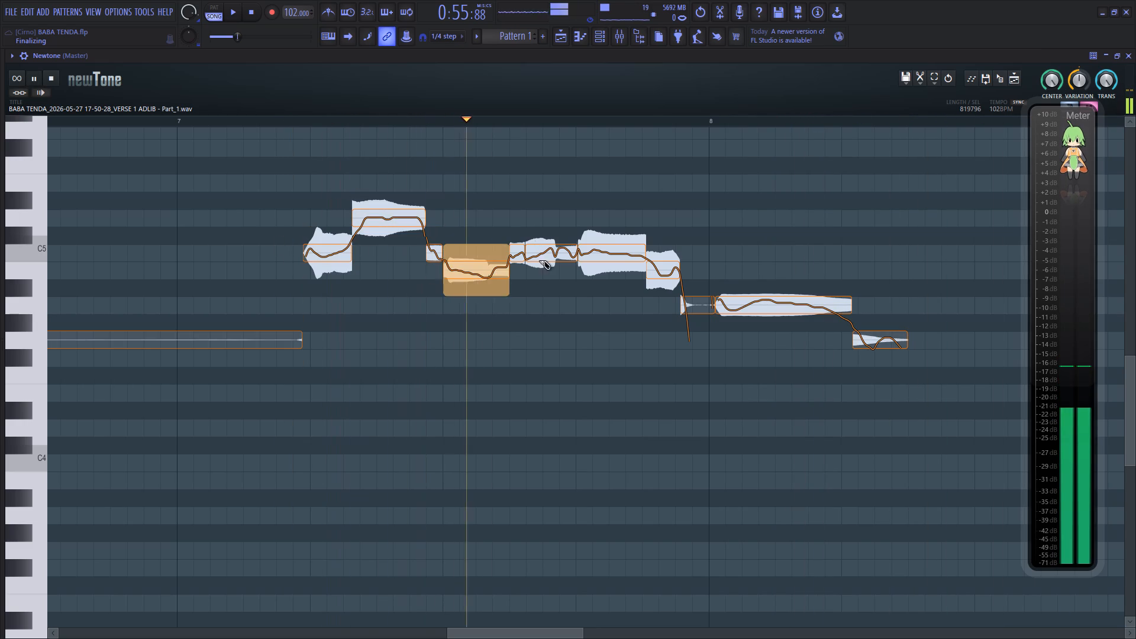
key(space)
key(space)
key(c)
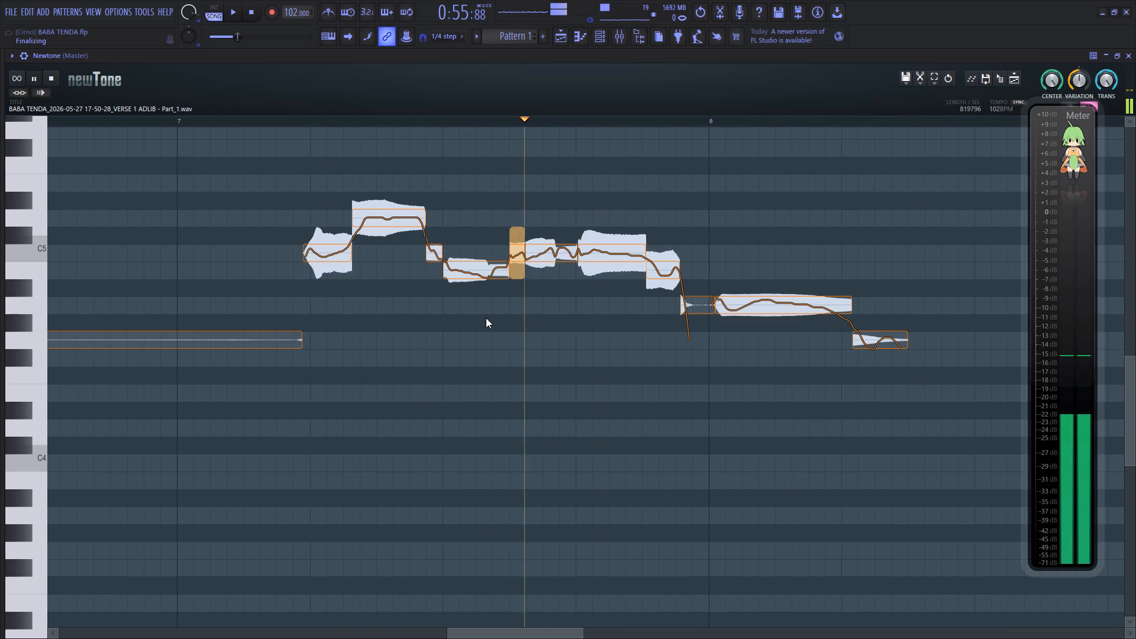
Raise the C5 note following the new short slice in bar 7 by two semitones to D5 and replay the phrase.
key(space)
key(space)
drag(550, 257, 551, 234)
click(551, 230)
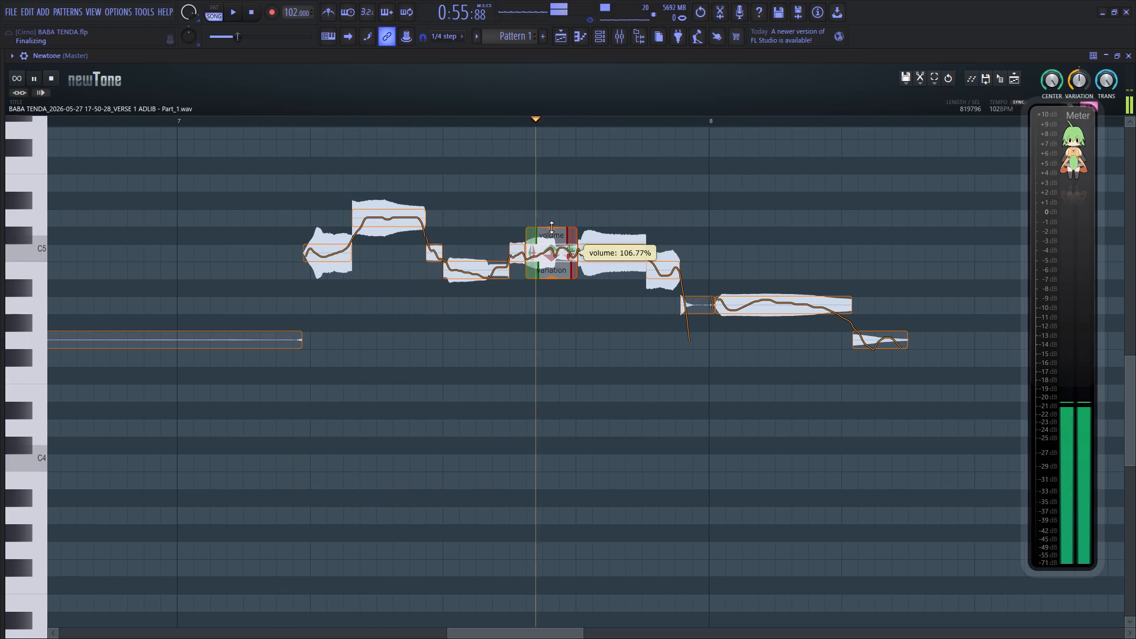
key(space)
key(space)
drag(553, 253, 551, 234)
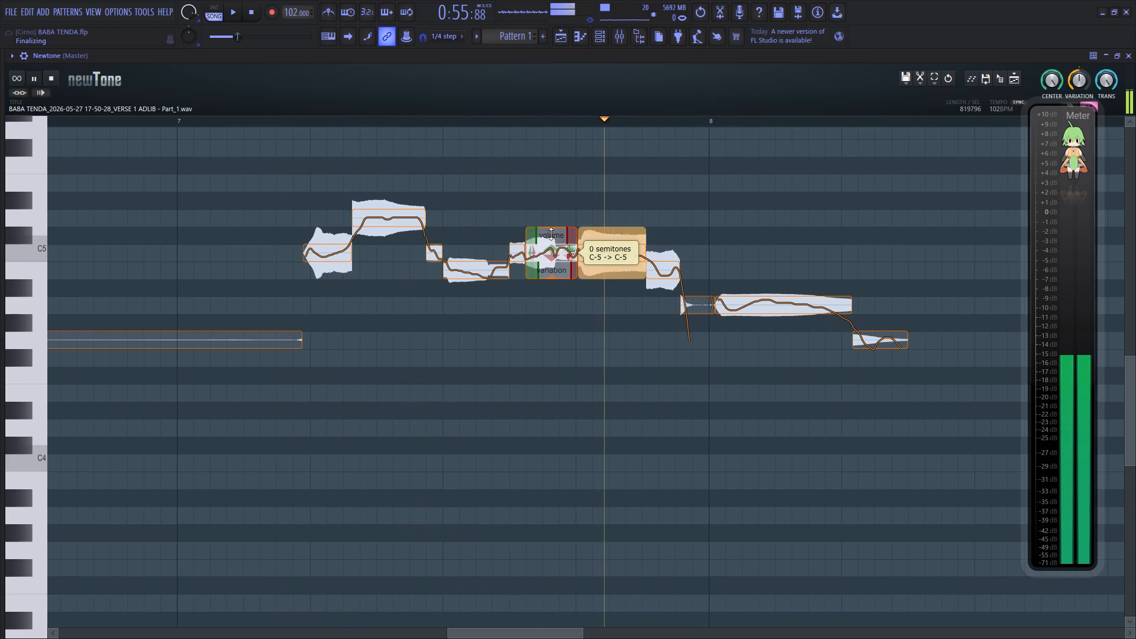
drag(551, 234, 551, 218)
key(space)
click(275, 285)
key(space)
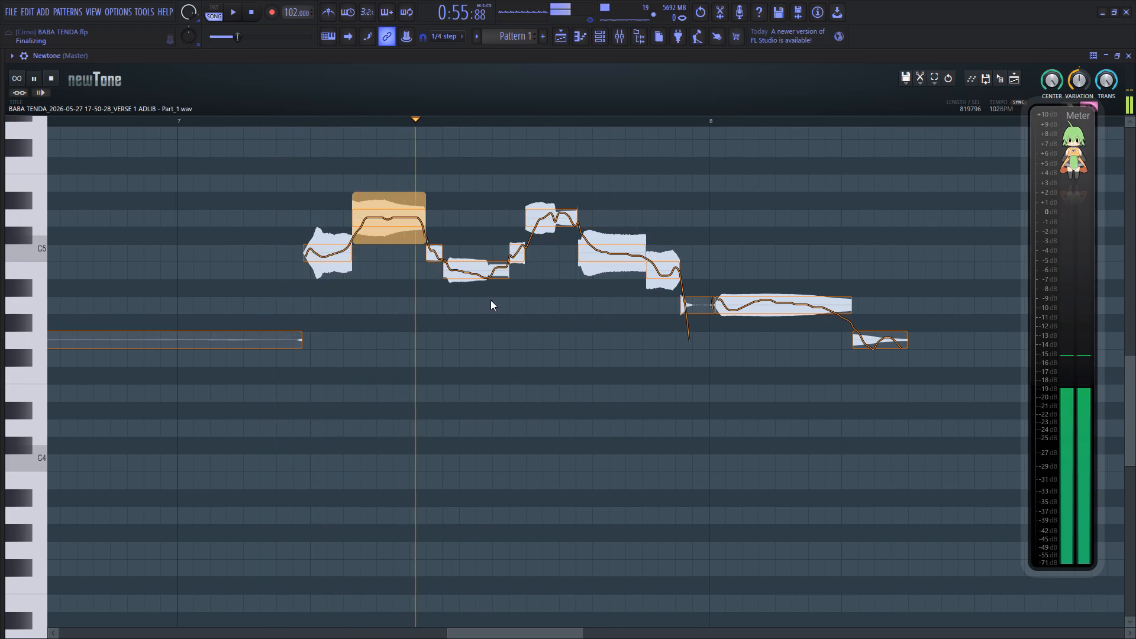
key(space)
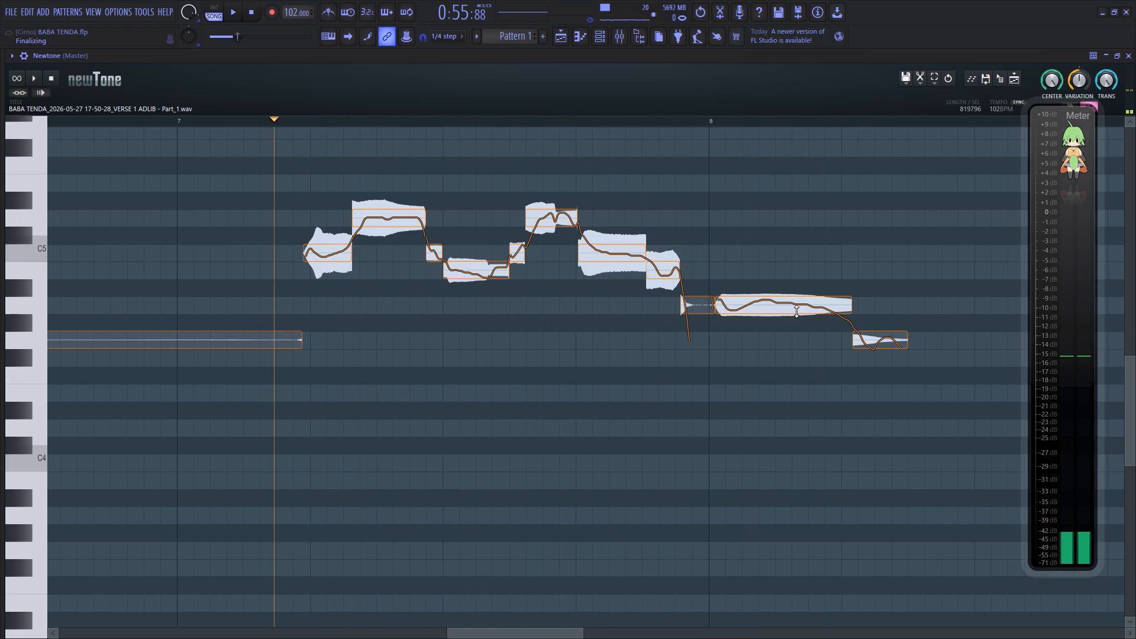
Set the pitch variation of the long A4 note at the start of bar 8 to about 39.96%.
click(796, 311)
drag(785, 330, 790, 288)
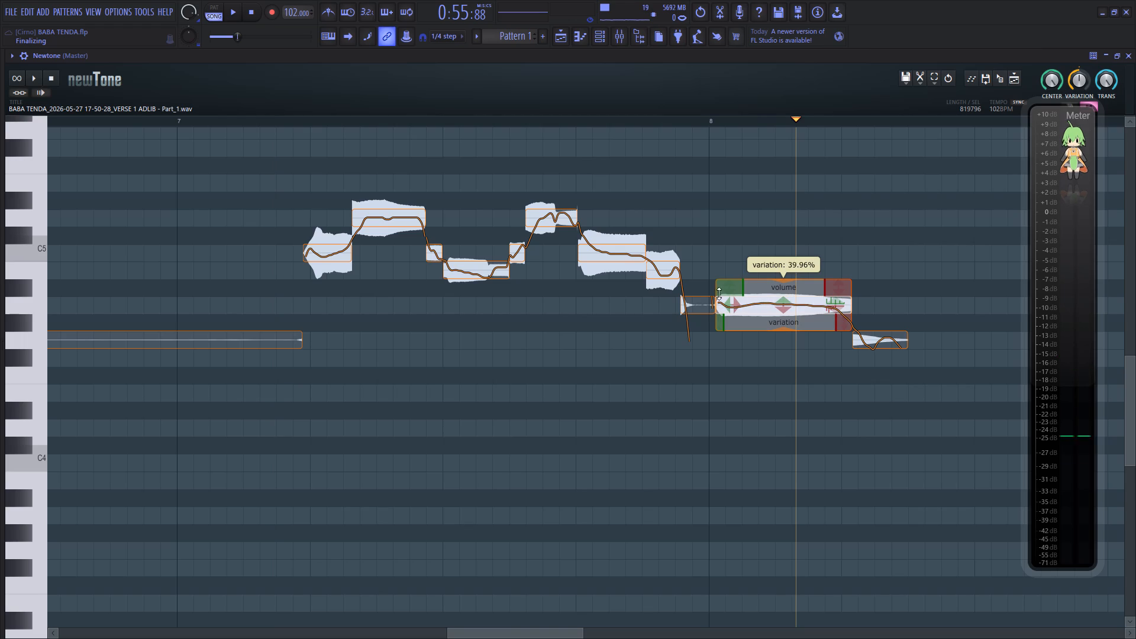
Reduce the pitch variation of the B4 slice and the raised D5 note in bar 7, and replay the phrase.
drag(474, 294, 476, 251)
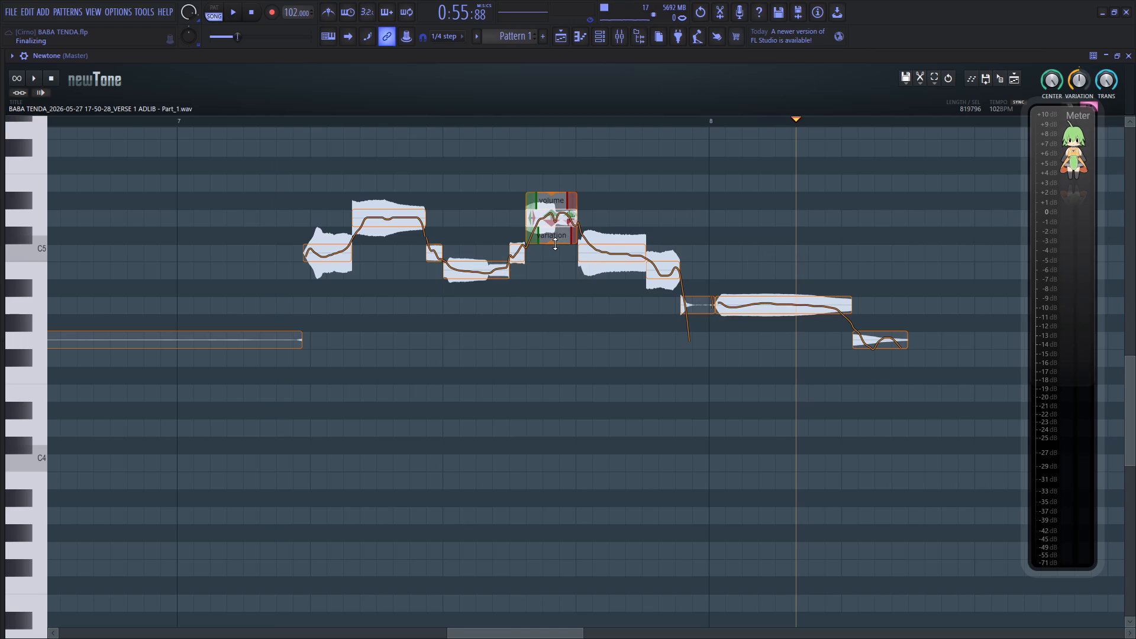
drag(555, 244, 561, 221)
drag(554, 244, 553, 218)
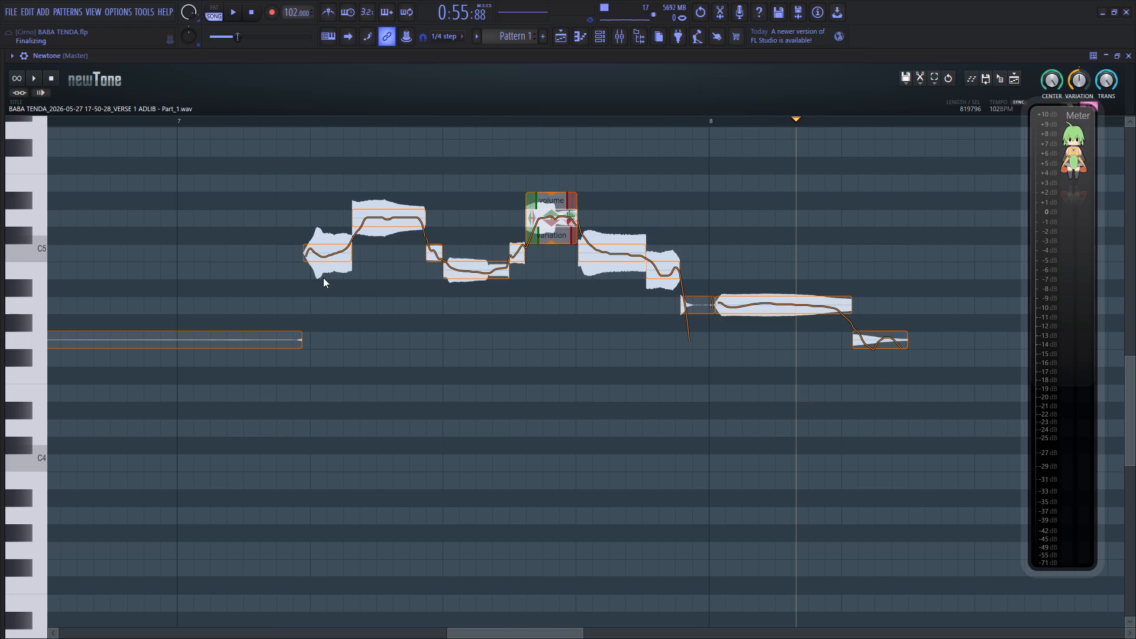
click(295, 282)
key(space)
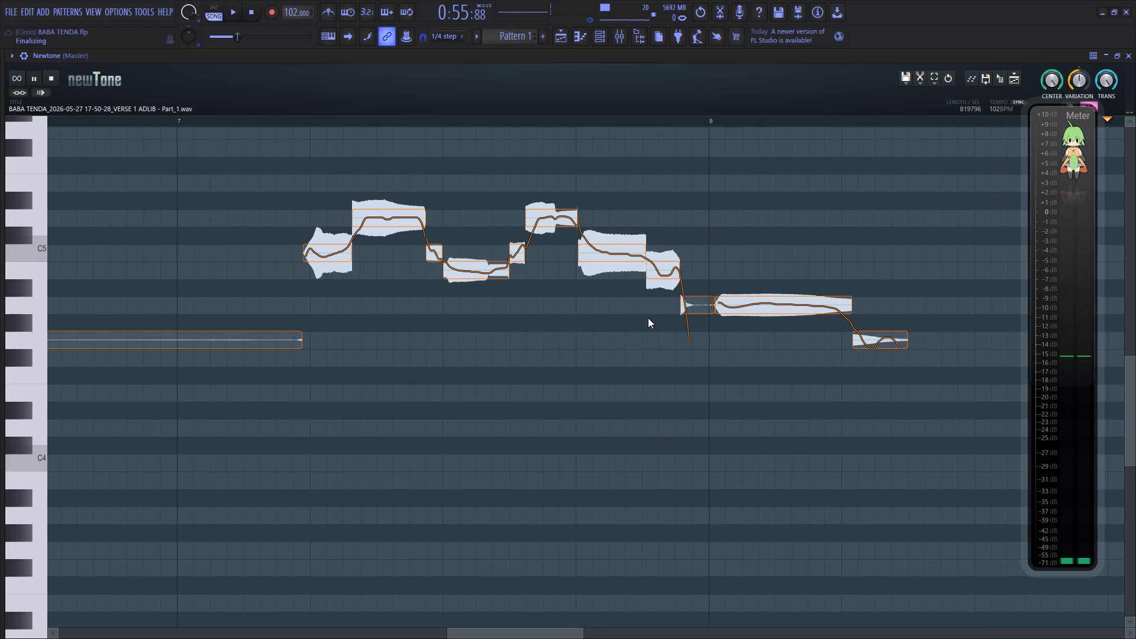
Place the corrected 17-50-28 VERSE 1 ADLIB audio in the playlist at 28:13, just below the original clip, and close Newtone.
drag(527, 635, 639, 603)
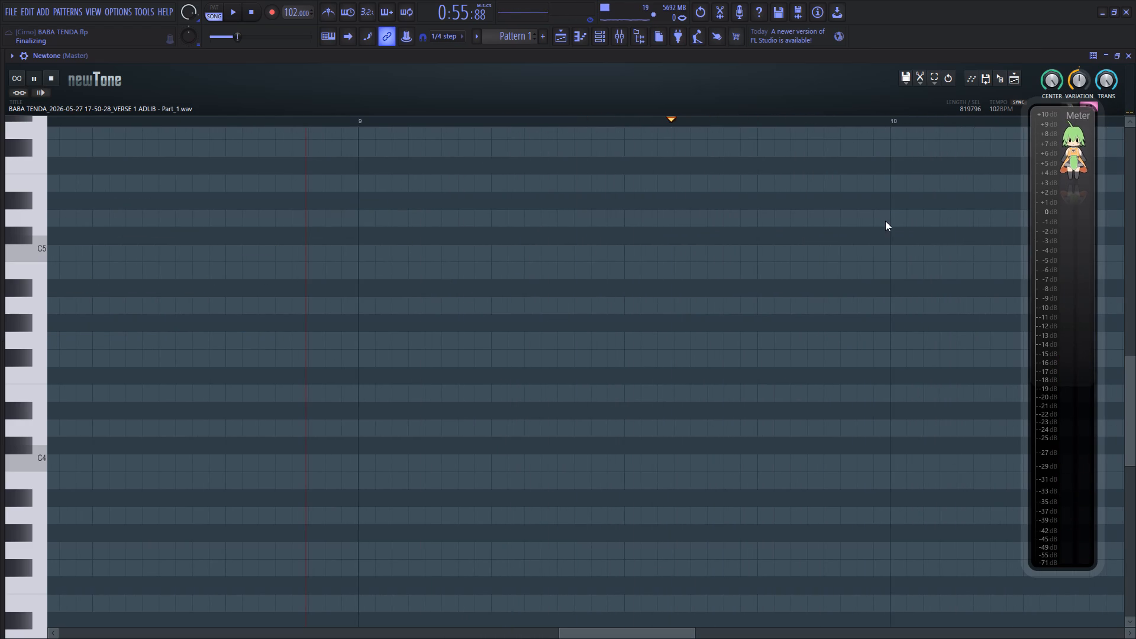
key(space)
drag(999, 81, 705, 411)
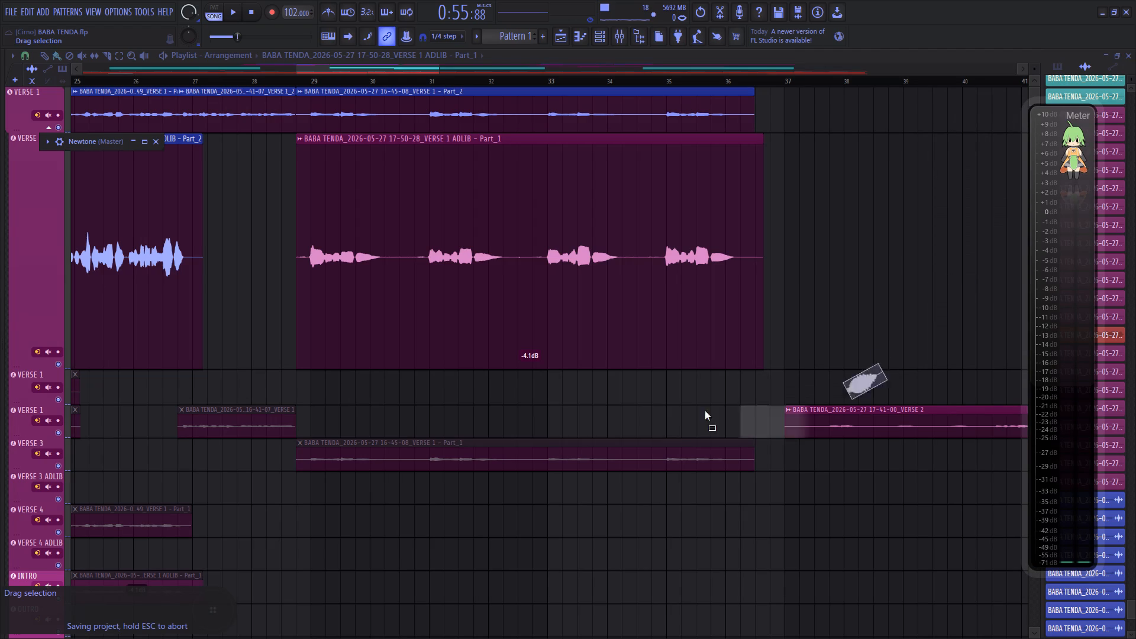
drag(705, 411, 294, 395)
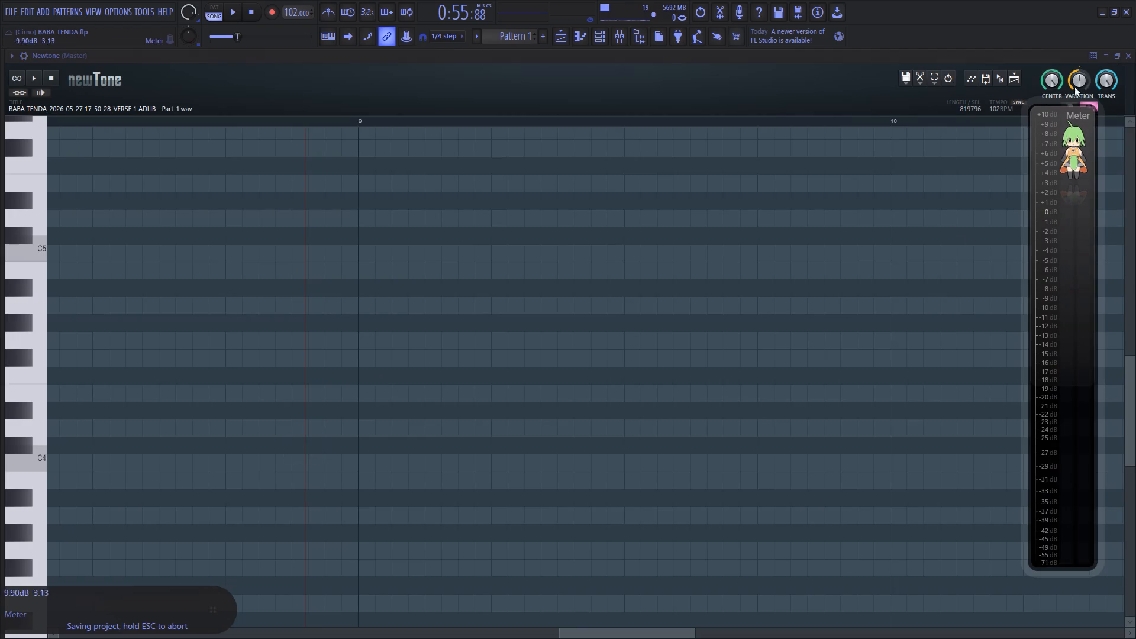
click(1125, 58)
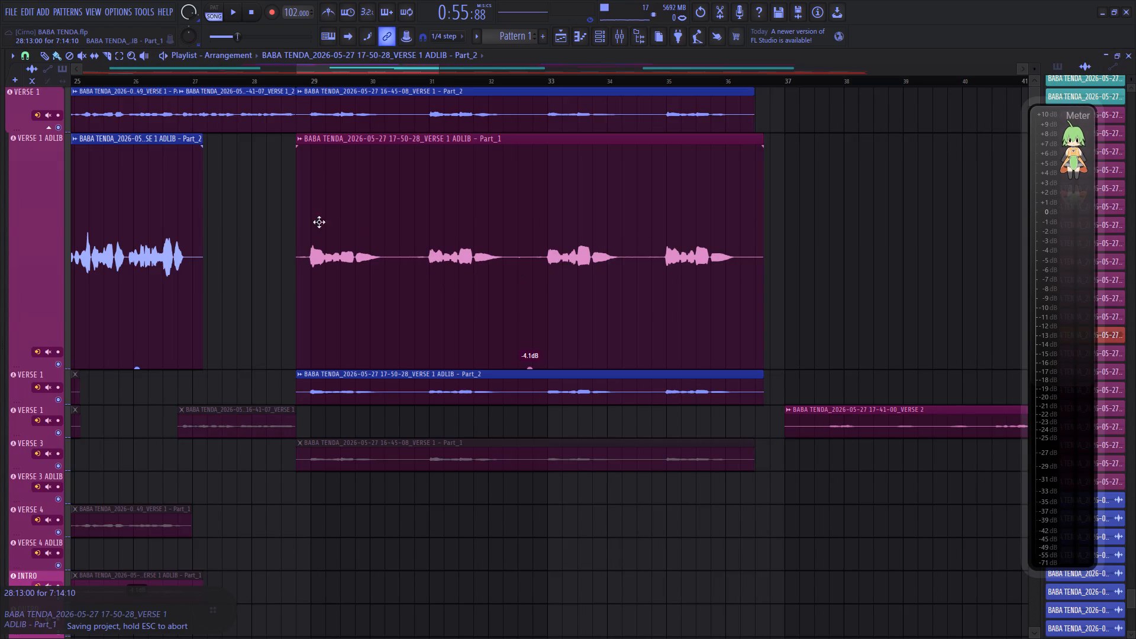
Mute the original 17-50-28 ADLIB clip, move it to the VERSE 3 ADLIB track, put the corrected clip on VERSE 1 ADLIB, and play it.
key(t)
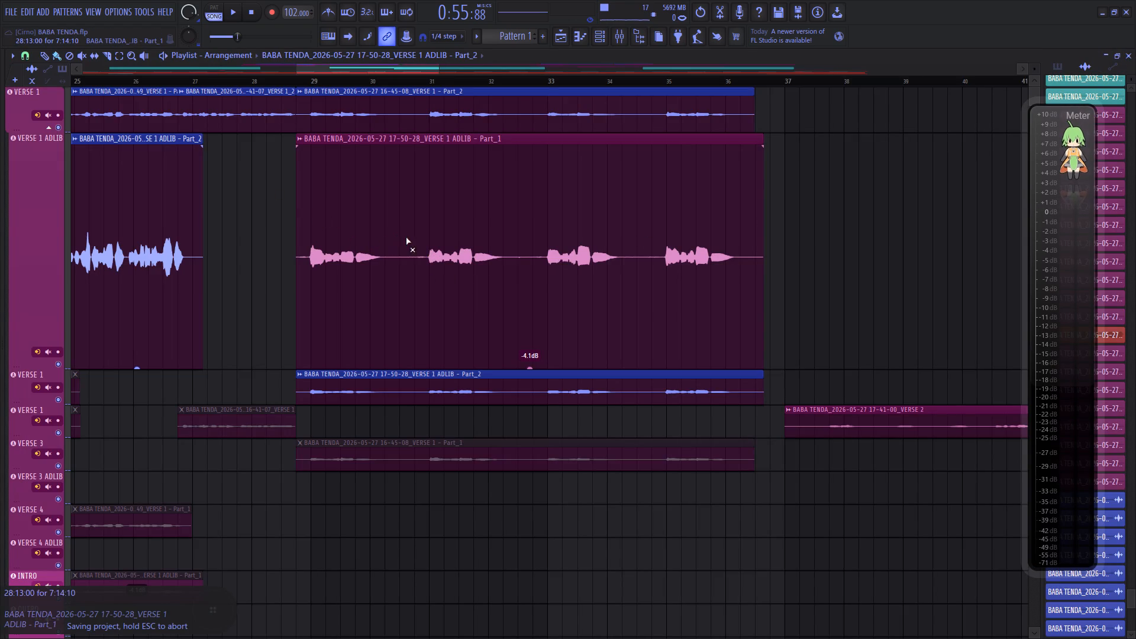
click(410, 235)
key(b)
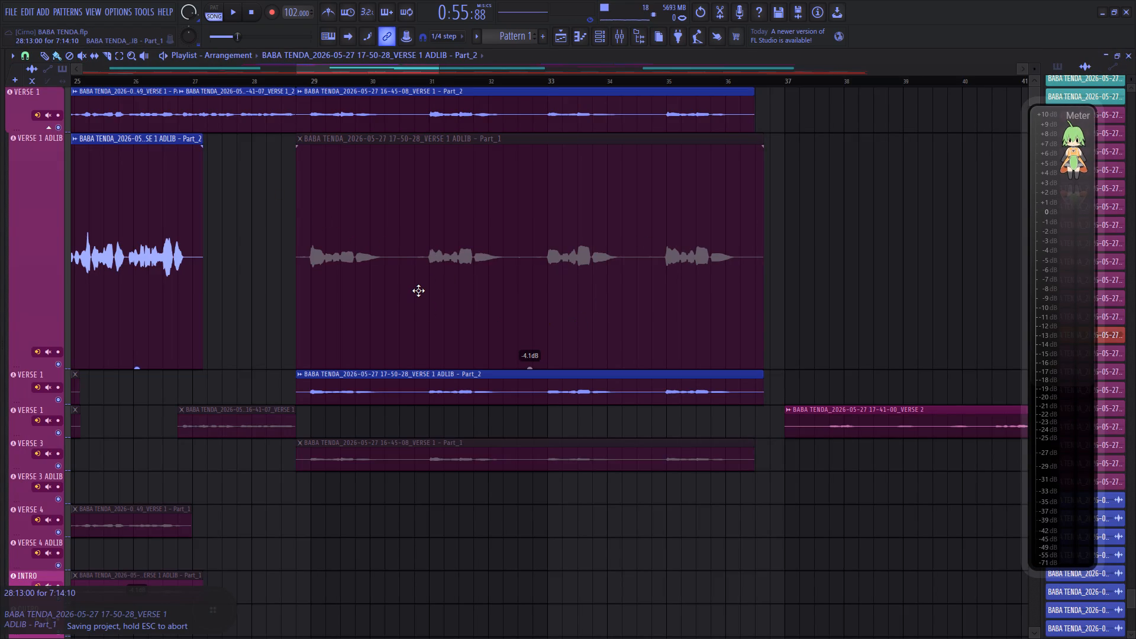
drag(418, 298, 421, 504)
drag(389, 397, 396, 270)
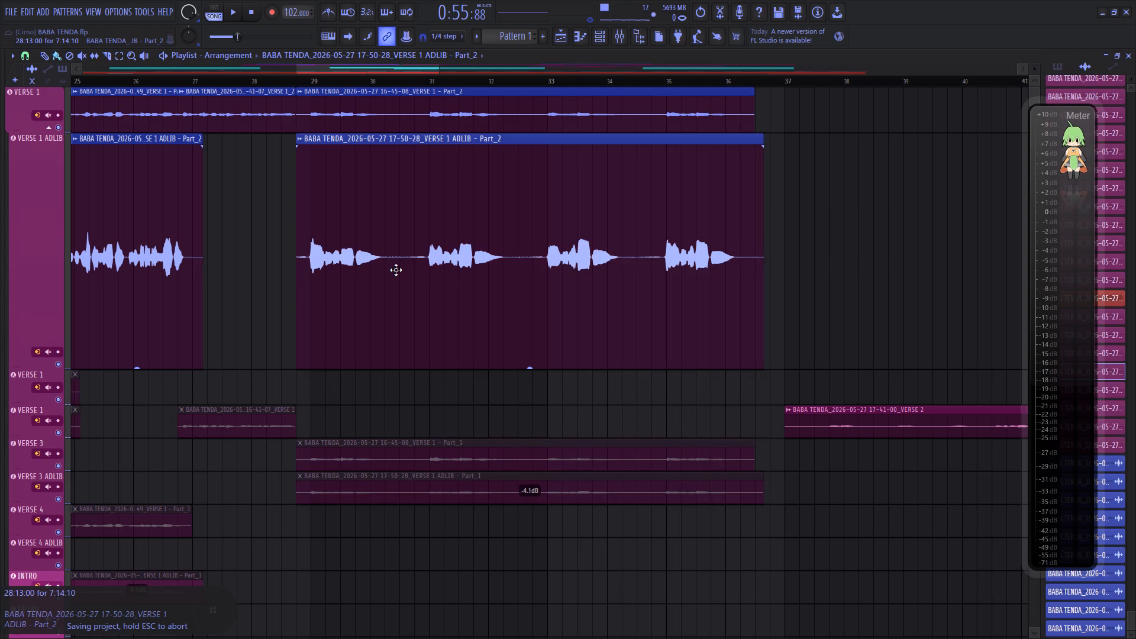
drag(396, 270, 396, 260)
click(296, 82)
key(space)
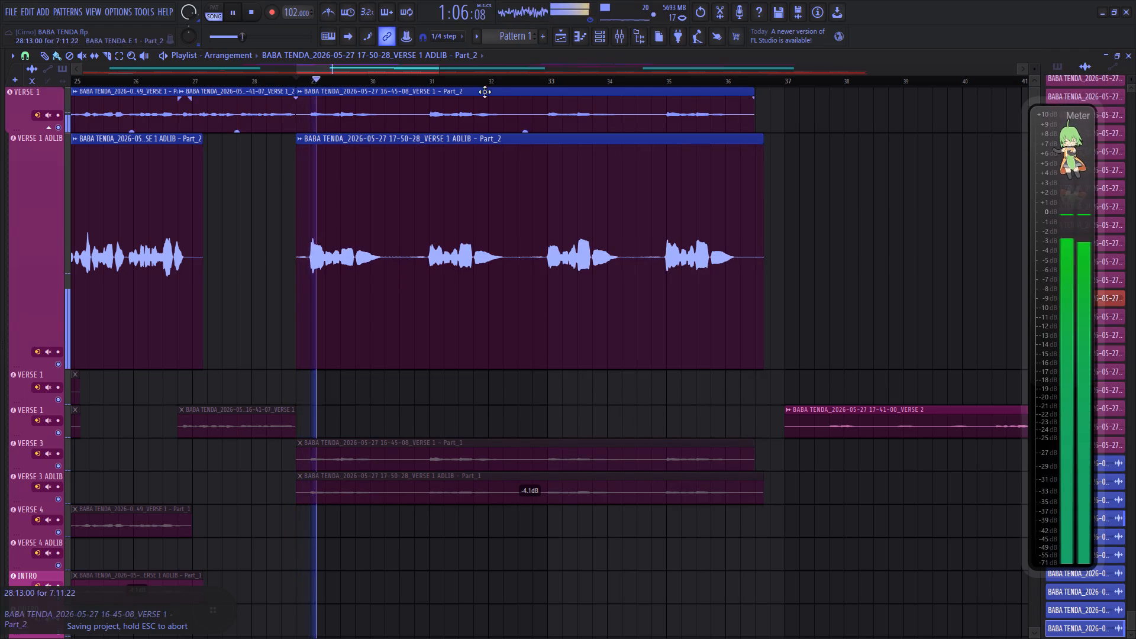
Trim the start of the 17-54-20 VERSE 1 ADLIB clip to 62:13 and play the song from there.
scroll(492, 83, down, 20)
scroll(492, 83, down, 2)
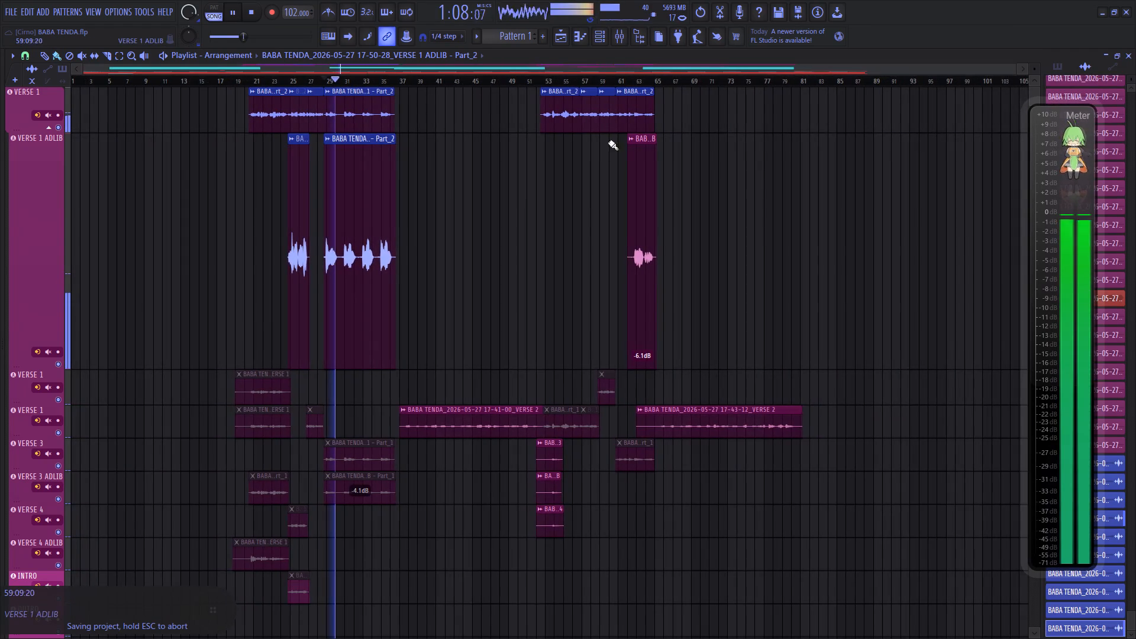
scroll(641, 86, up, 20)
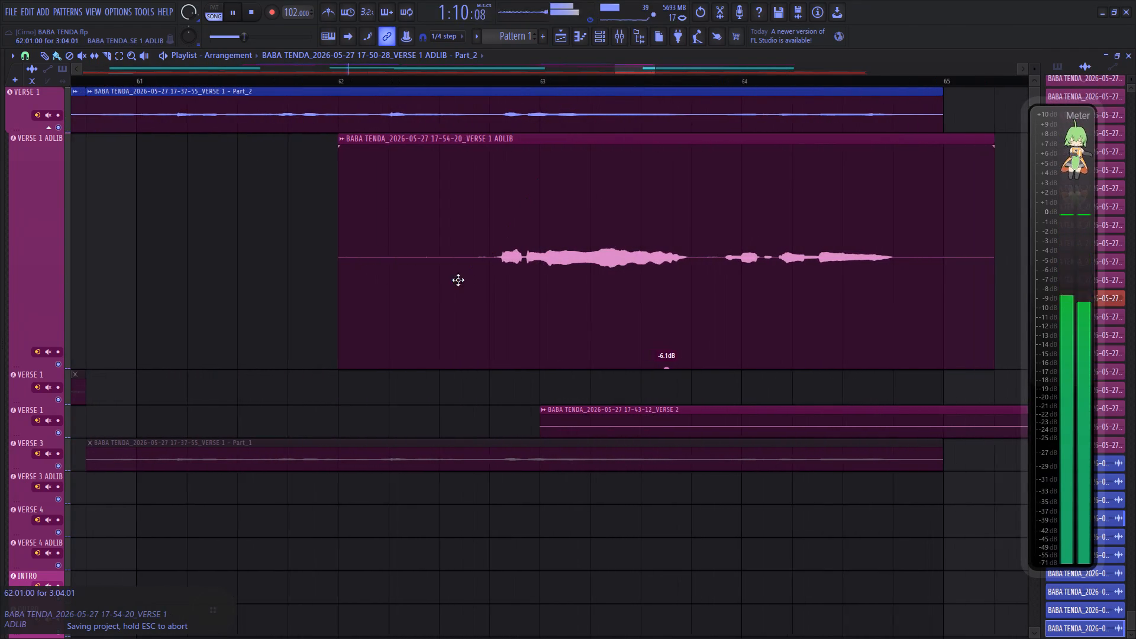
drag(333, 321, 467, 309)
click(487, 79)
scroll(487, 79, down, 6)
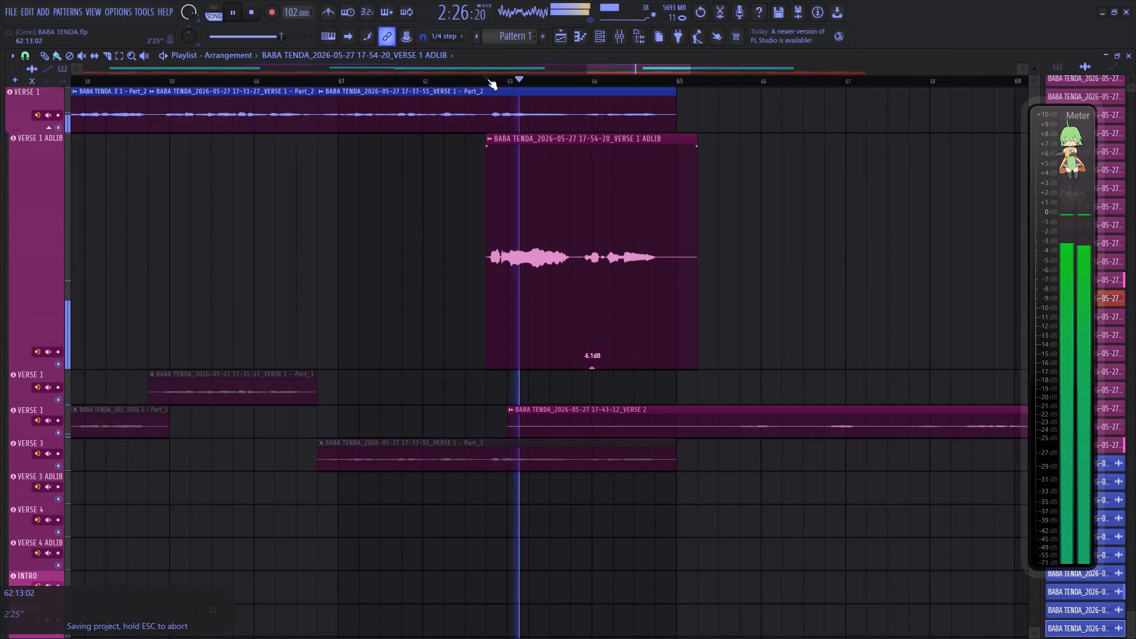
scroll(487, 79, up, 8)
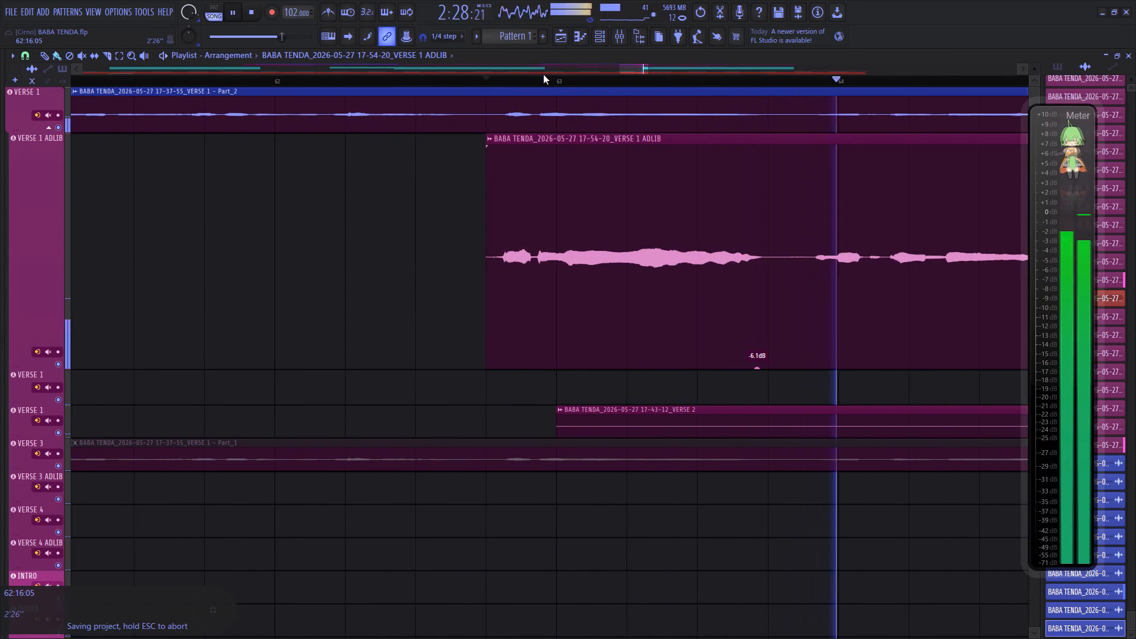
scroll(543, 78, down, 8)
key(space)
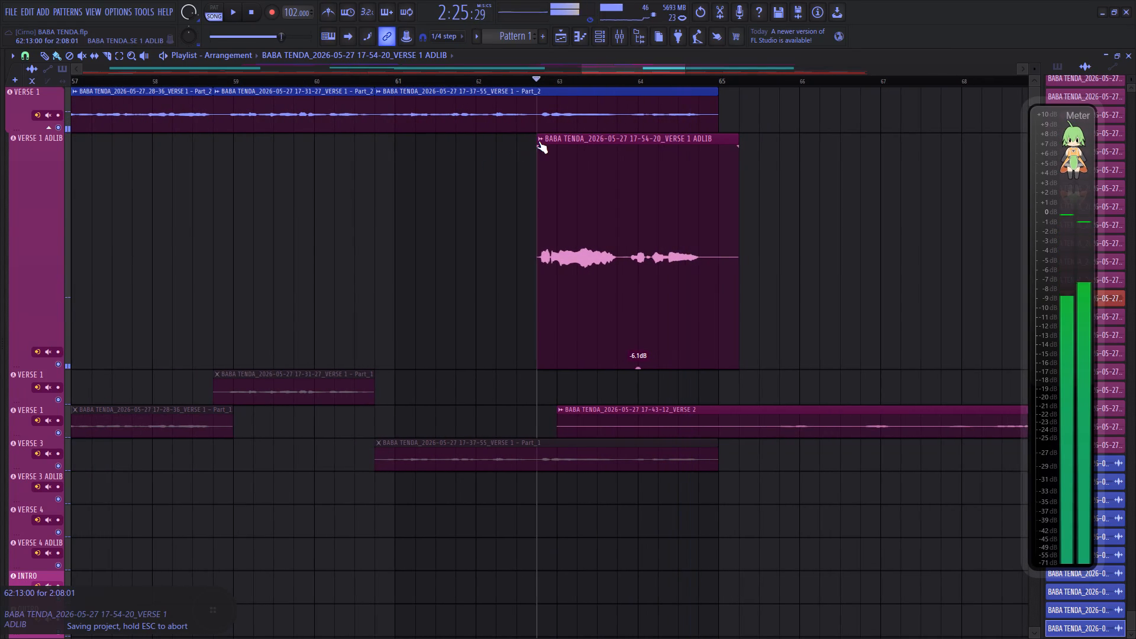
Make the 17-54-20 VERSE 1 ADLIB clip unique and open it in Newtone.
click(541, 139)
click(659, 159)
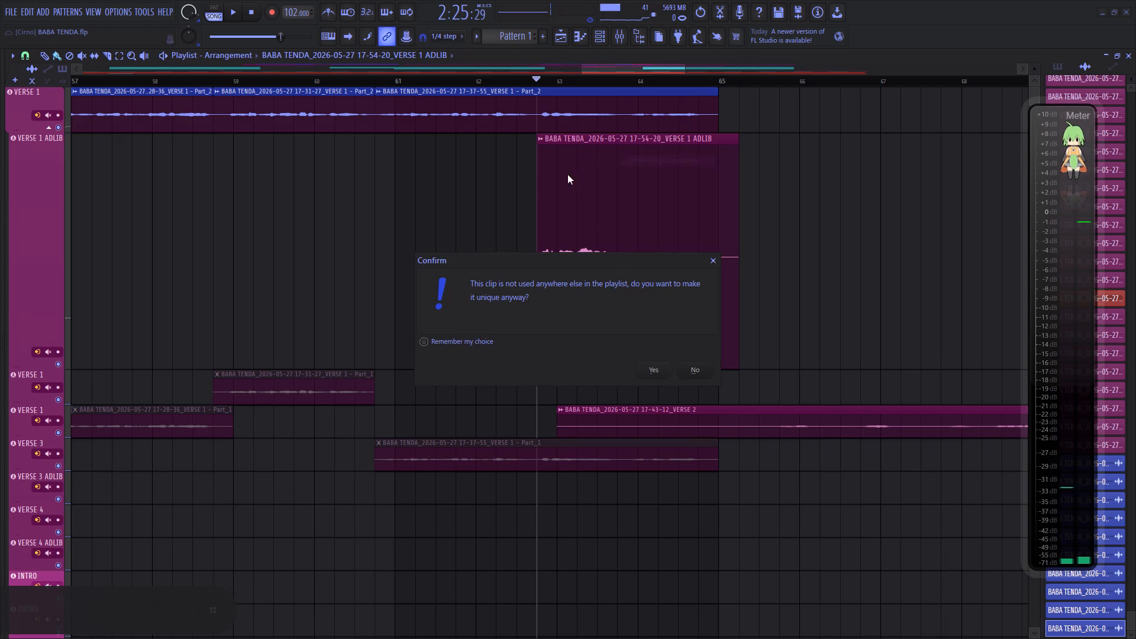
click(654, 365)
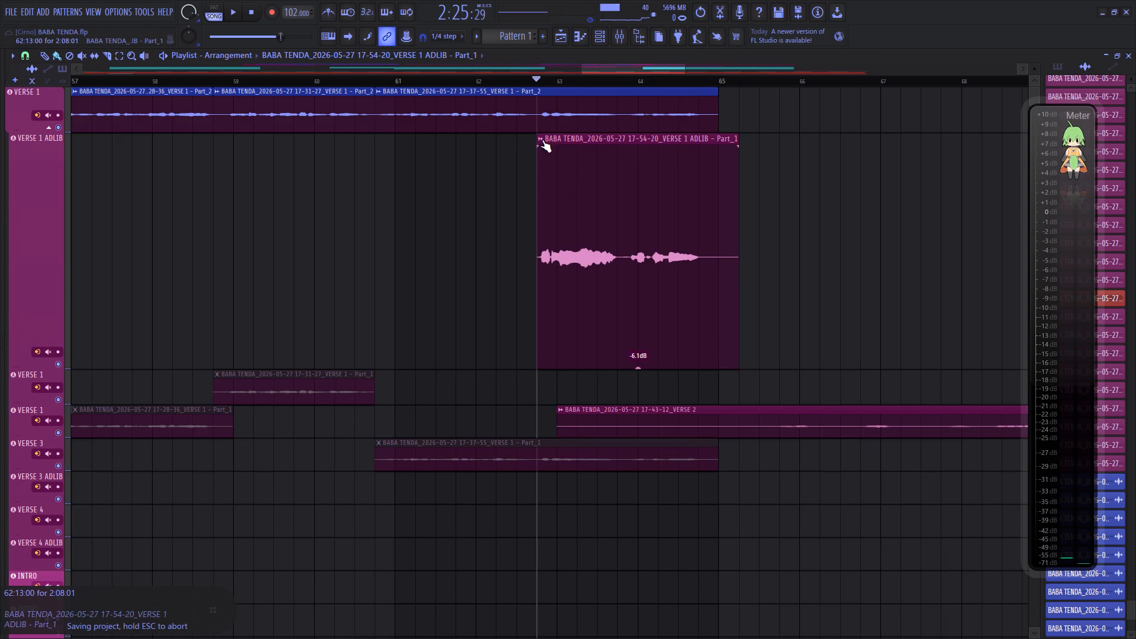
click(542, 139)
click(671, 177)
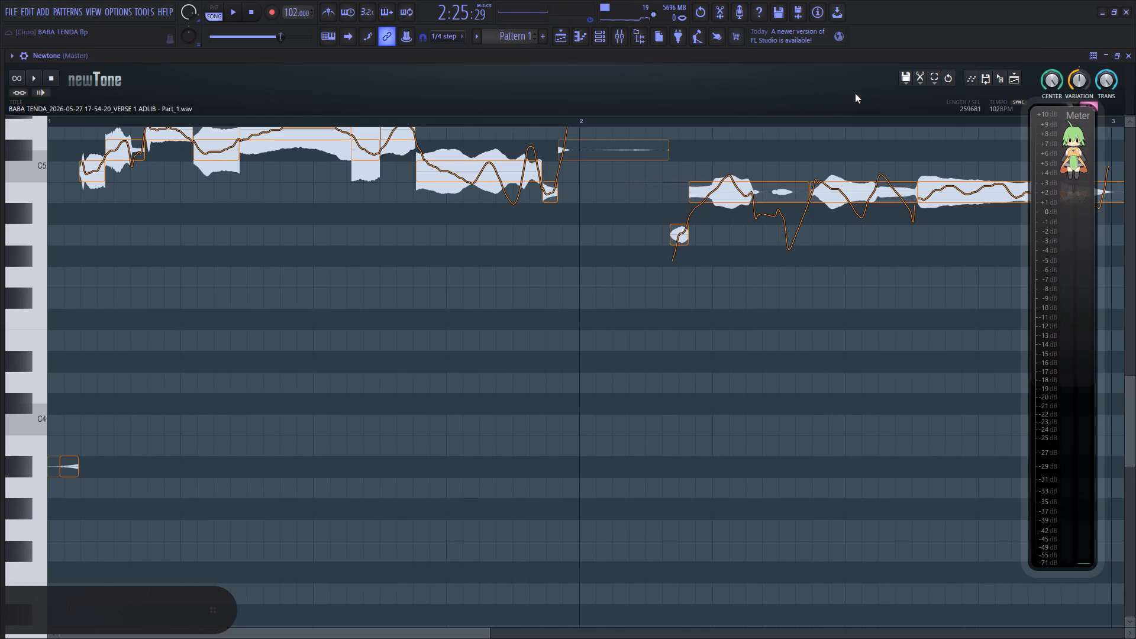
Snap the notes of the phrase to the scale and play it from the beginning.
click(919, 88)
click(919, 85)
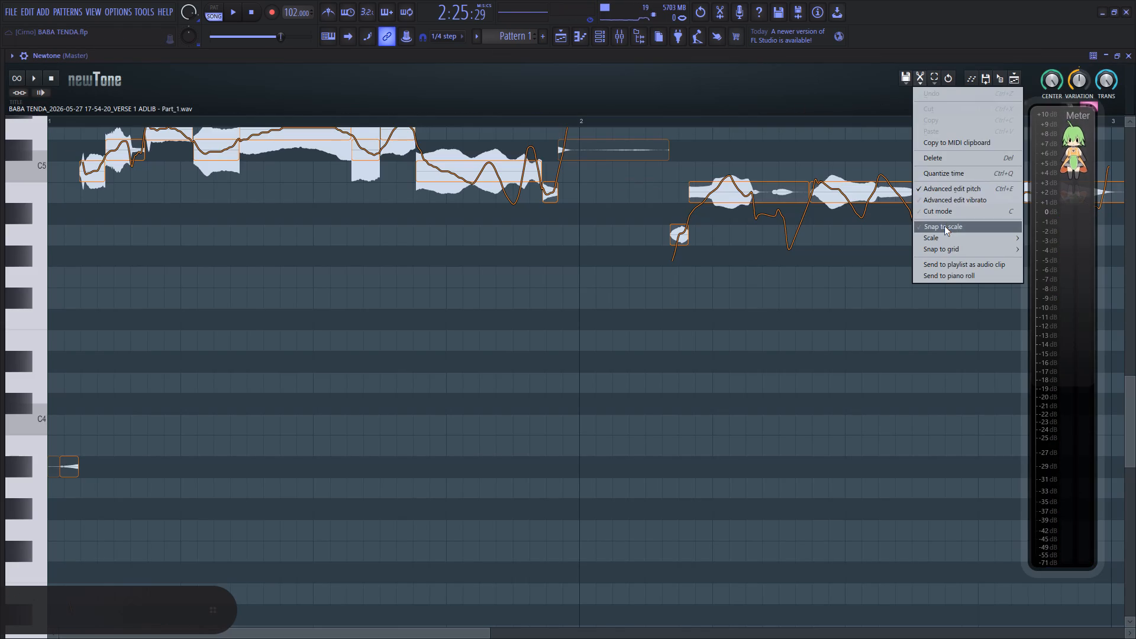
click(944, 226)
drag(363, 631, 213, 632)
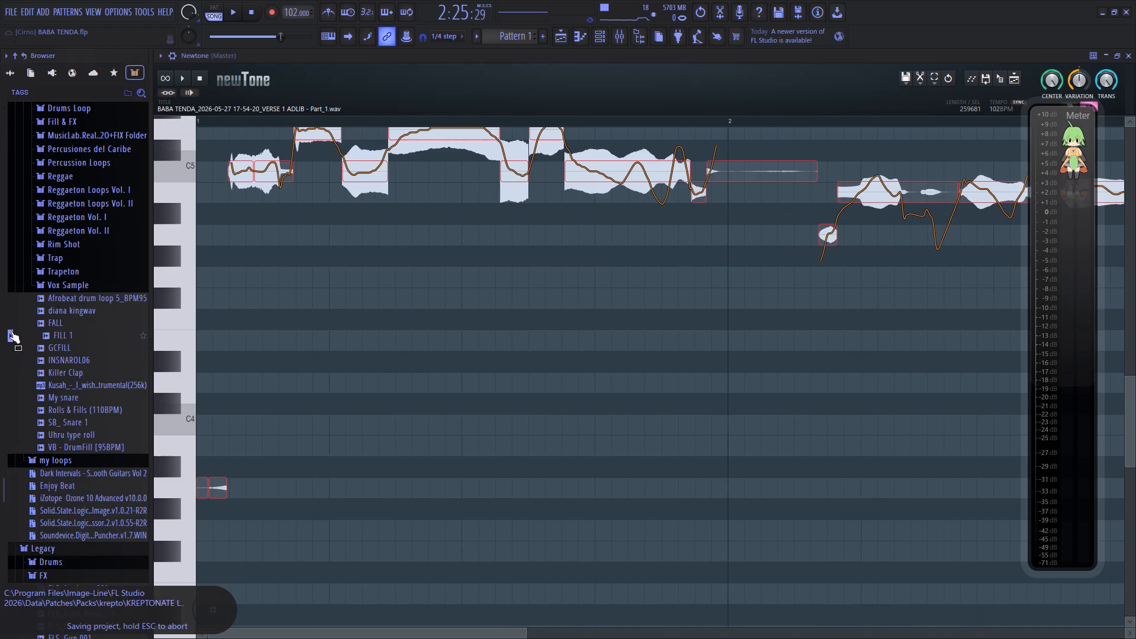
scroll(113, 316, up, 4)
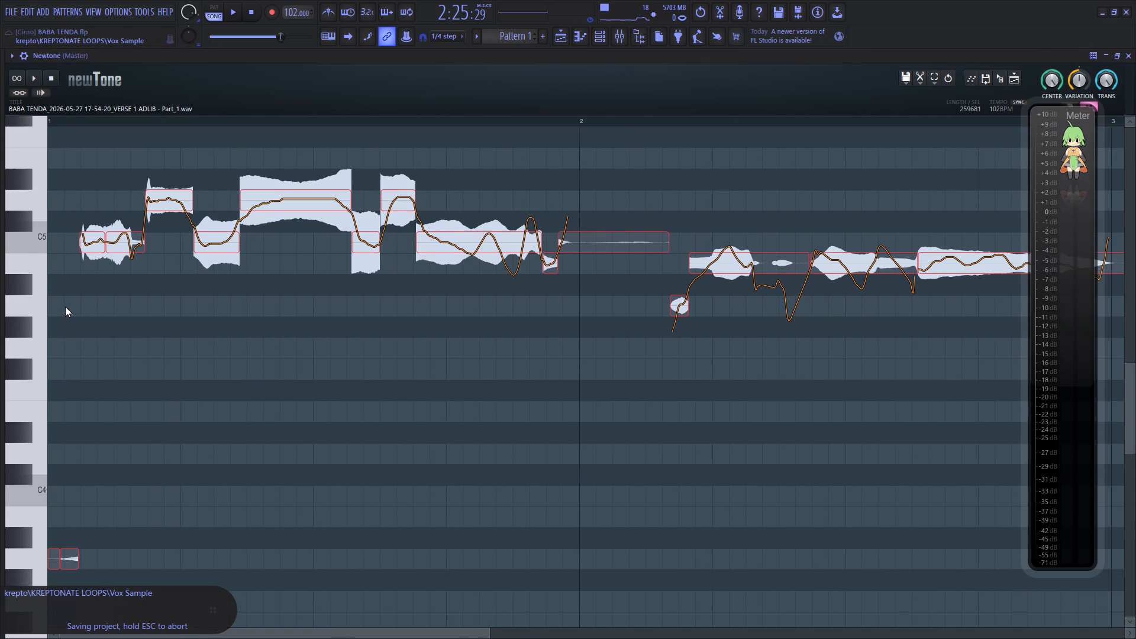
click(65, 306)
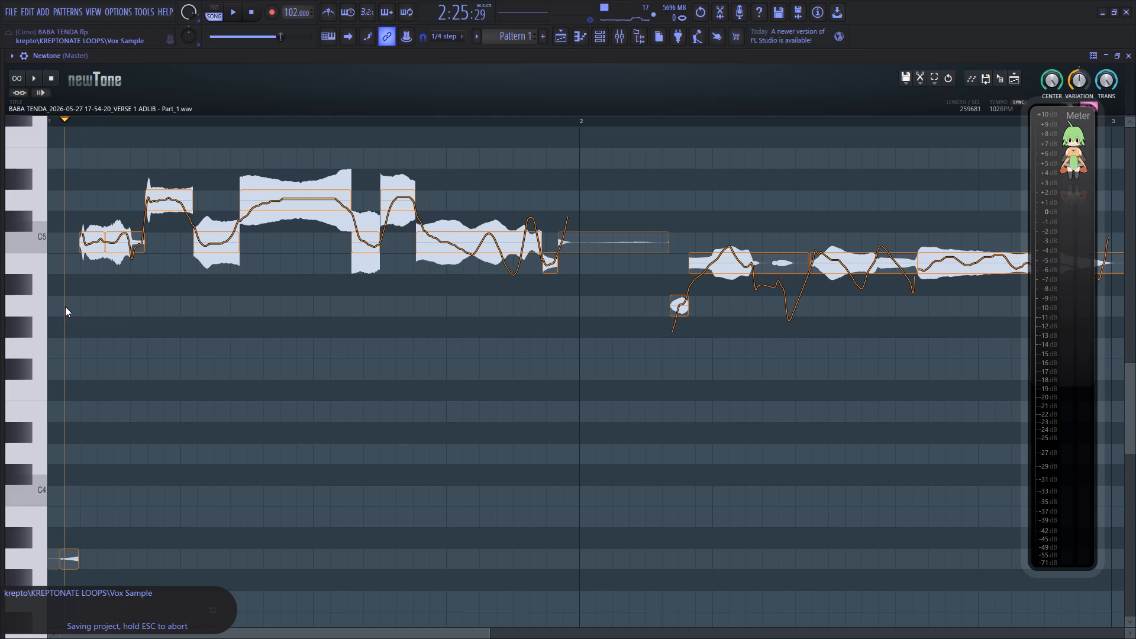
key(space)
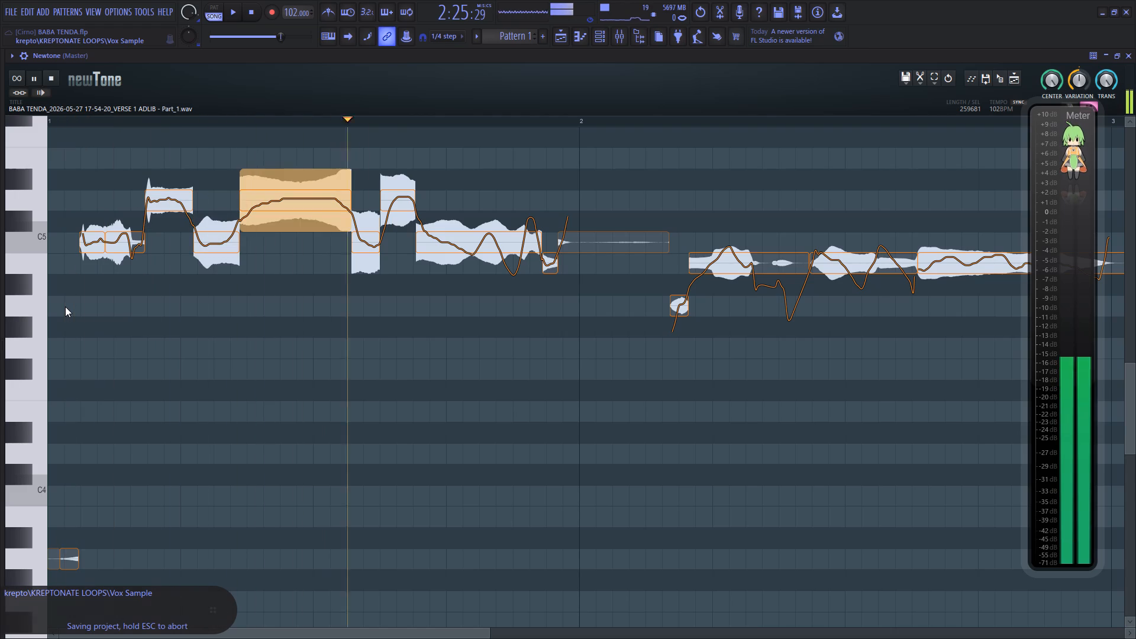
key(space)
key(space)
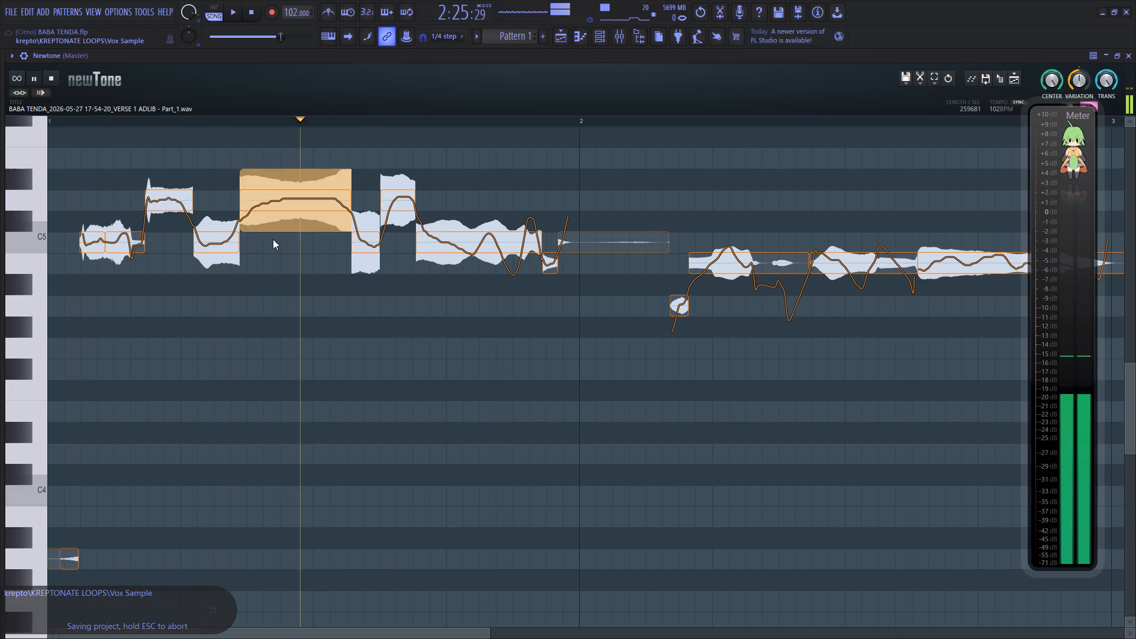
key(space)
Reduce the variation of the long C5 slice before bar 2 and two earlier C5 slices, those two to about 50% and 57%, and replay.
click(473, 248)
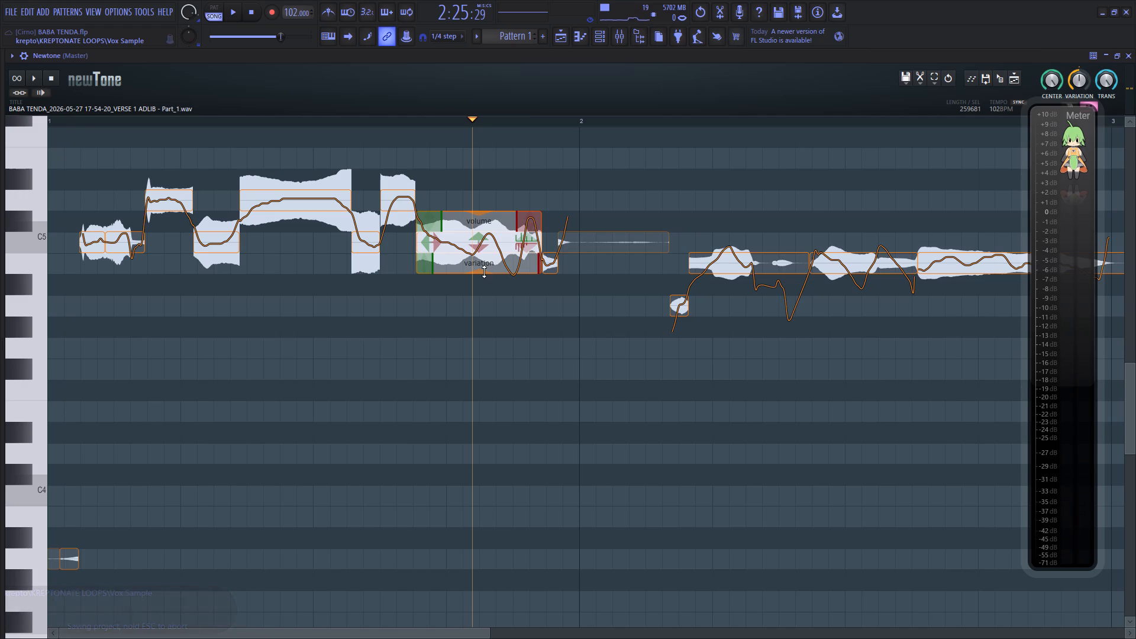
drag(484, 272, 492, 220)
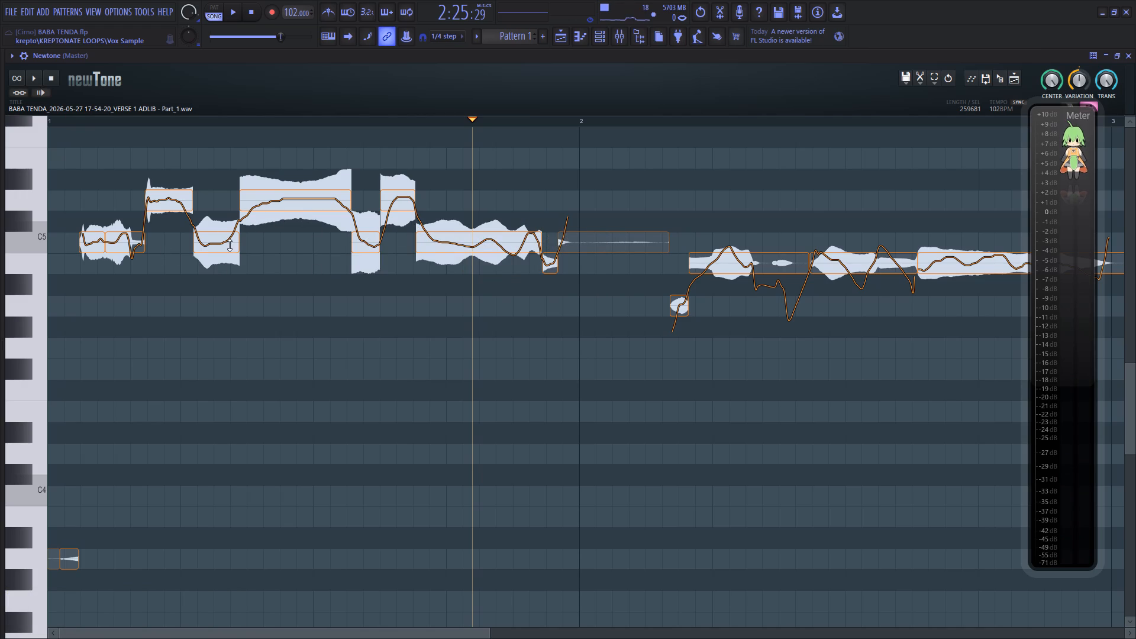
drag(214, 272, 231, 230)
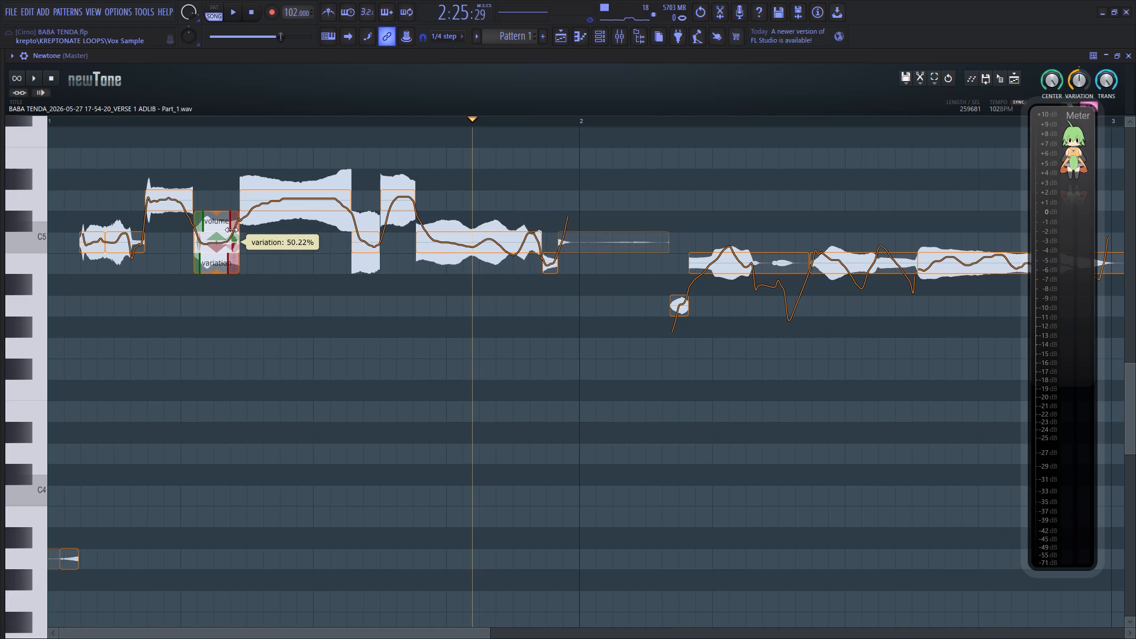
click(126, 274)
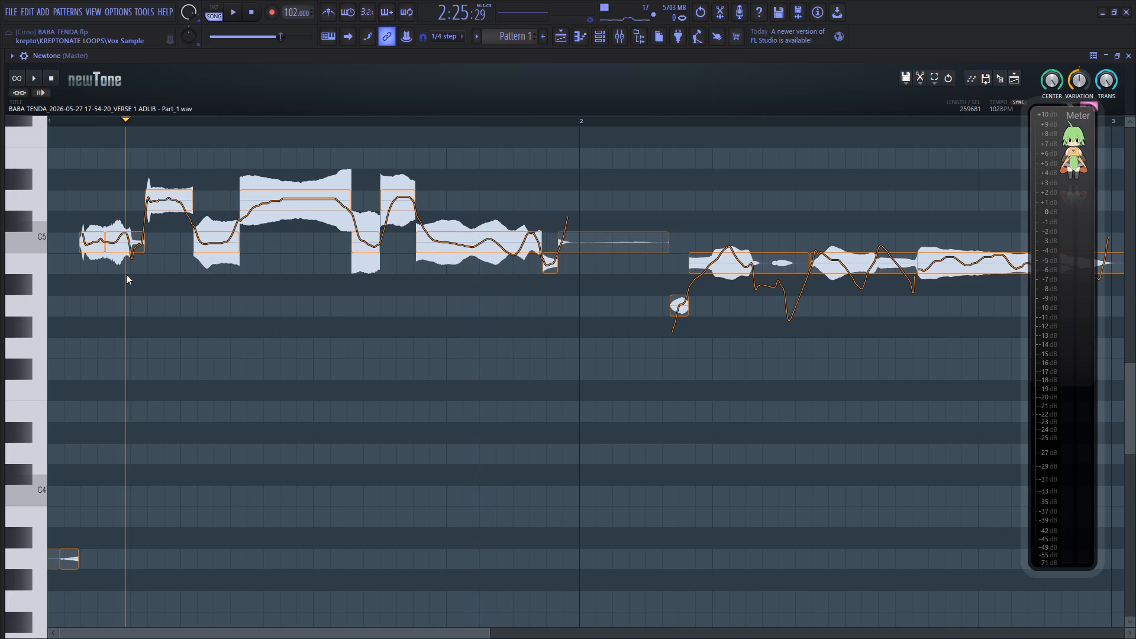
click(121, 258)
click(122, 248)
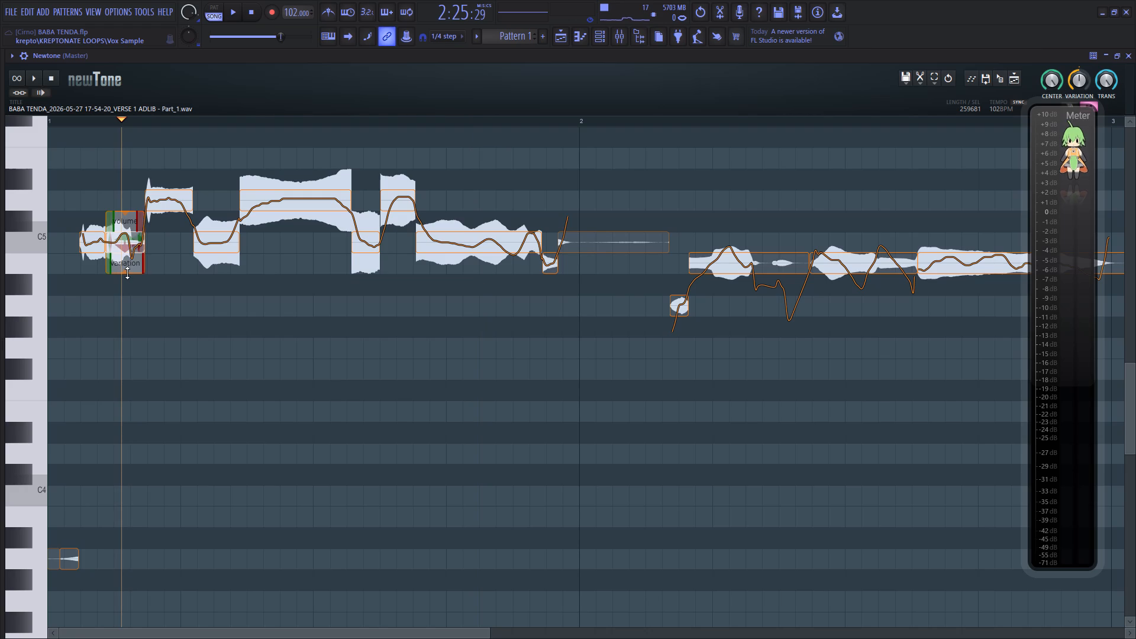
drag(127, 273, 127, 236)
click(77, 276)
key(space)
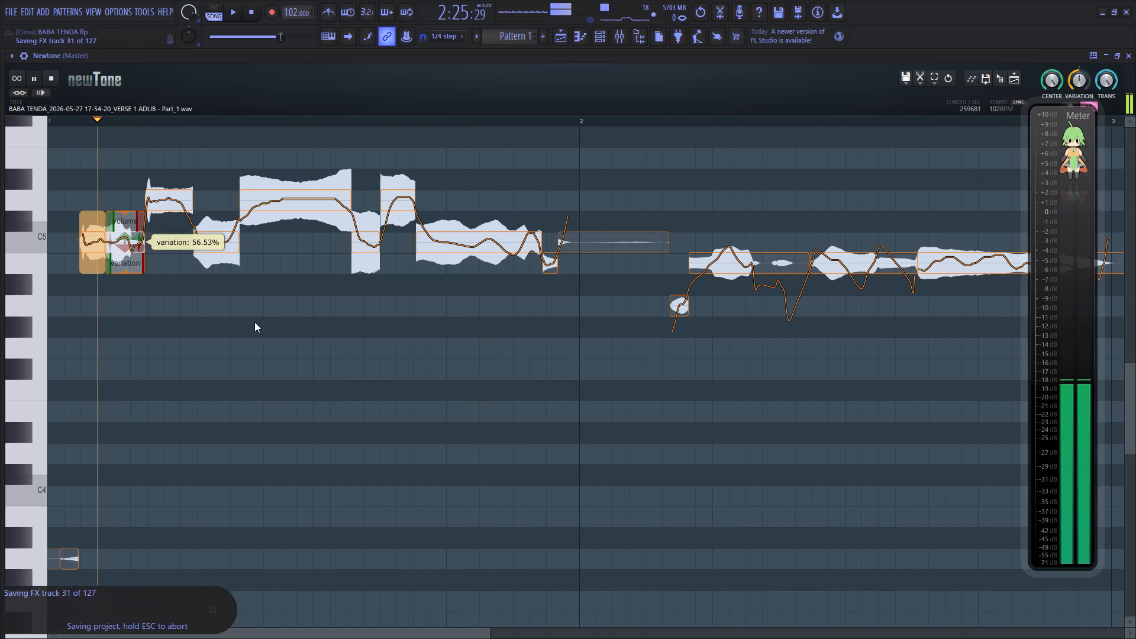
Raise the C5 note between the two D5 notes in bar 1 by 2 semitones to D5, and replay the phrase.
drag(374, 637, 410, 637)
key(space)
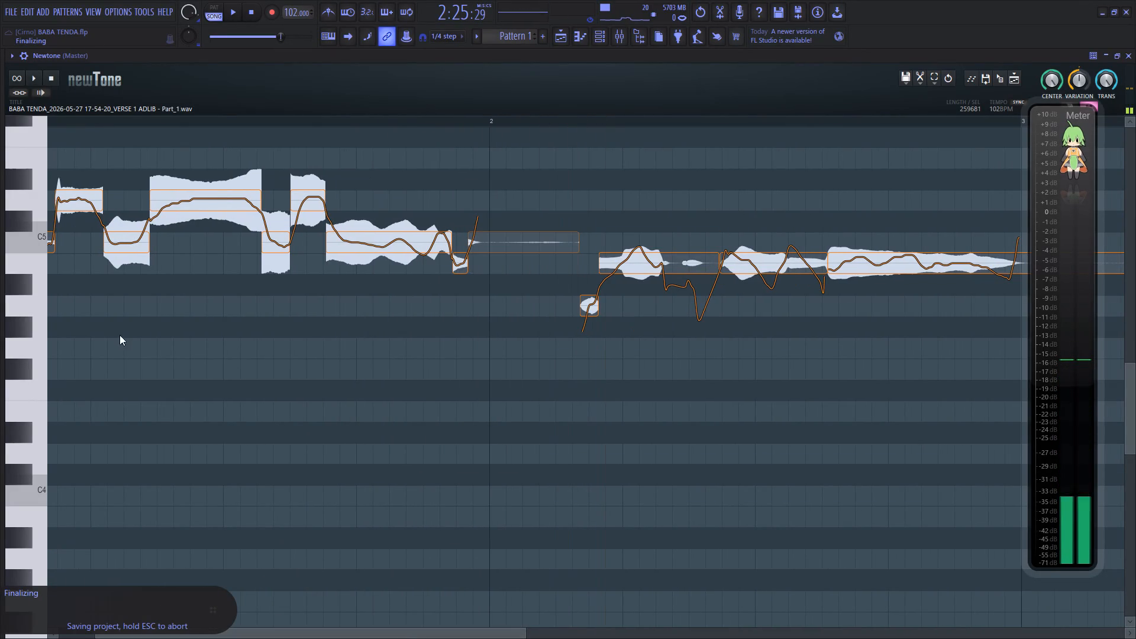
key(space)
key(space)
key(space)
key(space)
drag(130, 252, 131, 203)
key(space)
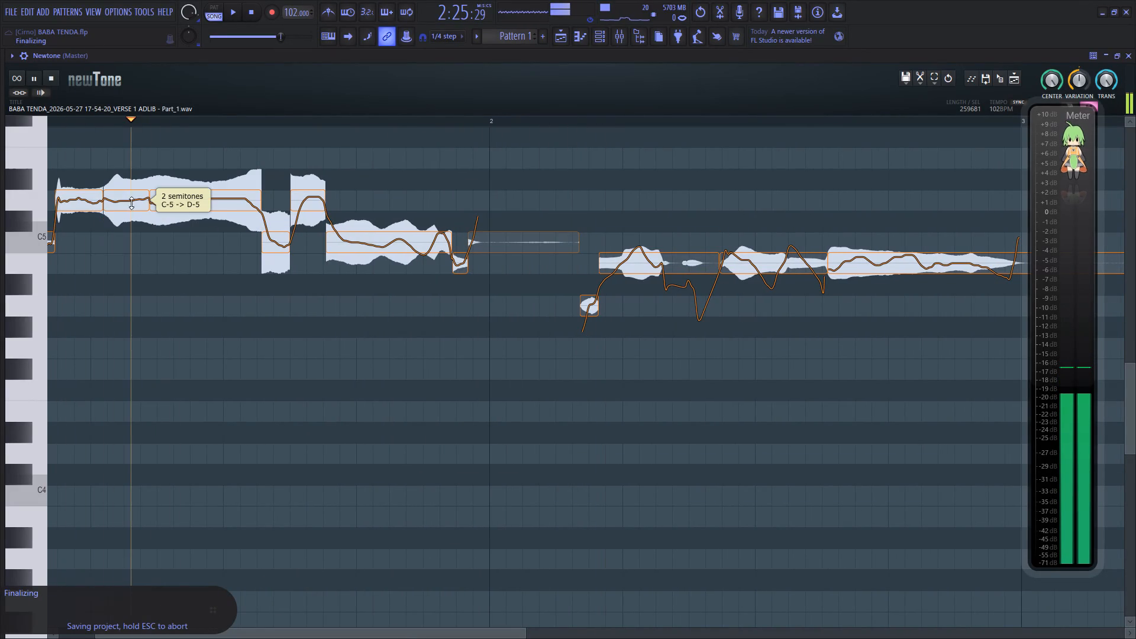
drag(131, 203, 131, 202)
key(space)
drag(291, 632, 195, 634)
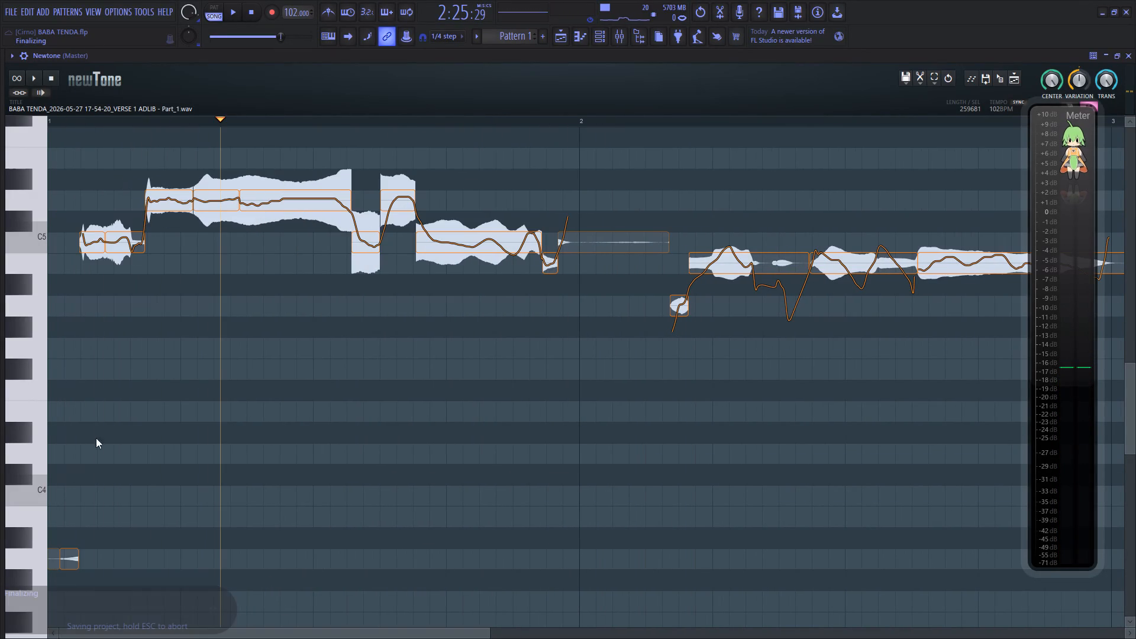
click(59, 295)
key(space)
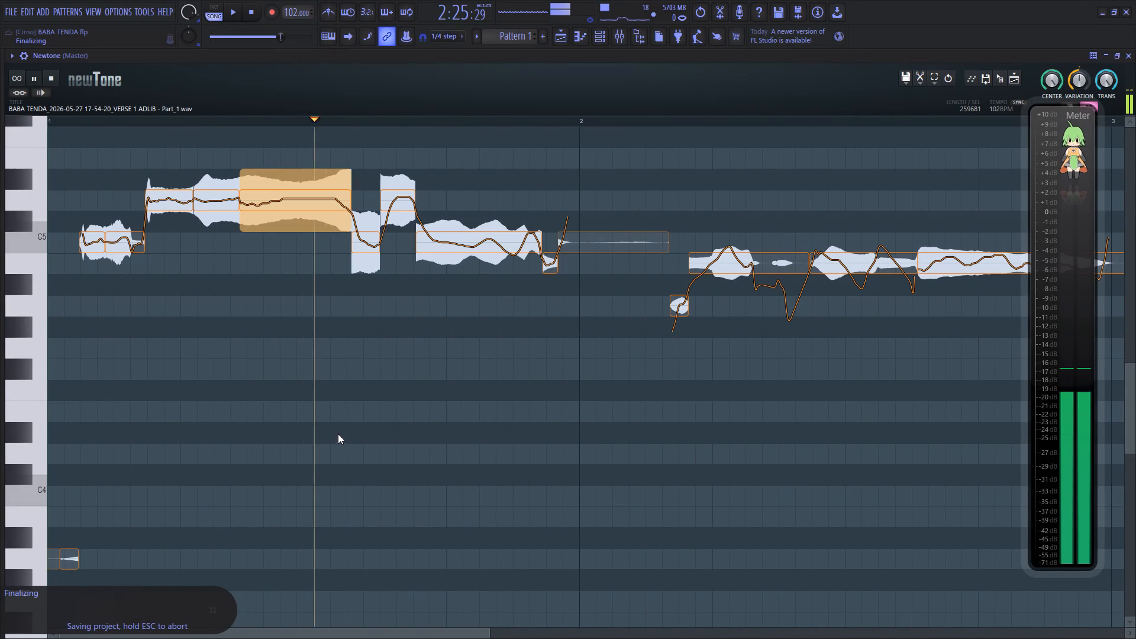
Adjust the variation of the long C5 slice before bar 2 again and replay from that slice.
drag(384, 638, 454, 636)
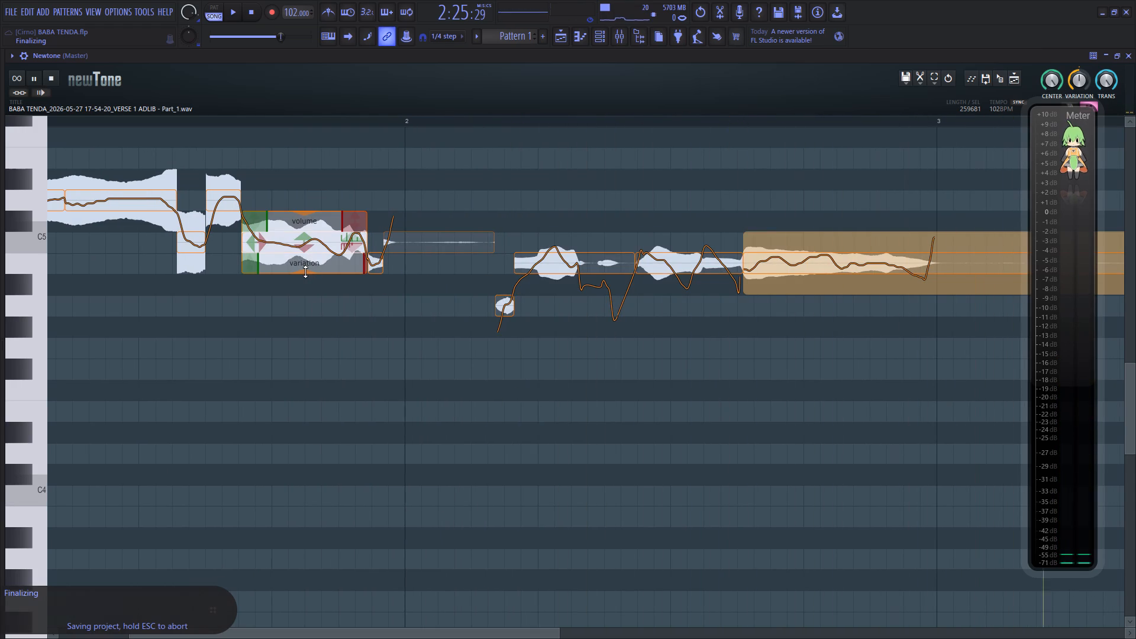
drag(305, 272, 304, 257)
click(246, 289)
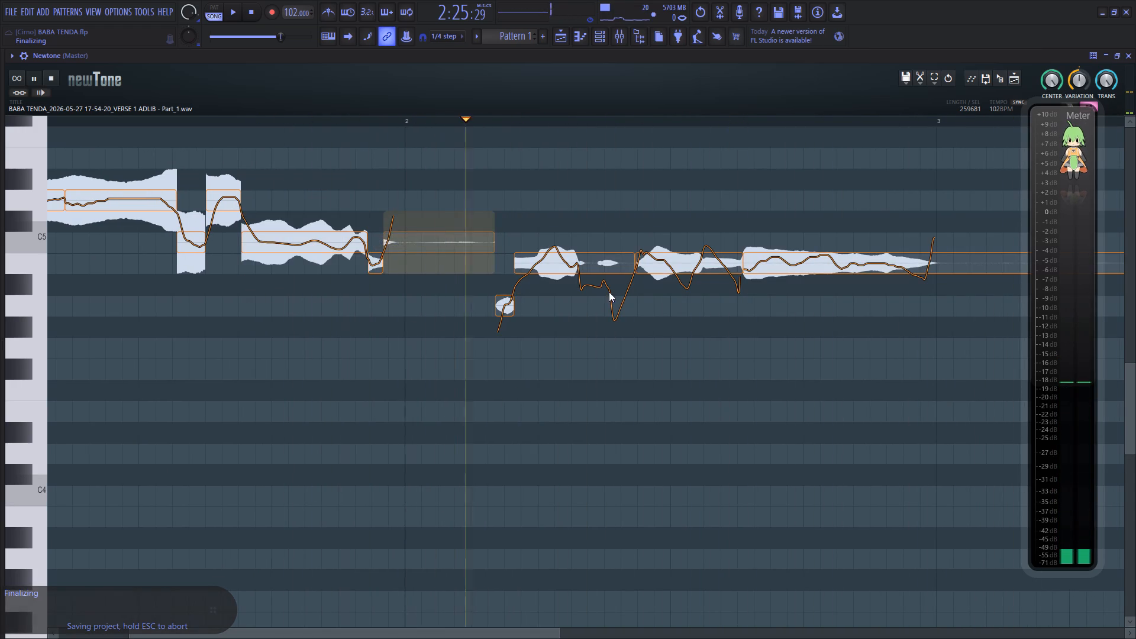
key(space)
key(space)
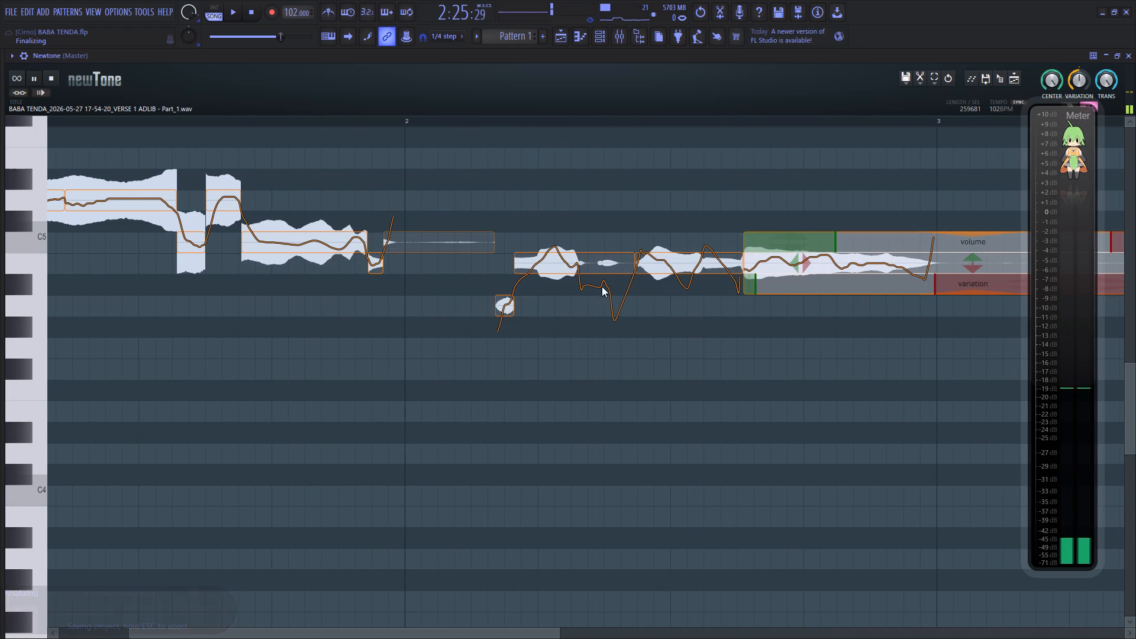
Reduce the variation of the three B4 slices in bar 2 to about 52%, 57% and 62% while listening.
drag(569, 294, 580, 253)
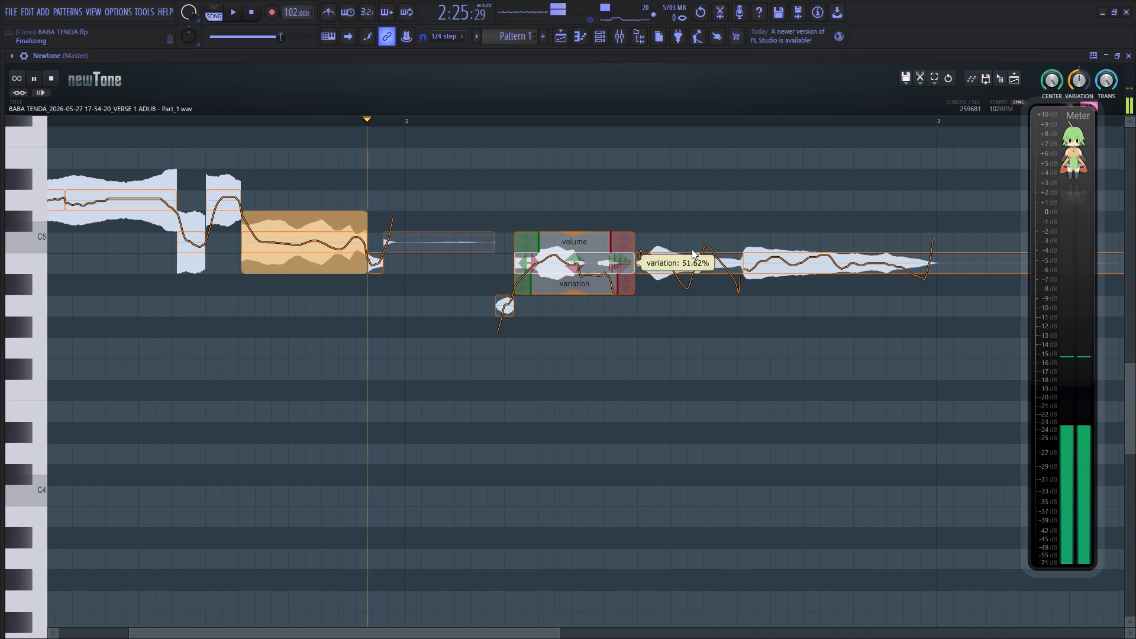
drag(690, 293, 695, 253)
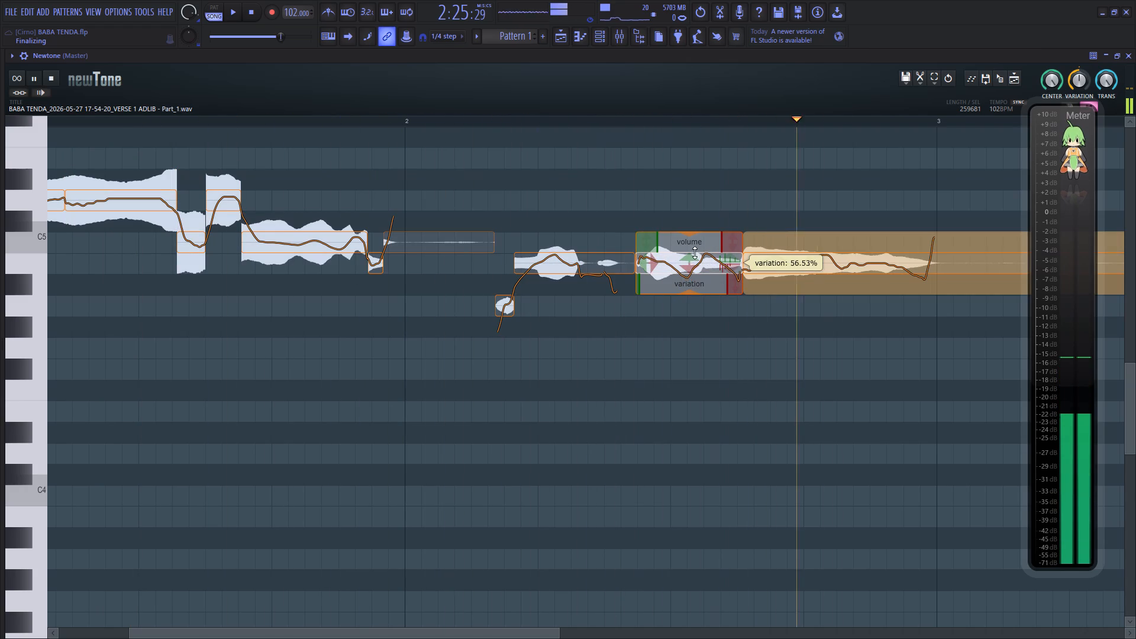
drag(695, 253, 695, 251)
key(space)
key(space)
click(849, 263)
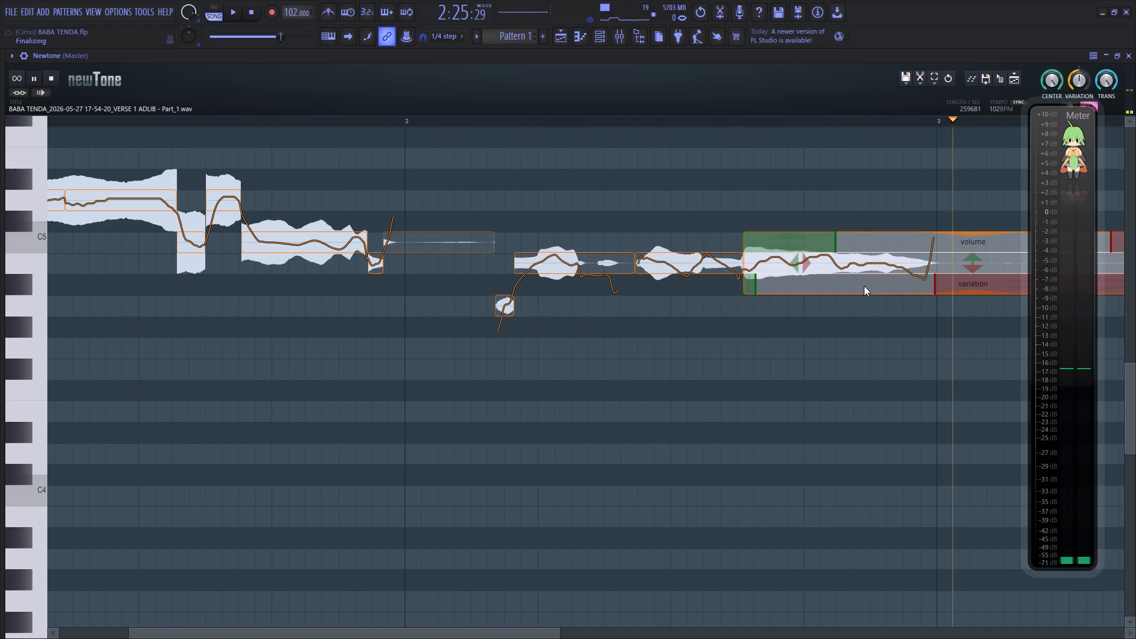
drag(870, 293, 870, 261)
key(space)
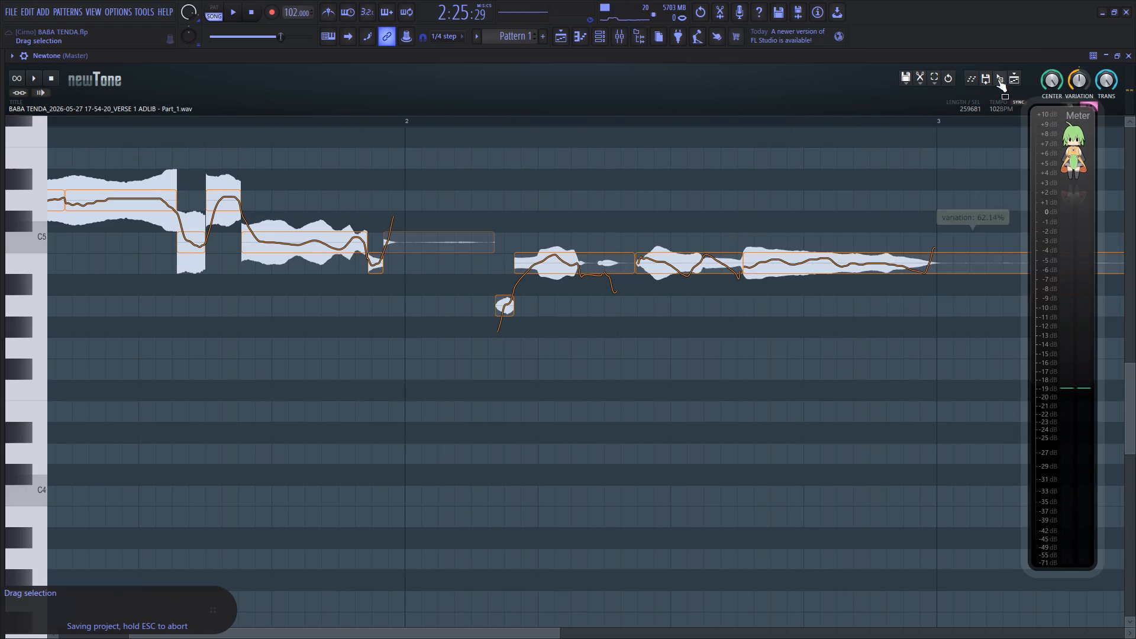
Place the corrected 17-54-20 VERSE 1 ADLIB audio in the playlist at 62:13, just below the original clip, and close Newtone.
drag(998, 79, 537, 402)
click(1127, 59)
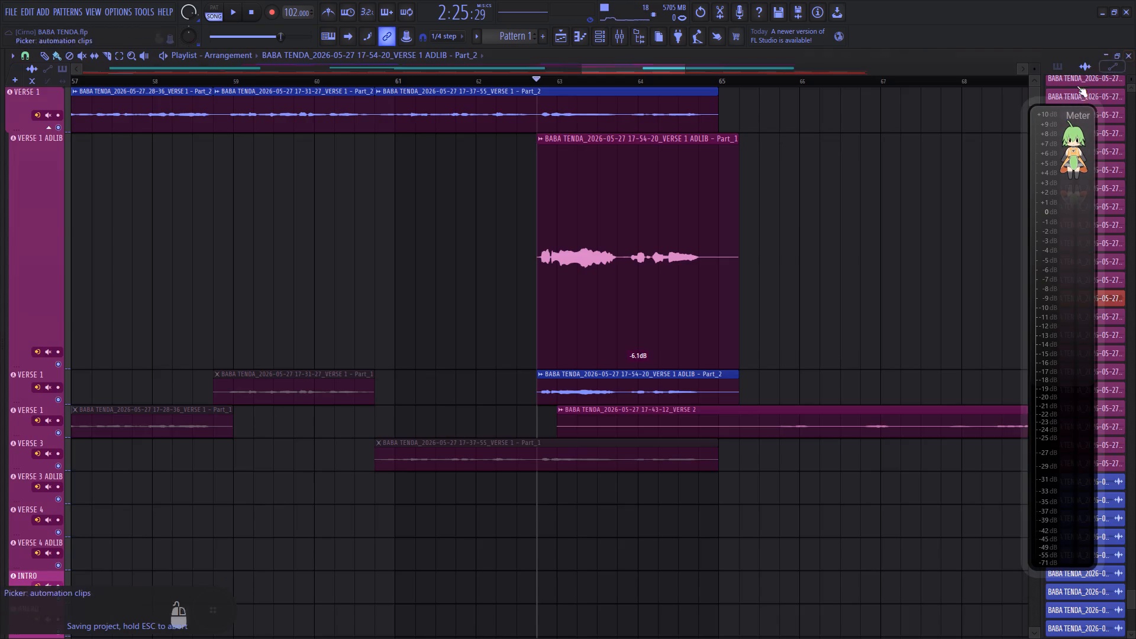
Mute the original 17-54-20 ADLIB clip, move it to the VERSE 3 ADLIB track, put the corrected clip on VERSE 1 ADLIB, and play it.
click(88, 60)
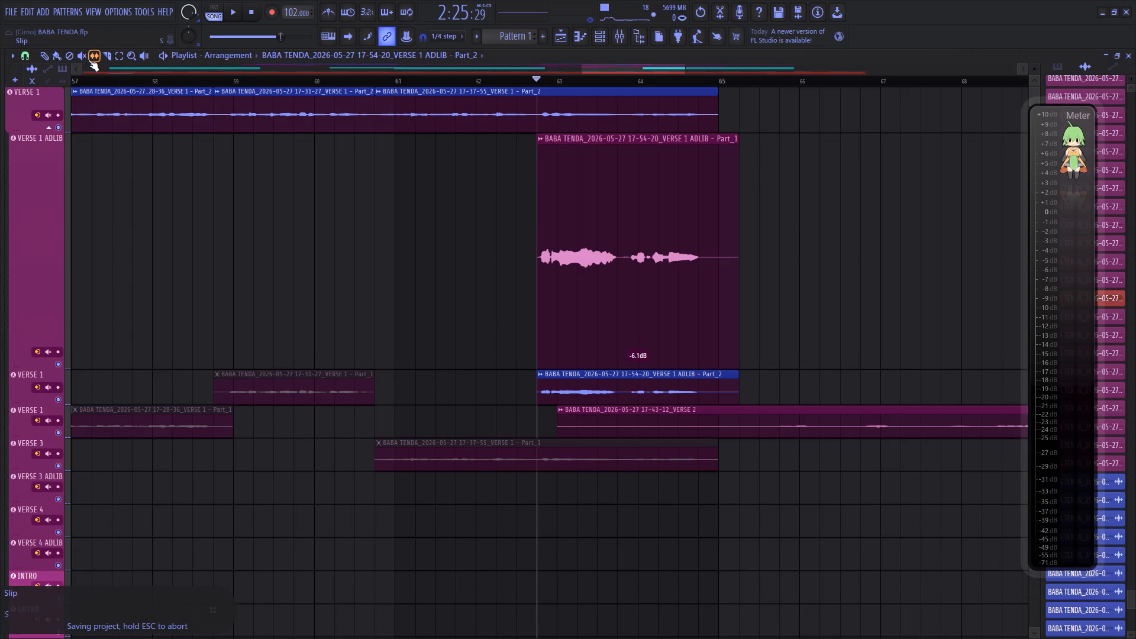
click(83, 57)
click(603, 204)
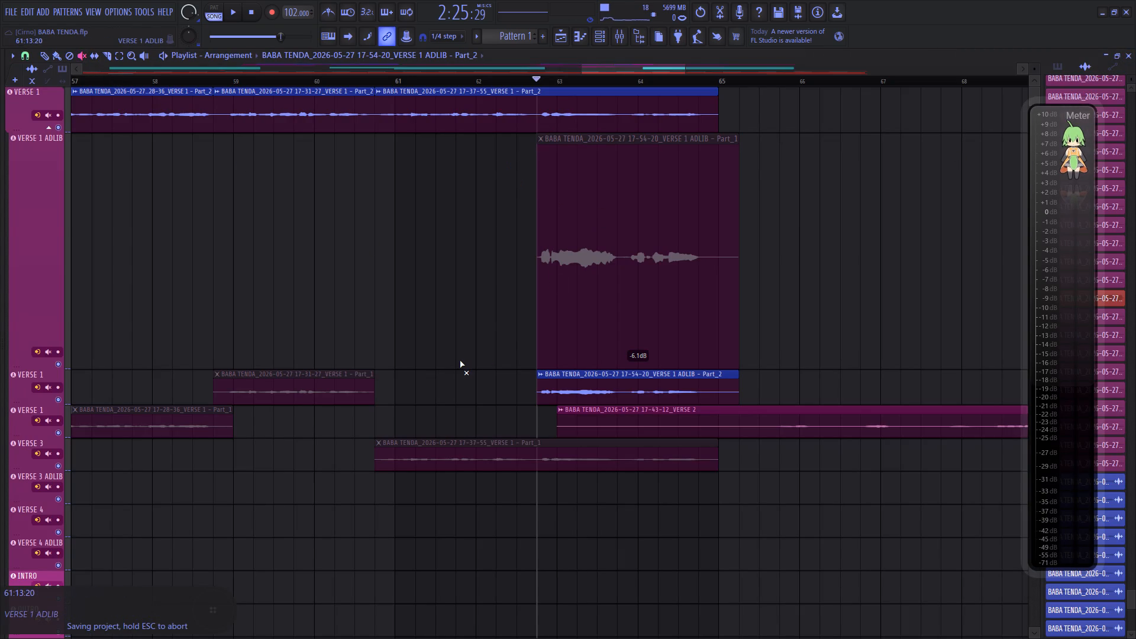
key(b)
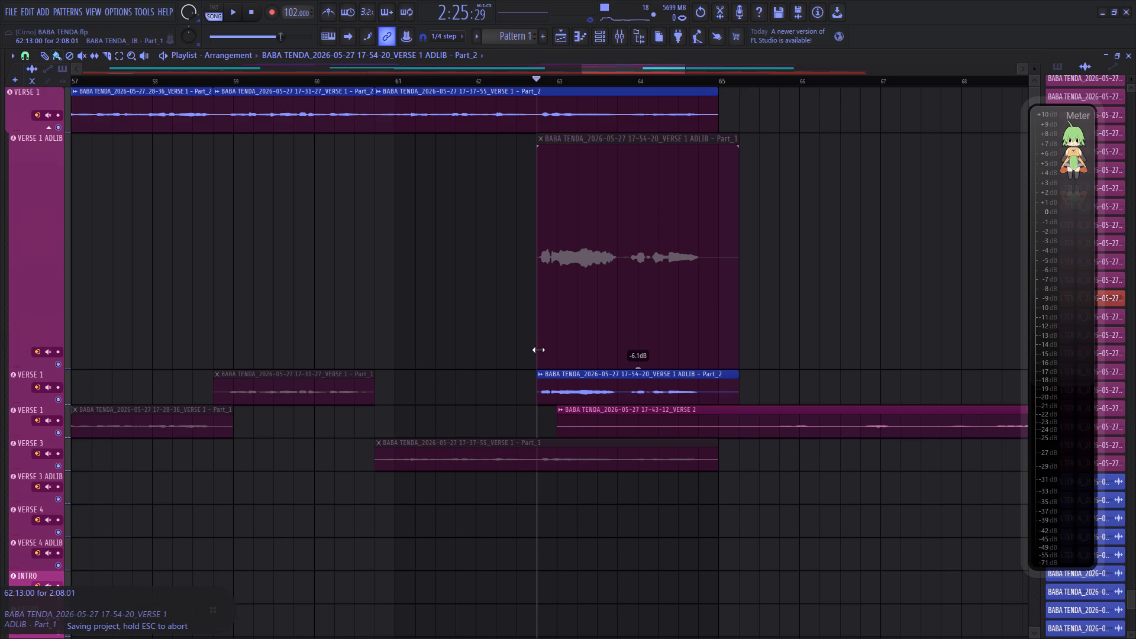
drag(603, 275, 603, 495)
drag(585, 384, 584, 203)
key(space)
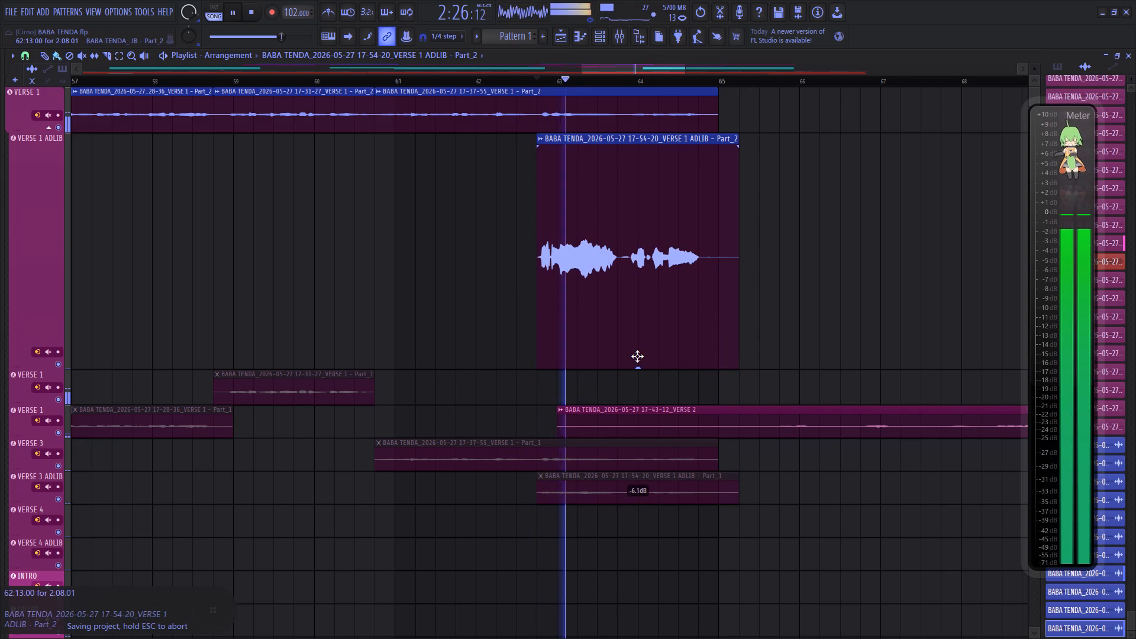
Lower the corrected 17-54-20 VERSE 1 ADLIB clip's gain to -2.6 dB.
drag(637, 366, 639, 391)
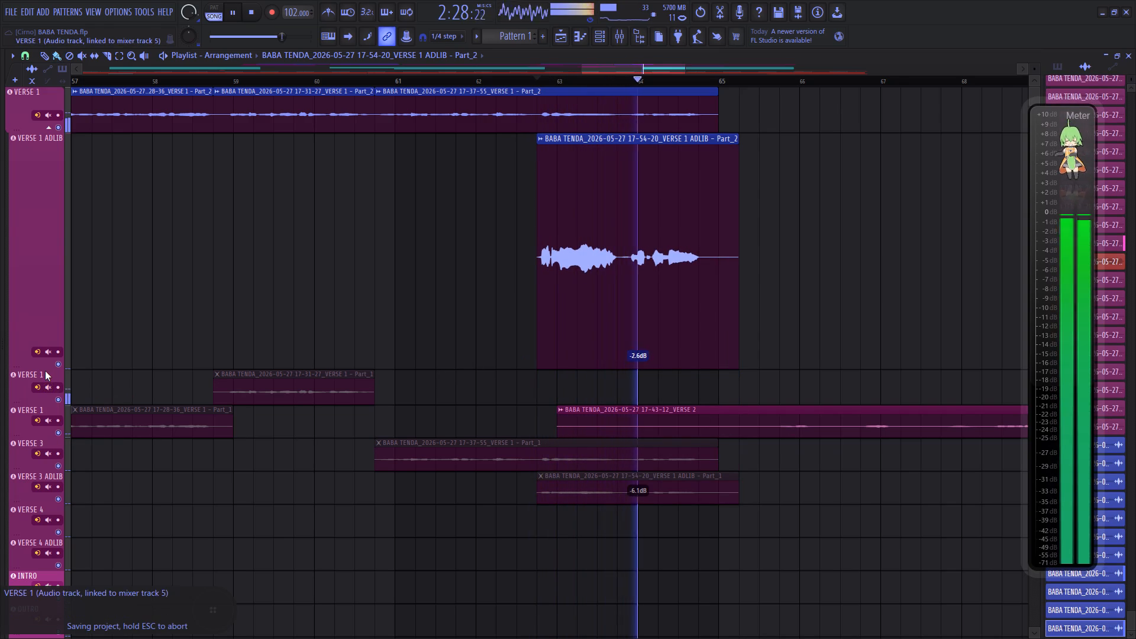
Reduce the height of the enlarged VERSE 1 ADLIB track to about that of the neighbouring tracks.
click(45, 369)
drag(45, 369, 44, 265)
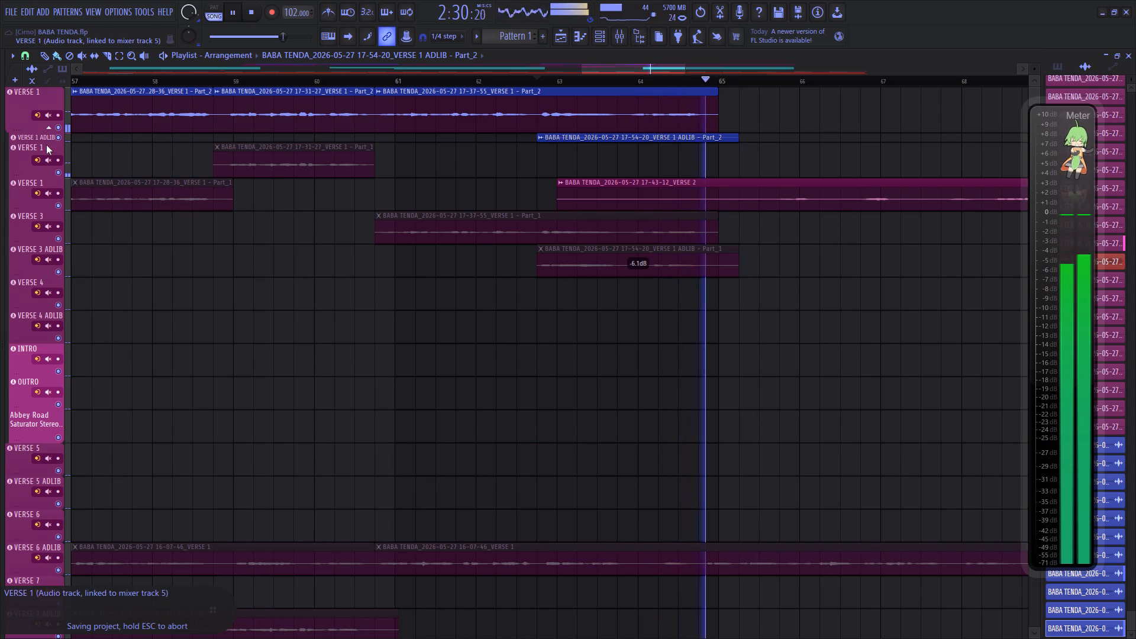
click(46, 139)
click(43, 141)
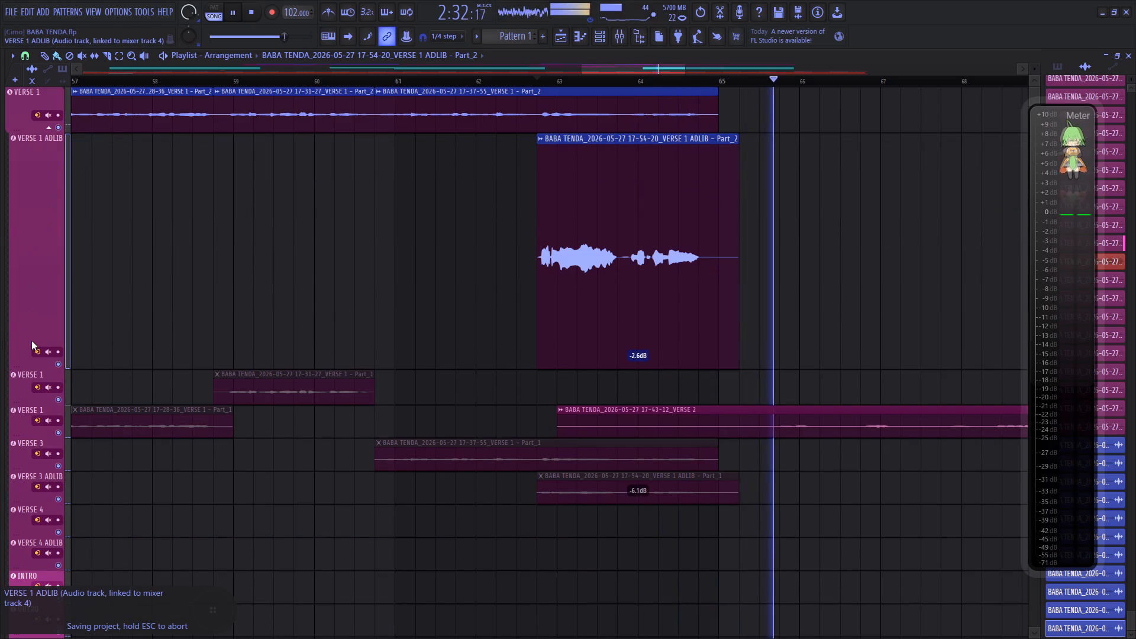
drag(36, 368, 54, 172)
scroll(844, 78, down, 15)
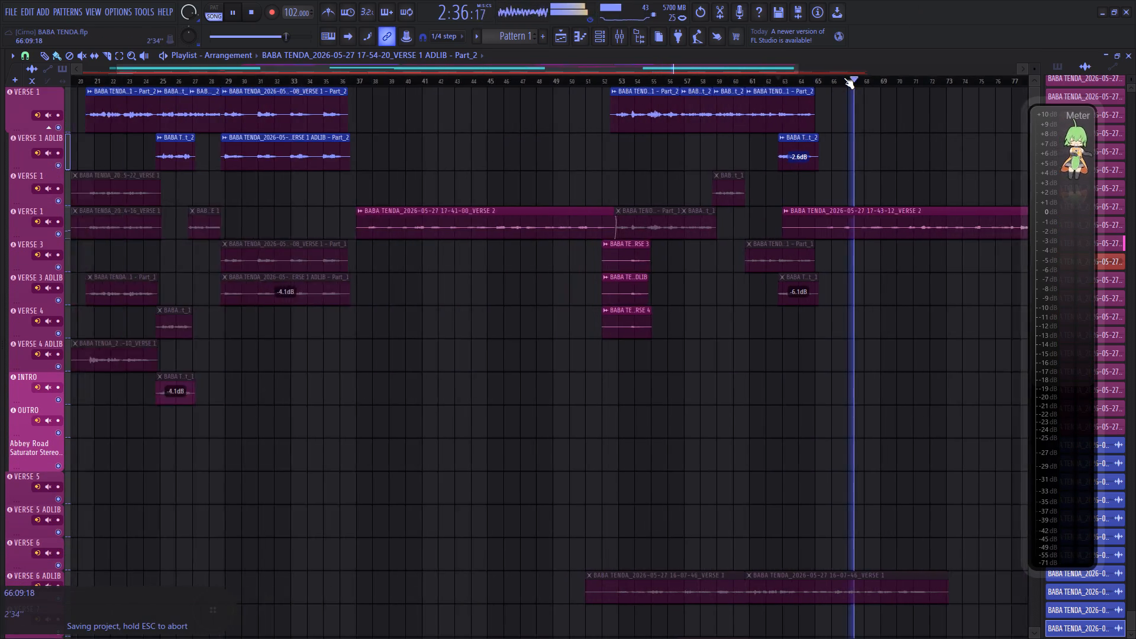
Play the song from bar 37 to review the 17-41-00 VERSE 2 clip, saving the project and selecting the Slice tool along the way.
scroll(844, 78, down, 2)
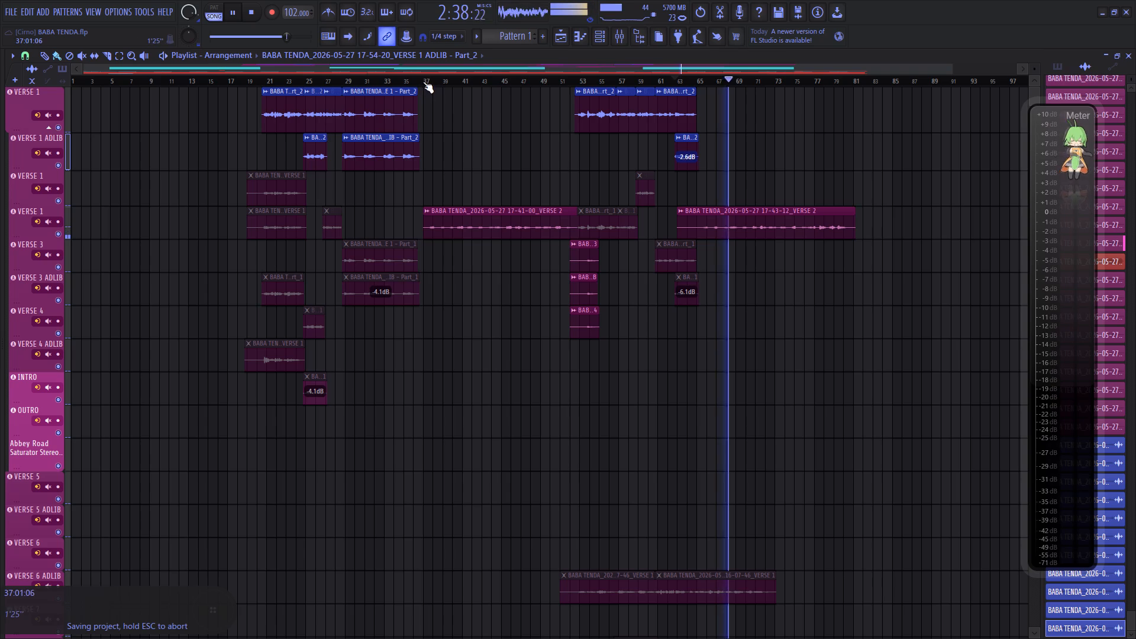
click(423, 82)
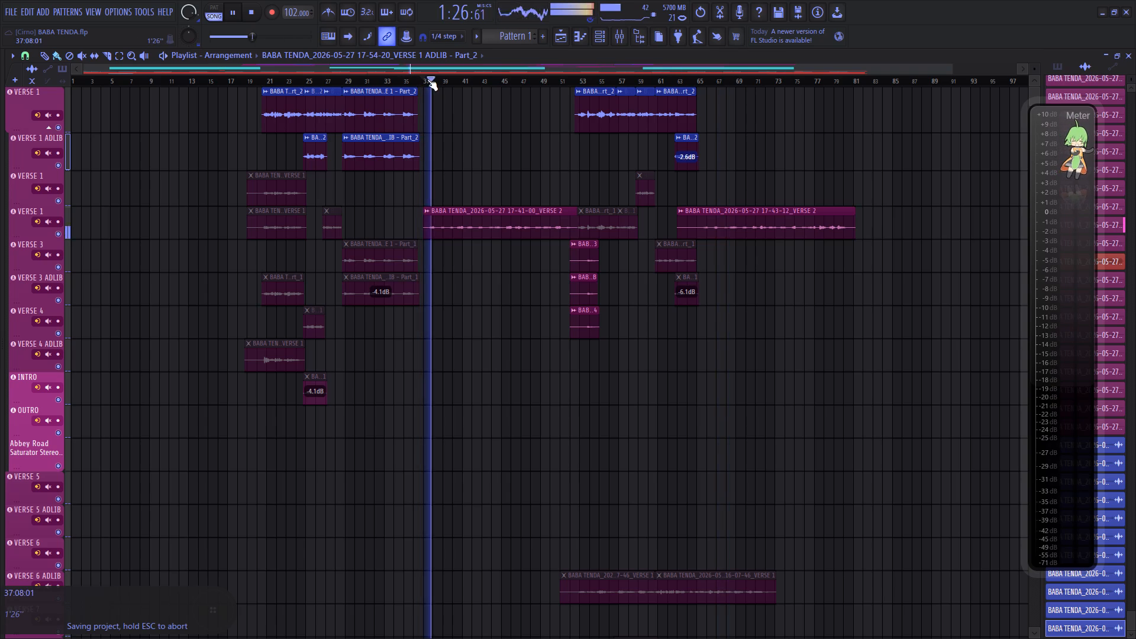
key(ctrl+s)
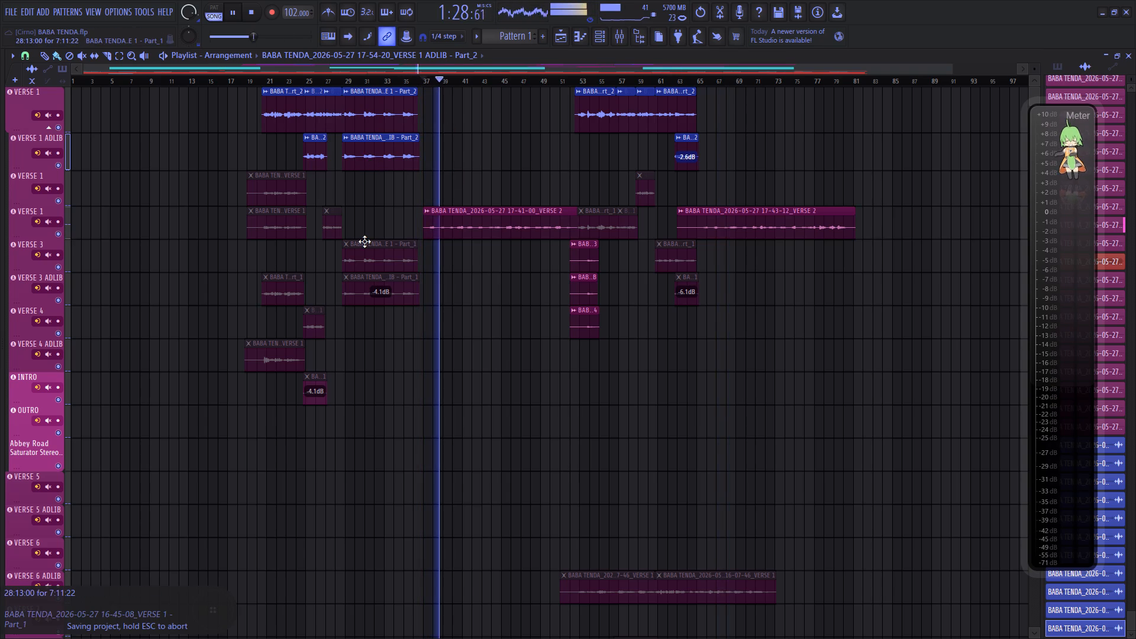
key(space)
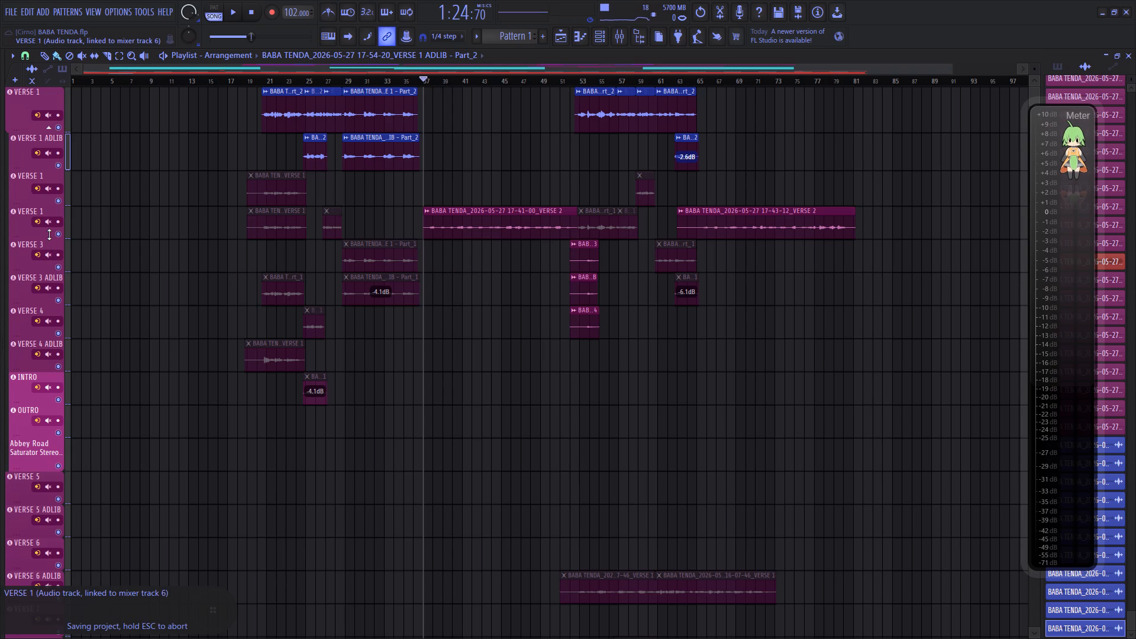
key(space)
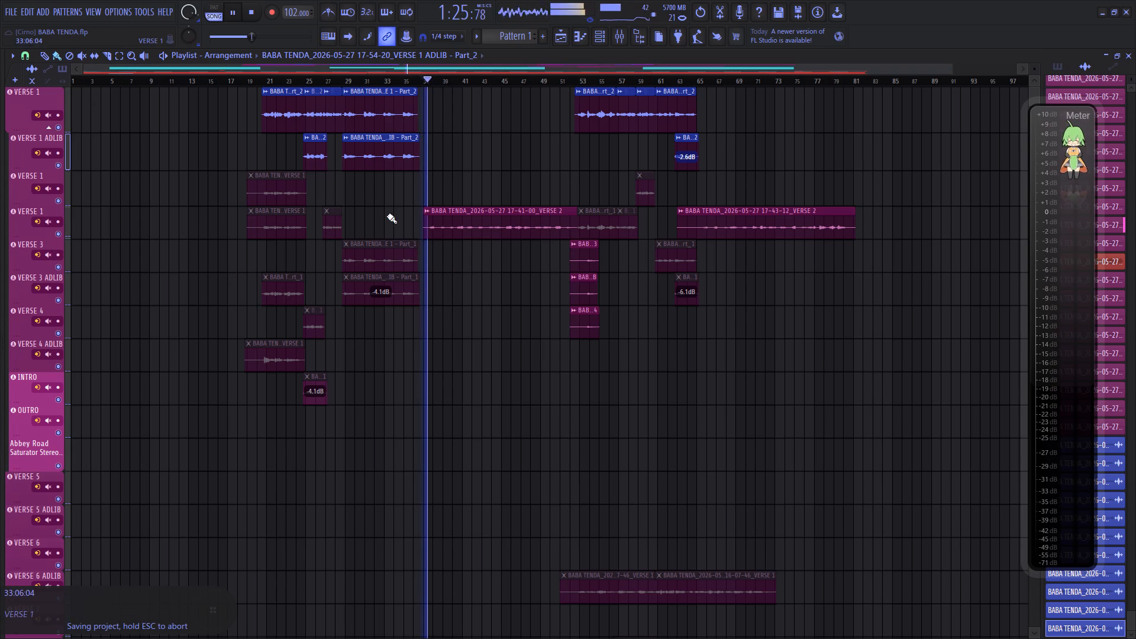
scroll(493, 80, up, 6)
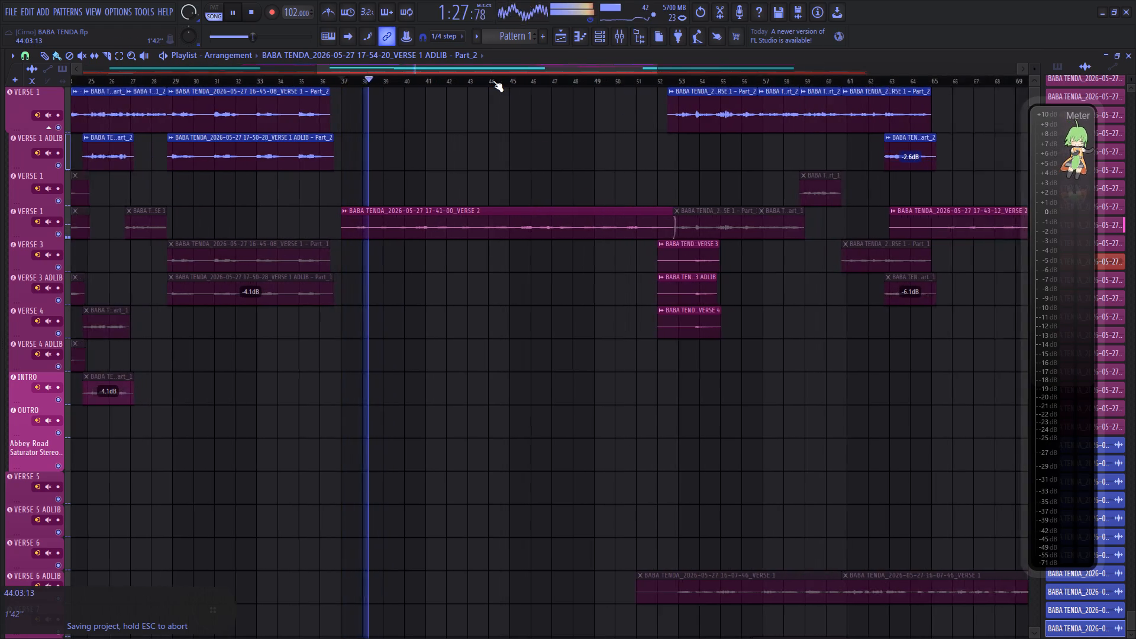
scroll(493, 80, up, 2)
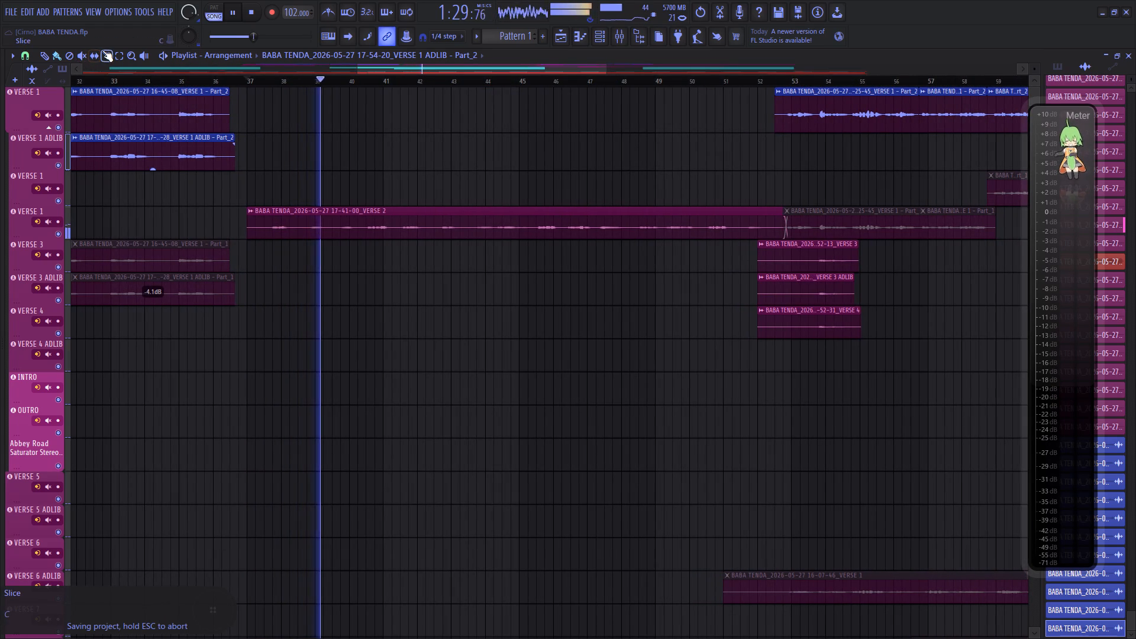
click(102, 50)
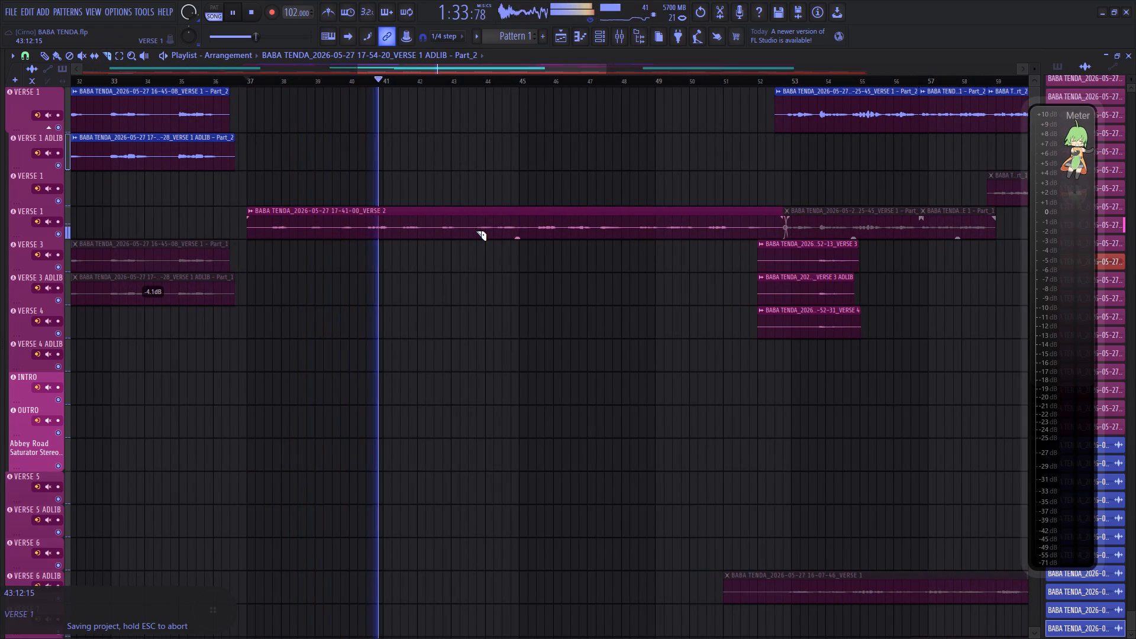
key(space)
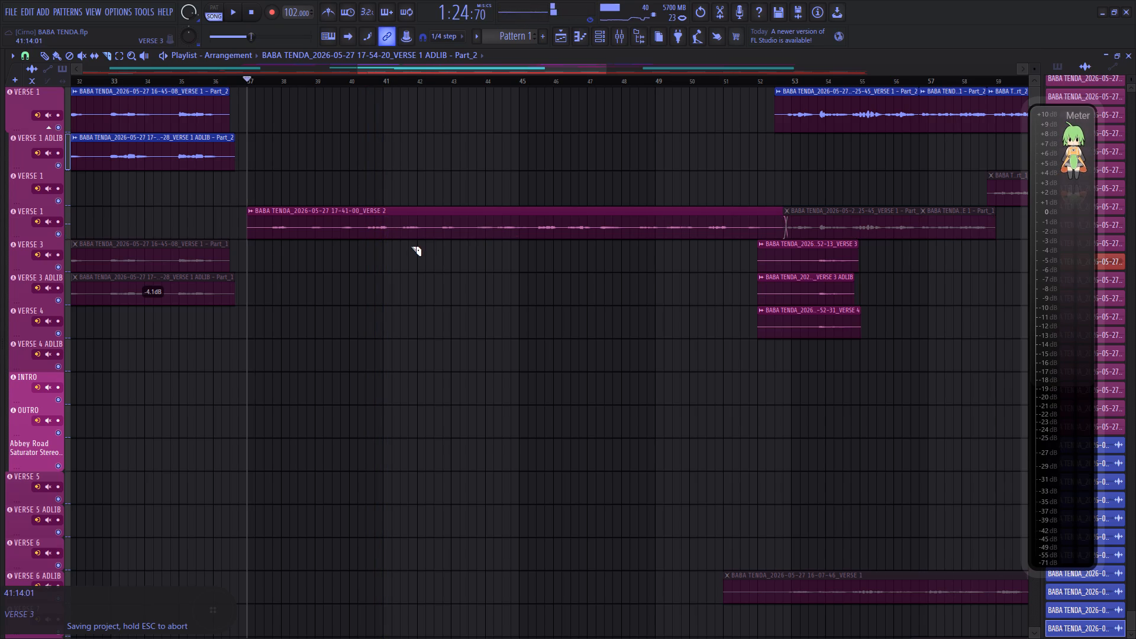
Save the BABA TENDA project and close FL Studio.
key(ctrl+s)
click(1125, 16)
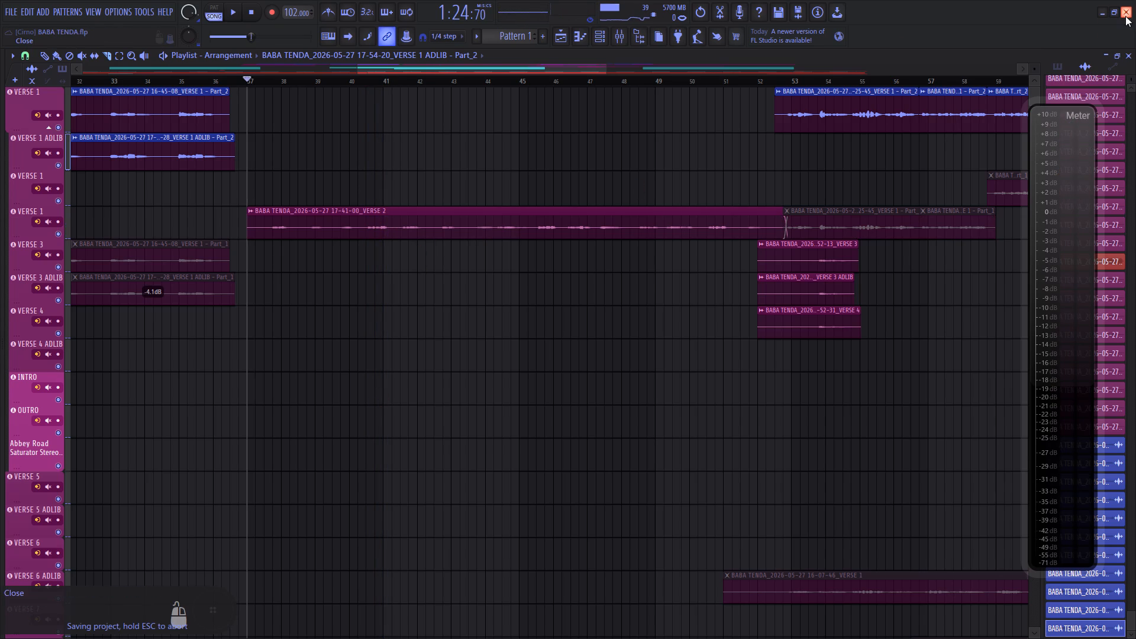